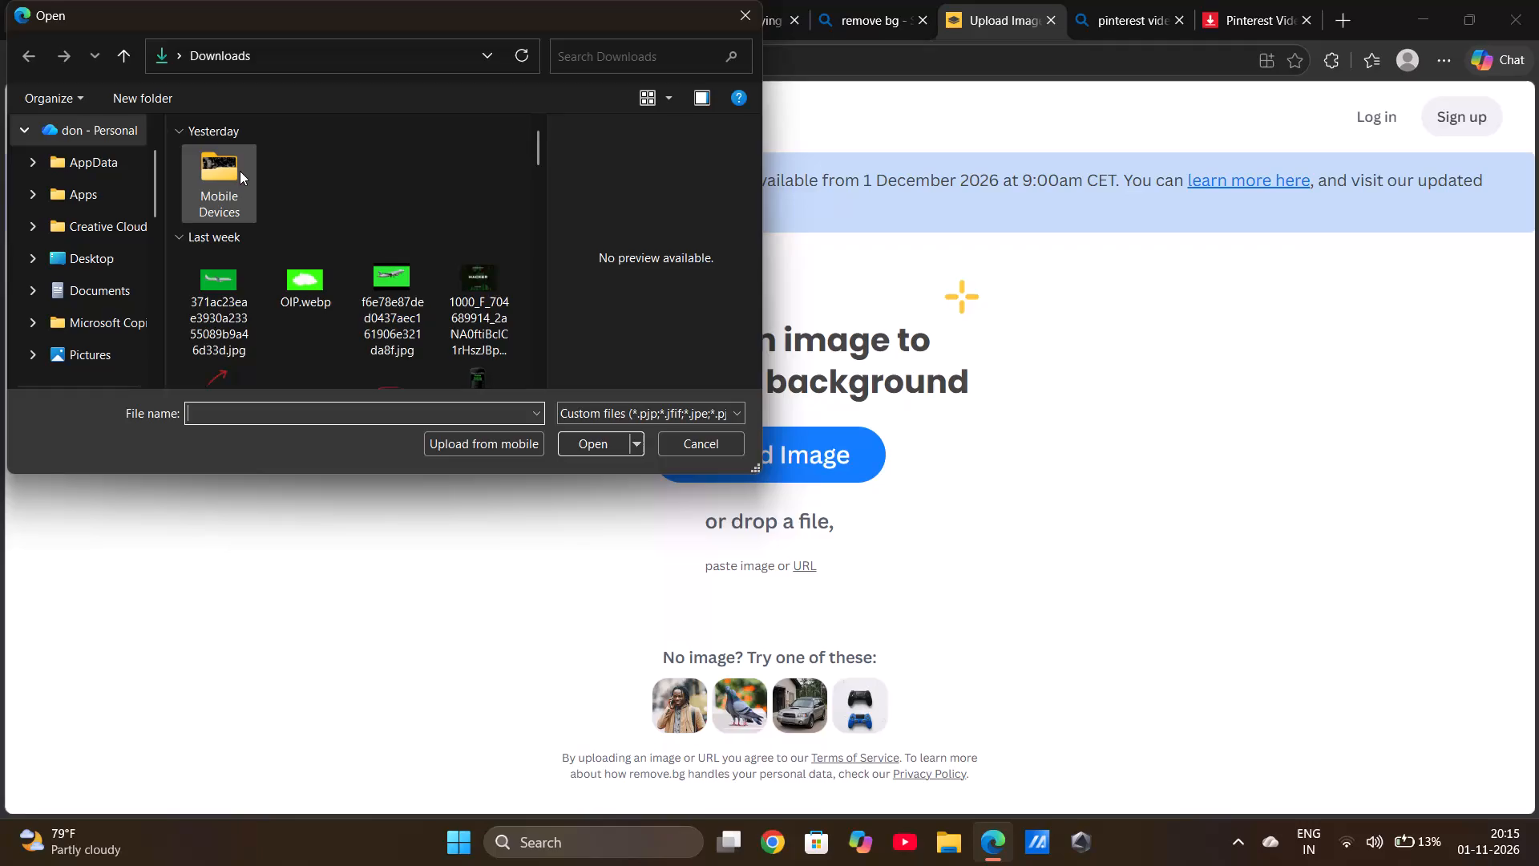
Open the Mobile Devices folder in Downloads and look through its image files for one to upload.
double_click(234, 170)
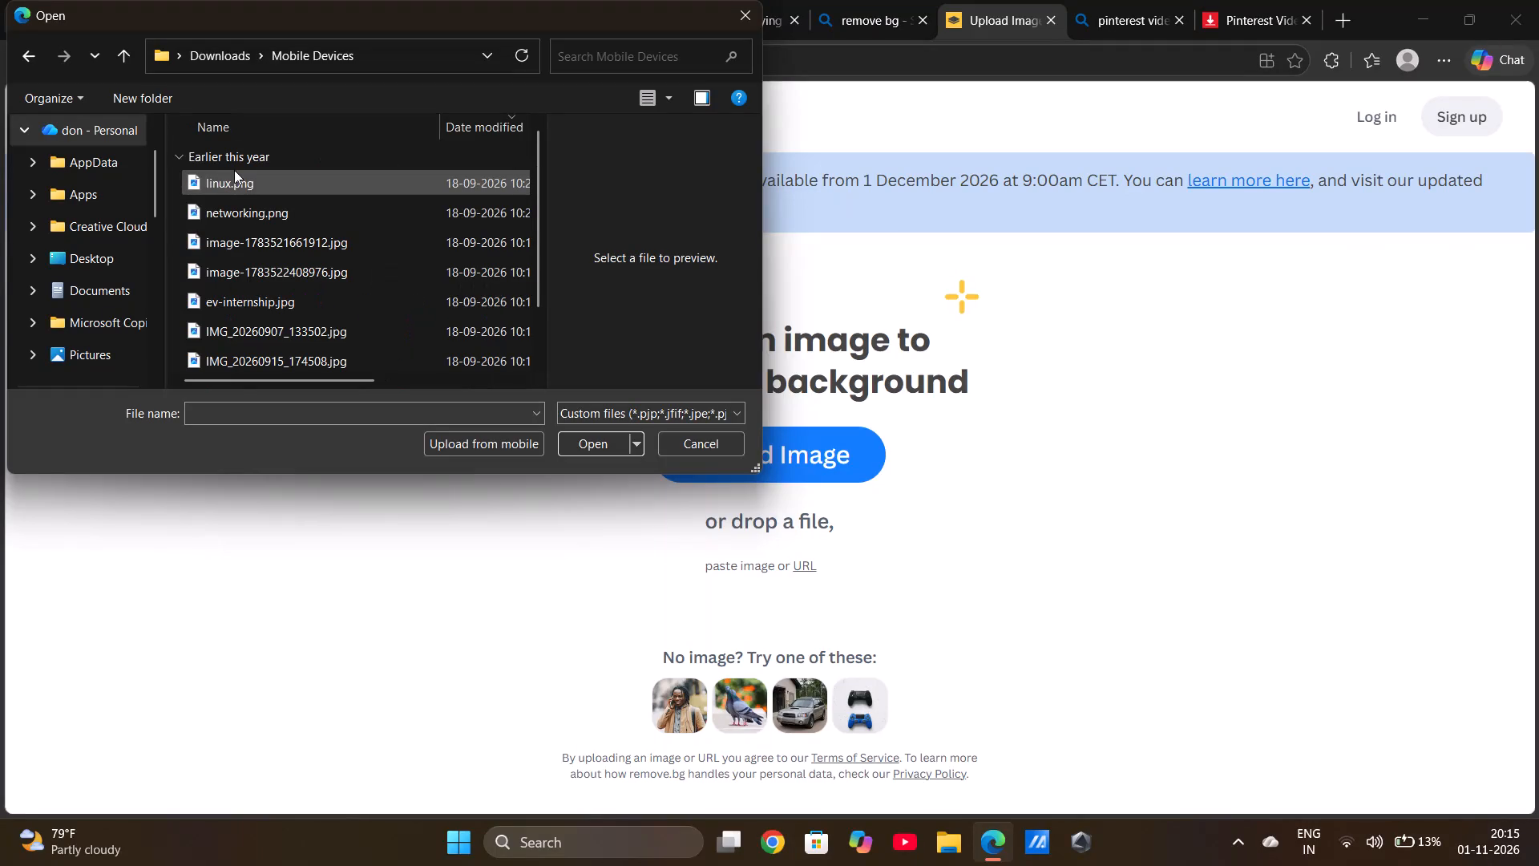
scroll(250, 180, "down", 9)
scroll(250, 180, "up", 3)
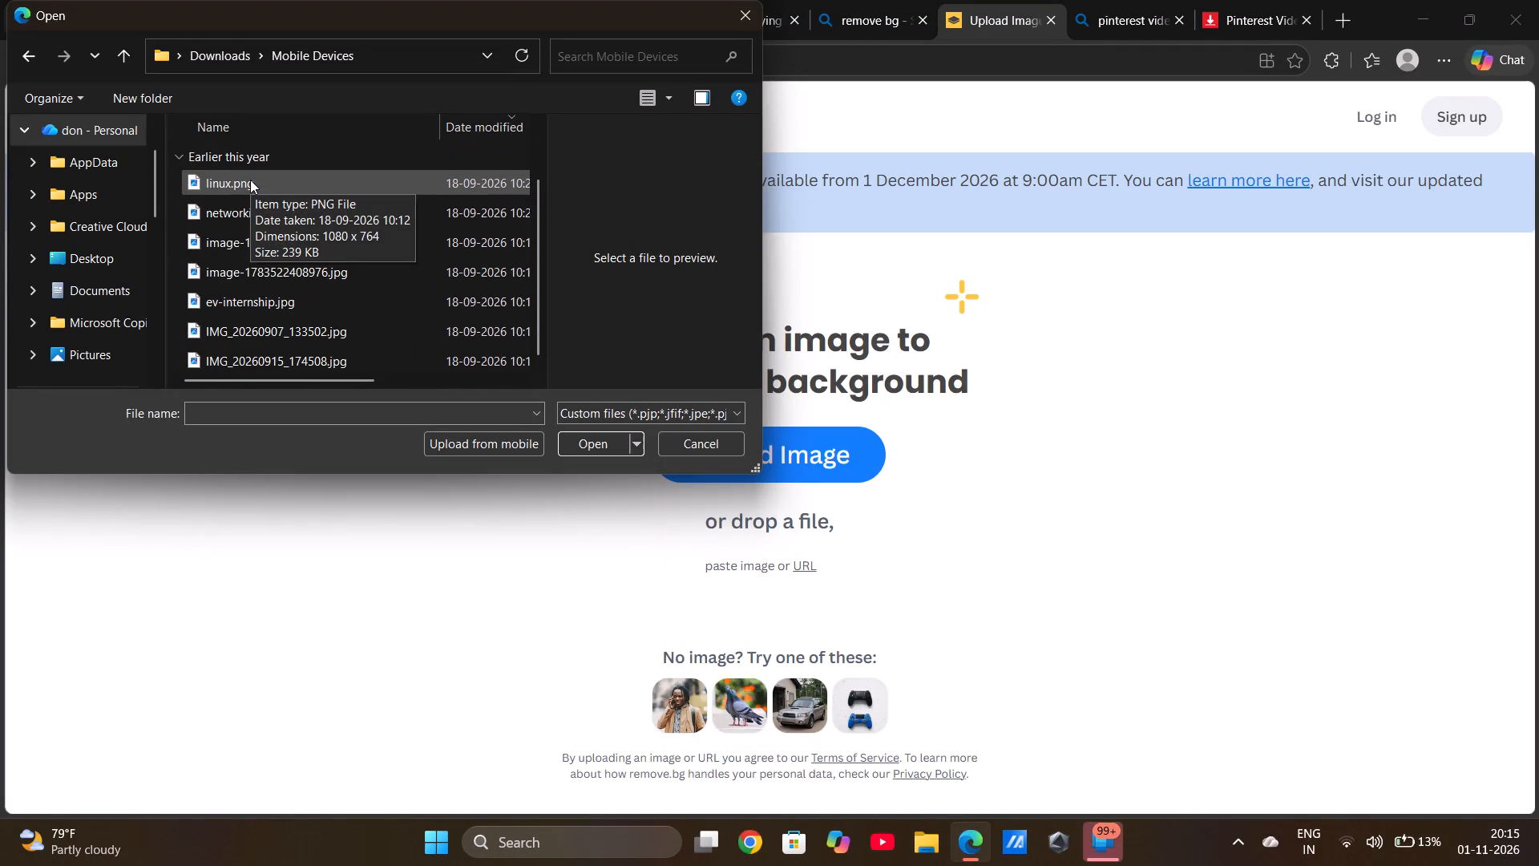
scroll(250, 180, "up", 1)
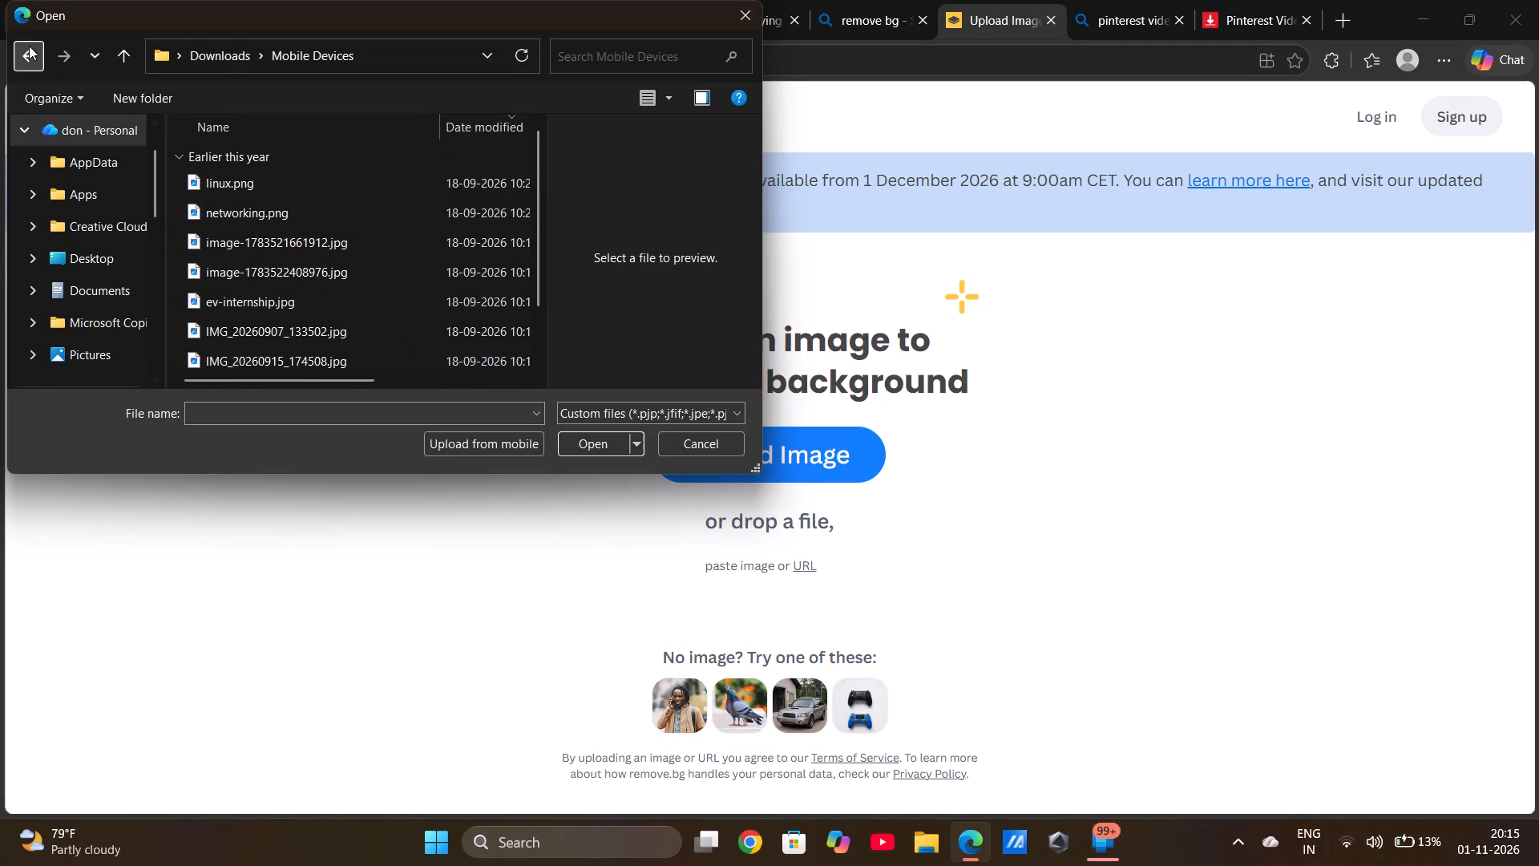
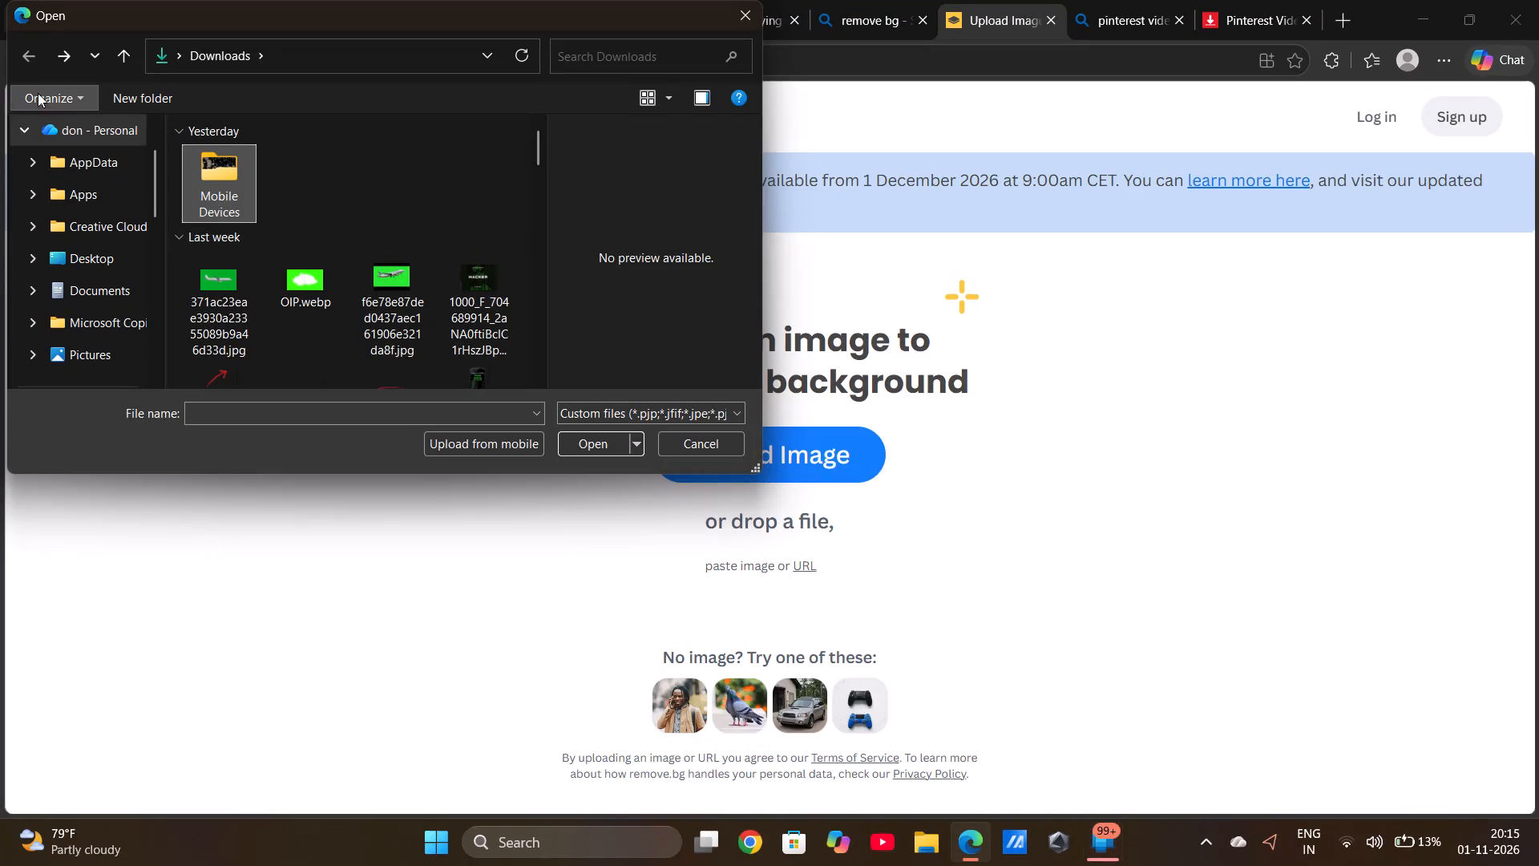
Go back from the Mobile Devices folder to Downloads and look through the folder list for another image location.
left_click(29, 47)
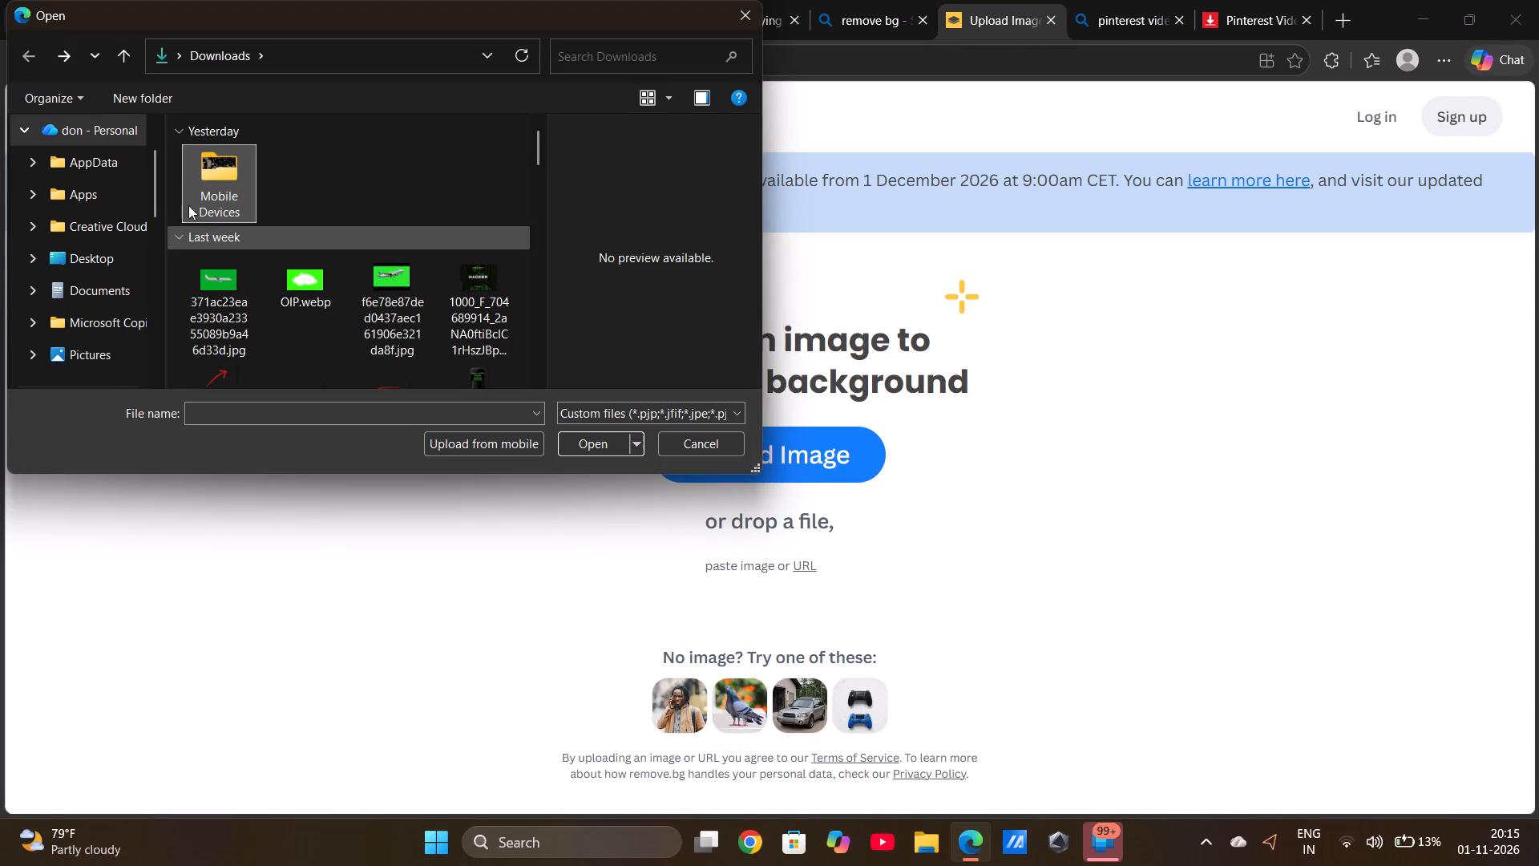
scroll(98, 338, "down", 1)
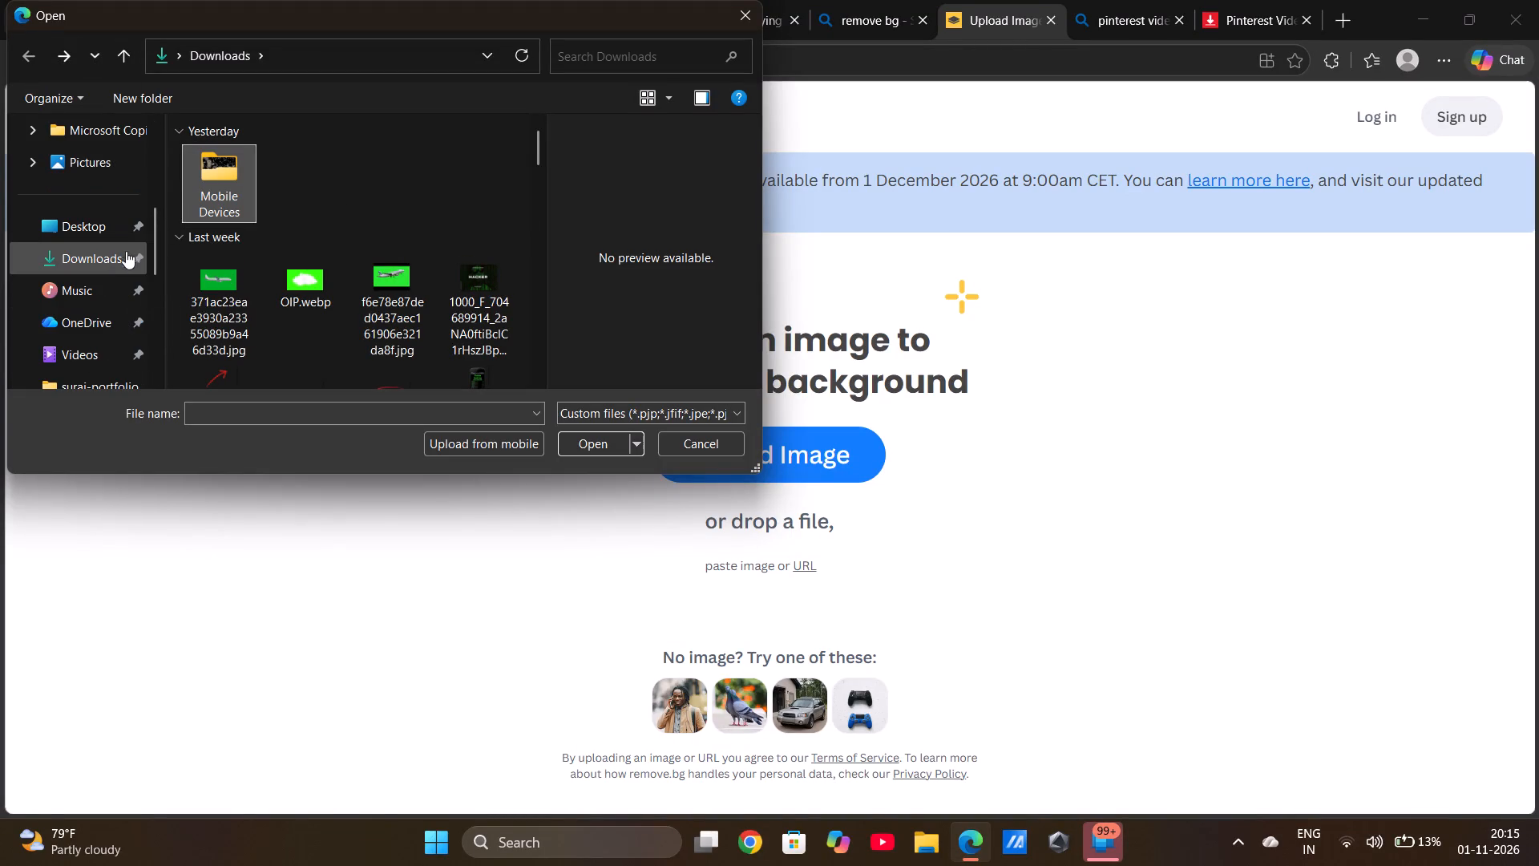
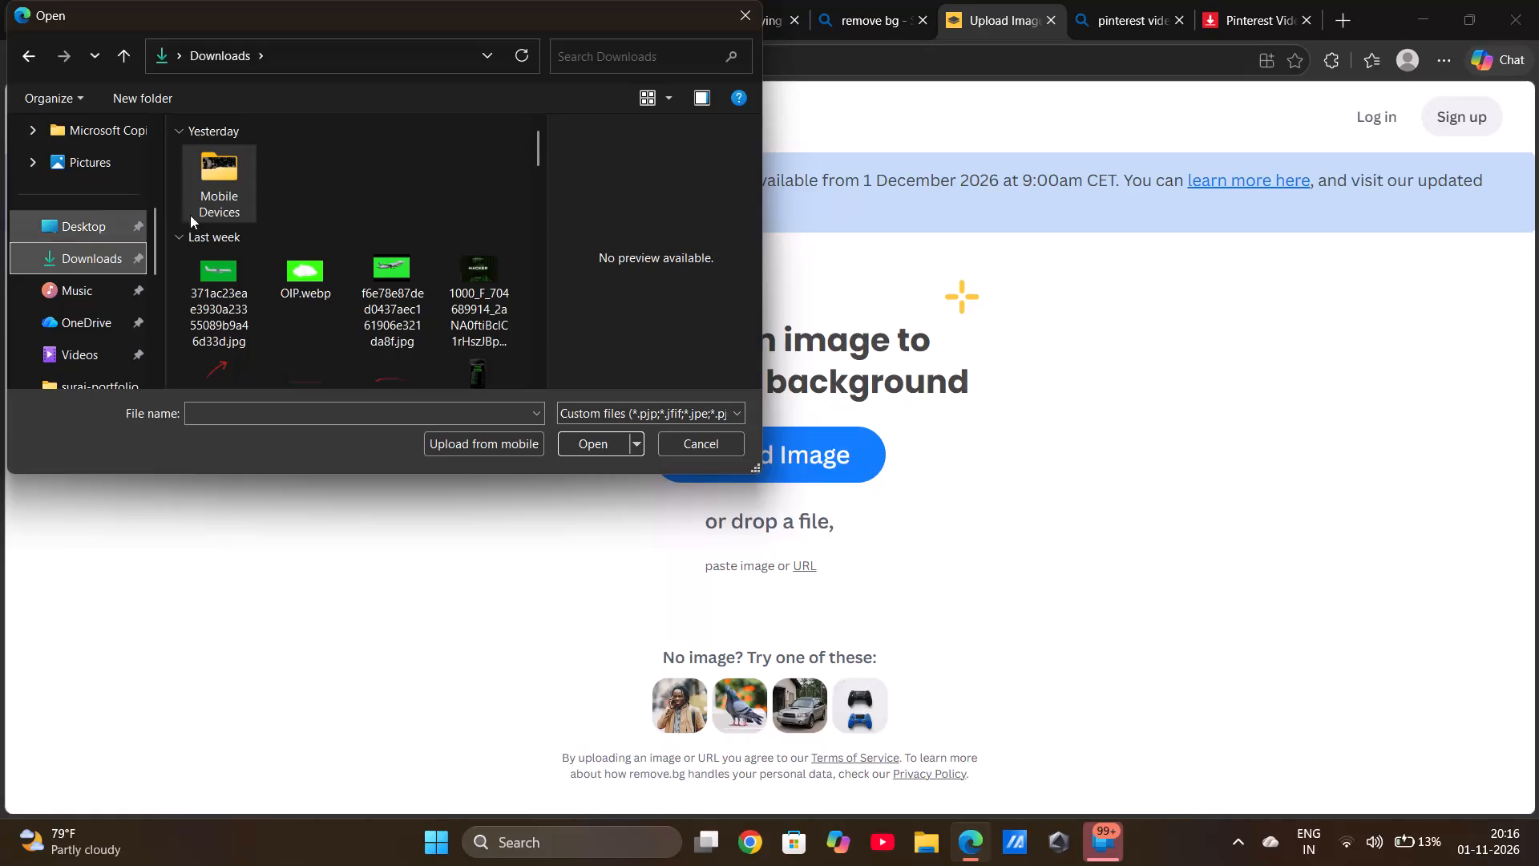
Look through the Mobile Devices folder in Downloads for an image to upload, sorting the files by date modified.
double_click(244, 179)
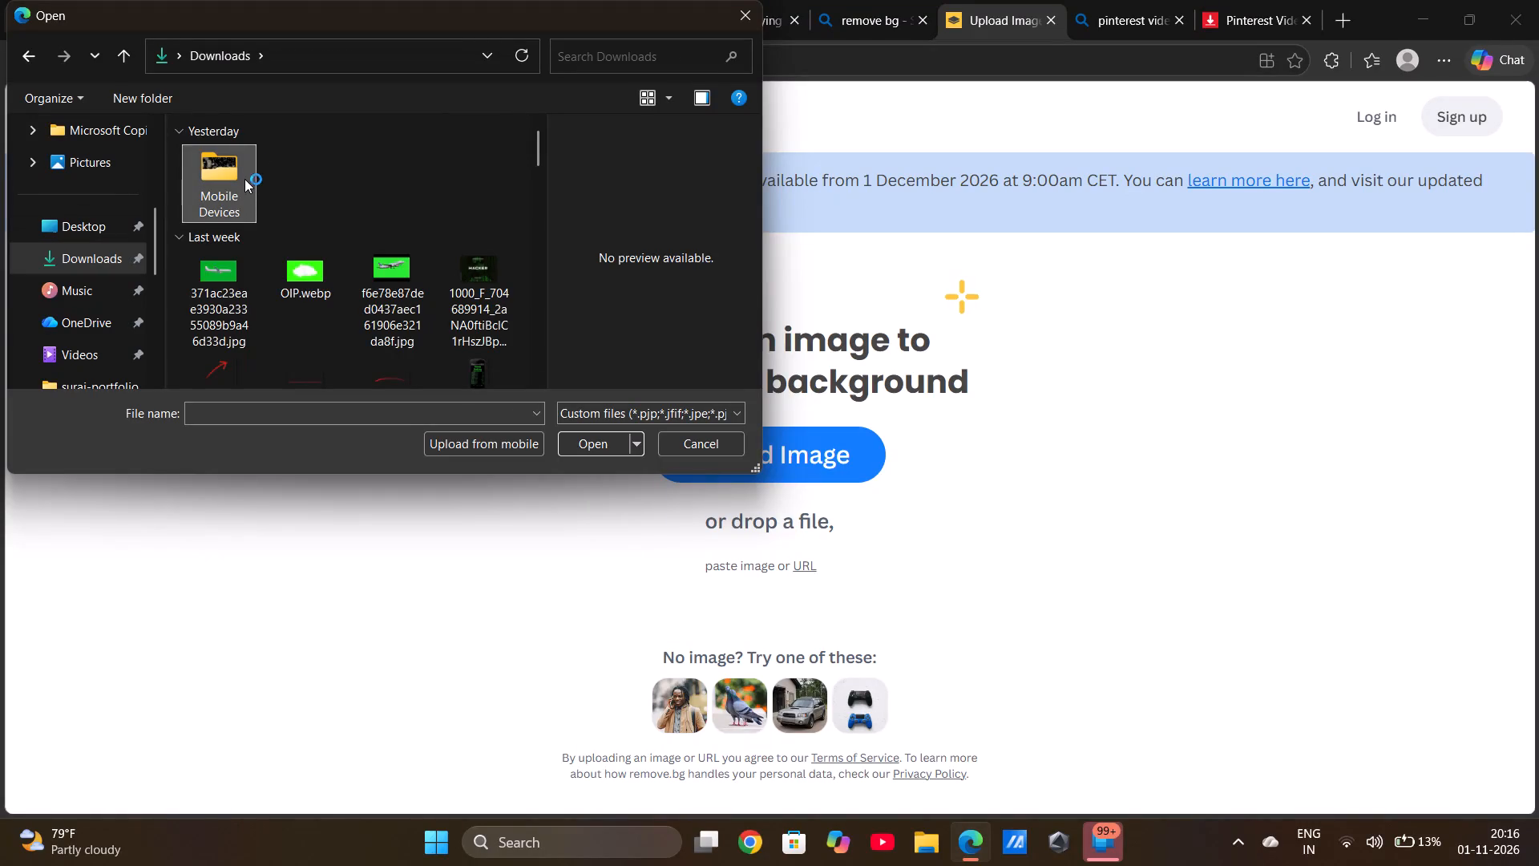
scroll(272, 256, "down", 2)
scroll(272, 256, "up", 3)
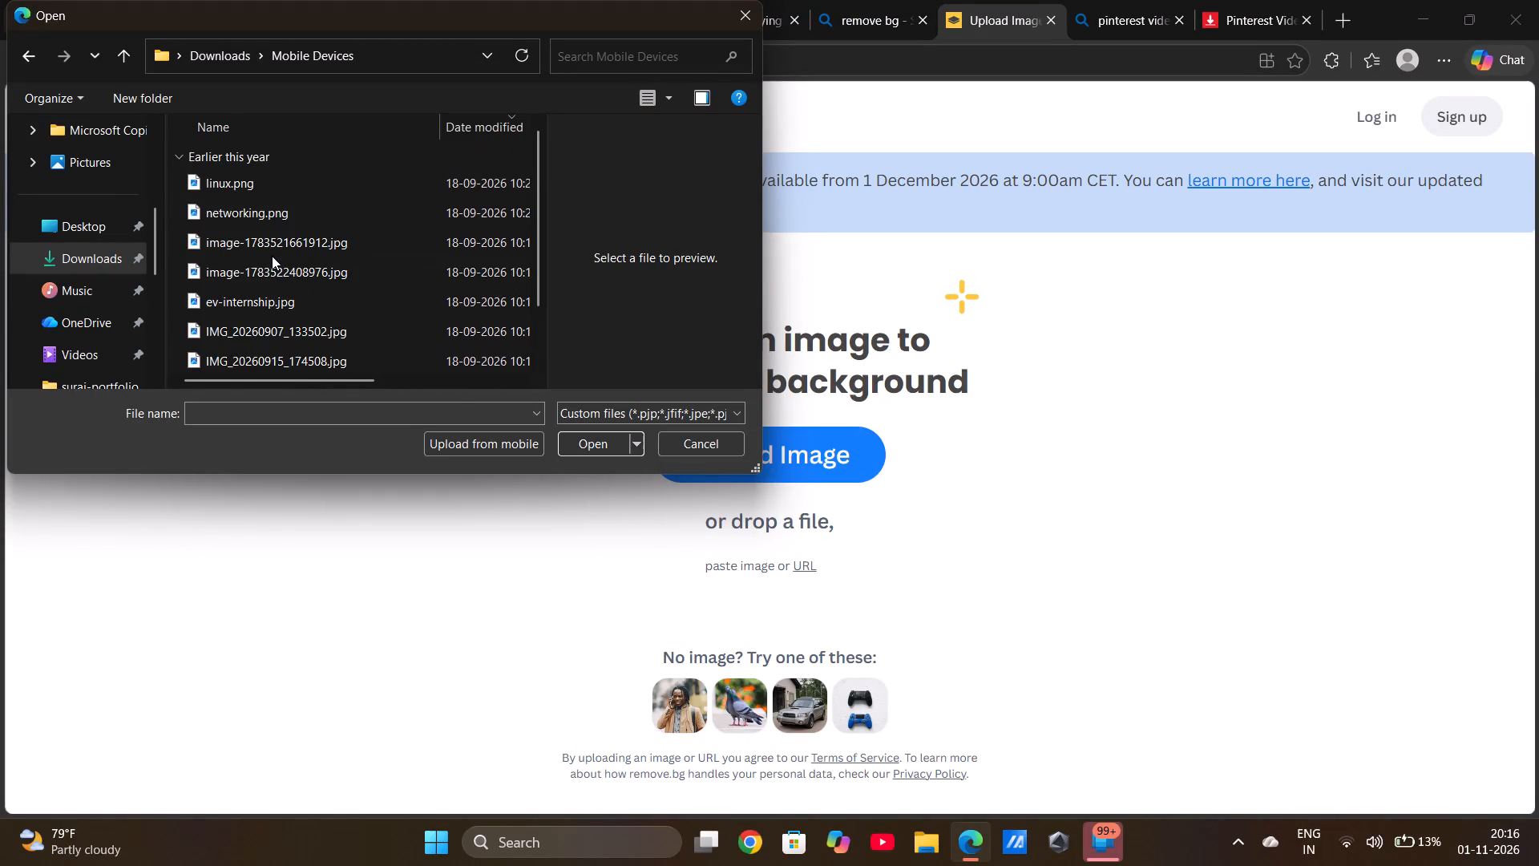
scroll(272, 256, "down", 3)
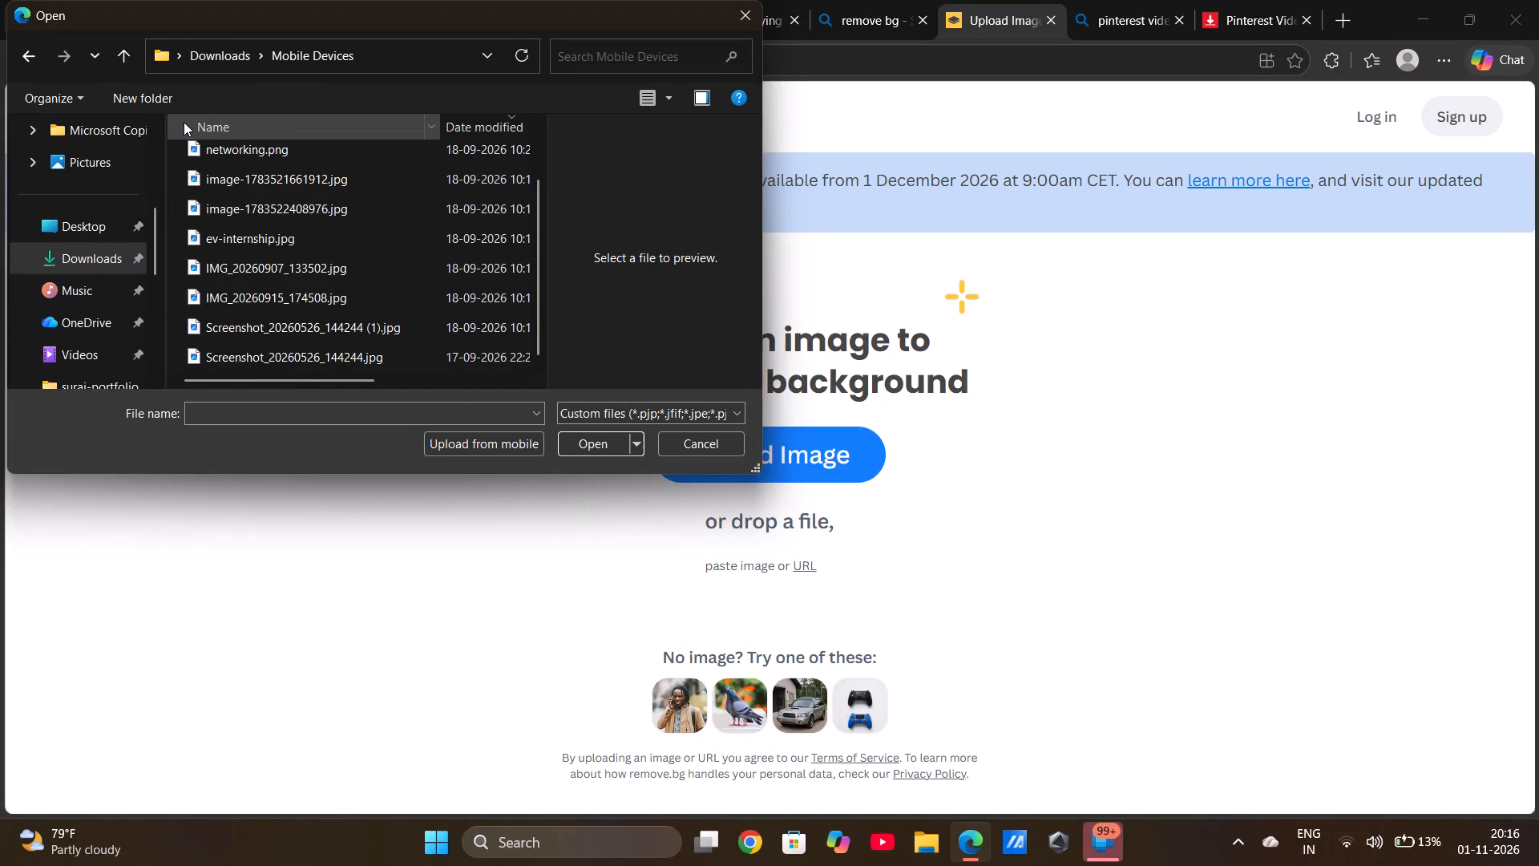
left_click(20, 55)
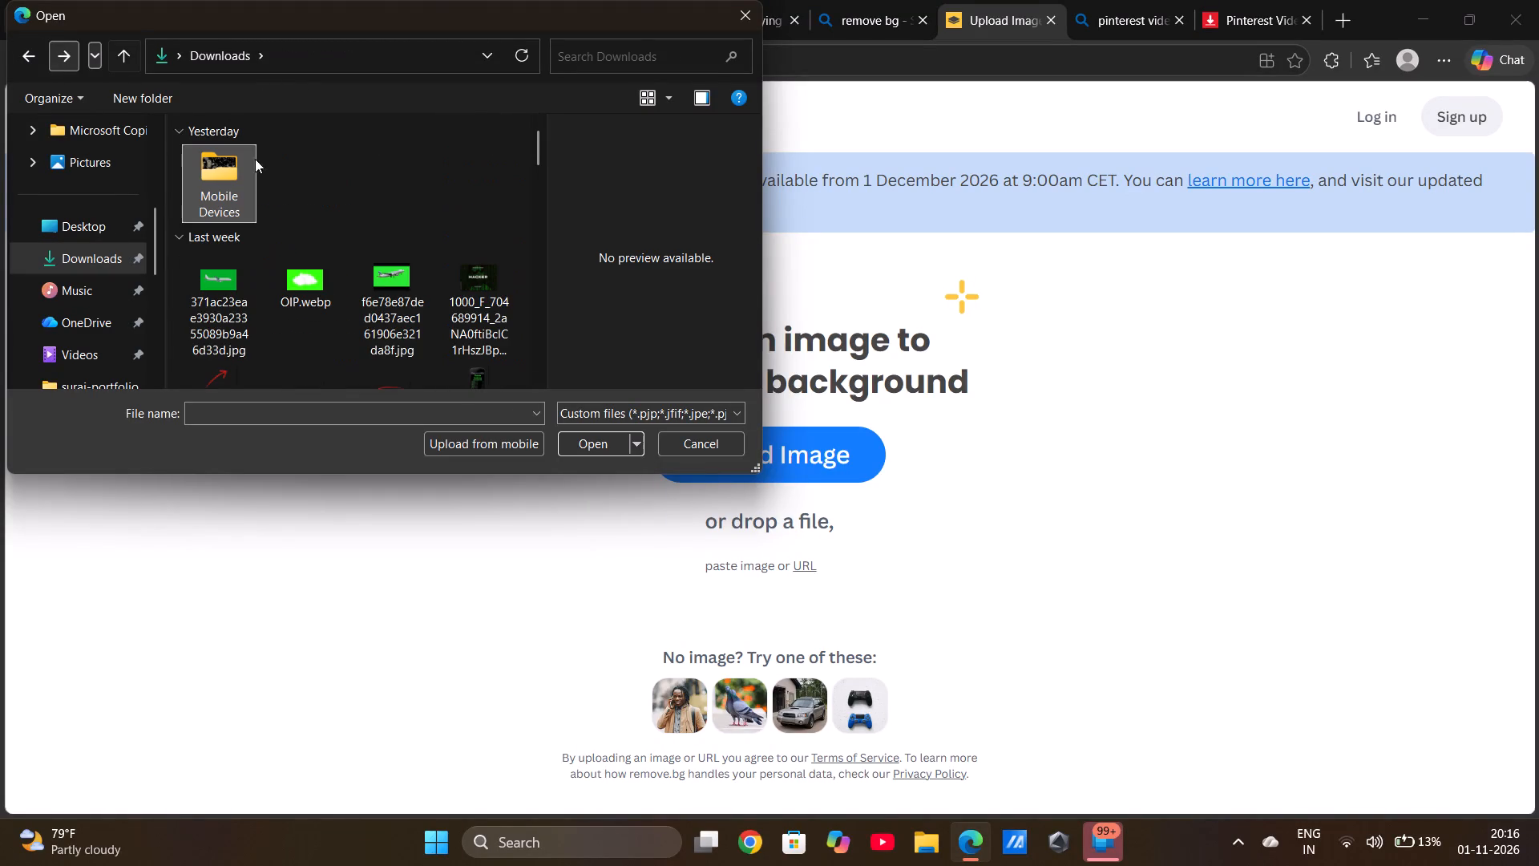
double_click(216, 193)
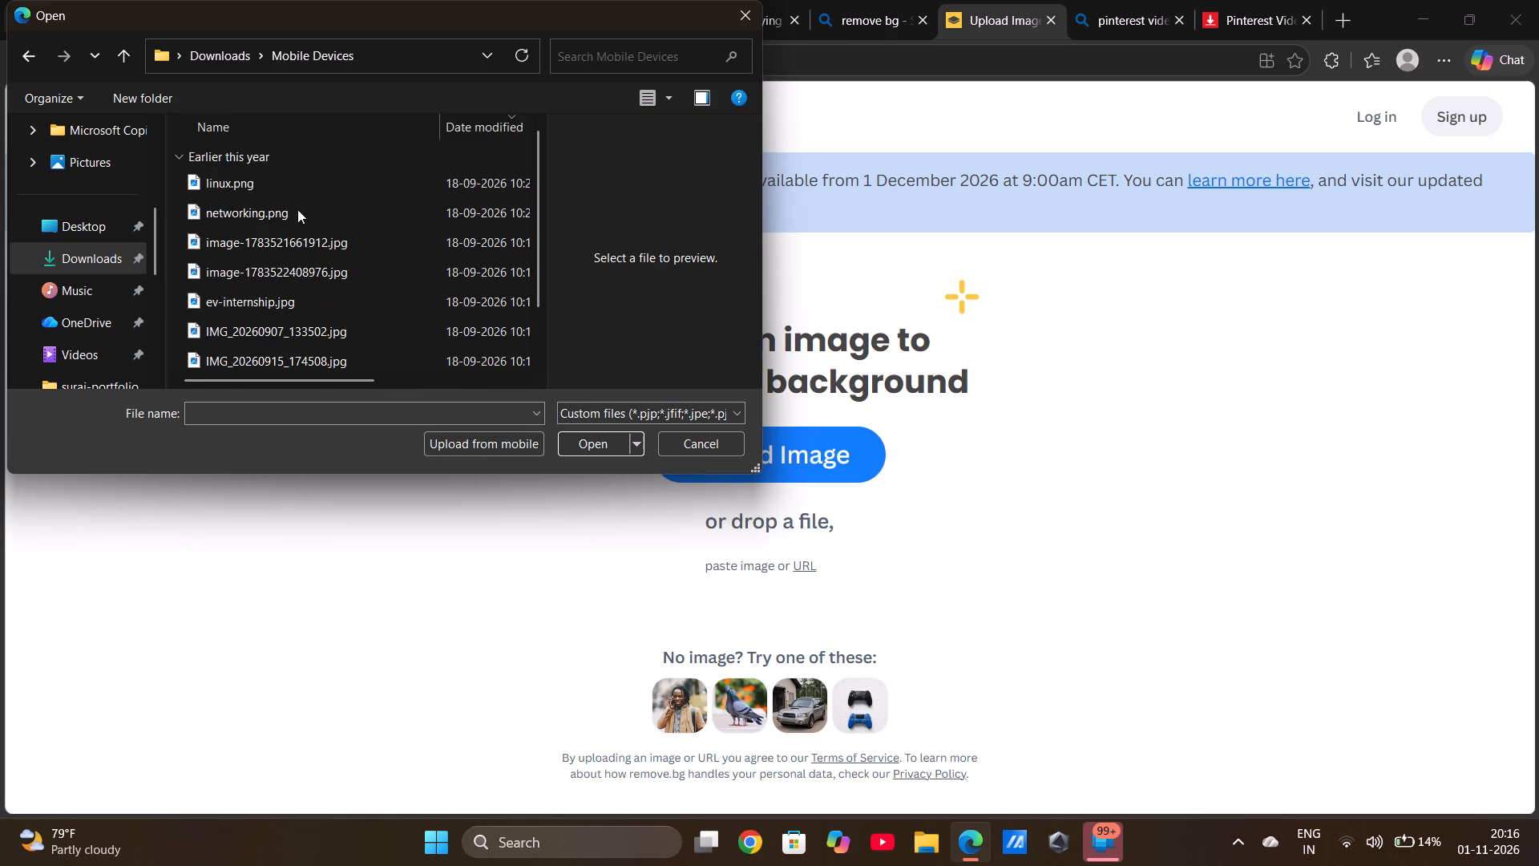
scroll(270, 238, "down", 5)
left_click(486, 118)
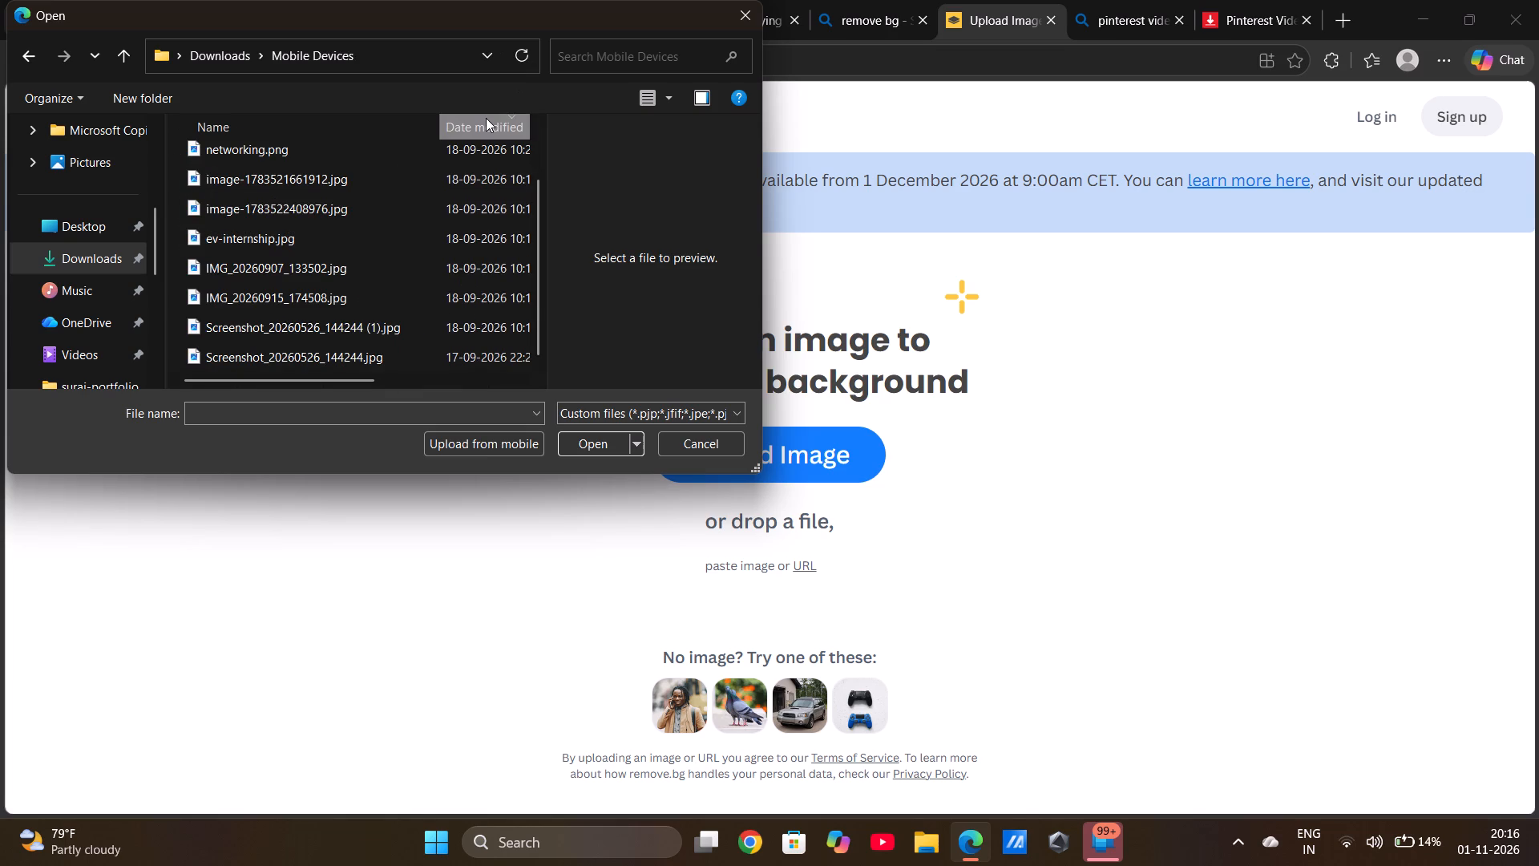
scroll(318, 300, "down", 5)
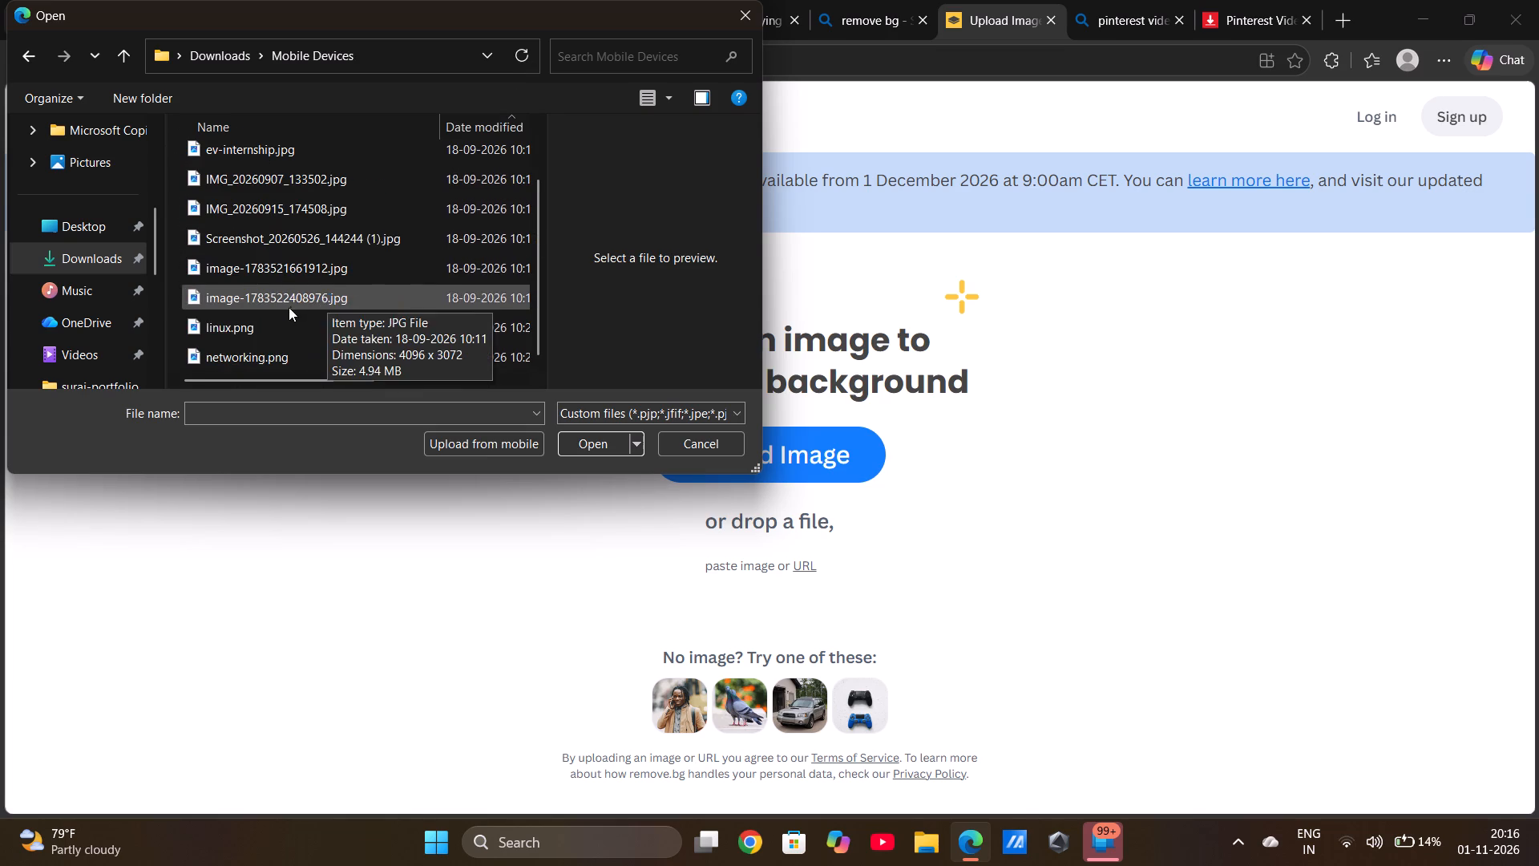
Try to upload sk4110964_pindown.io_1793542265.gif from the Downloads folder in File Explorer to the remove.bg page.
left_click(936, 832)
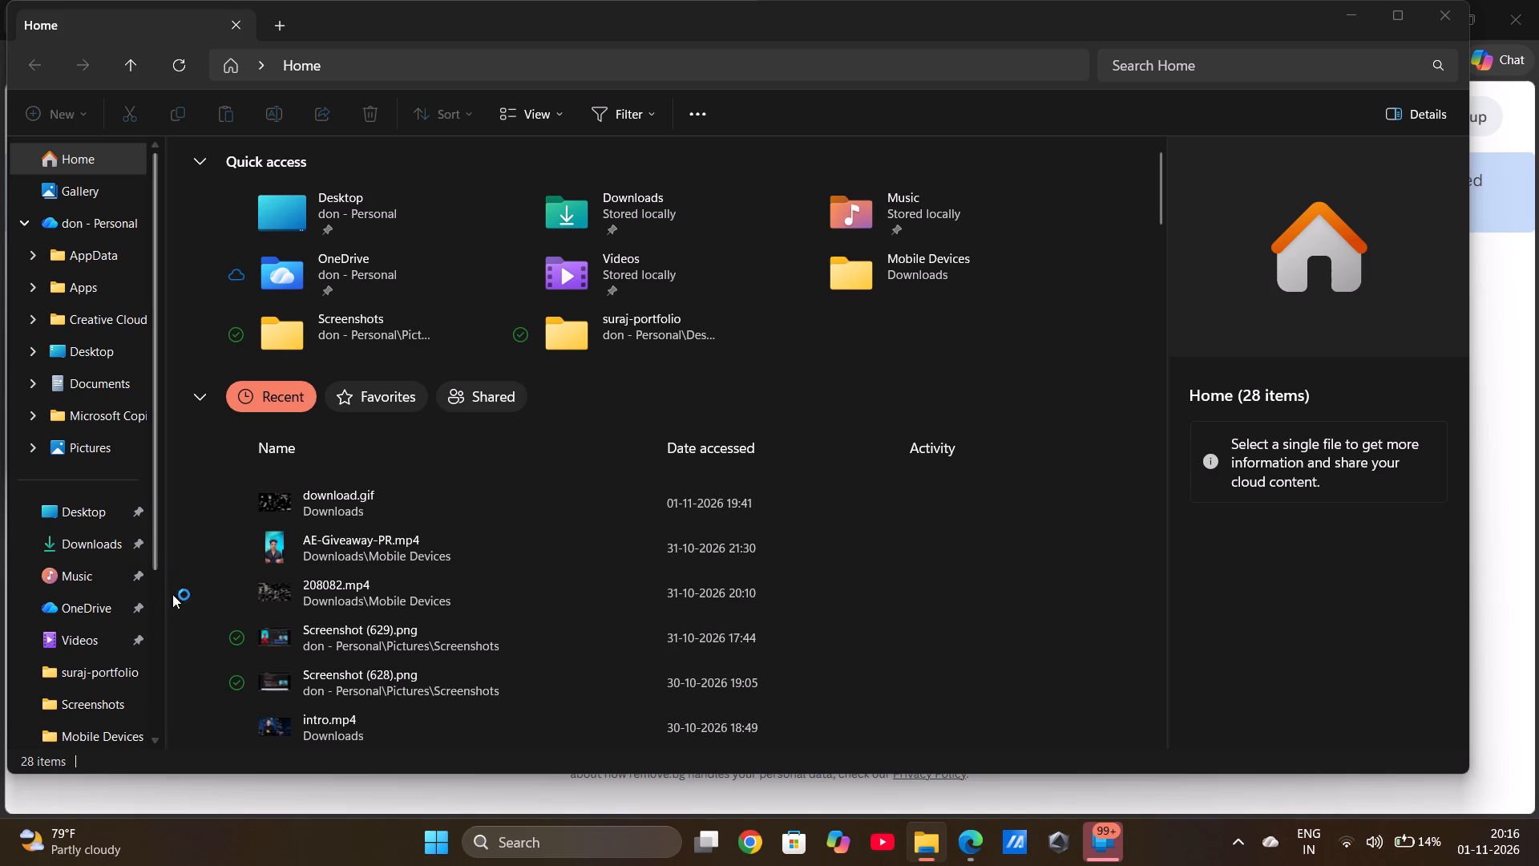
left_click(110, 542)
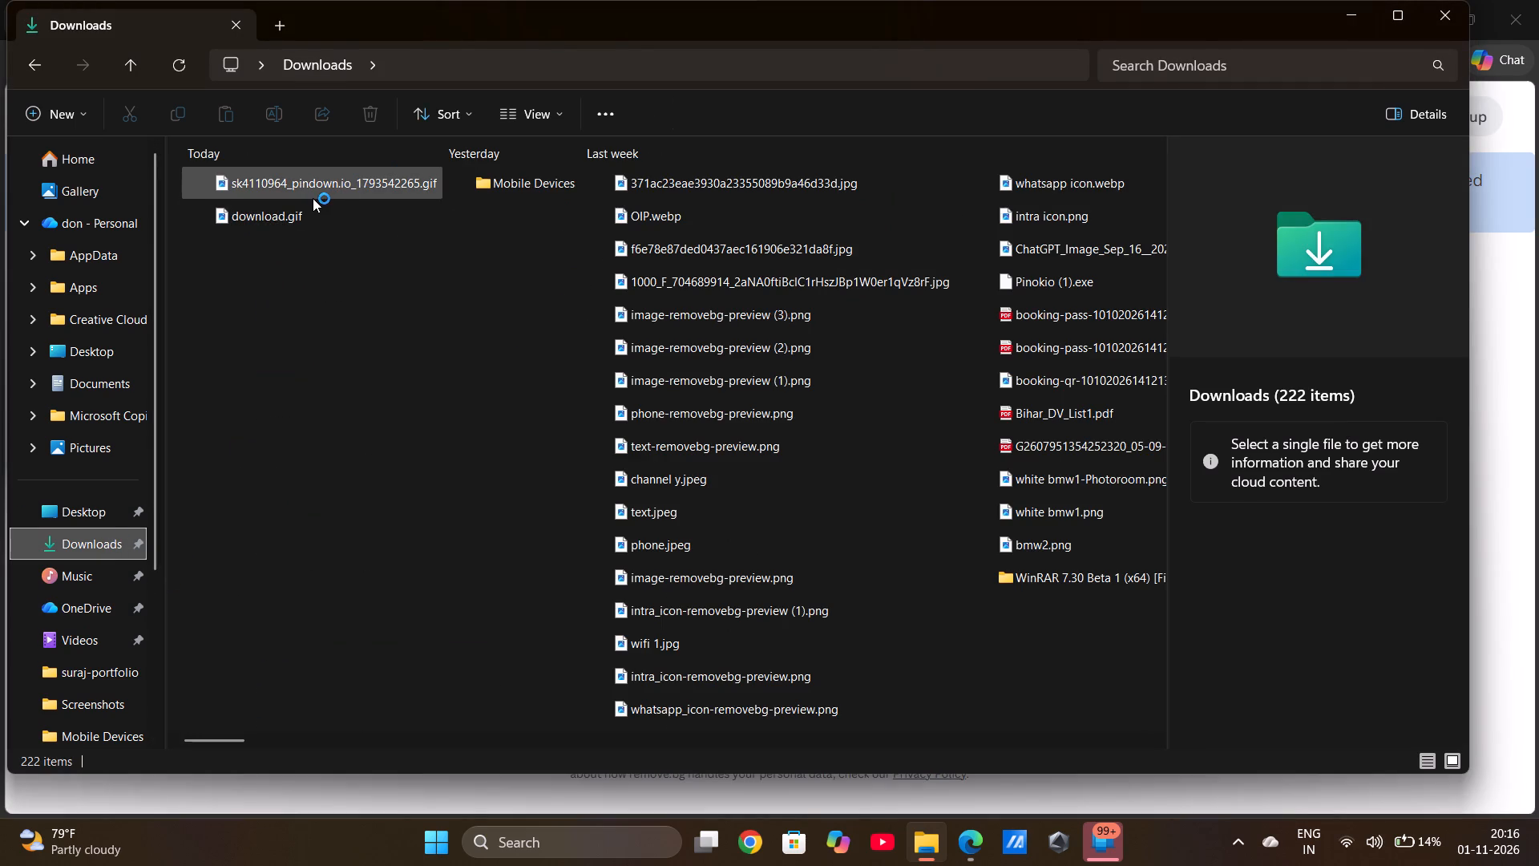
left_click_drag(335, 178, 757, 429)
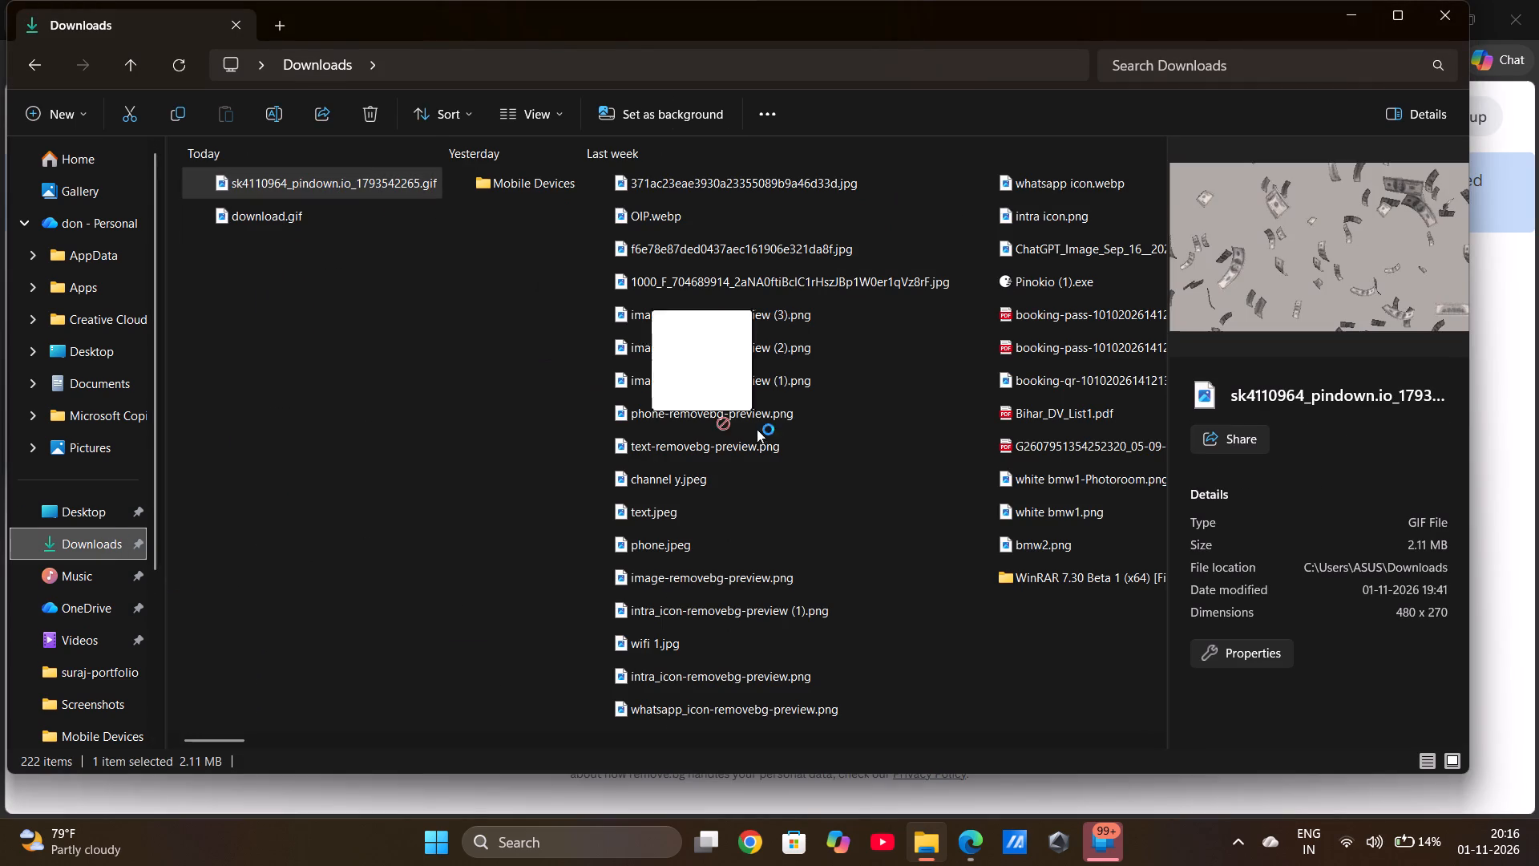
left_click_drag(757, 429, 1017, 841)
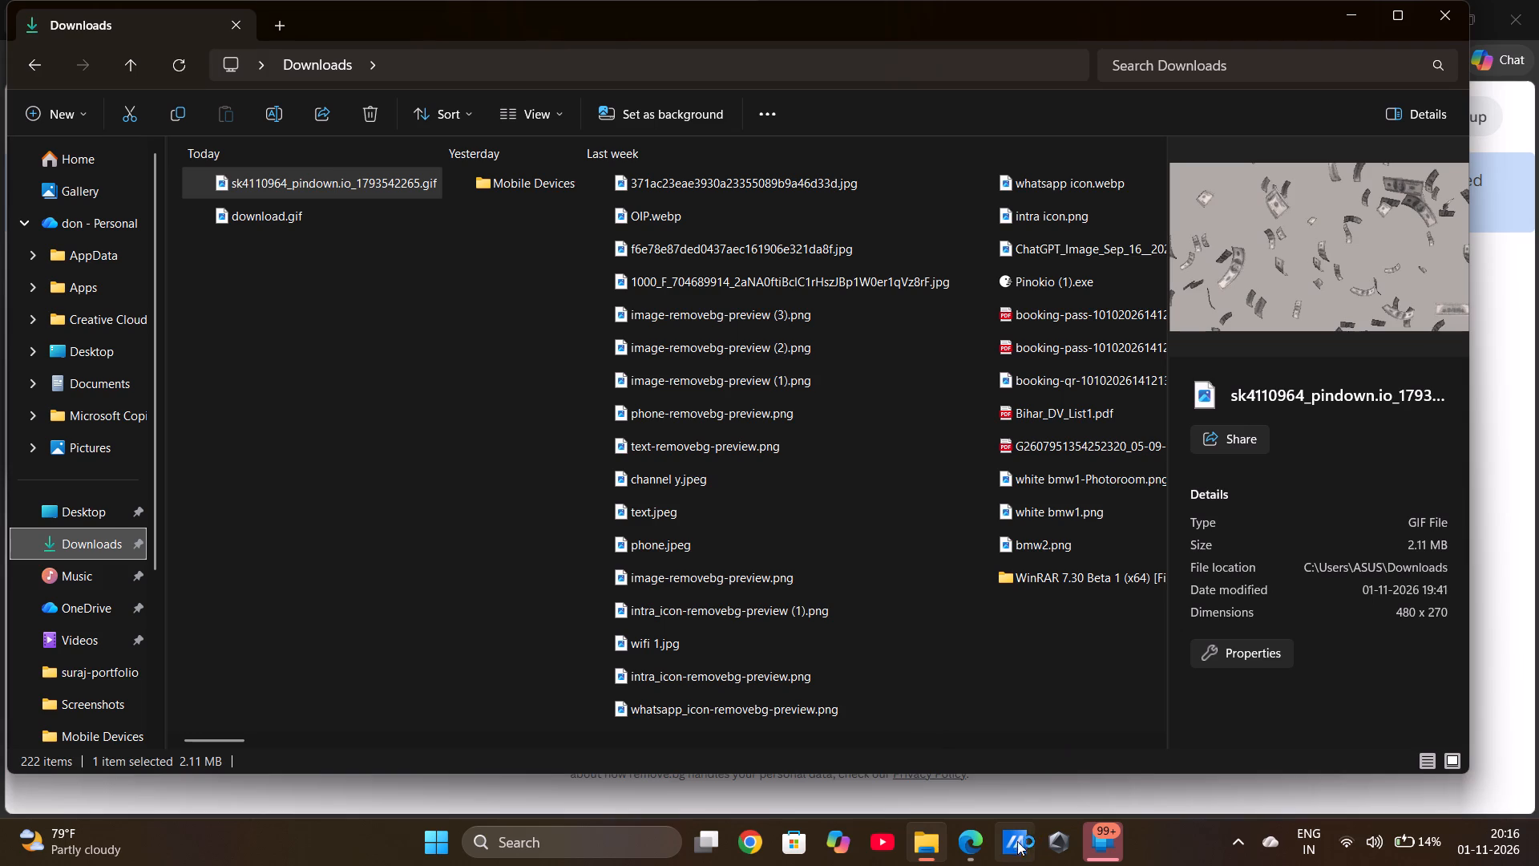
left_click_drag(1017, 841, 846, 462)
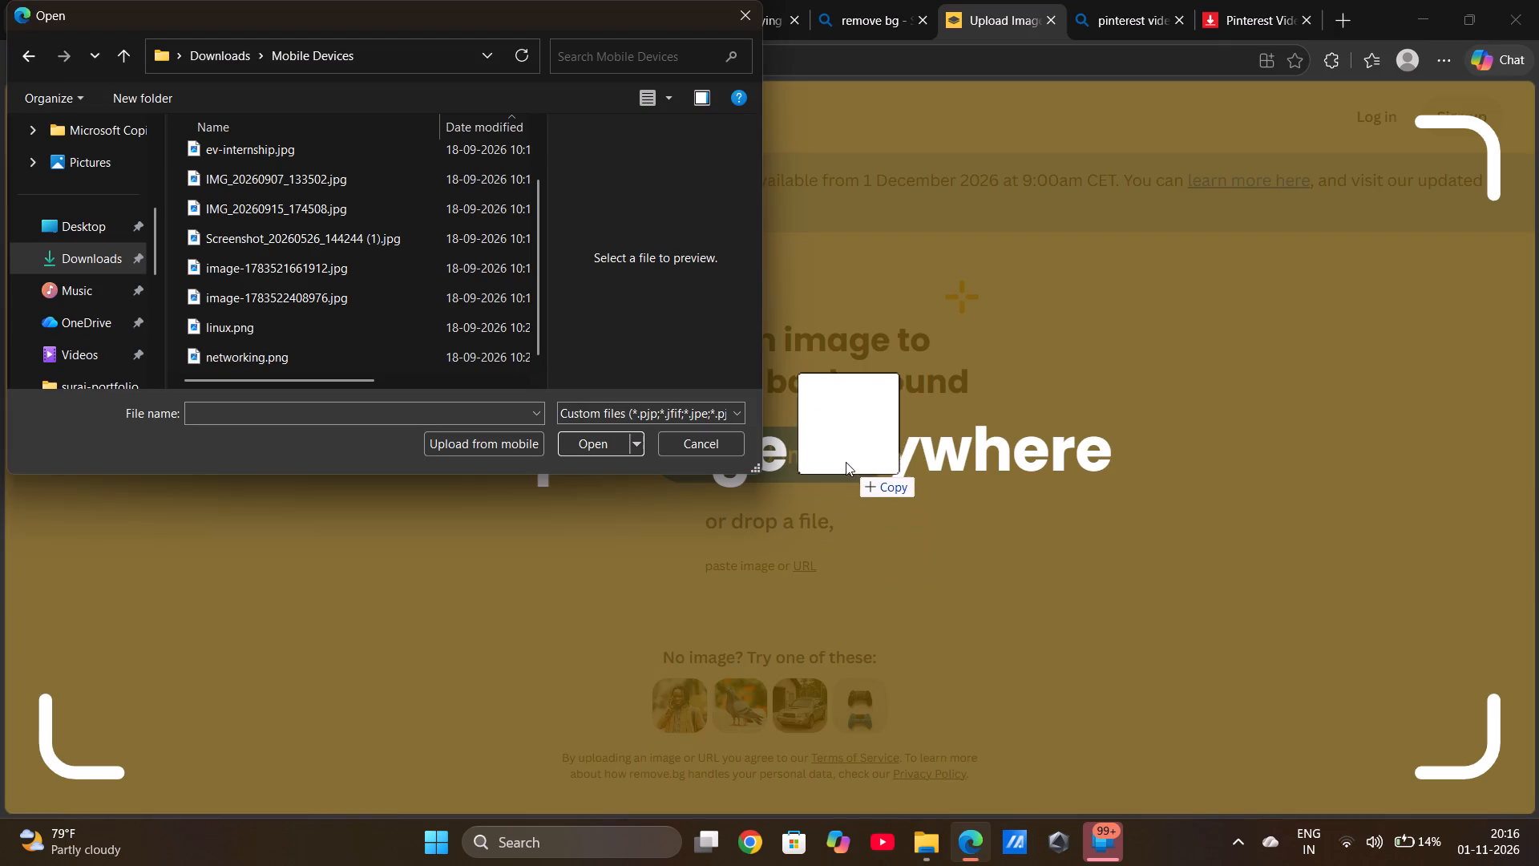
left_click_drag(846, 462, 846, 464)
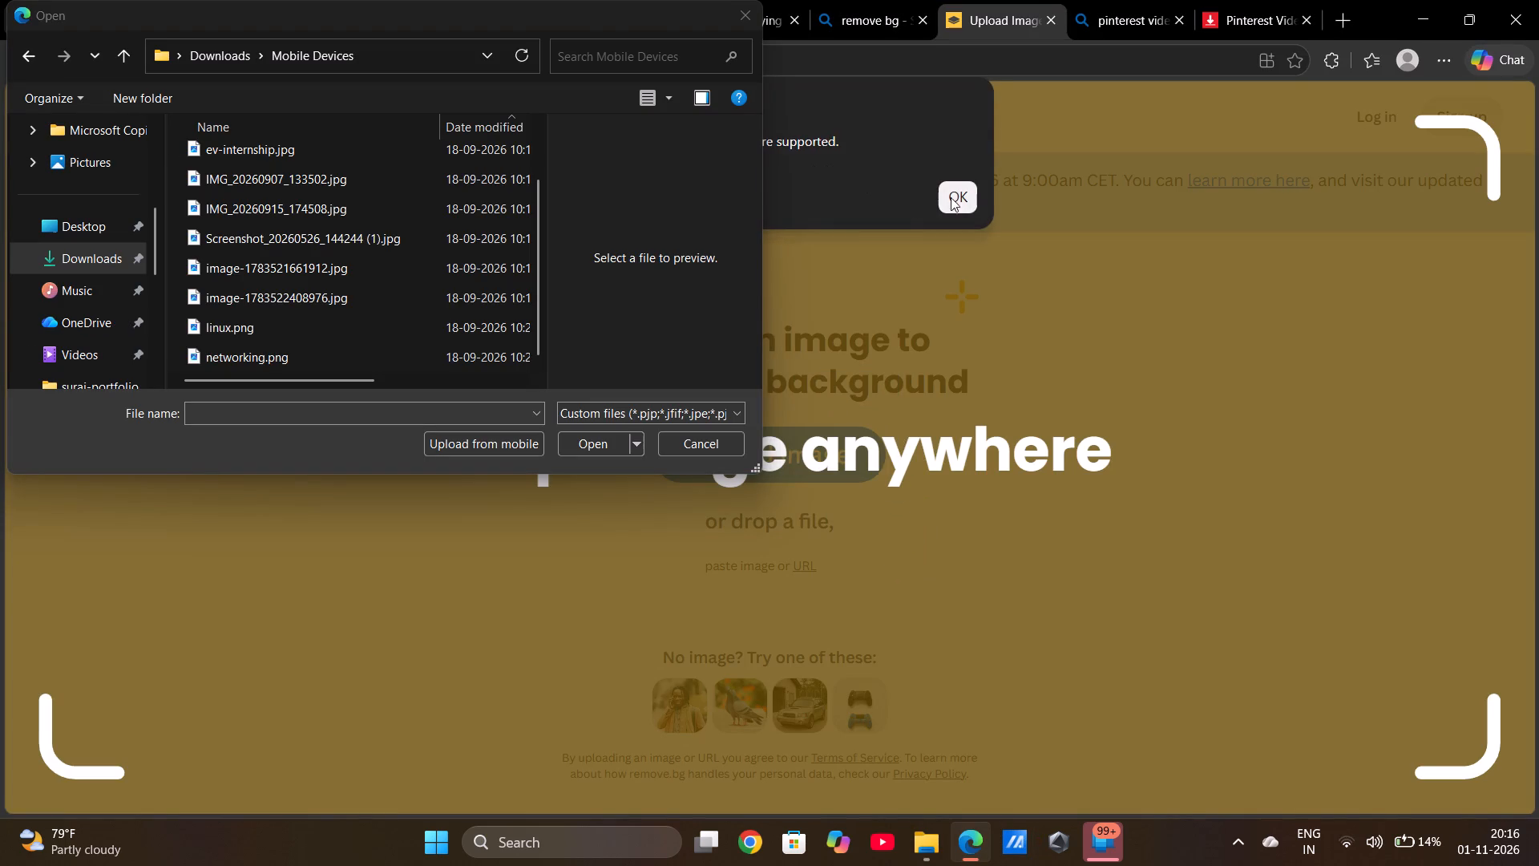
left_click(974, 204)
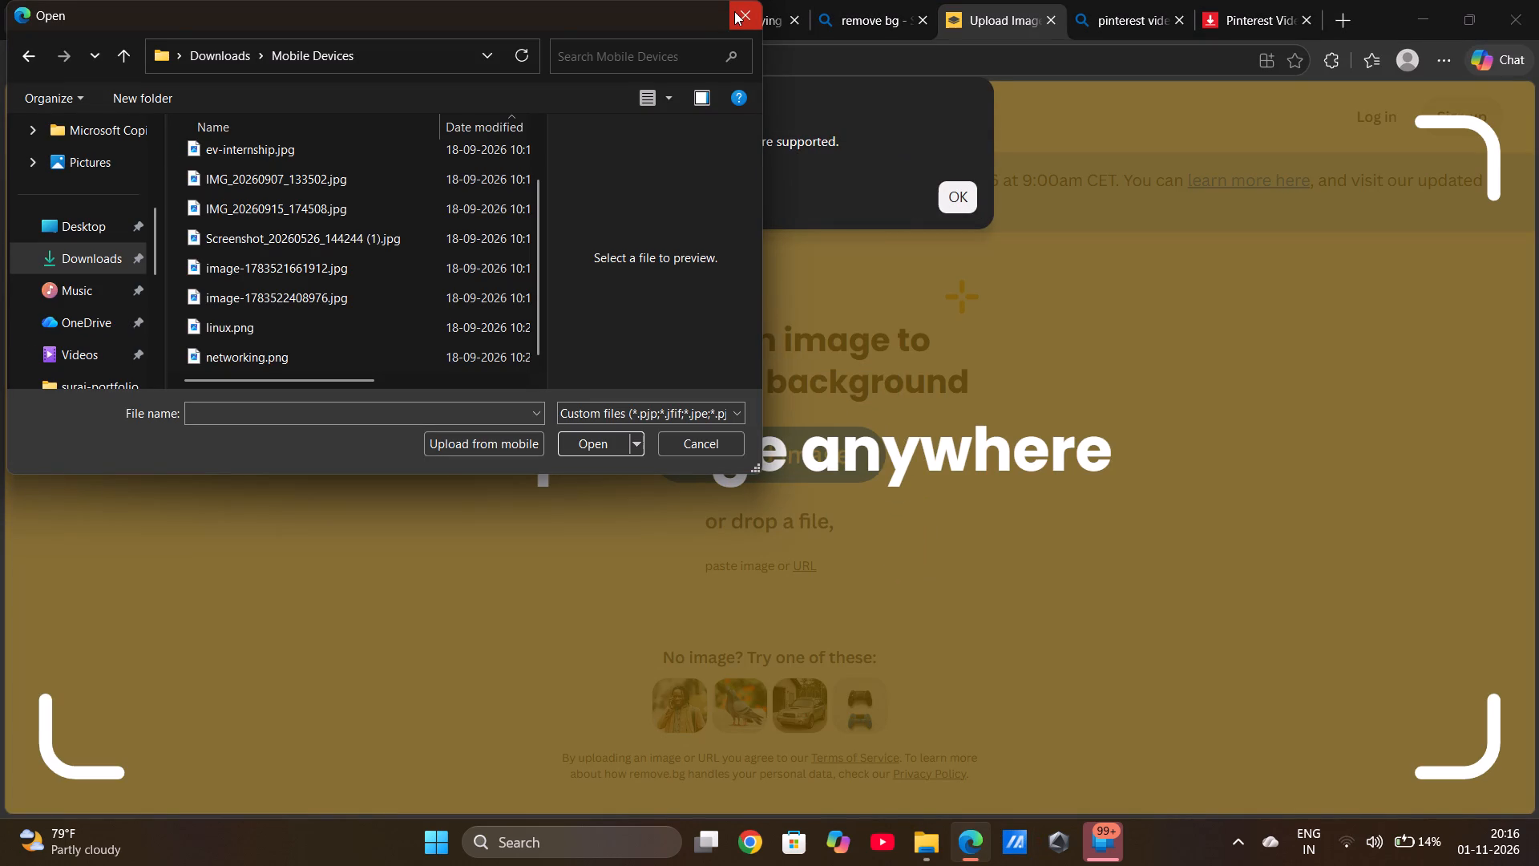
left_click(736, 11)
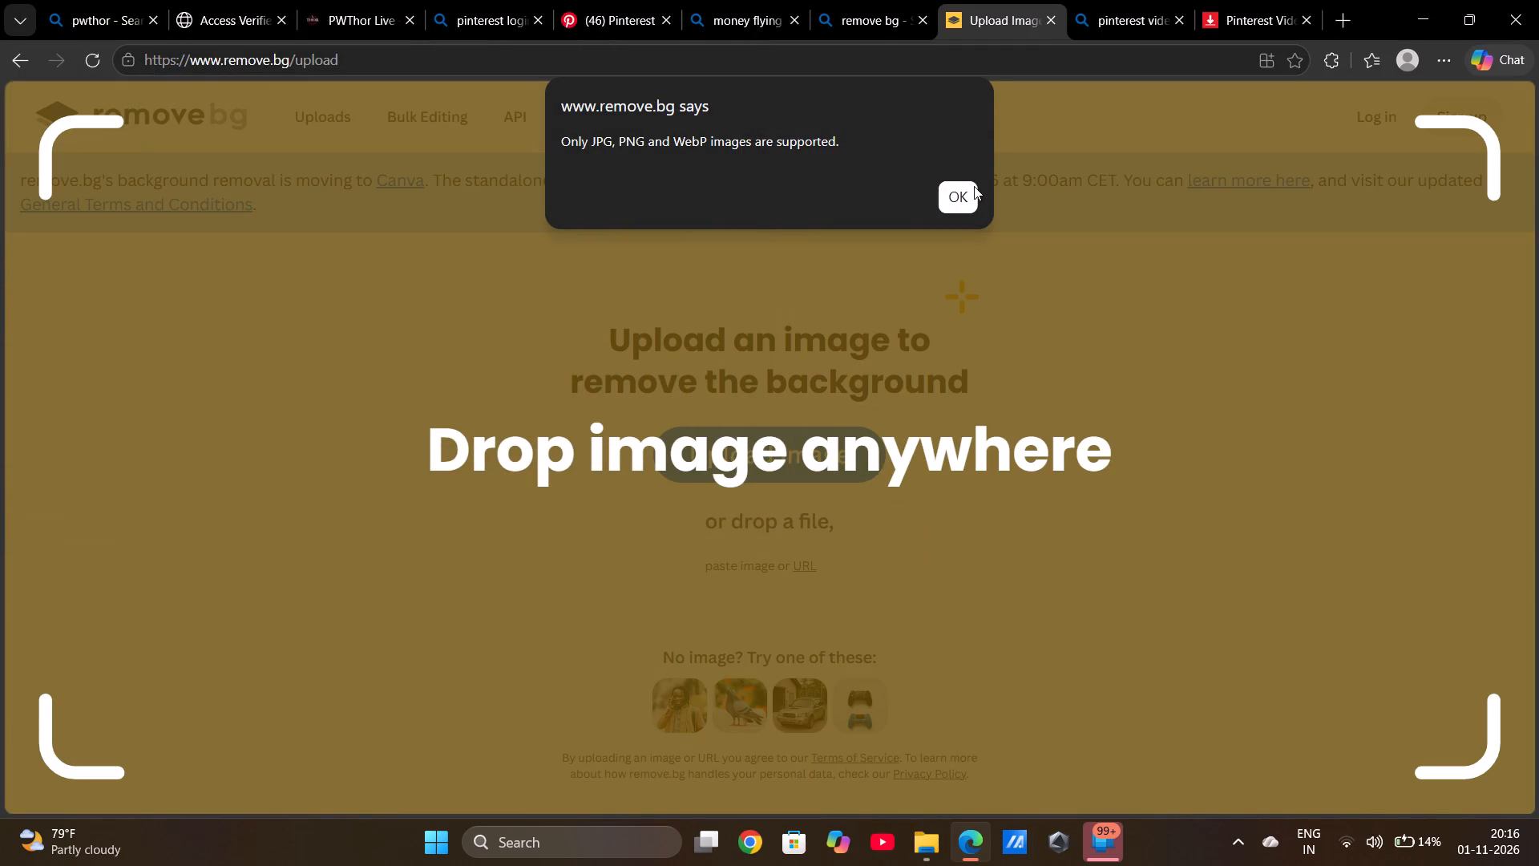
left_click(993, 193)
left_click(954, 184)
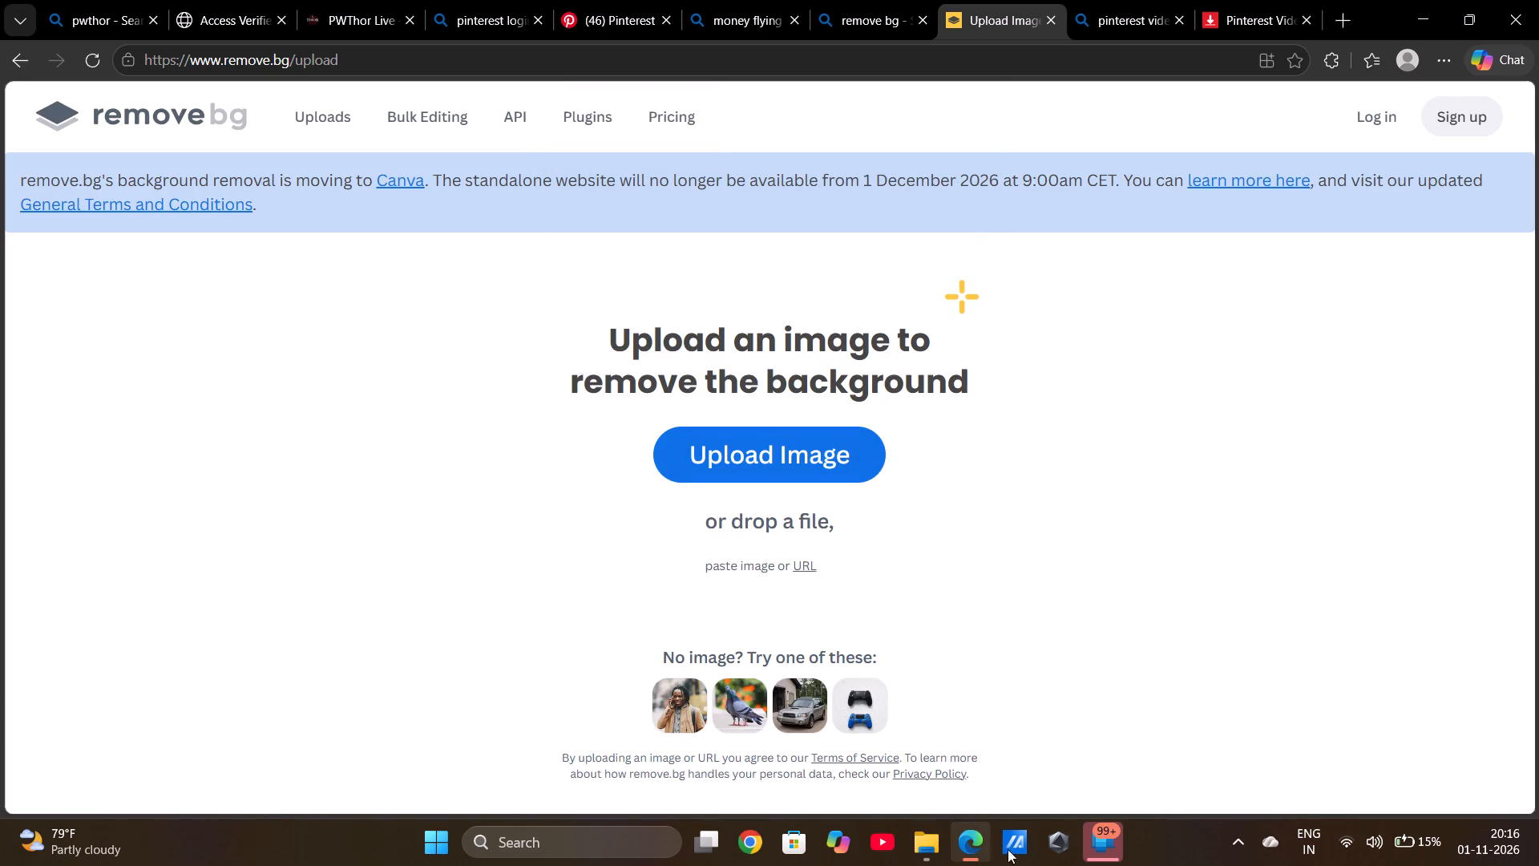
Examine the pinned apps and the full list of recent files on the computer.
left_click(422, 836)
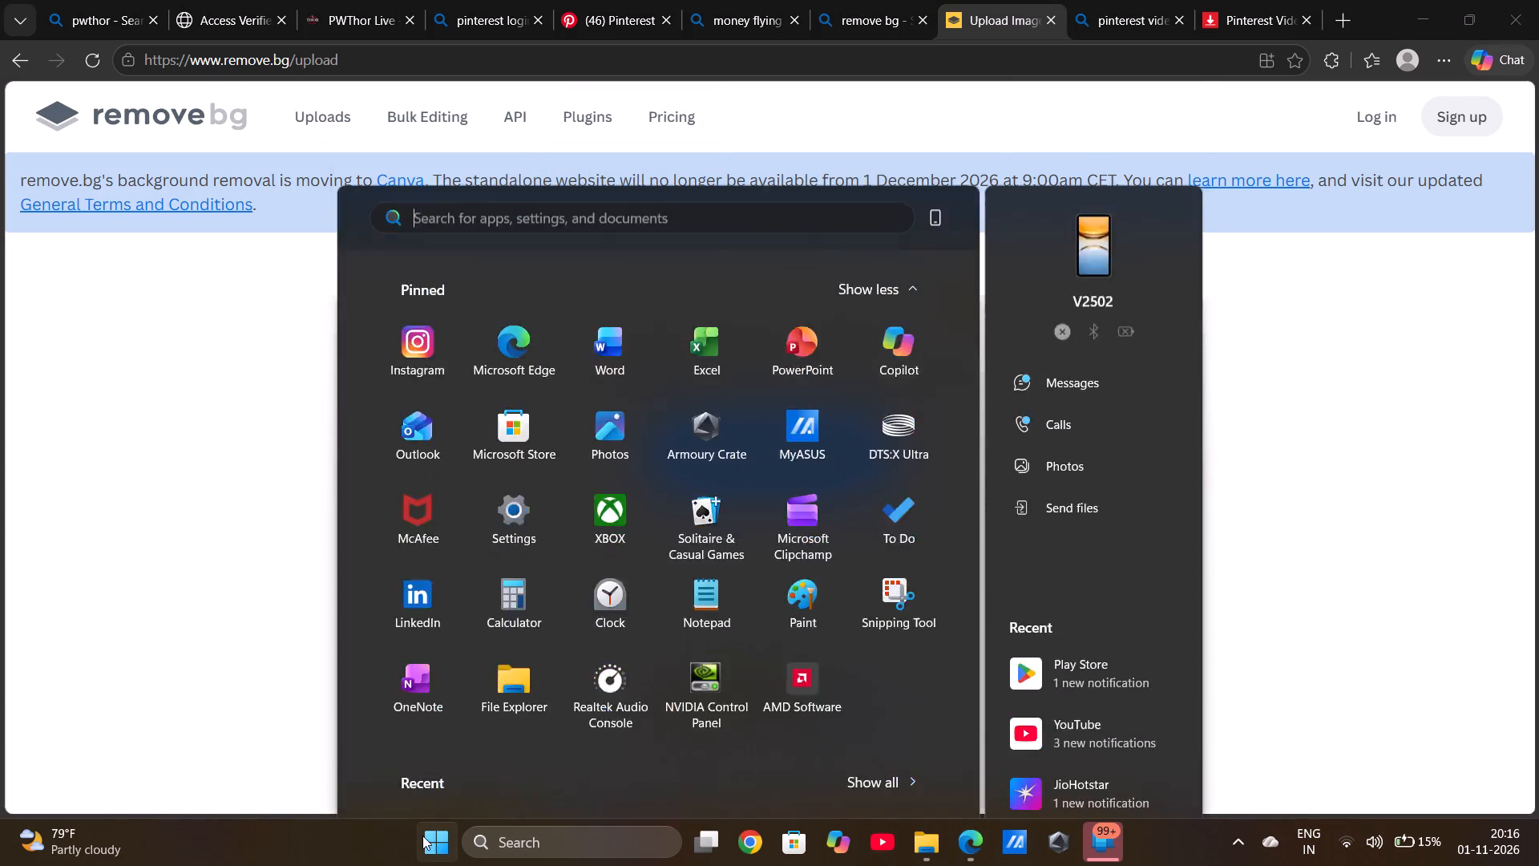
scroll(545, 538, "down", 1)
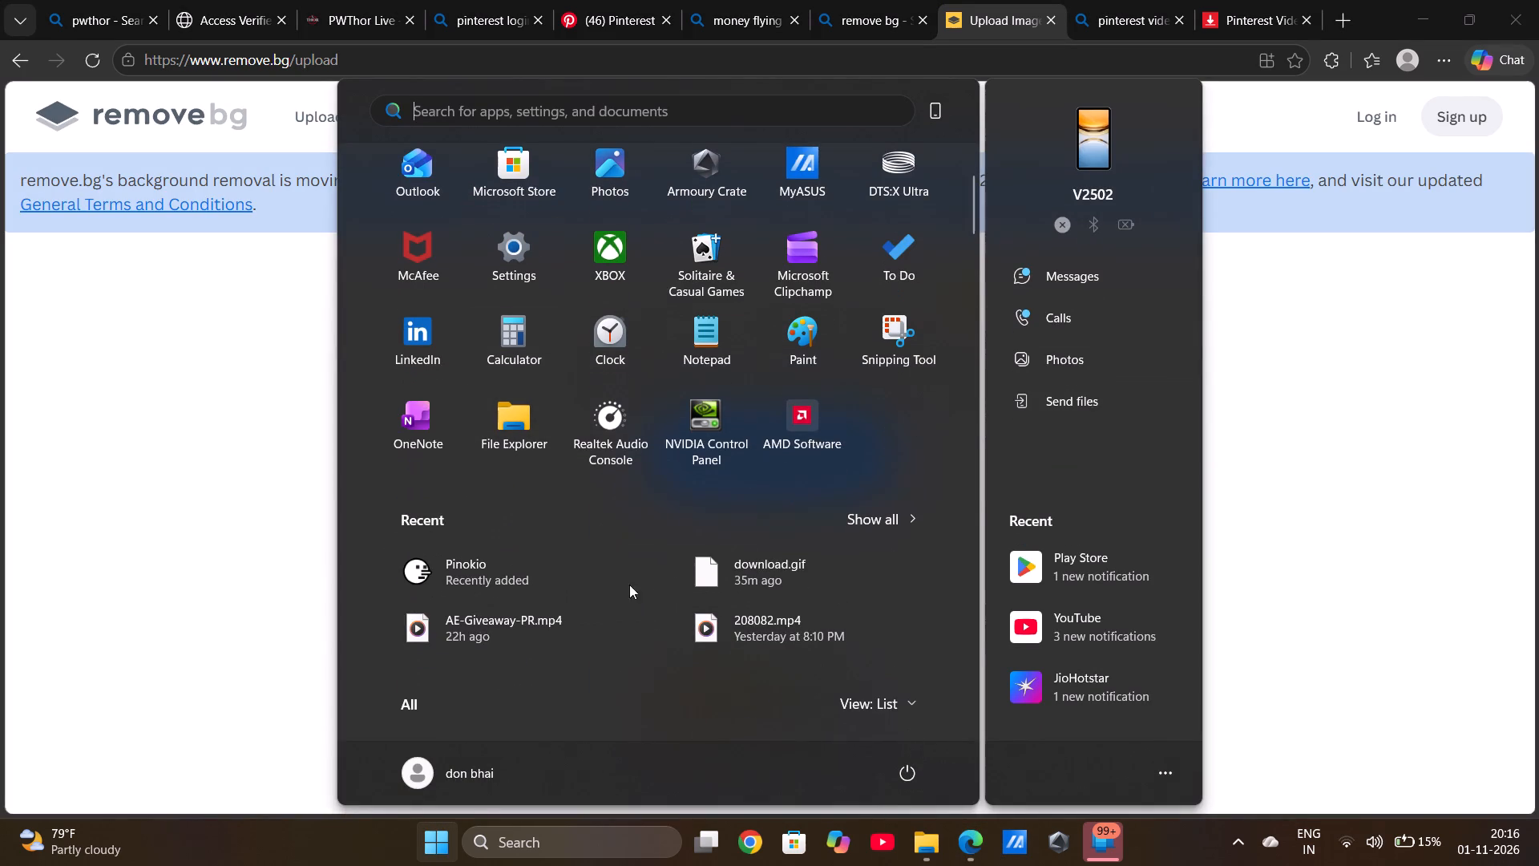
left_click(870, 694)
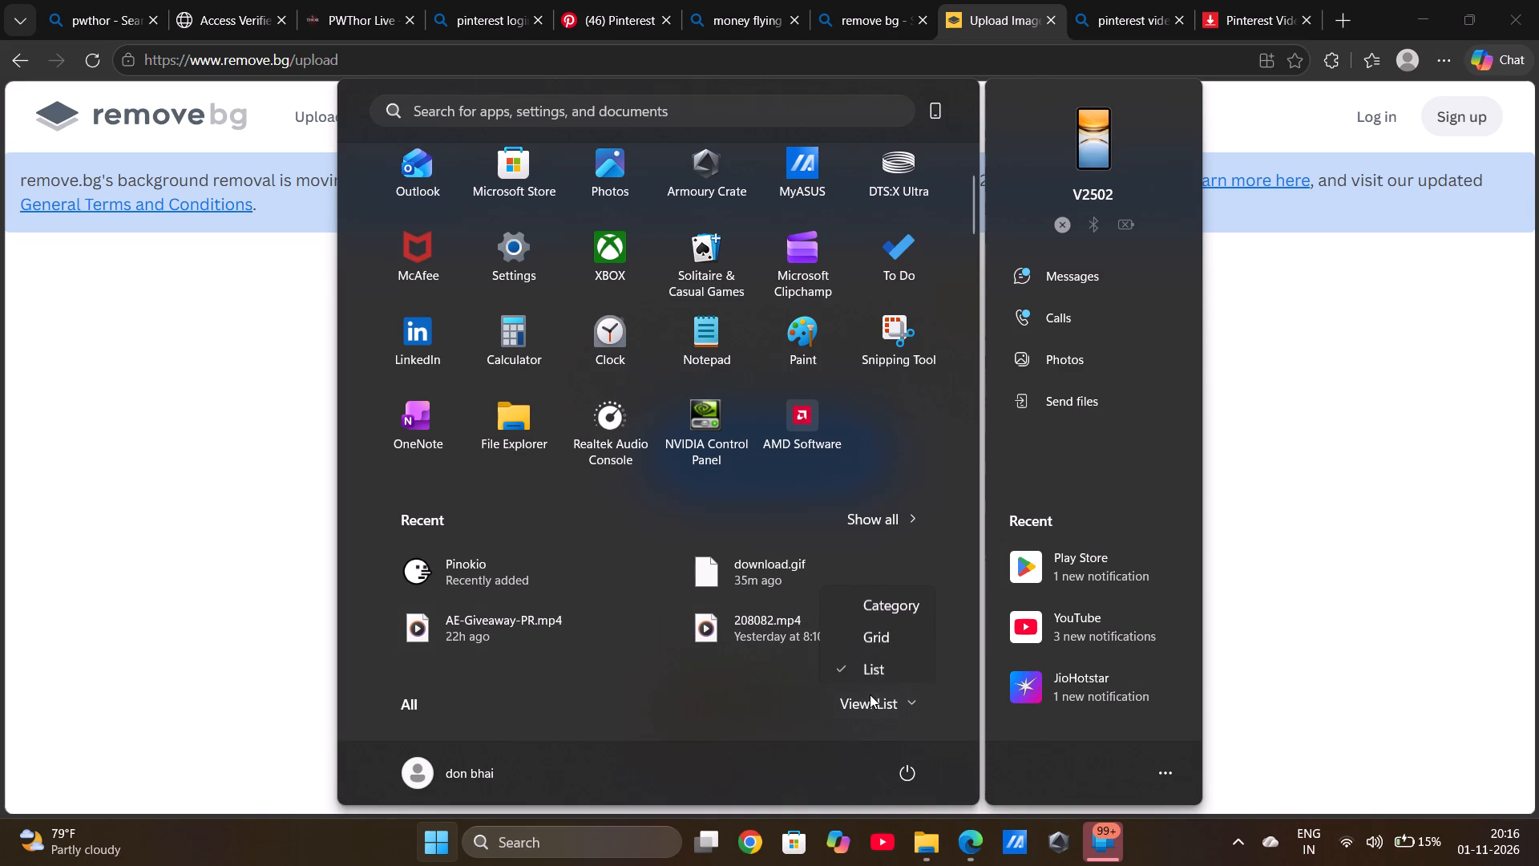
scroll(609, 618, "down", 10)
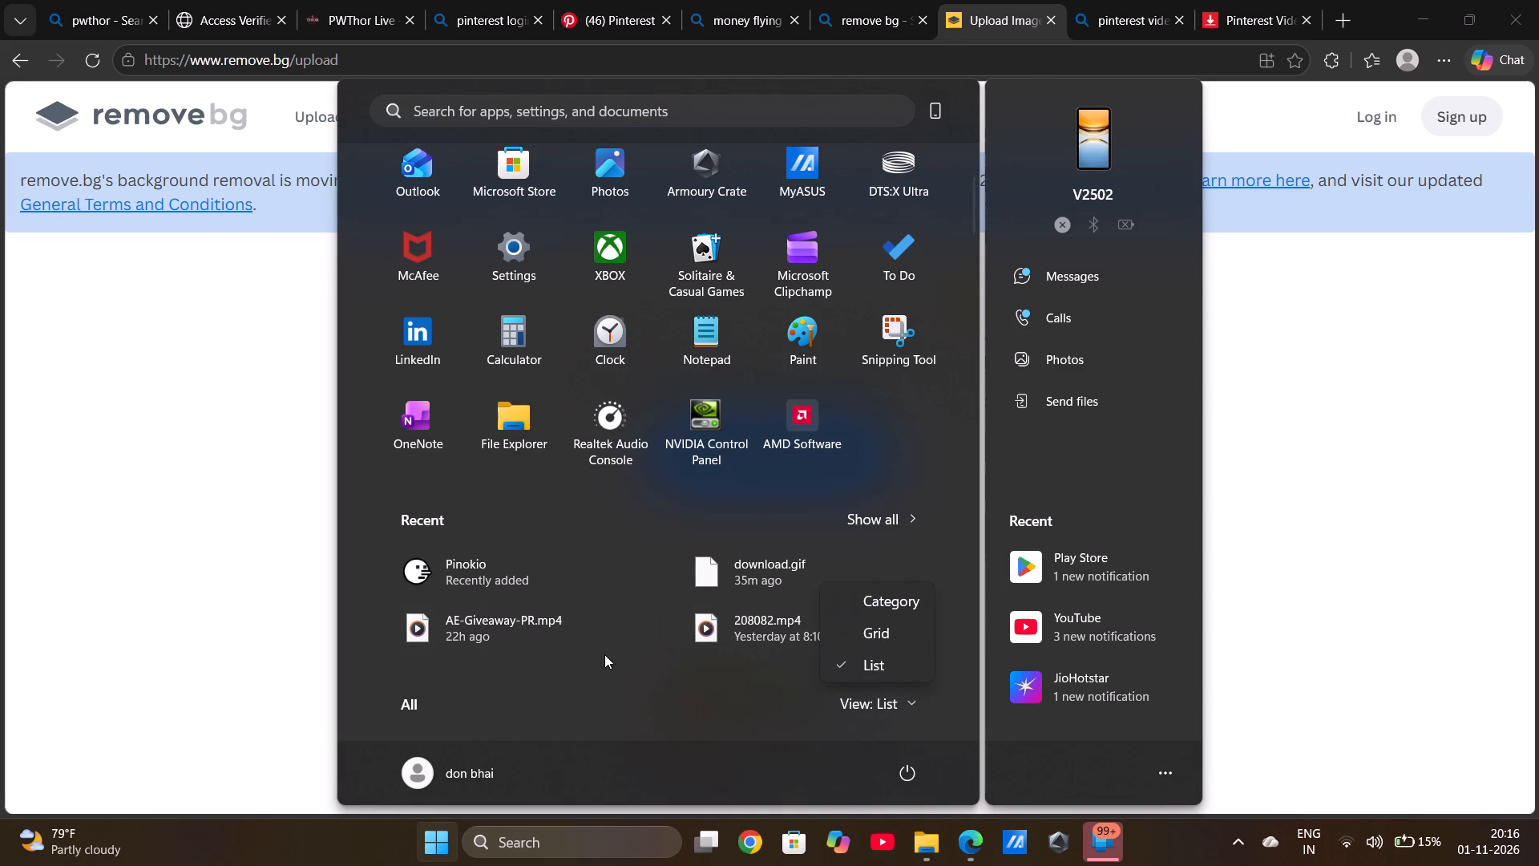
scroll(604, 654, "down", 2)
left_click_drag(885, 505, 858, 521)
left_click(858, 521)
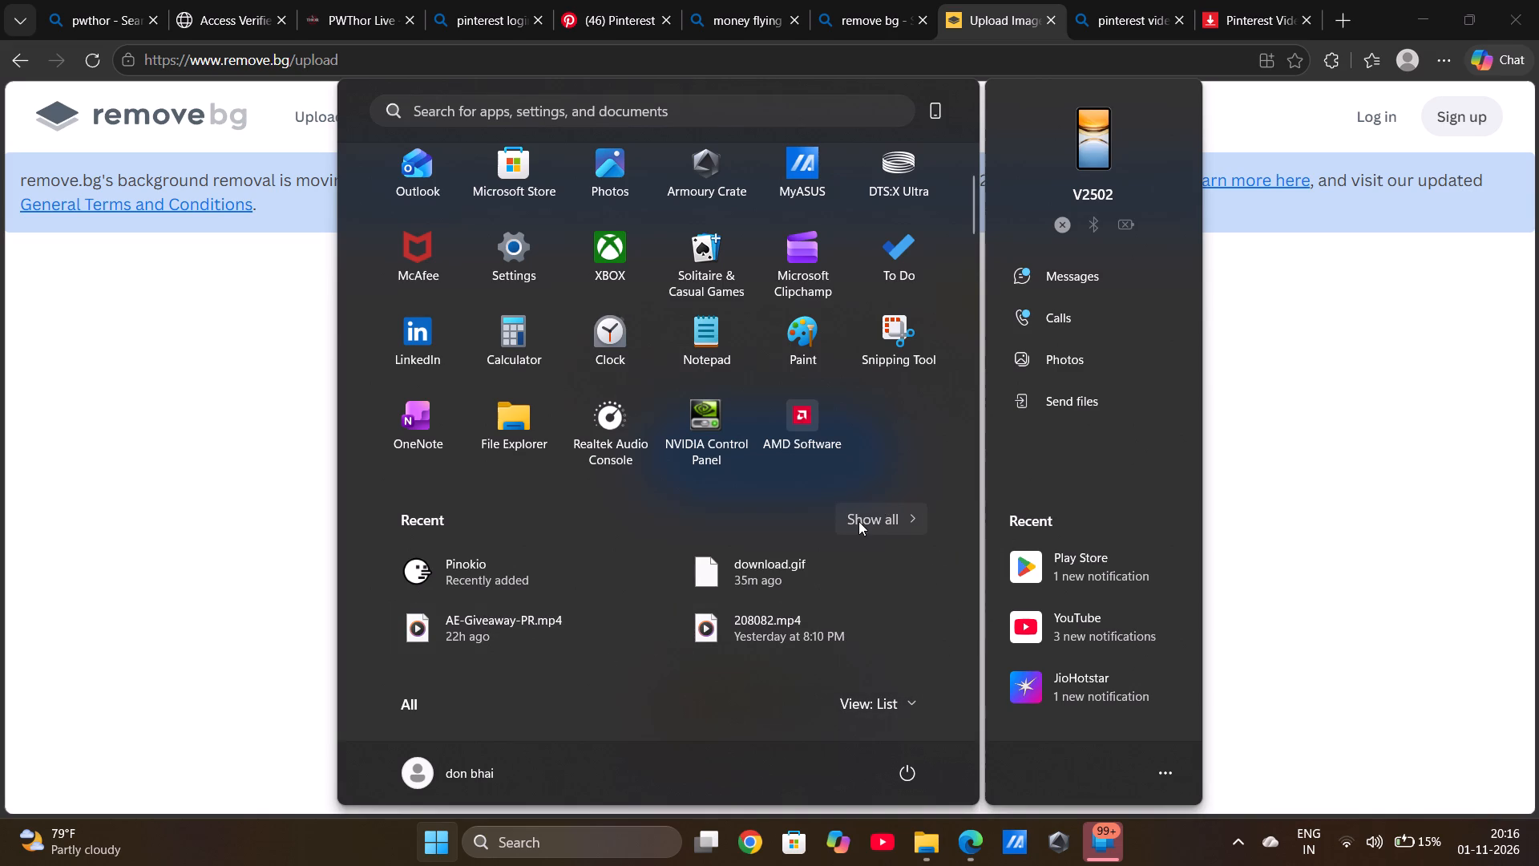
scroll(748, 488, "down", 1)
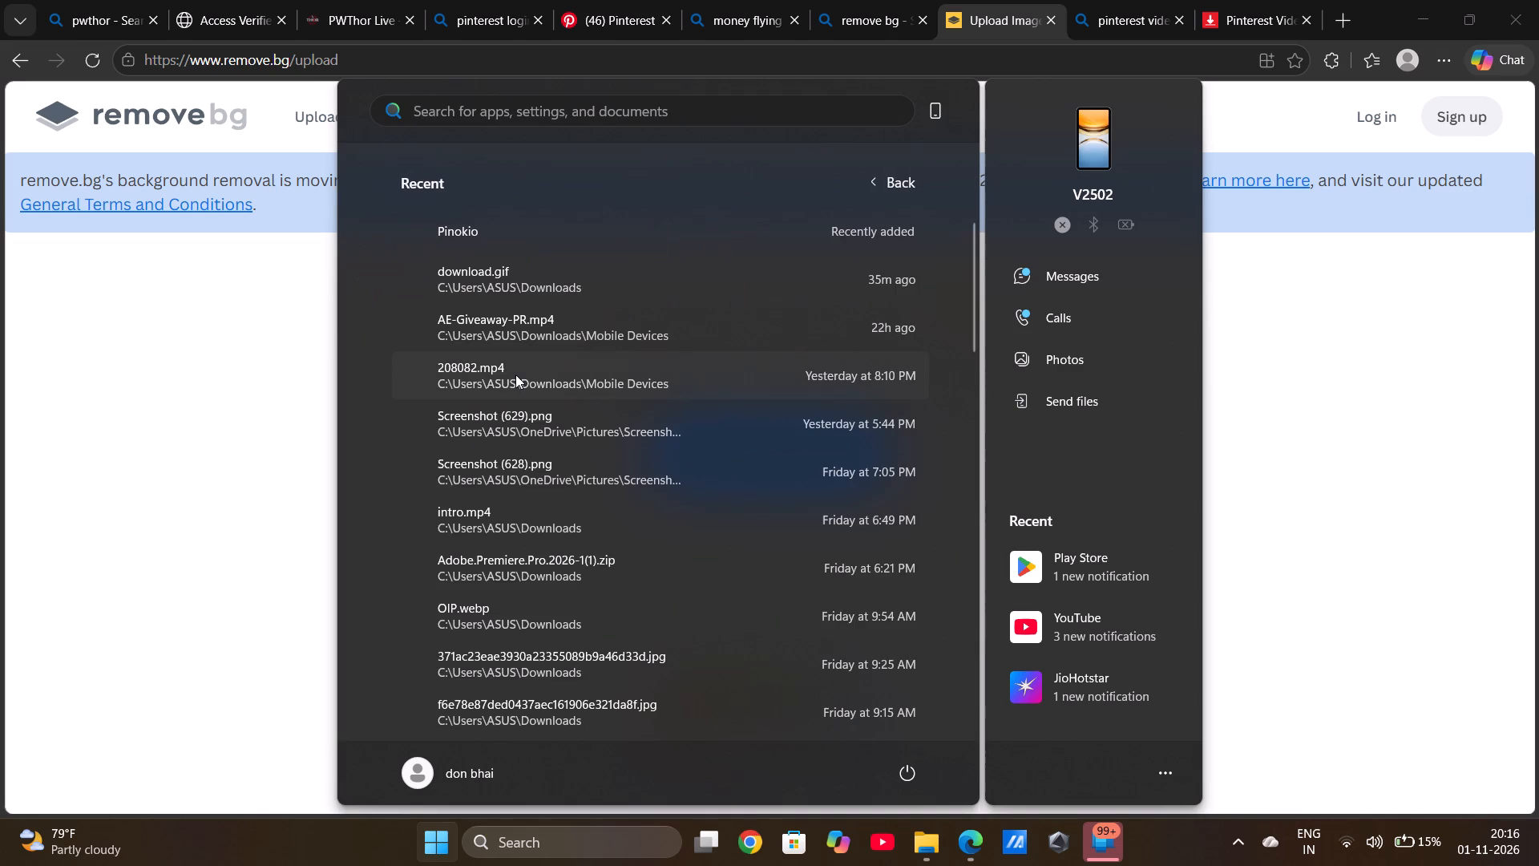
scroll(519, 370, "down", 1)
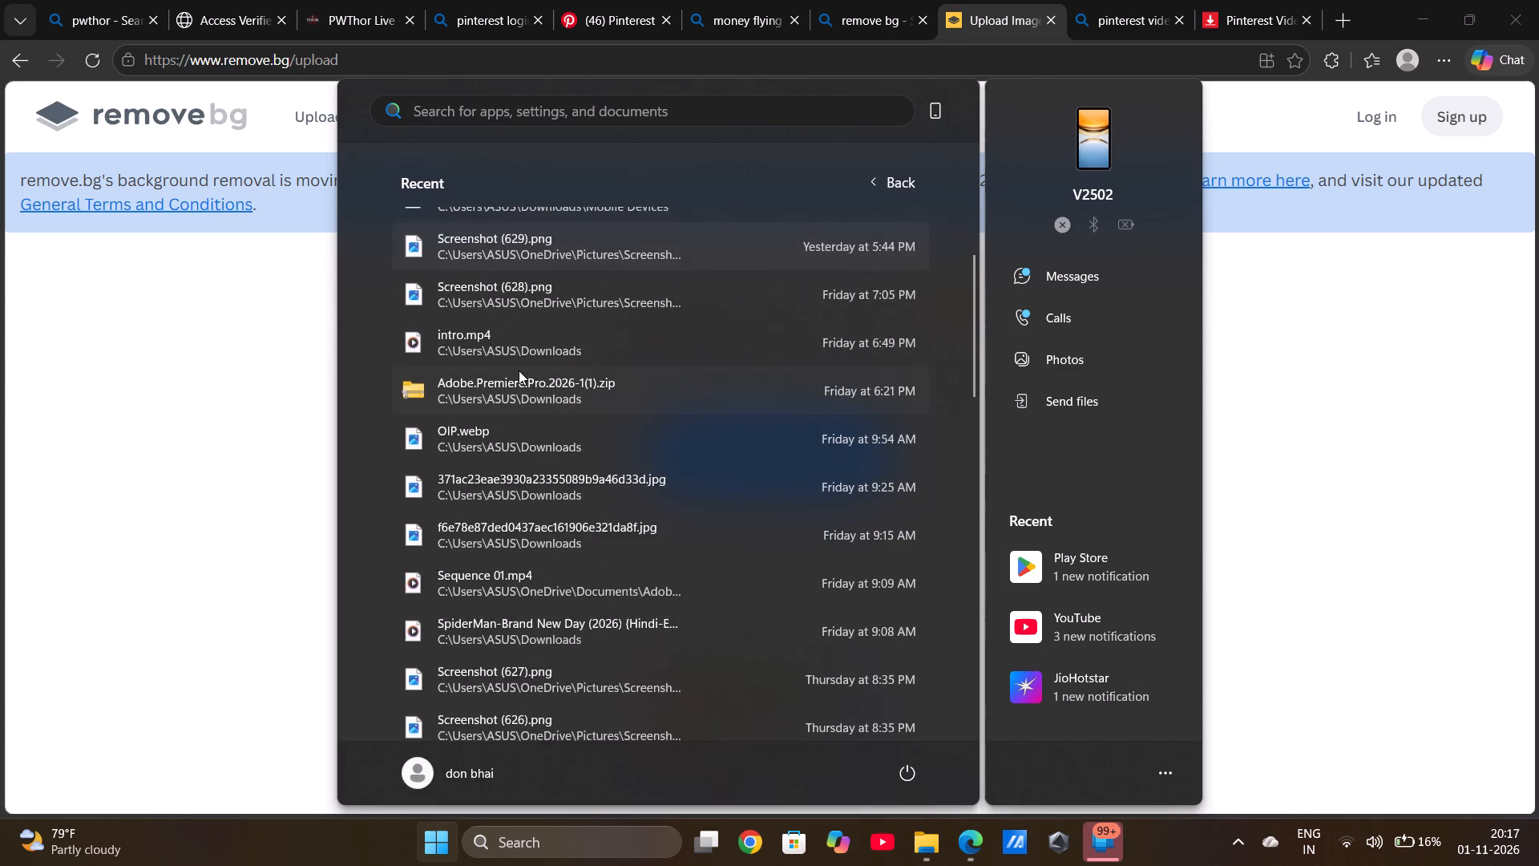
scroll(519, 370, "up", 6)
scroll(519, 370, "down", 6)
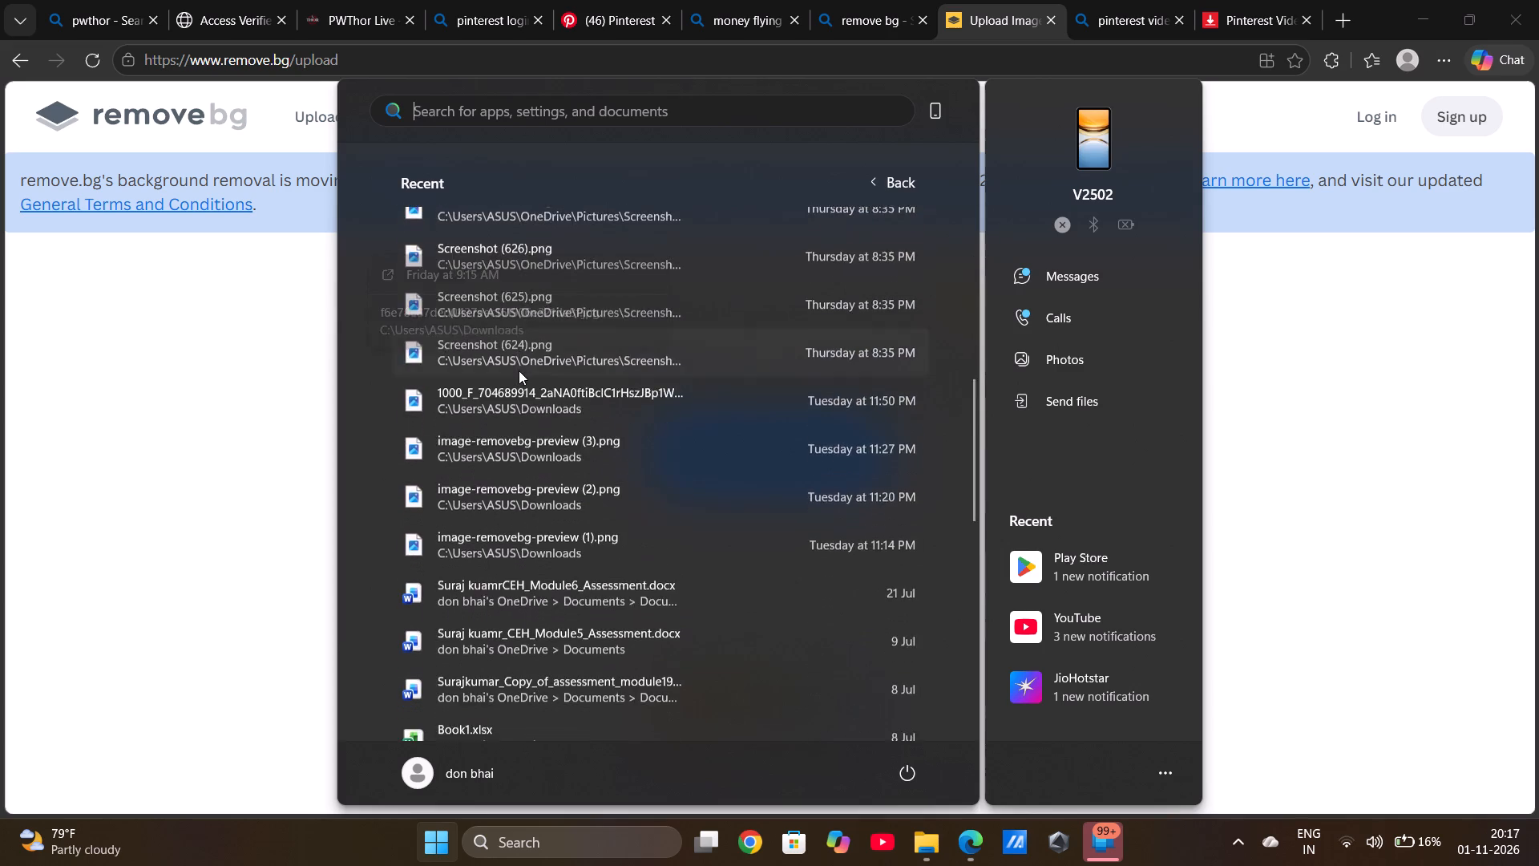
scroll(519, 370, "down", 6)
scroll(519, 370, "up", 7)
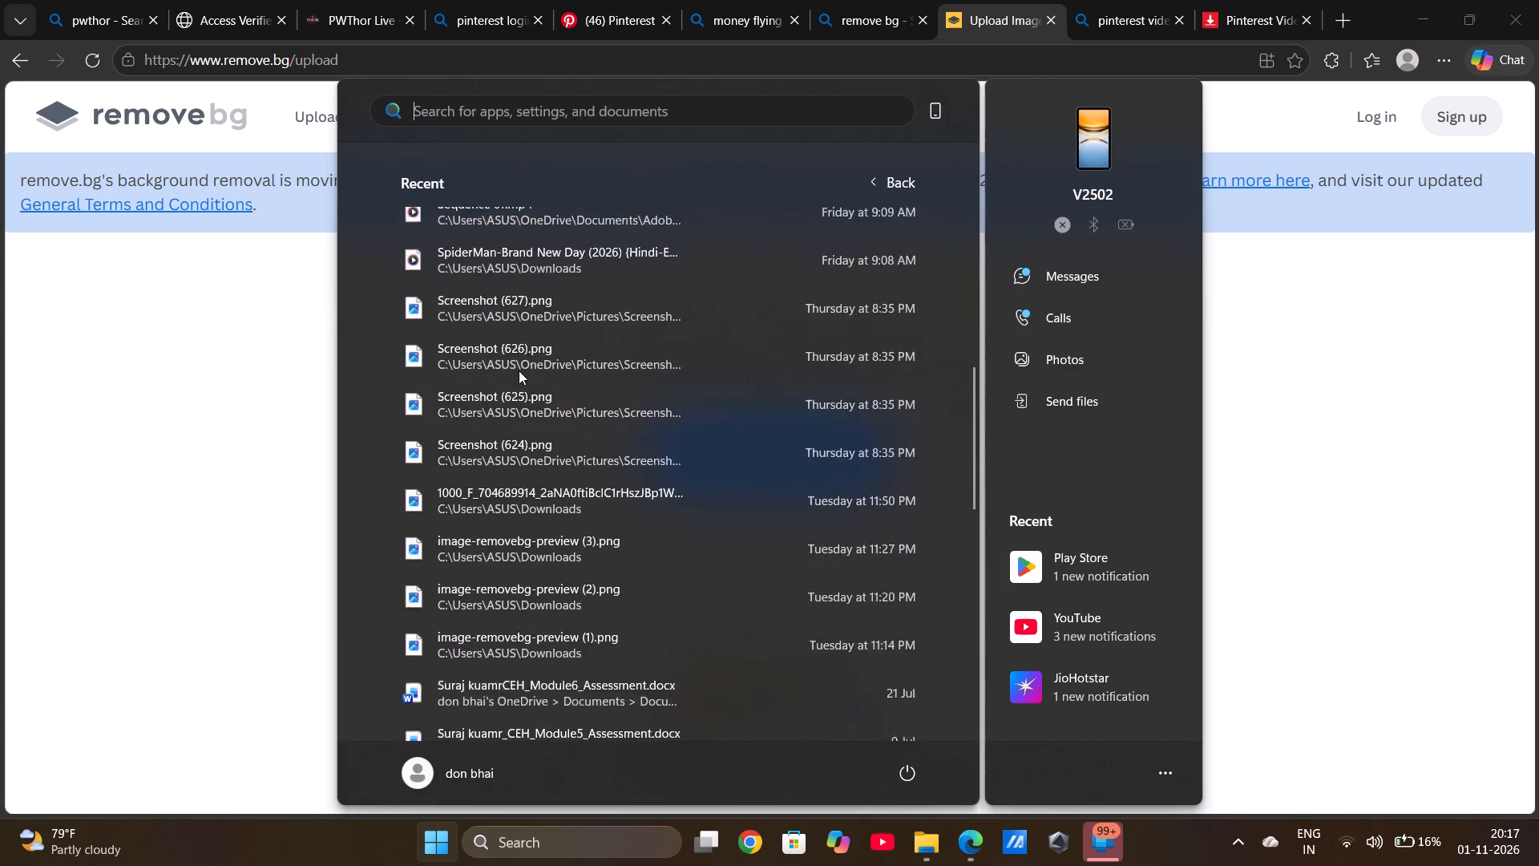
scroll(519, 370, "up", 2)
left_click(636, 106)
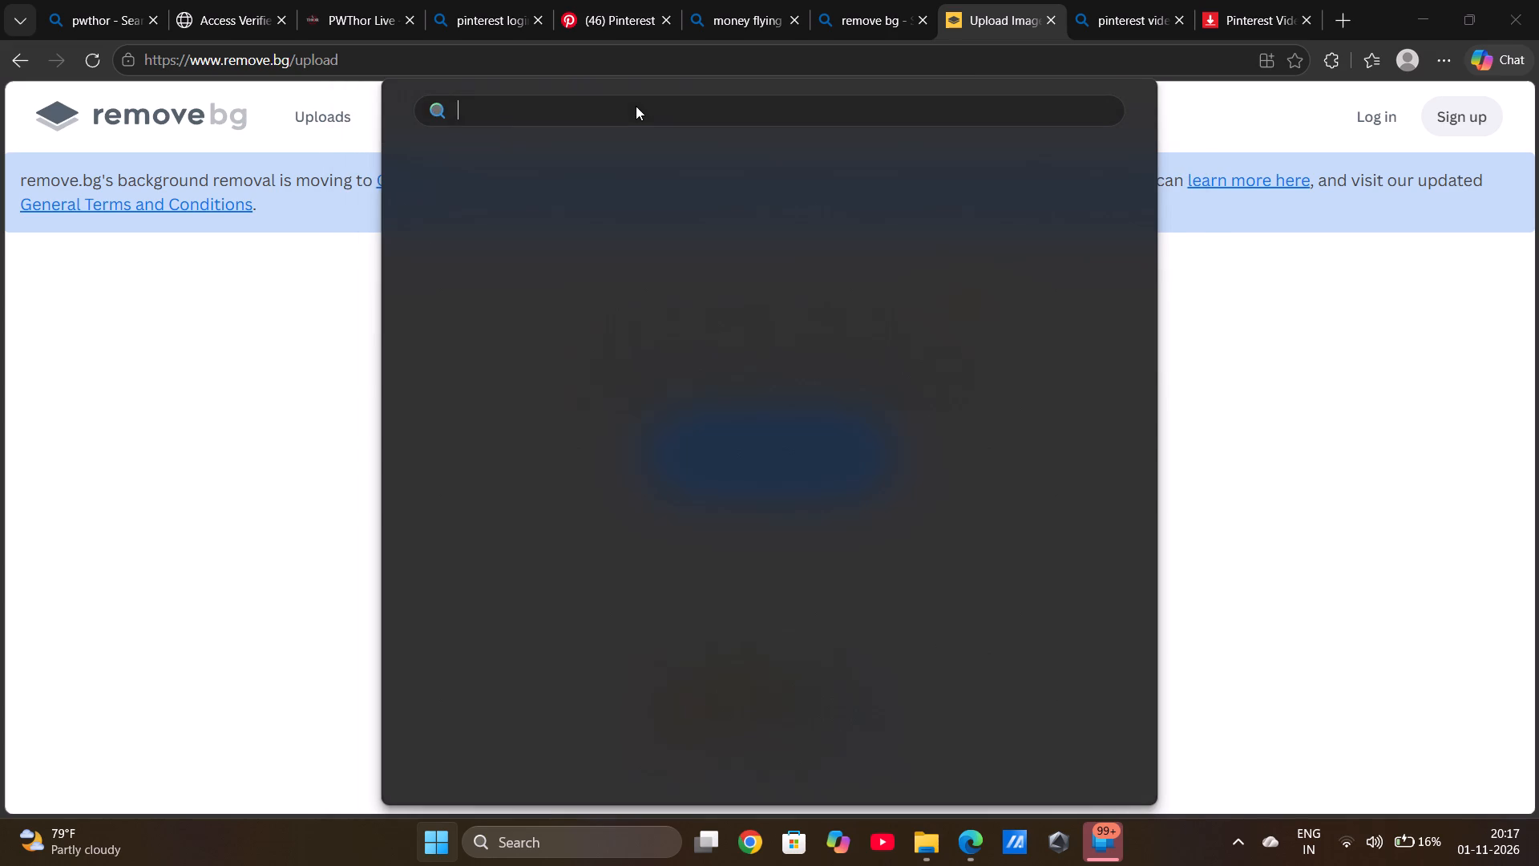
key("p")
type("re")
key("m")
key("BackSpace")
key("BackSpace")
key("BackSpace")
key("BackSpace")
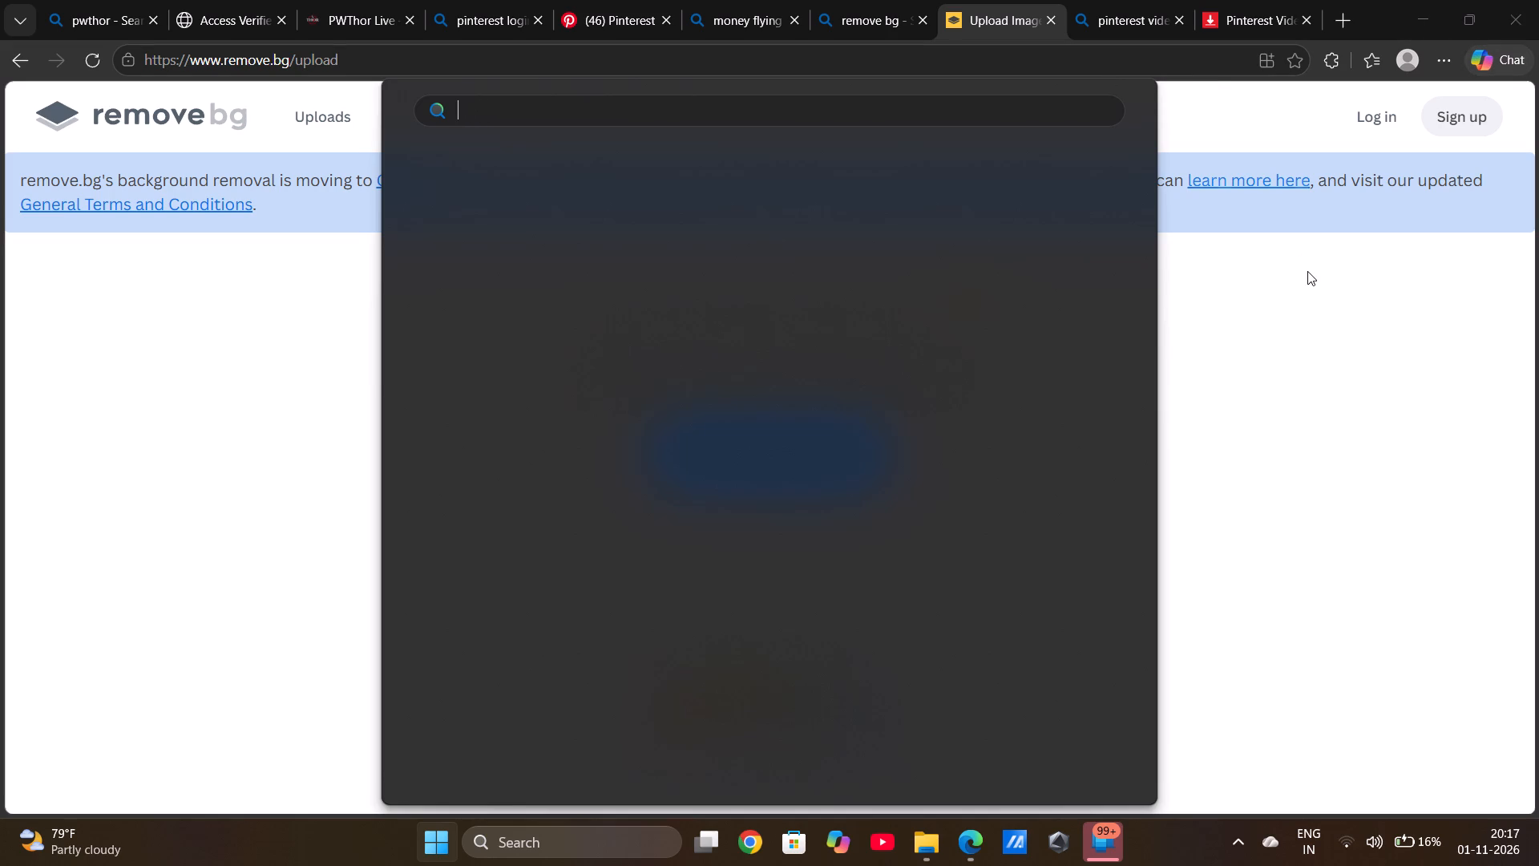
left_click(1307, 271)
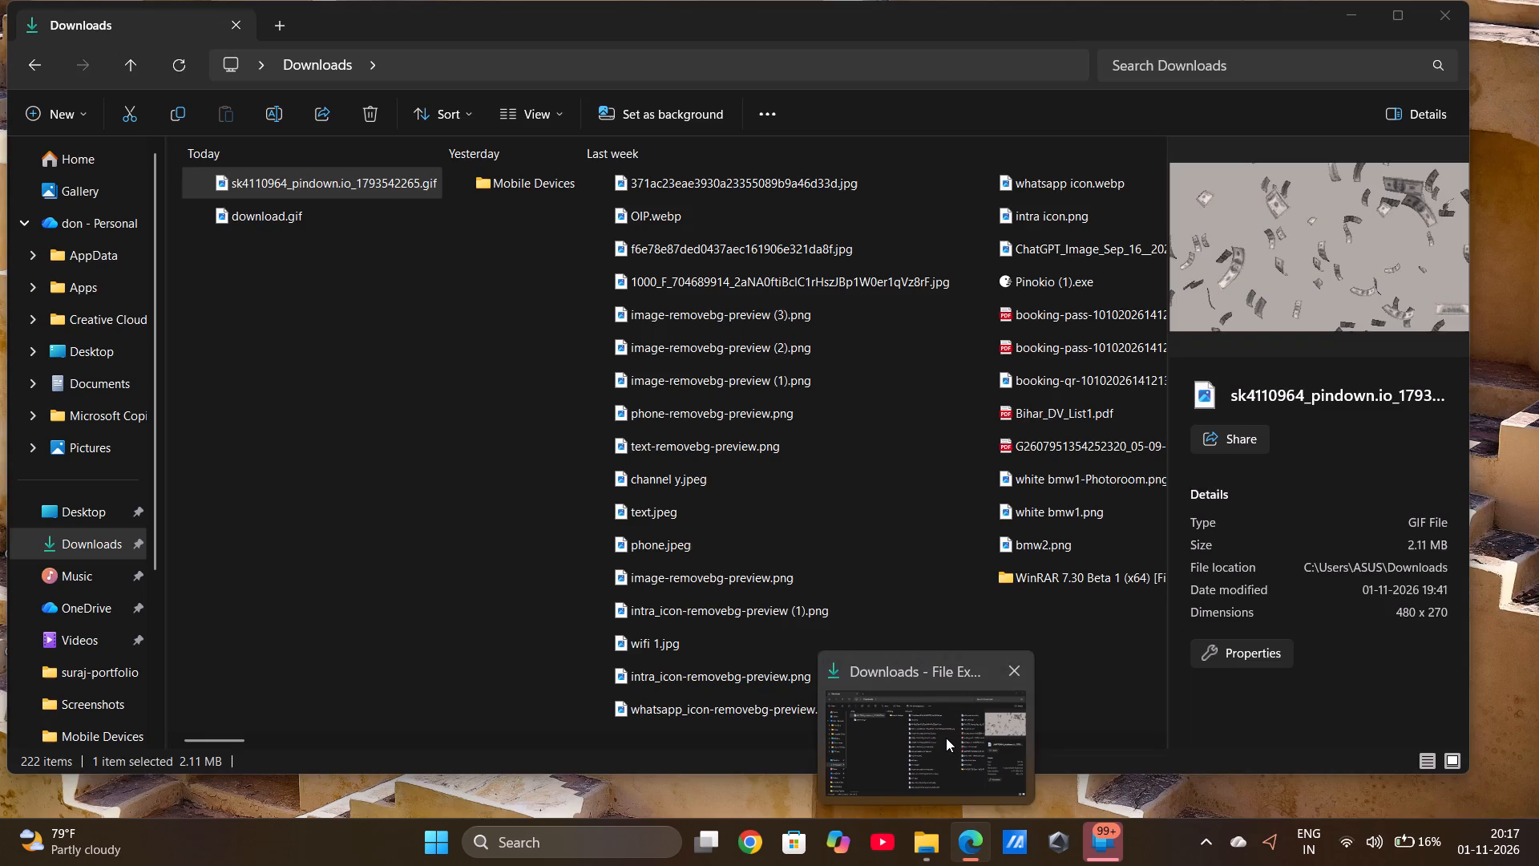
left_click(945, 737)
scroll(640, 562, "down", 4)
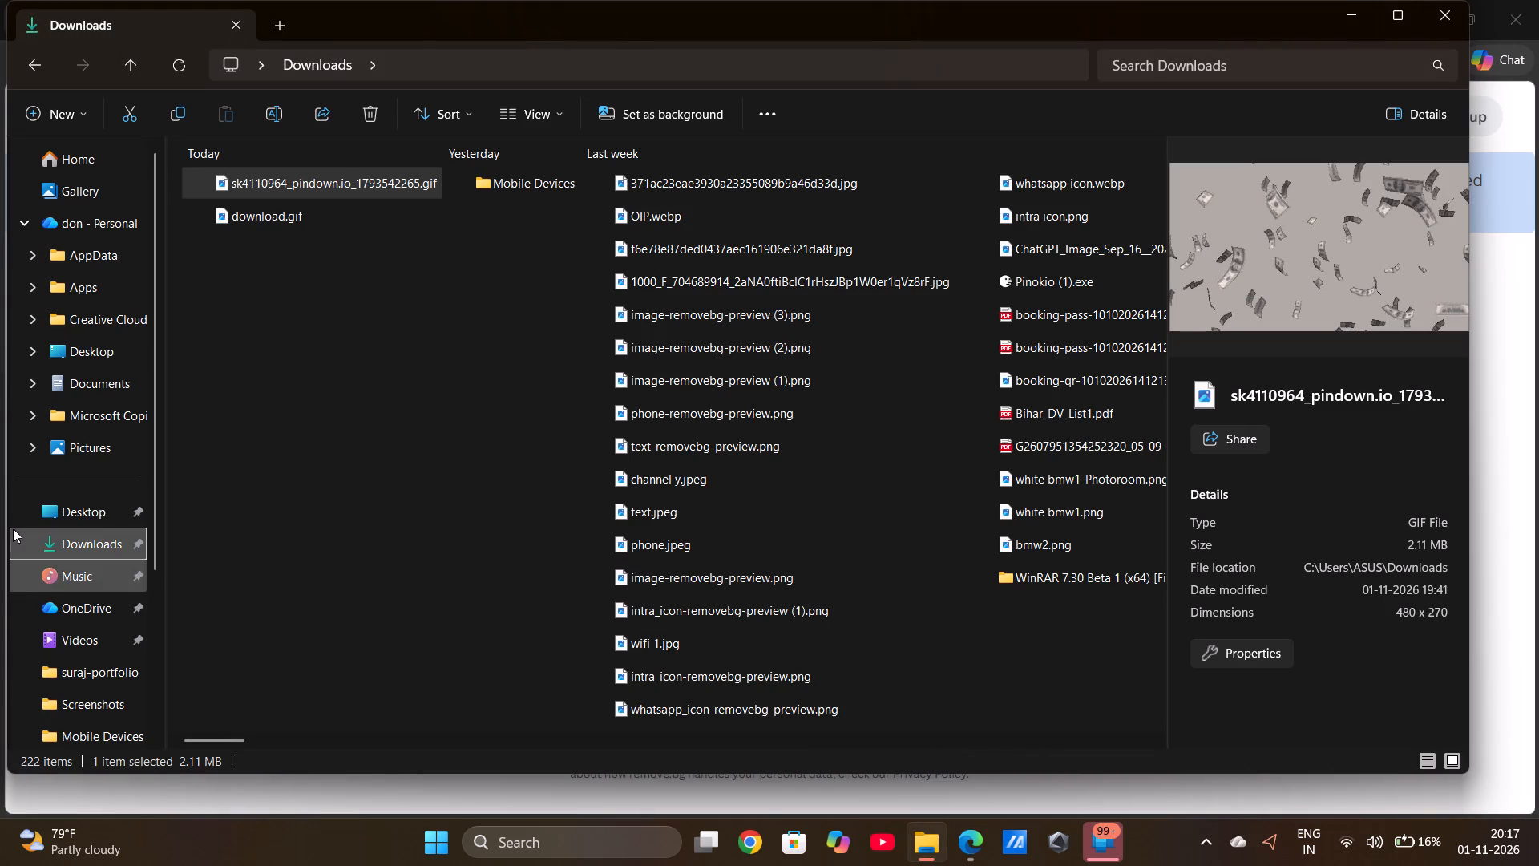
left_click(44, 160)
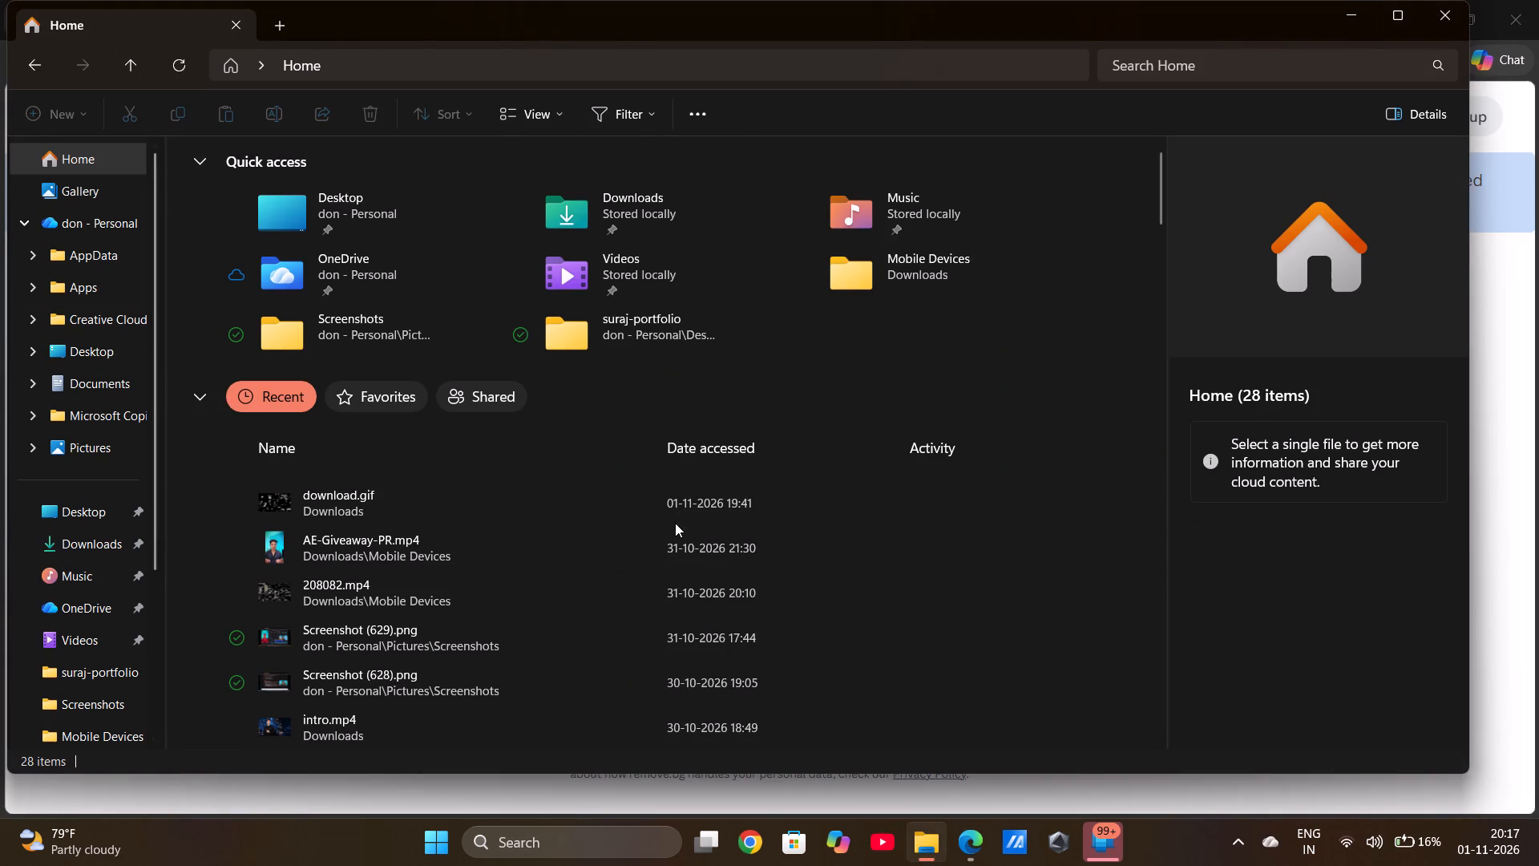
Launch Adobe Premiere Pro 2026 from the installed apps.
left_click(434, 829)
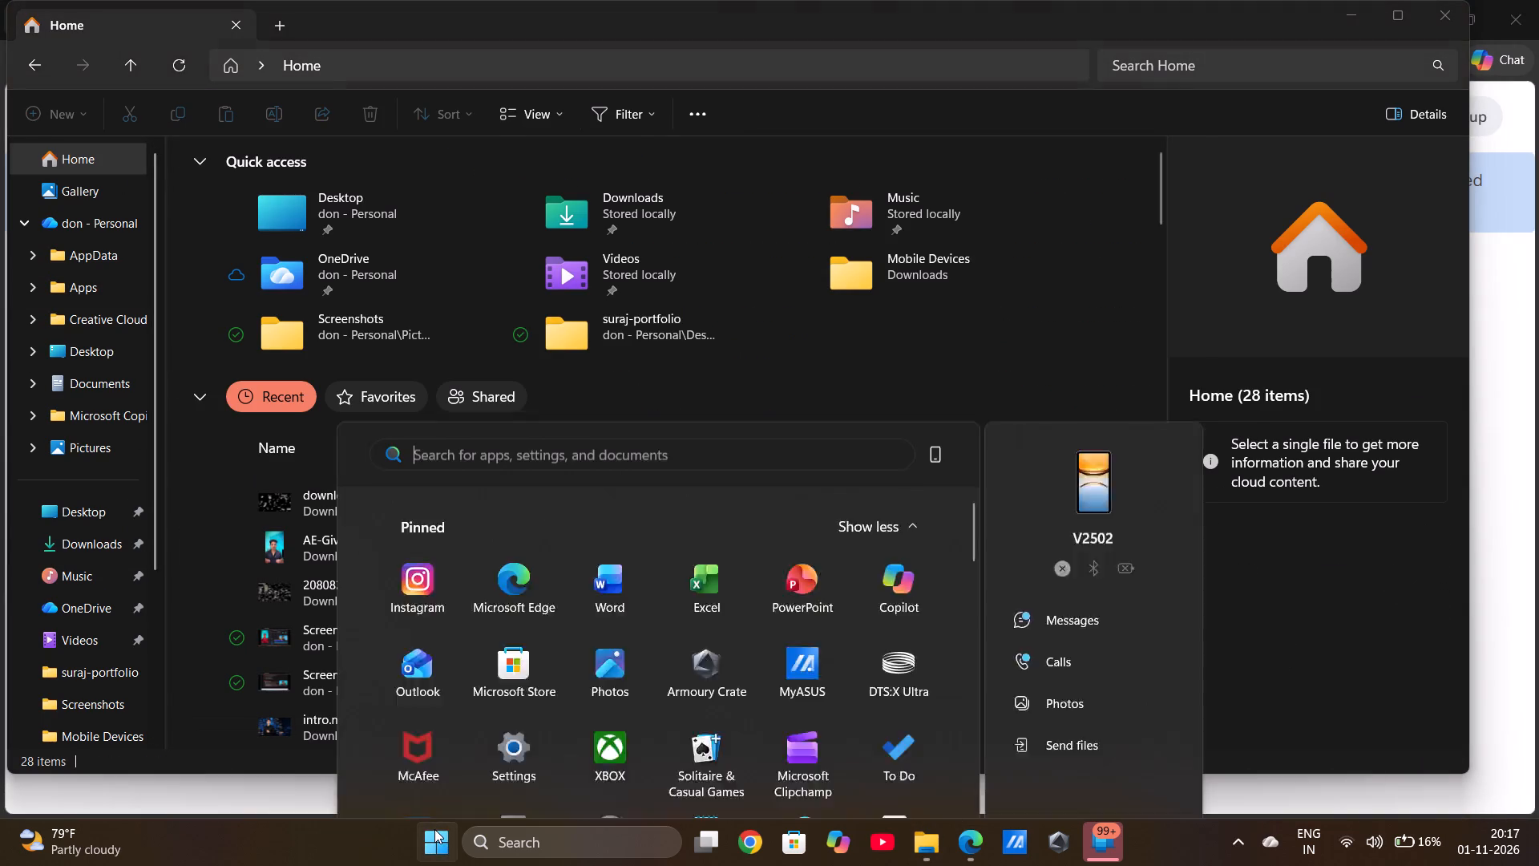
scroll(605, 459, "down", 4)
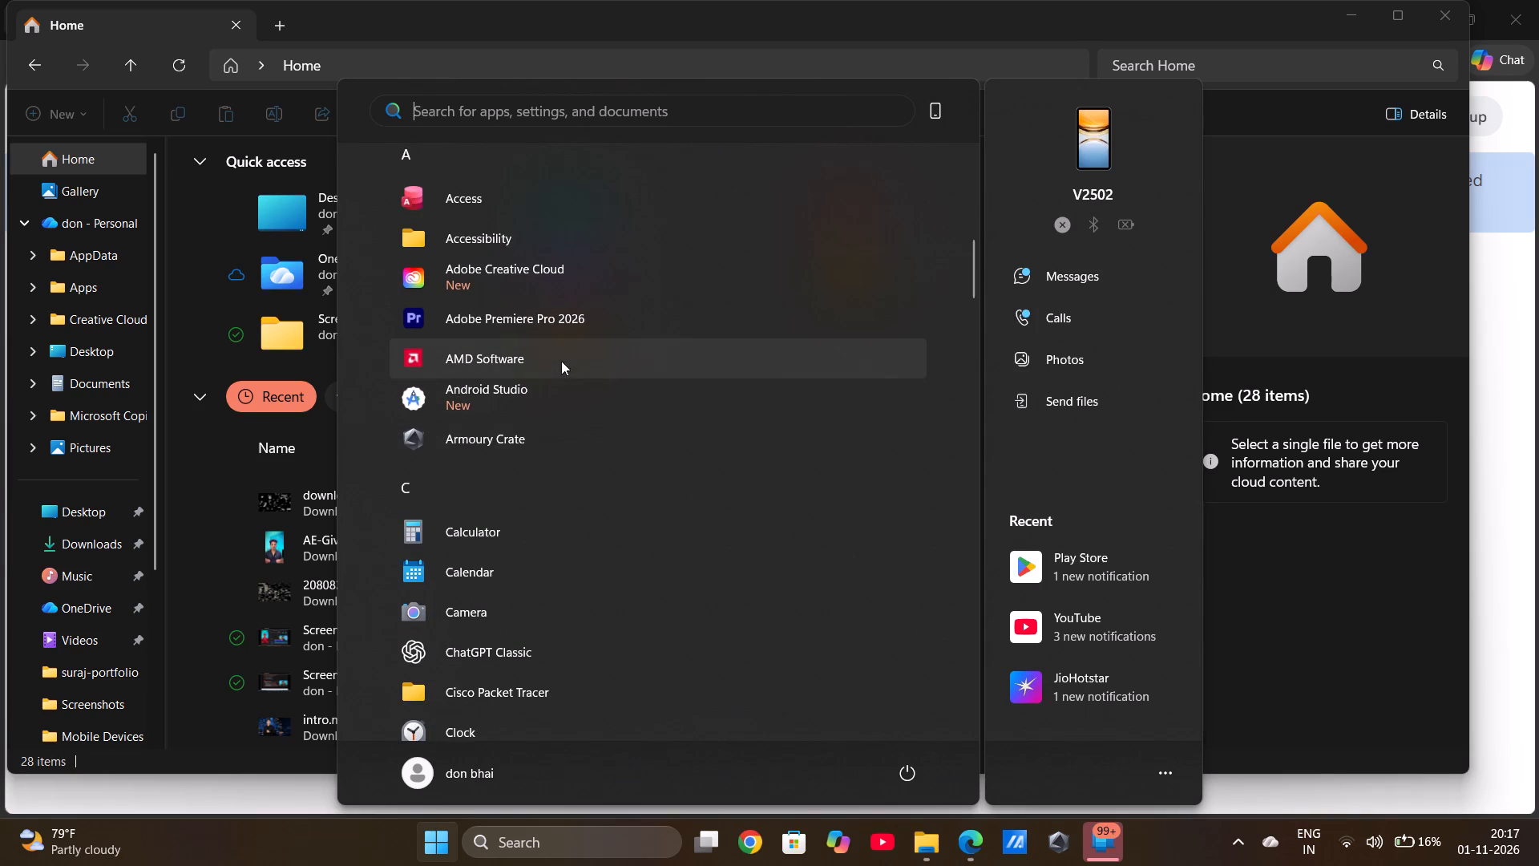
double_click(599, 319)
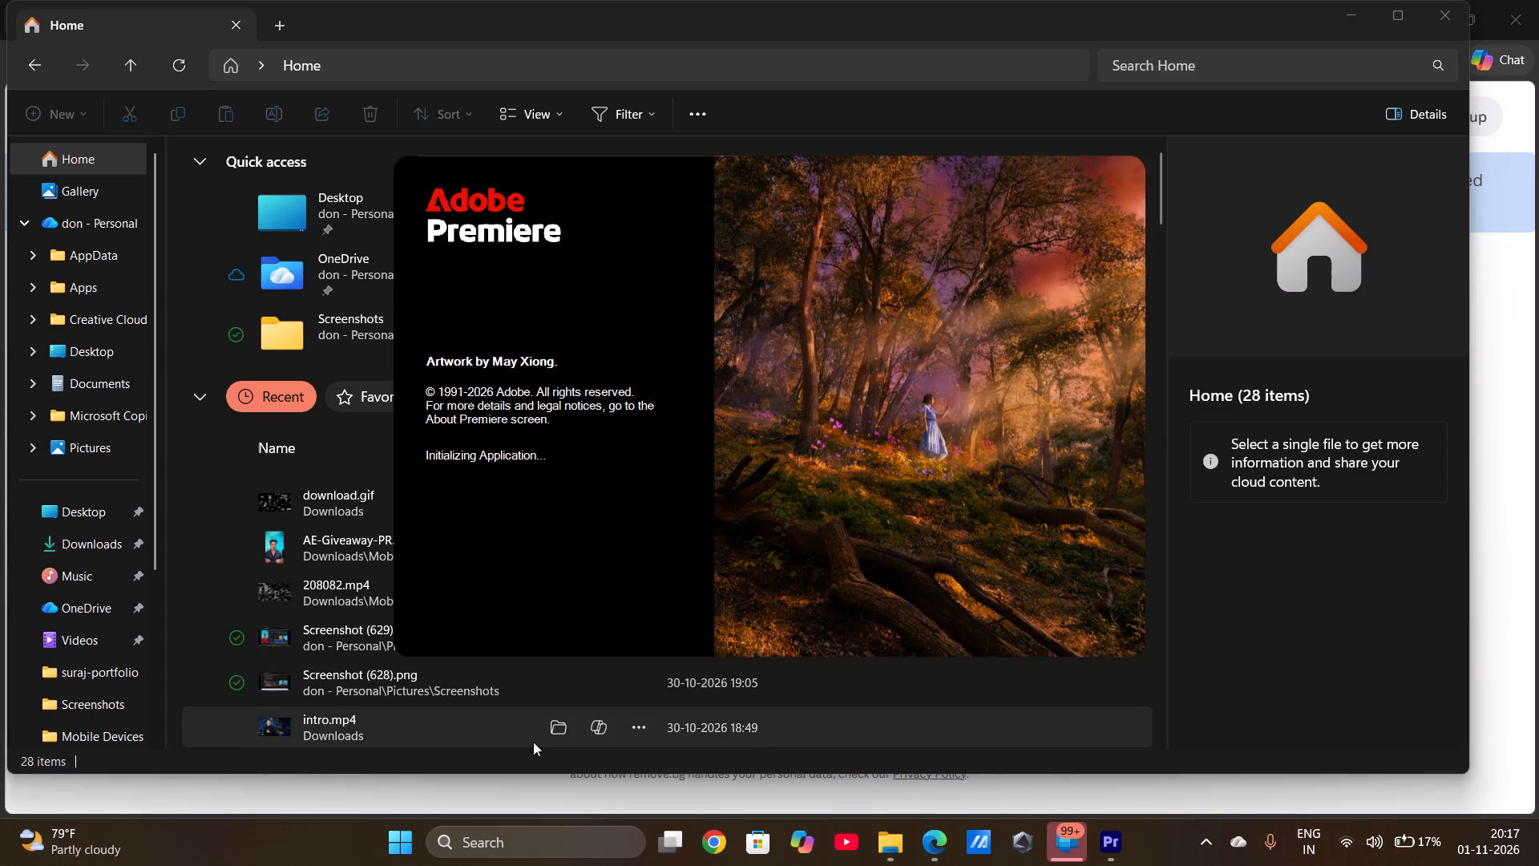
scroll(533, 742, "up", 1)
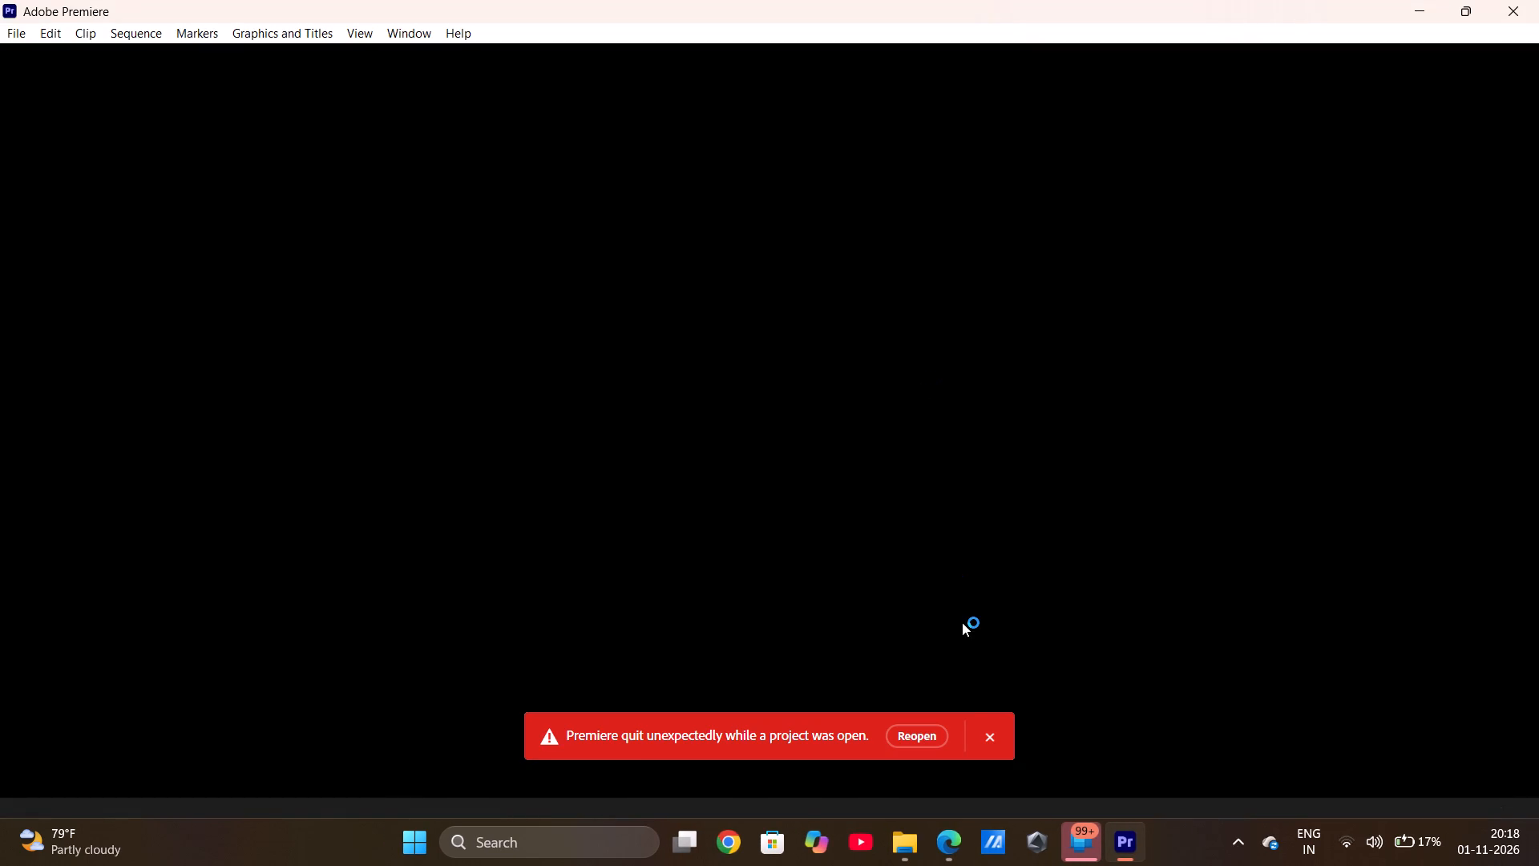
Dismiss the offer to reopen the previous project and open the recent team project "reel ed".
left_click(986, 738)
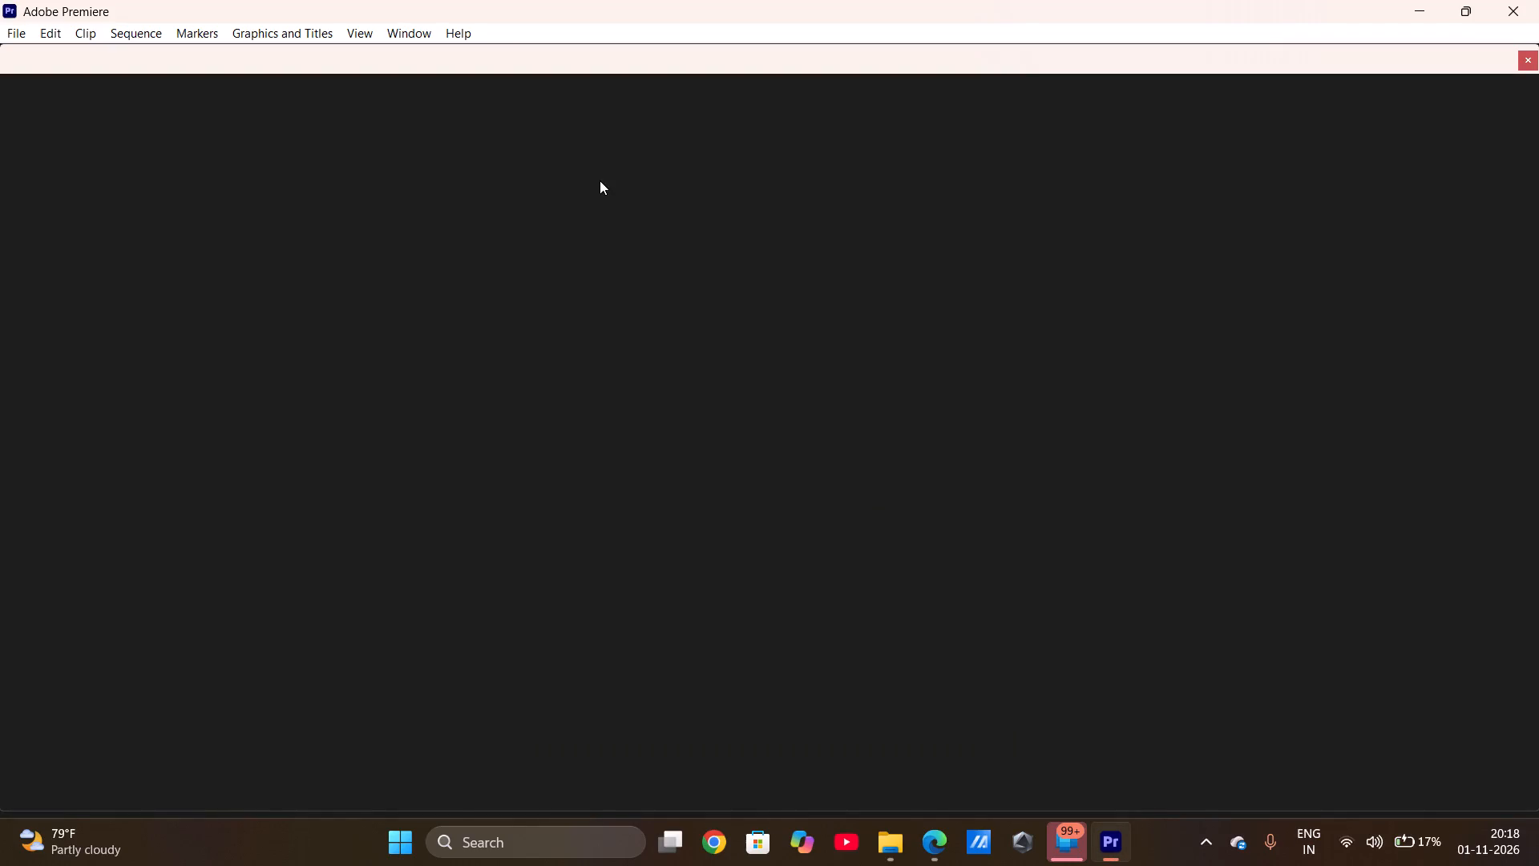
left_click(412, 27)
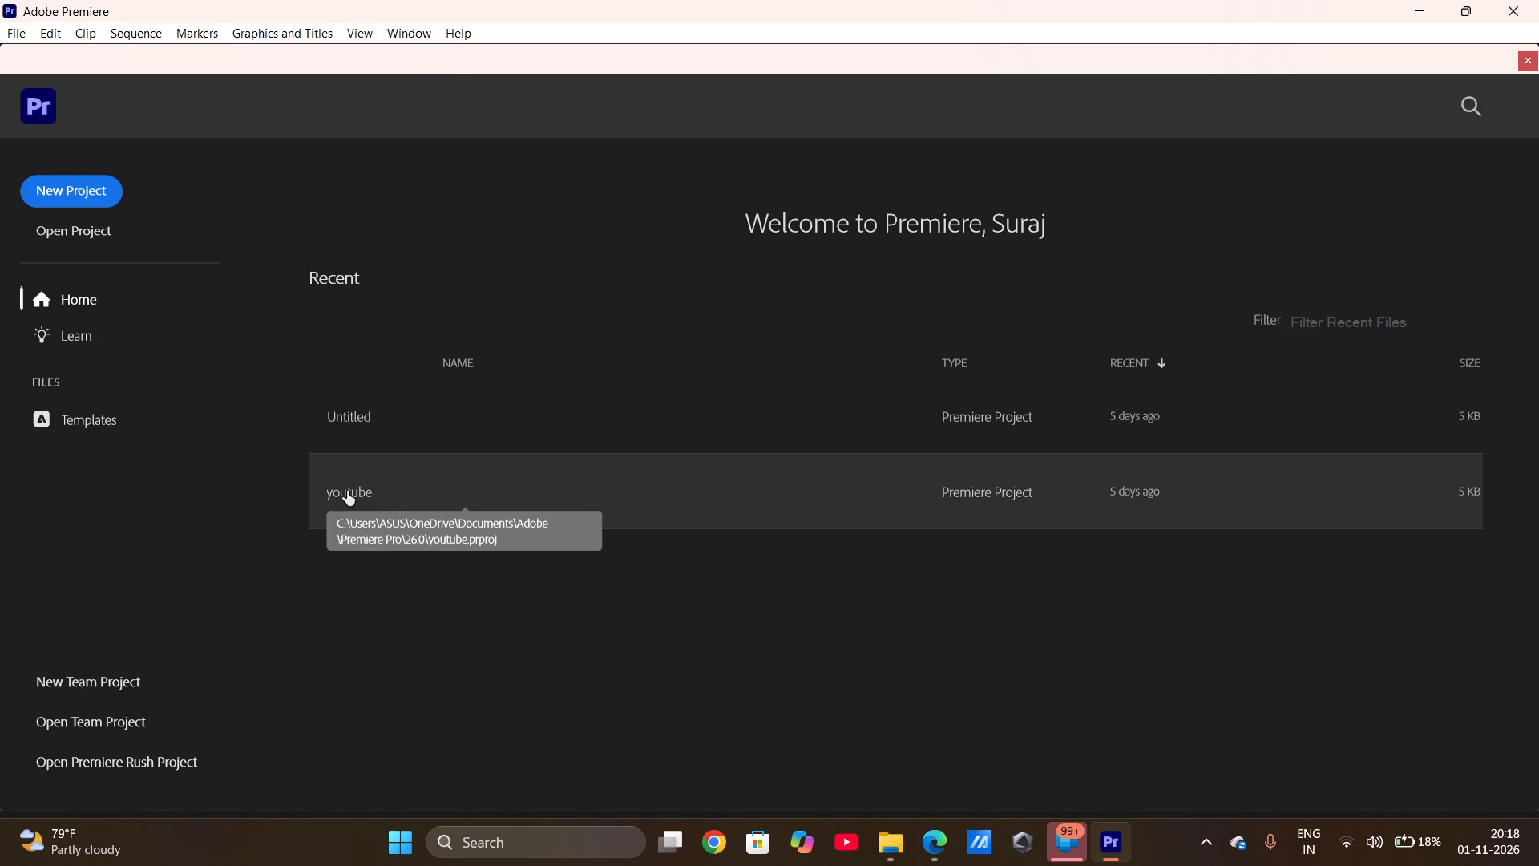
scroll(410, 494, "up", 3)
scroll(410, 494, "down", 2)
scroll(410, 494, "up", 2)
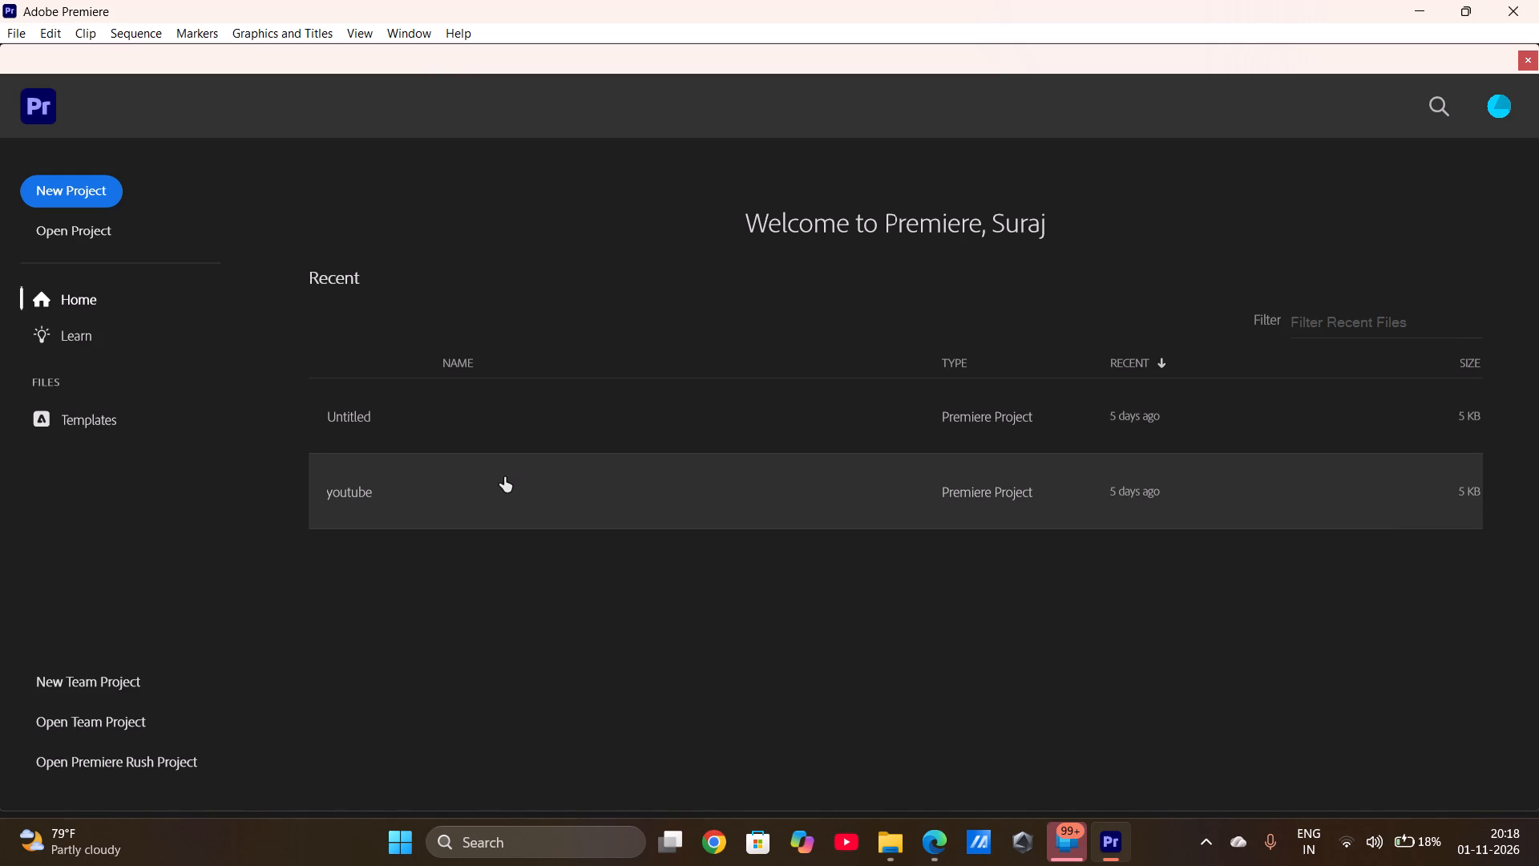
scroll(530, 434, "down", 1)
scroll(530, 434, "up", 2)
scroll(530, 434, "down", 2)
scroll(642, 423, "up", 1)
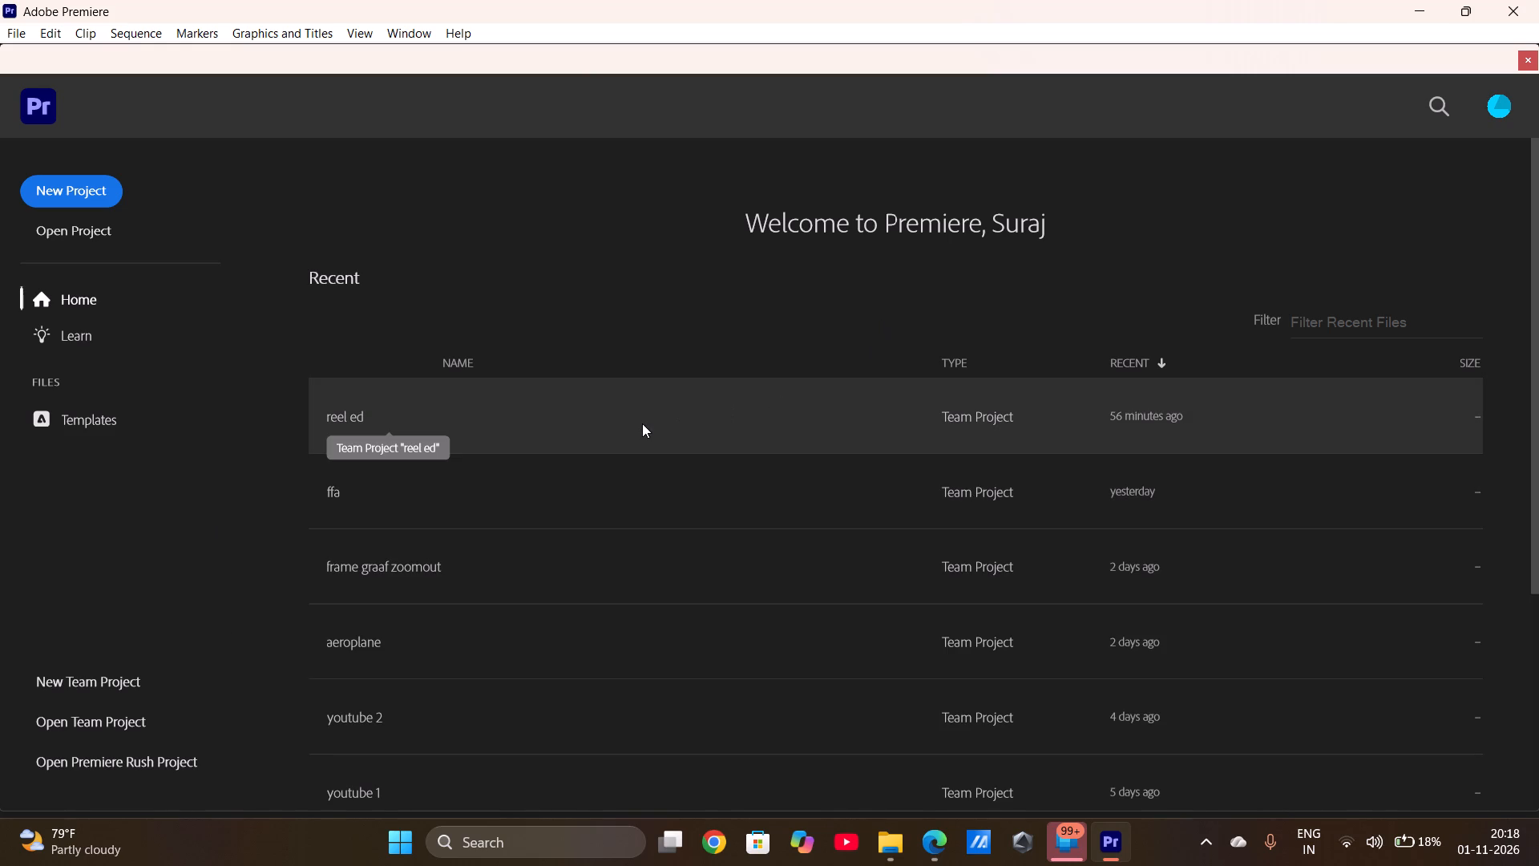
double_click(642, 423)
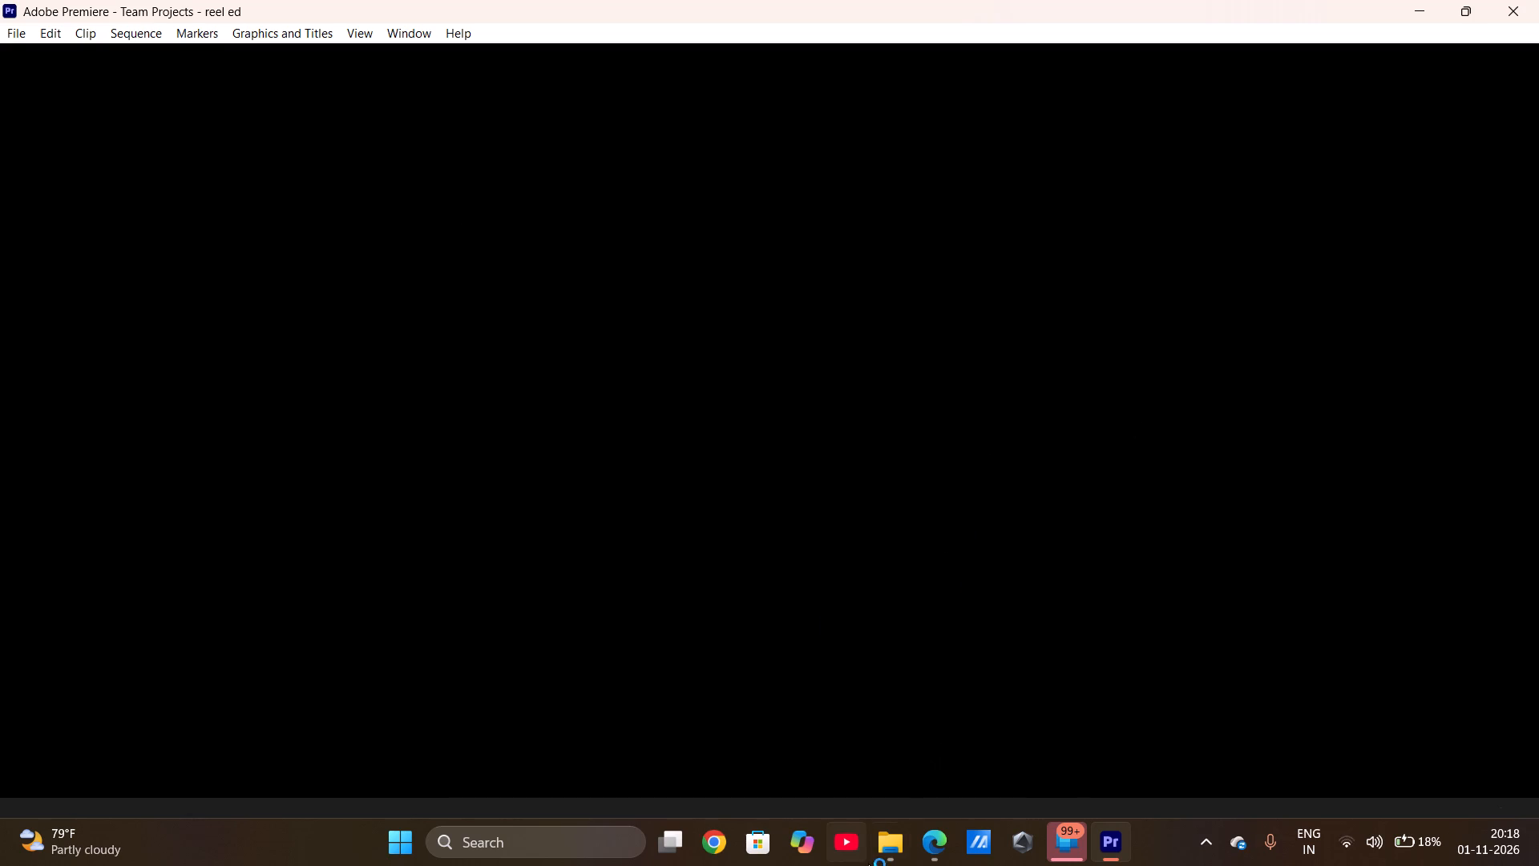
Preview download.gif from File Explorer's recent files in Photos, fitted to the window, and return to the reel ed project in Adobe Premiere.
left_click(878, 758)
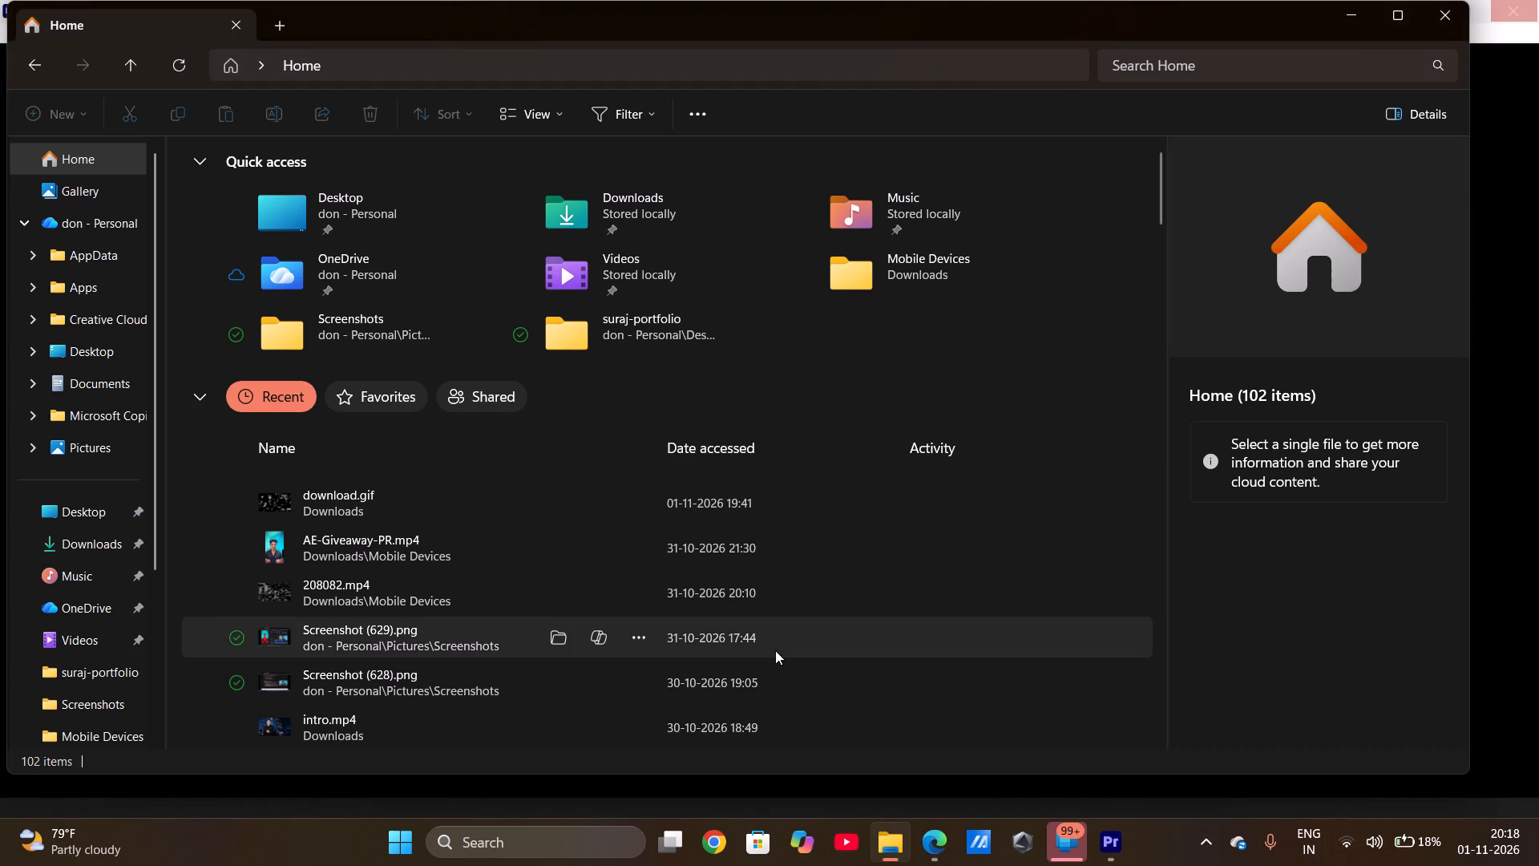
scroll(775, 650, "up", 1)
left_click(366, 500)
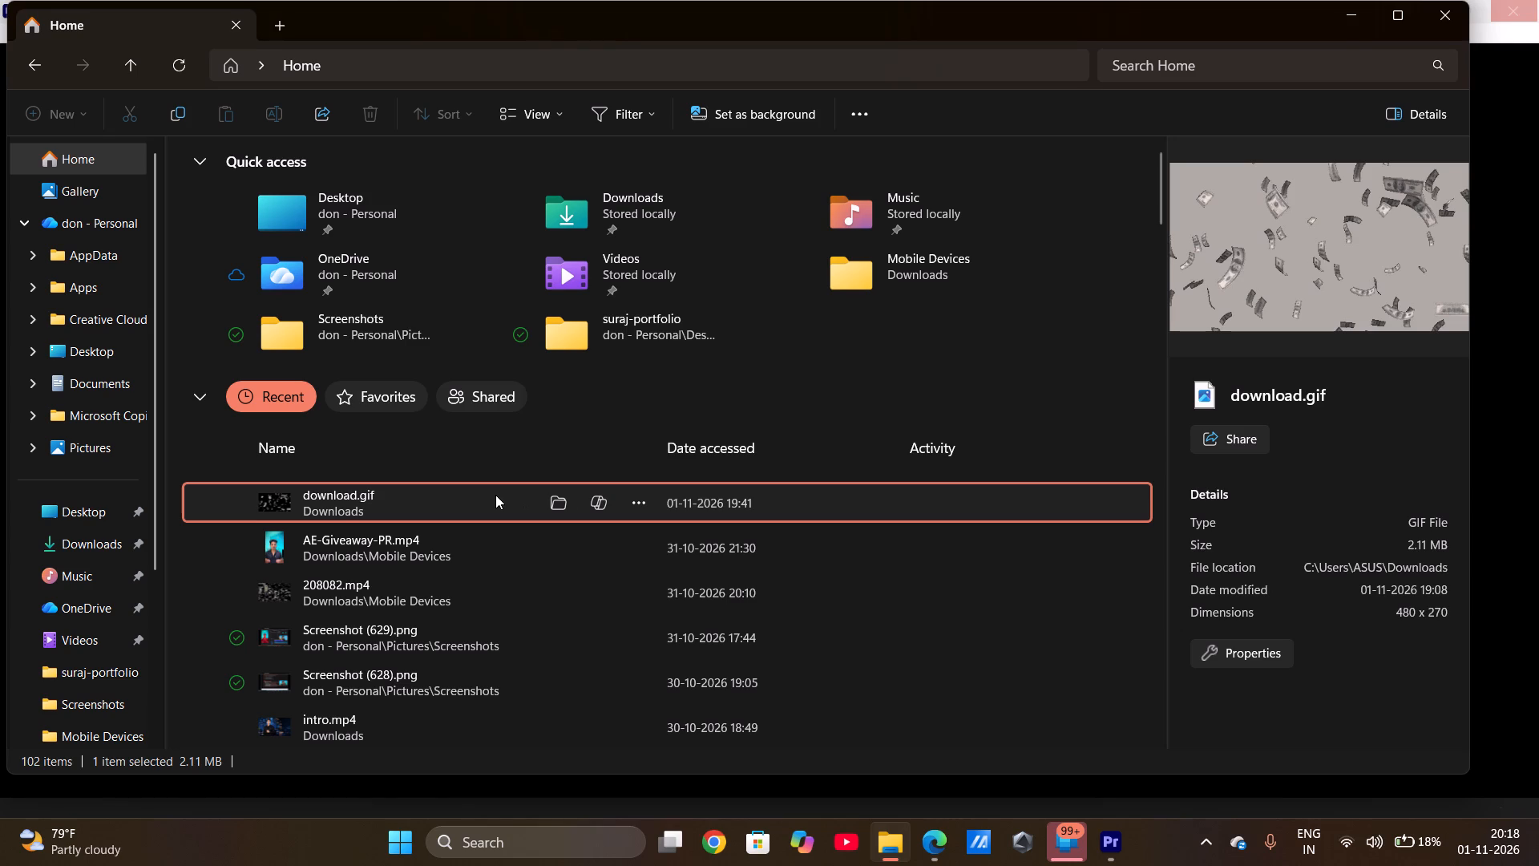
double_click(431, 500)
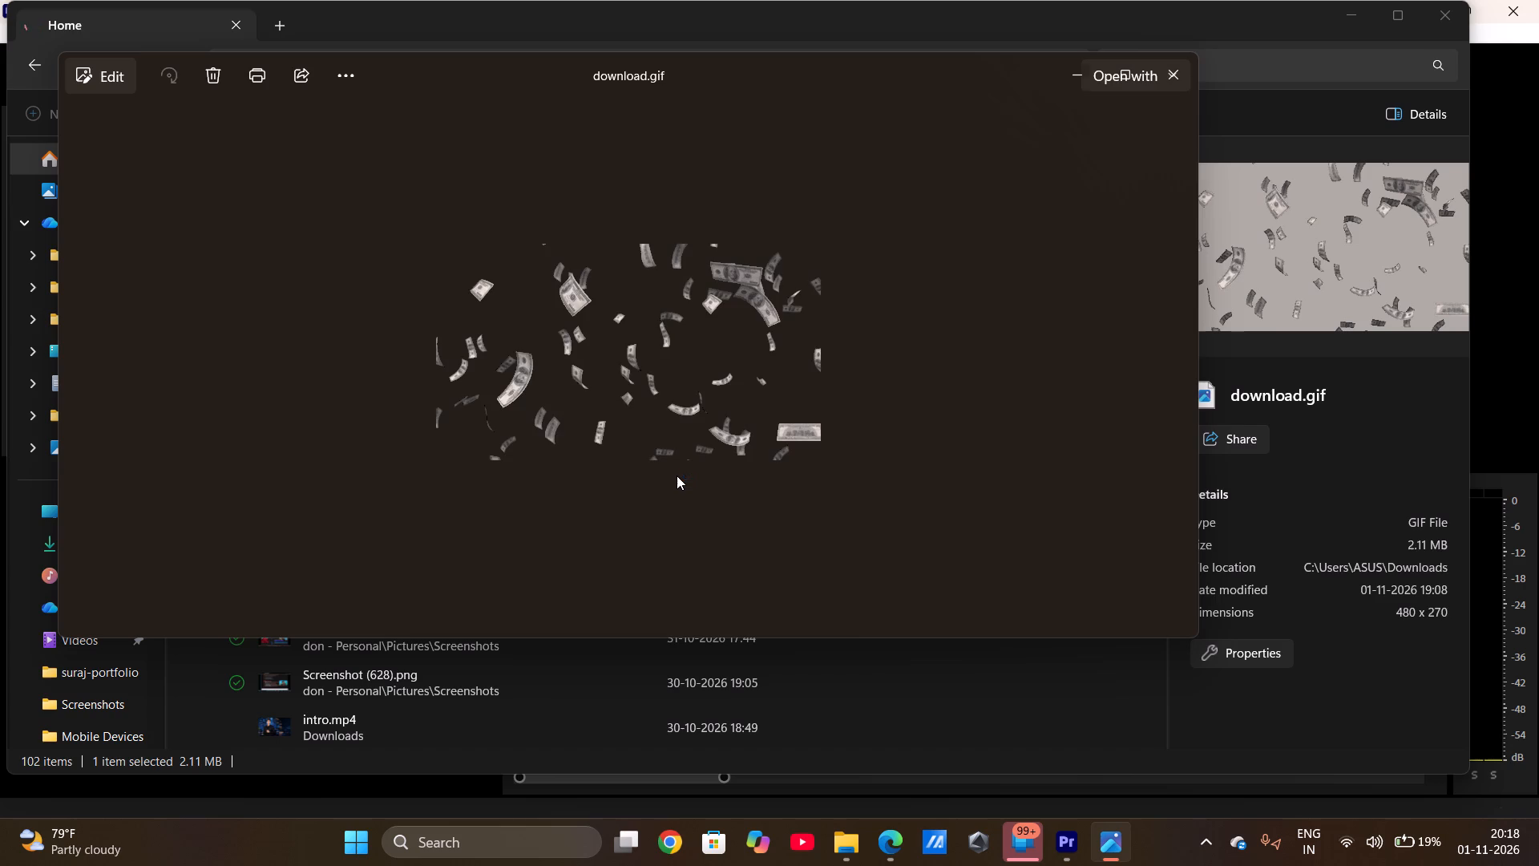
left_click_drag(677, 475, 622, 392)
left_click(622, 392)
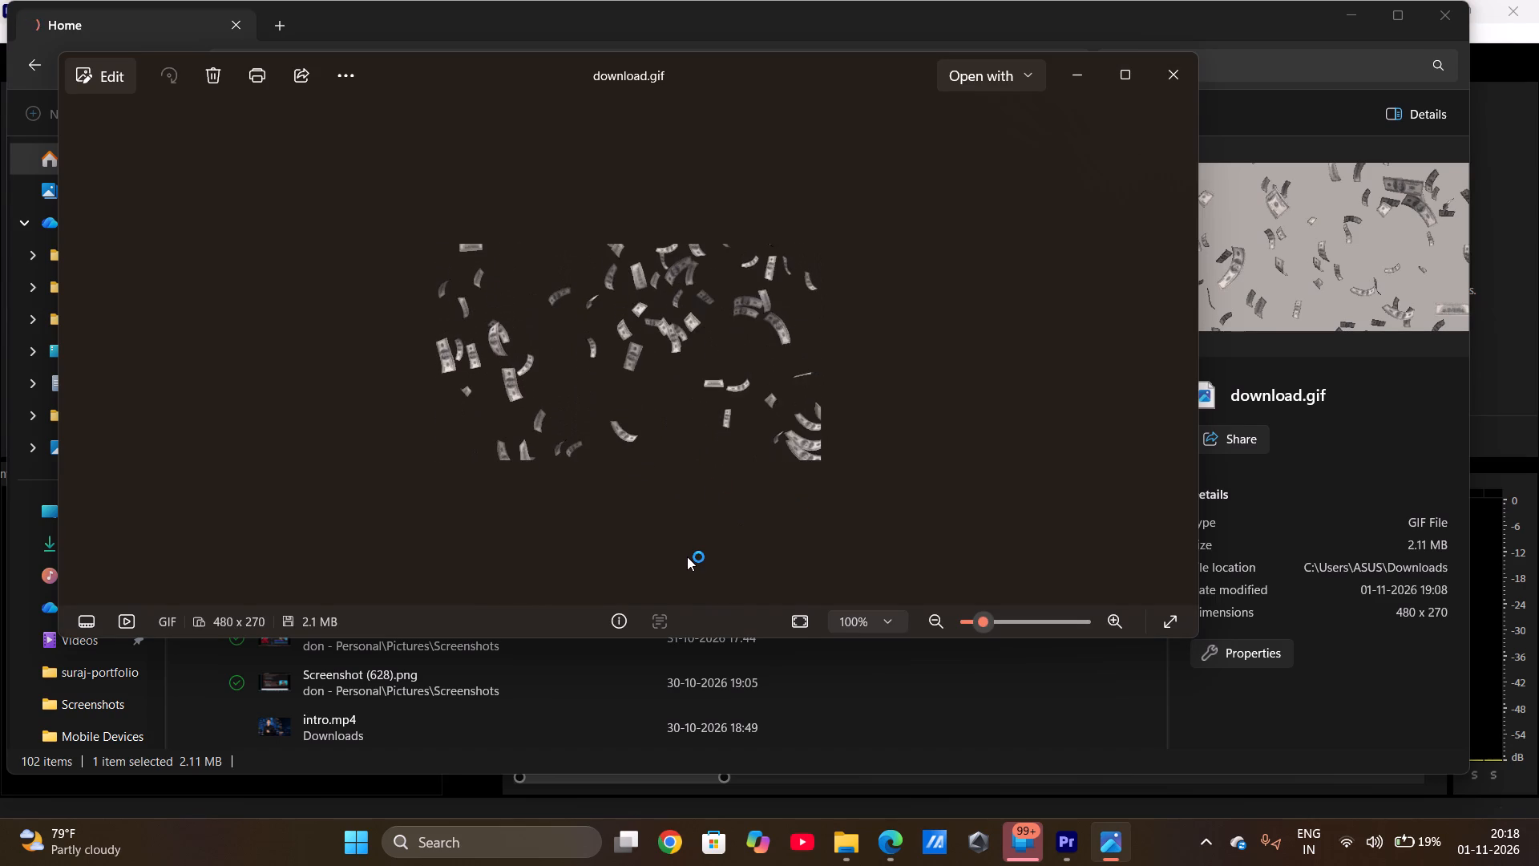
left_click(805, 622)
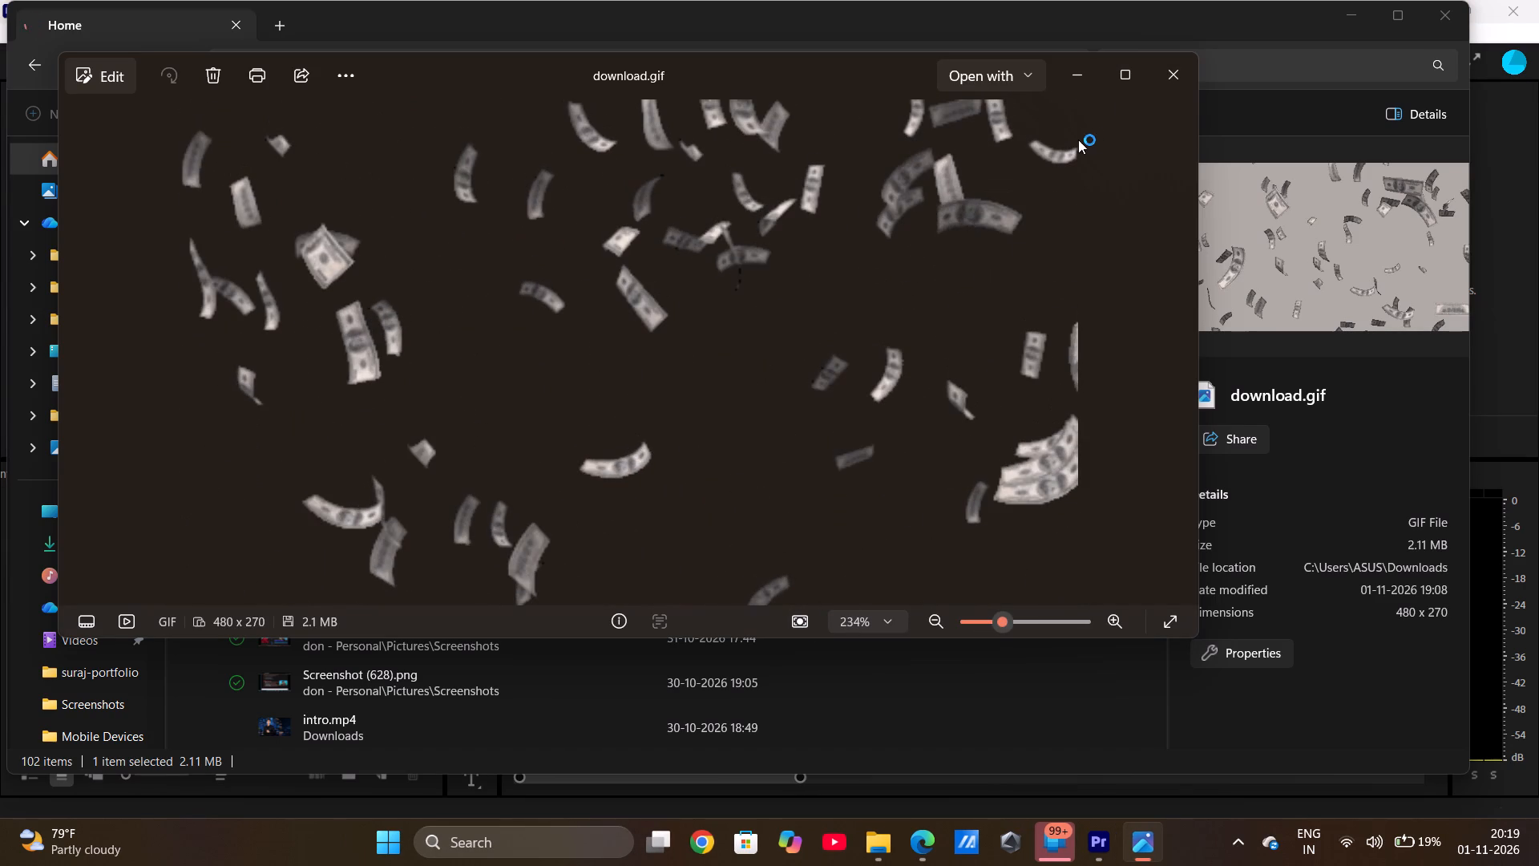
left_click(1081, 72)
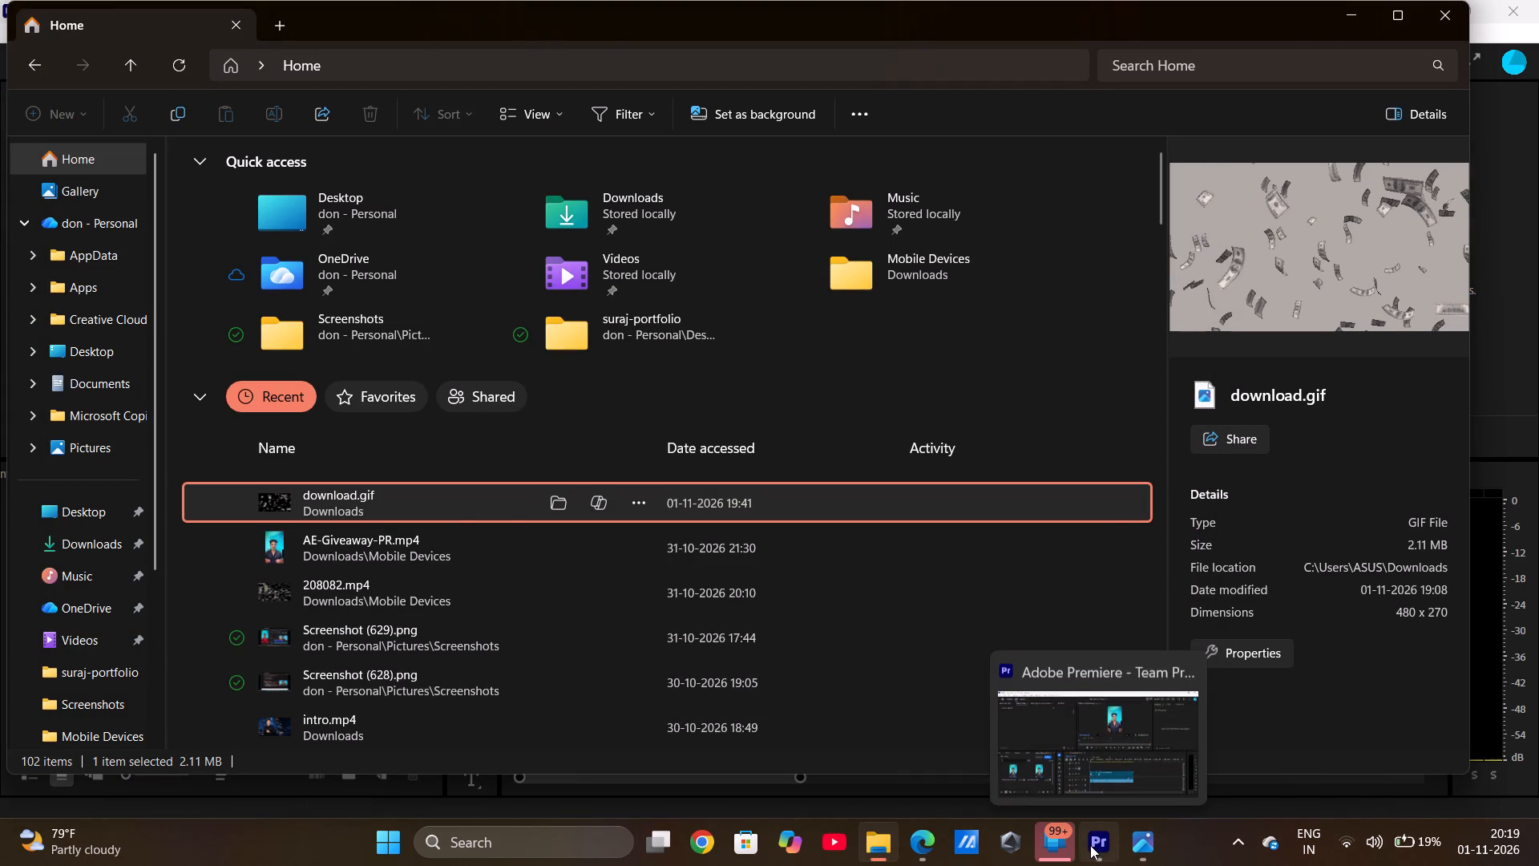
left_click(1090, 733)
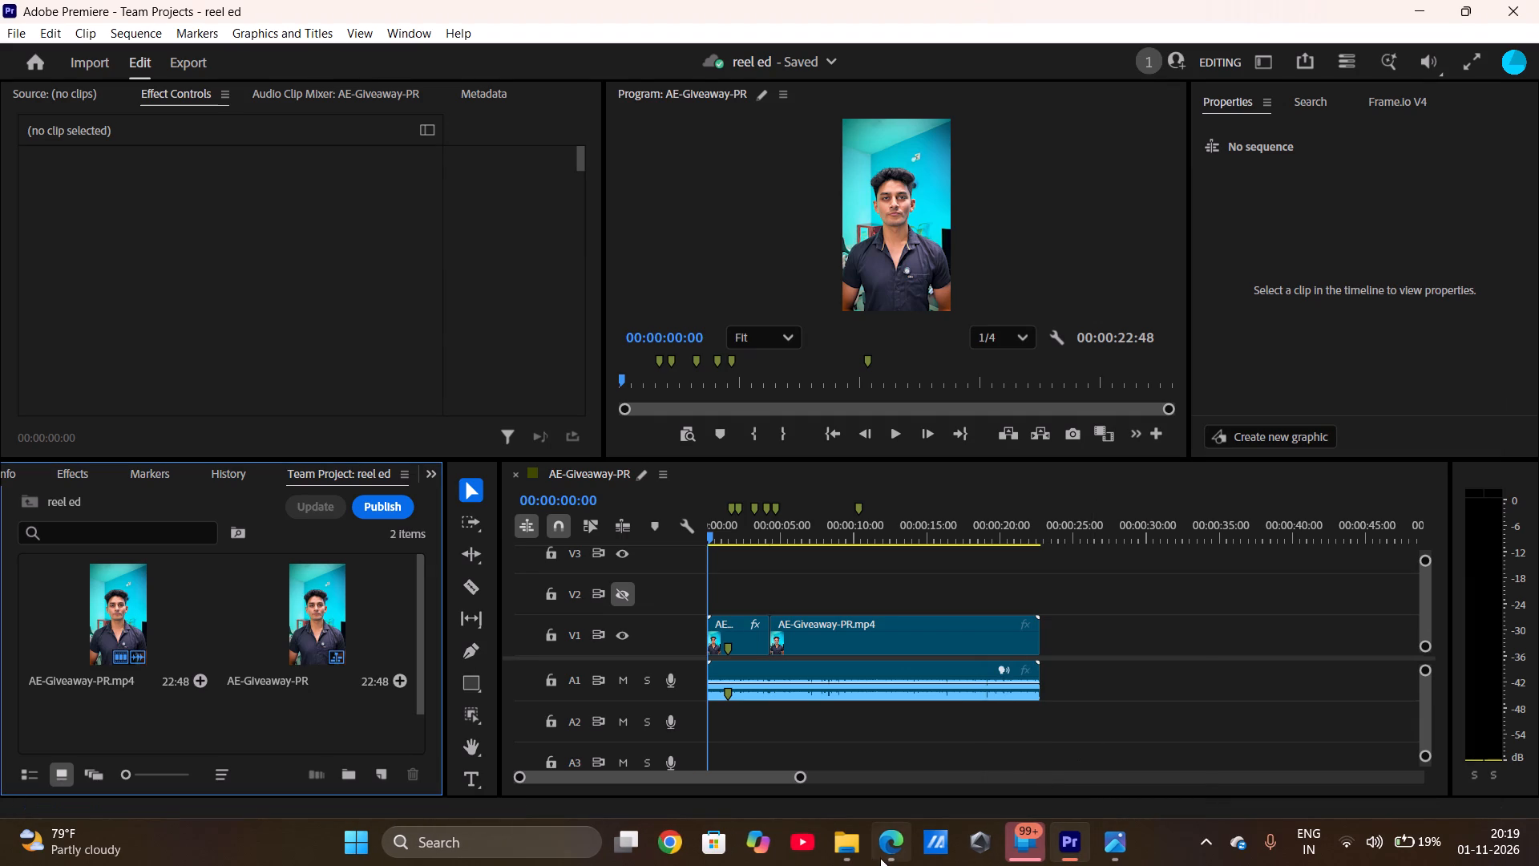
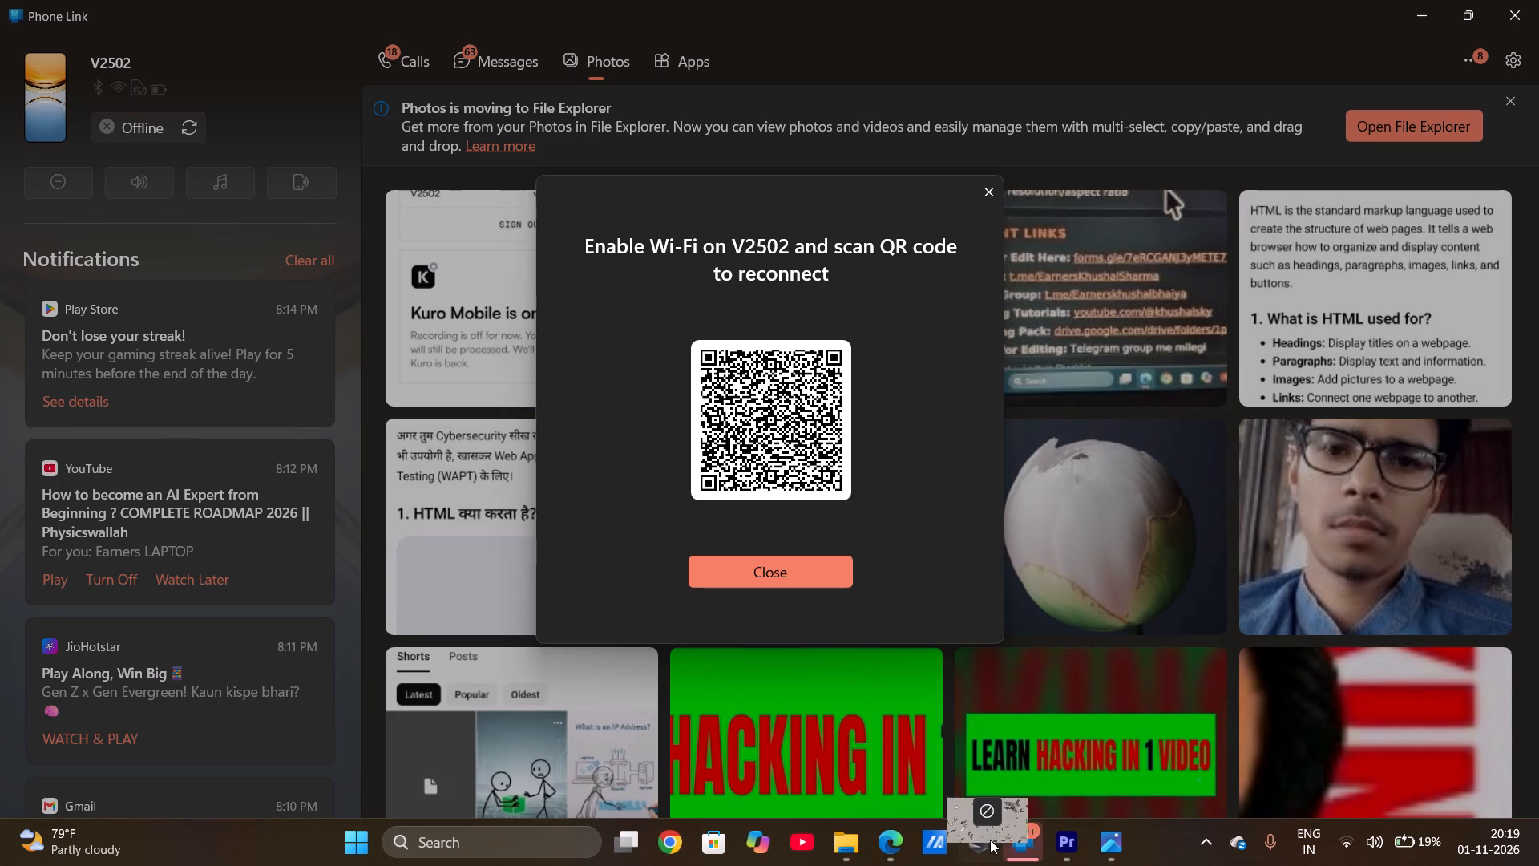
Import download.gif from File Explorer into the media of the reel ed team project in Adobe Premiere.
left_click_drag(990, 840, 816, 734)
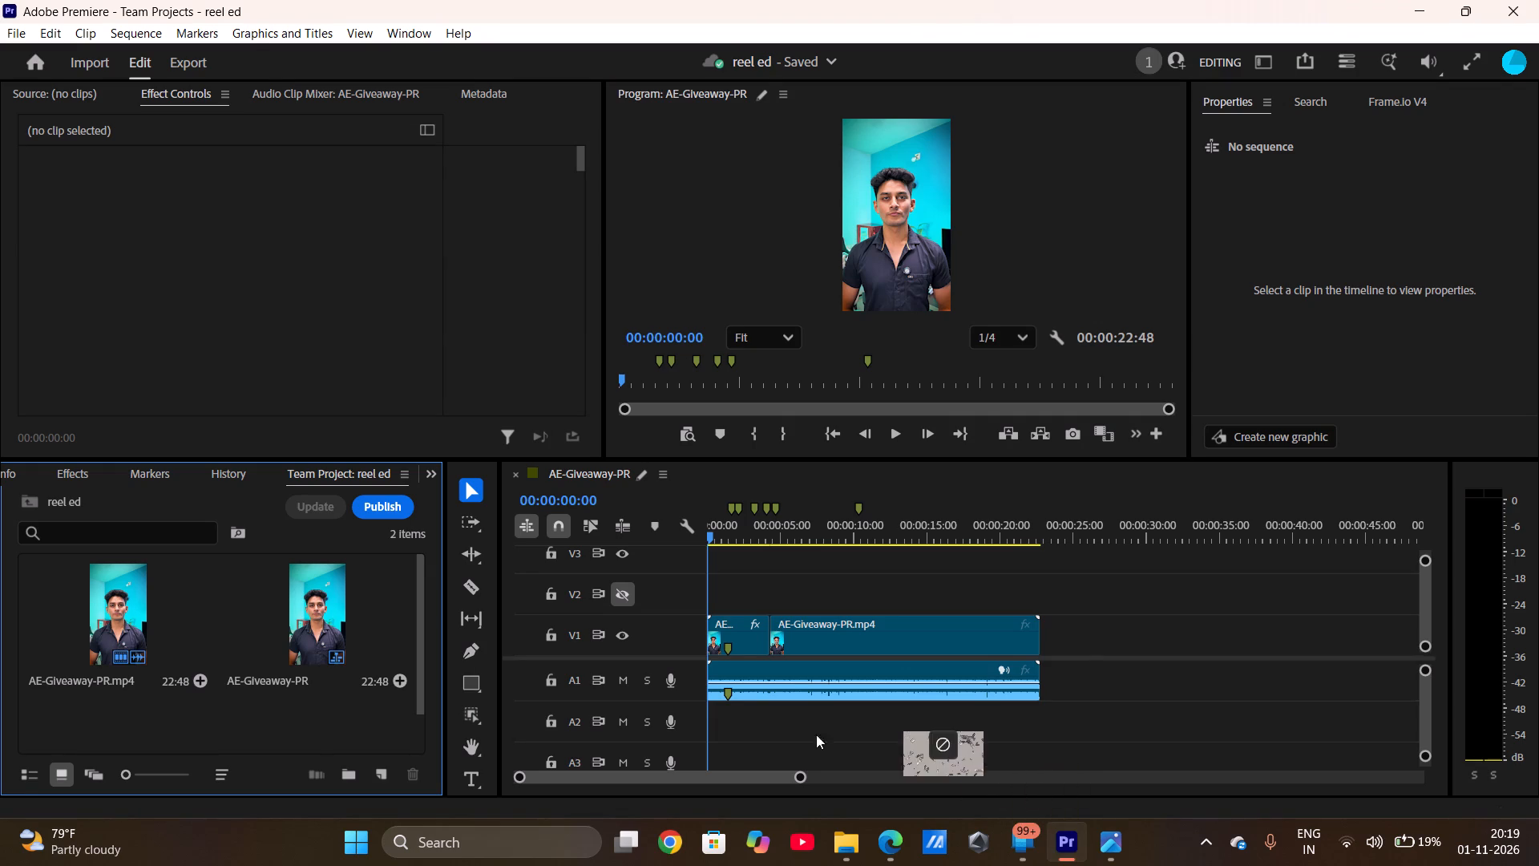
left_click_drag(816, 734, 352, 726)
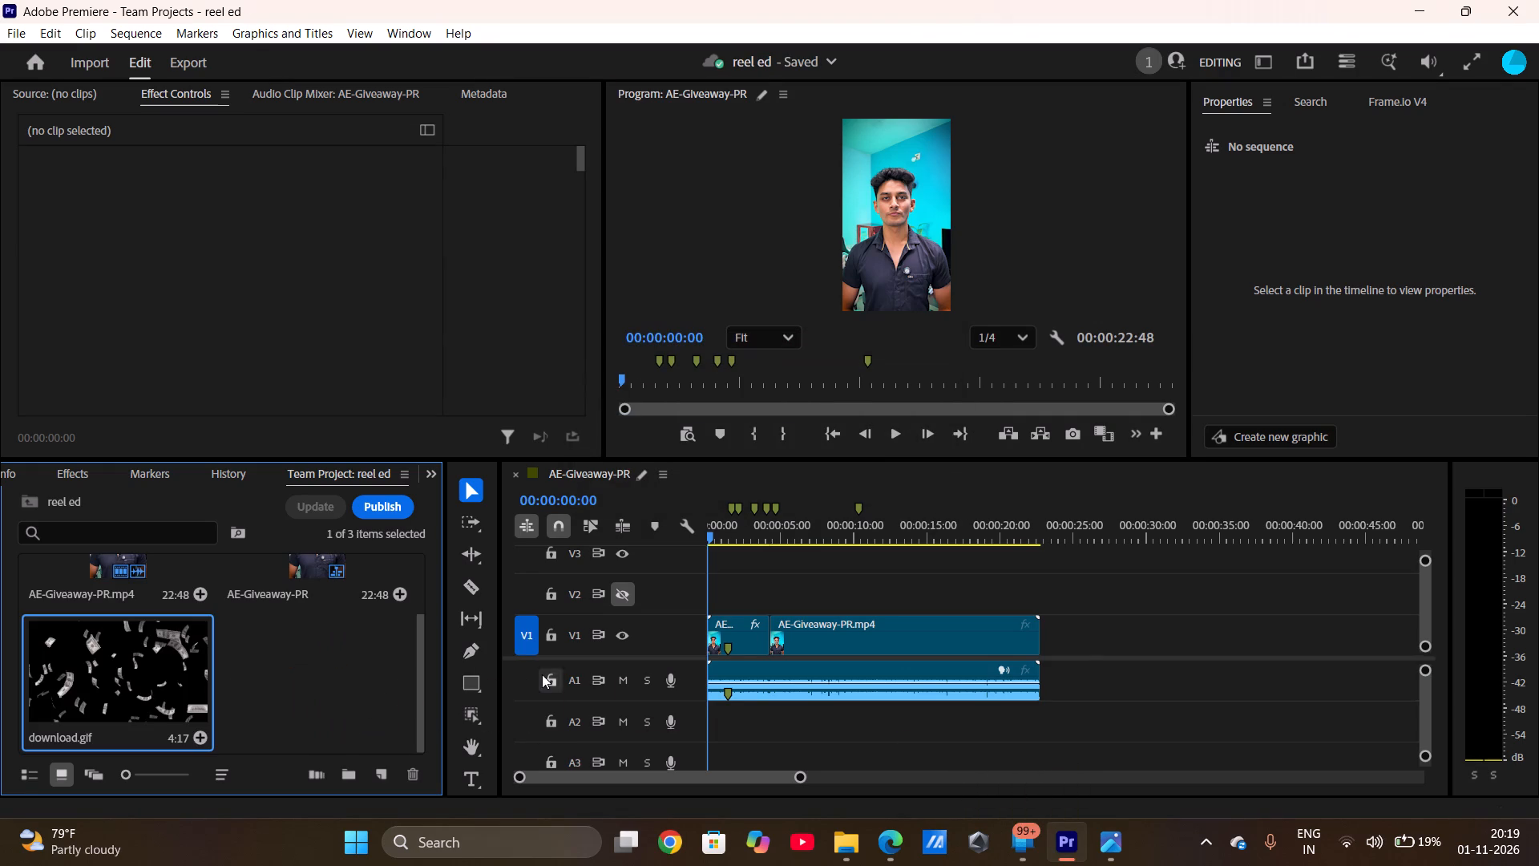
Place download.gif on track V2 near the start of the AE-Giveaway-PR sequence, above the talking-head video.
left_click_drag(149, 684, 685, 606)
left_click_drag(685, 606, 710, 599)
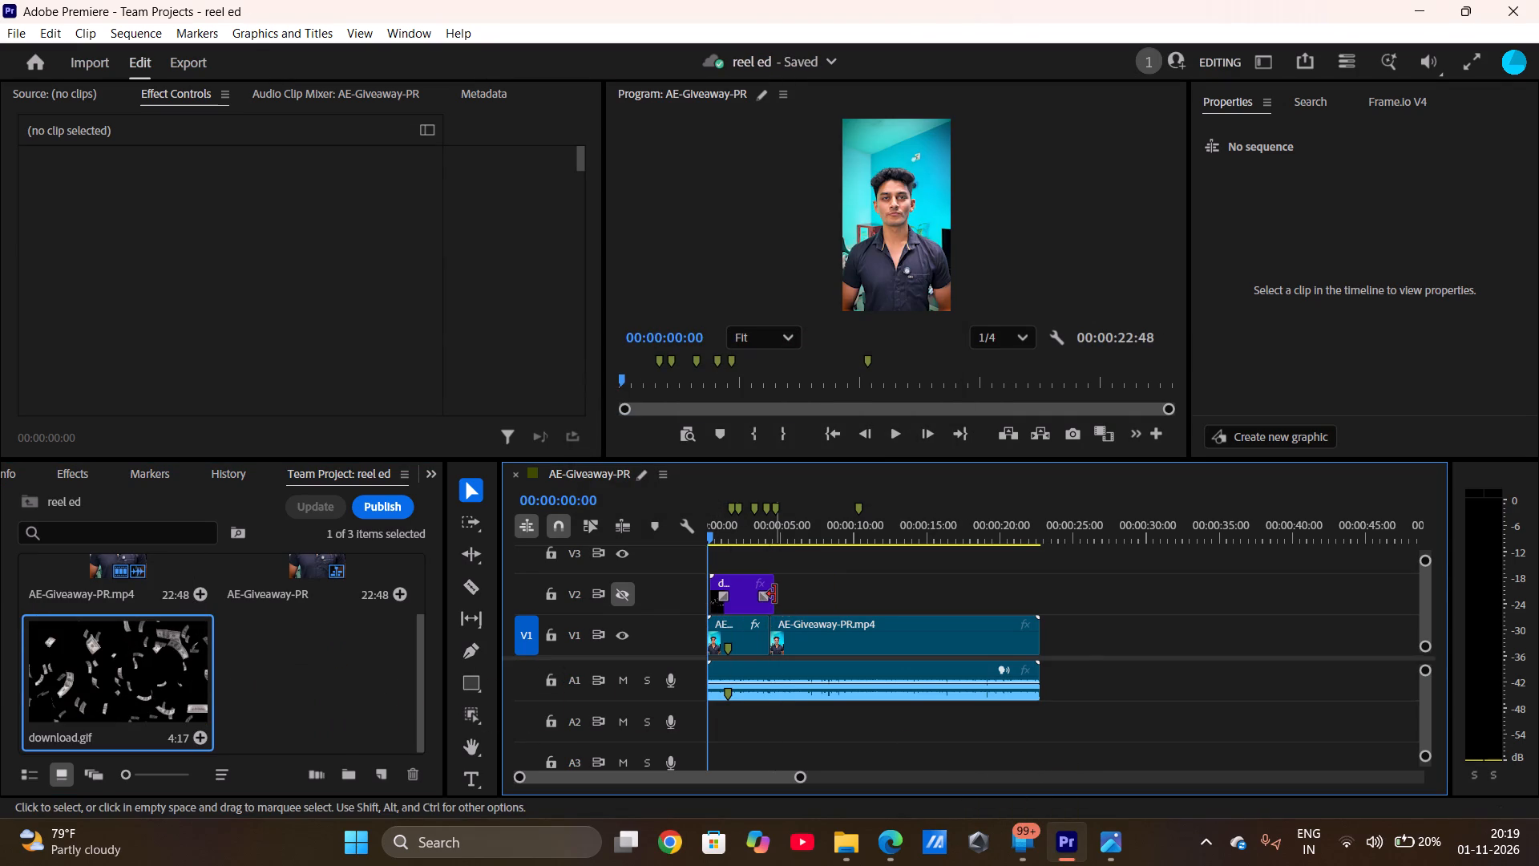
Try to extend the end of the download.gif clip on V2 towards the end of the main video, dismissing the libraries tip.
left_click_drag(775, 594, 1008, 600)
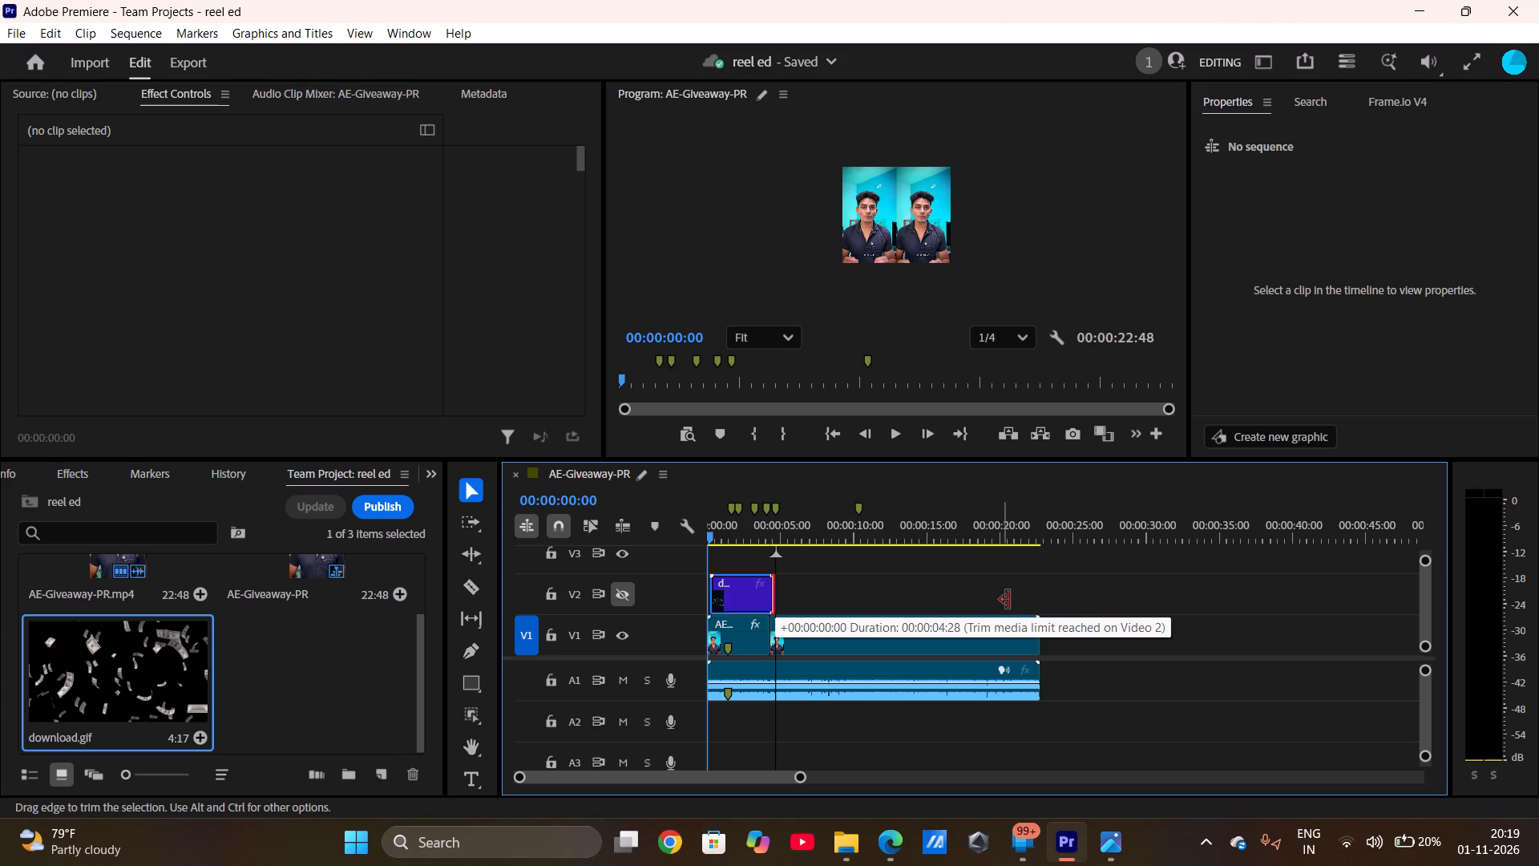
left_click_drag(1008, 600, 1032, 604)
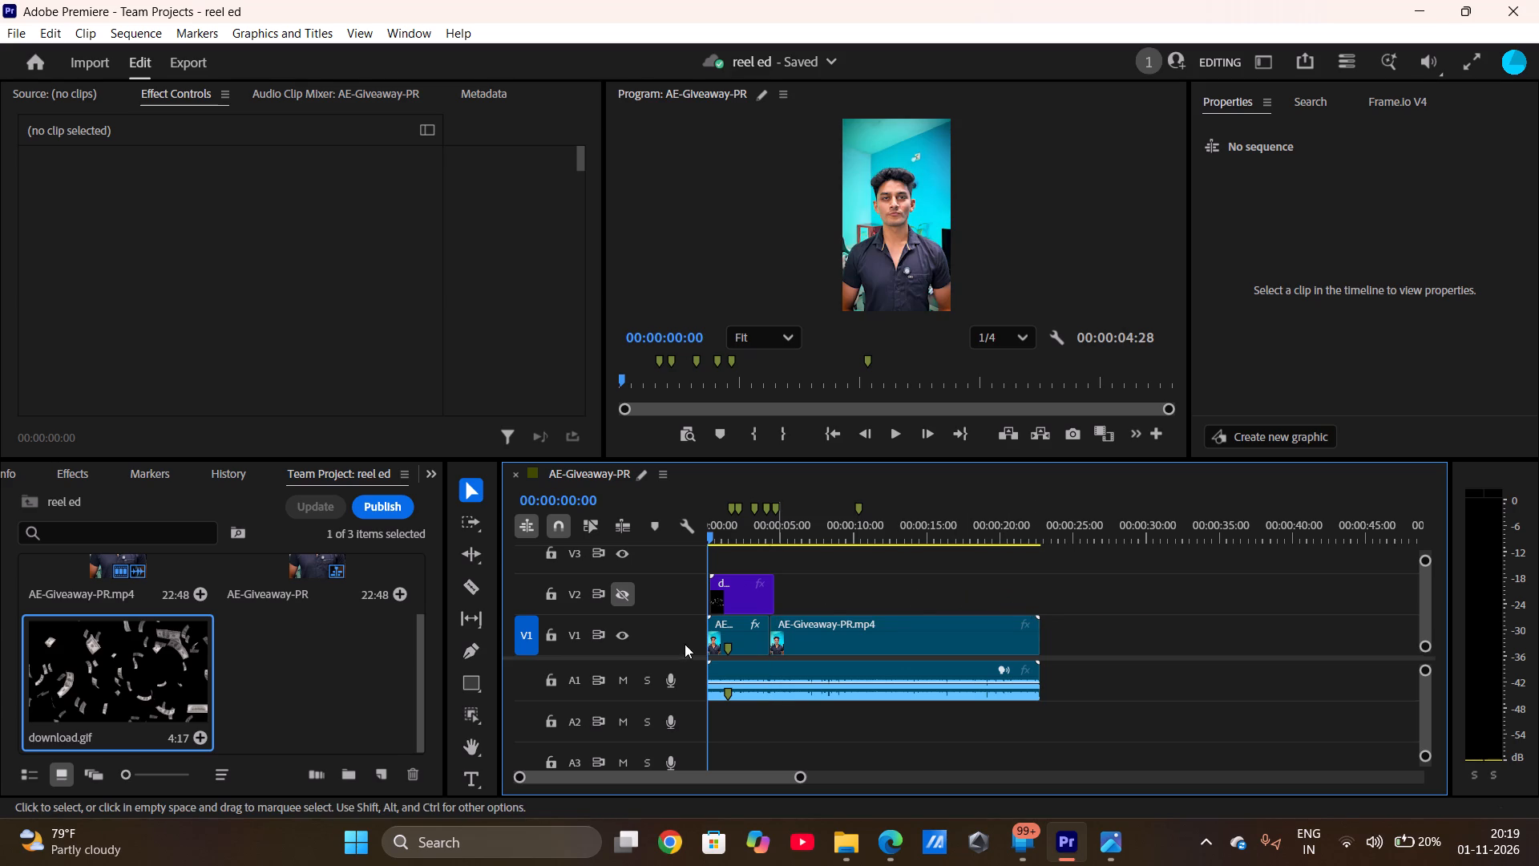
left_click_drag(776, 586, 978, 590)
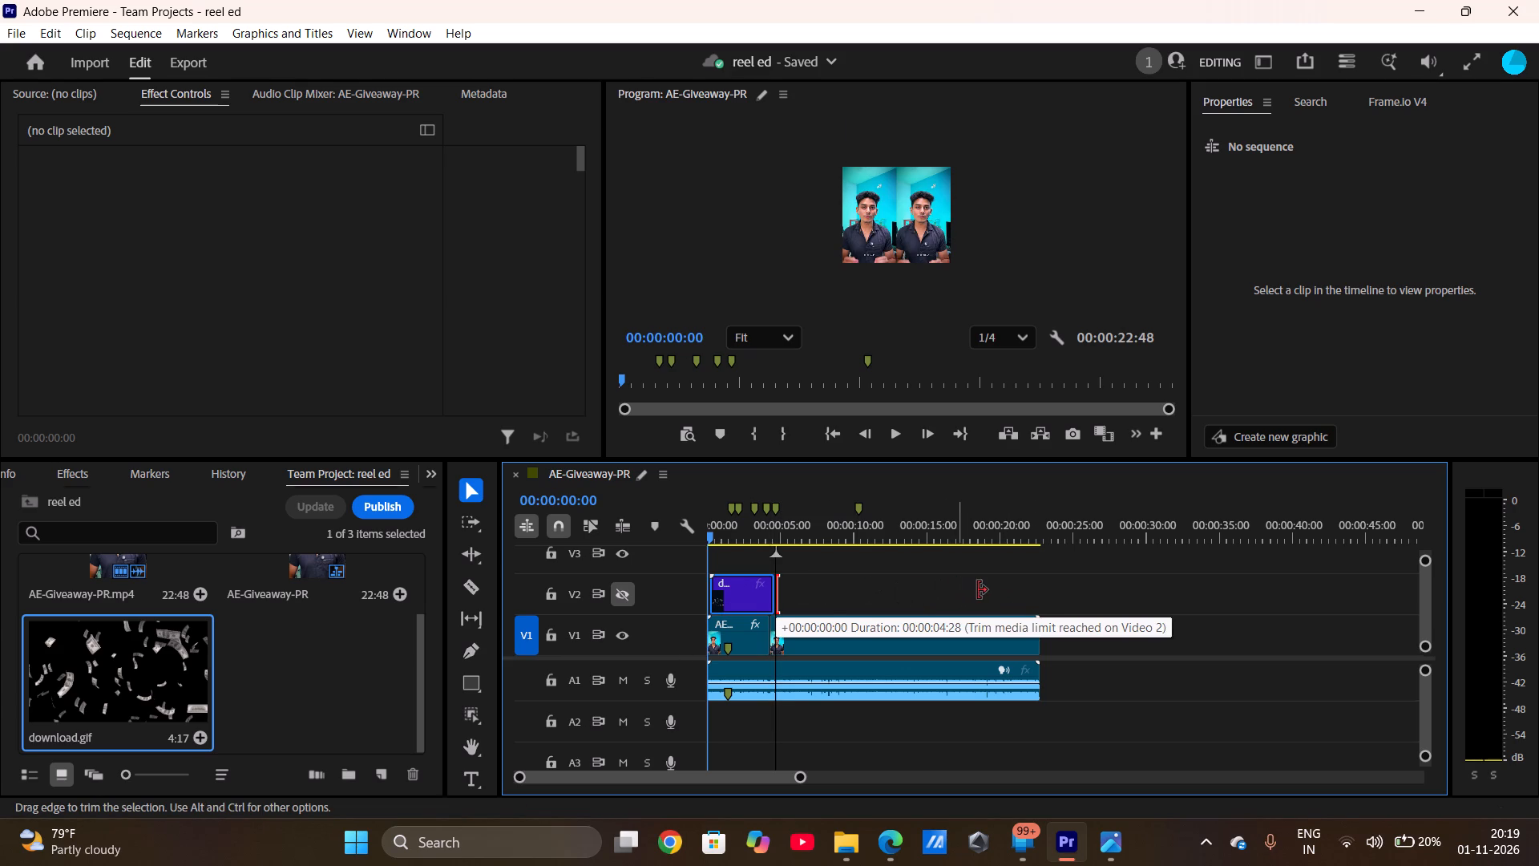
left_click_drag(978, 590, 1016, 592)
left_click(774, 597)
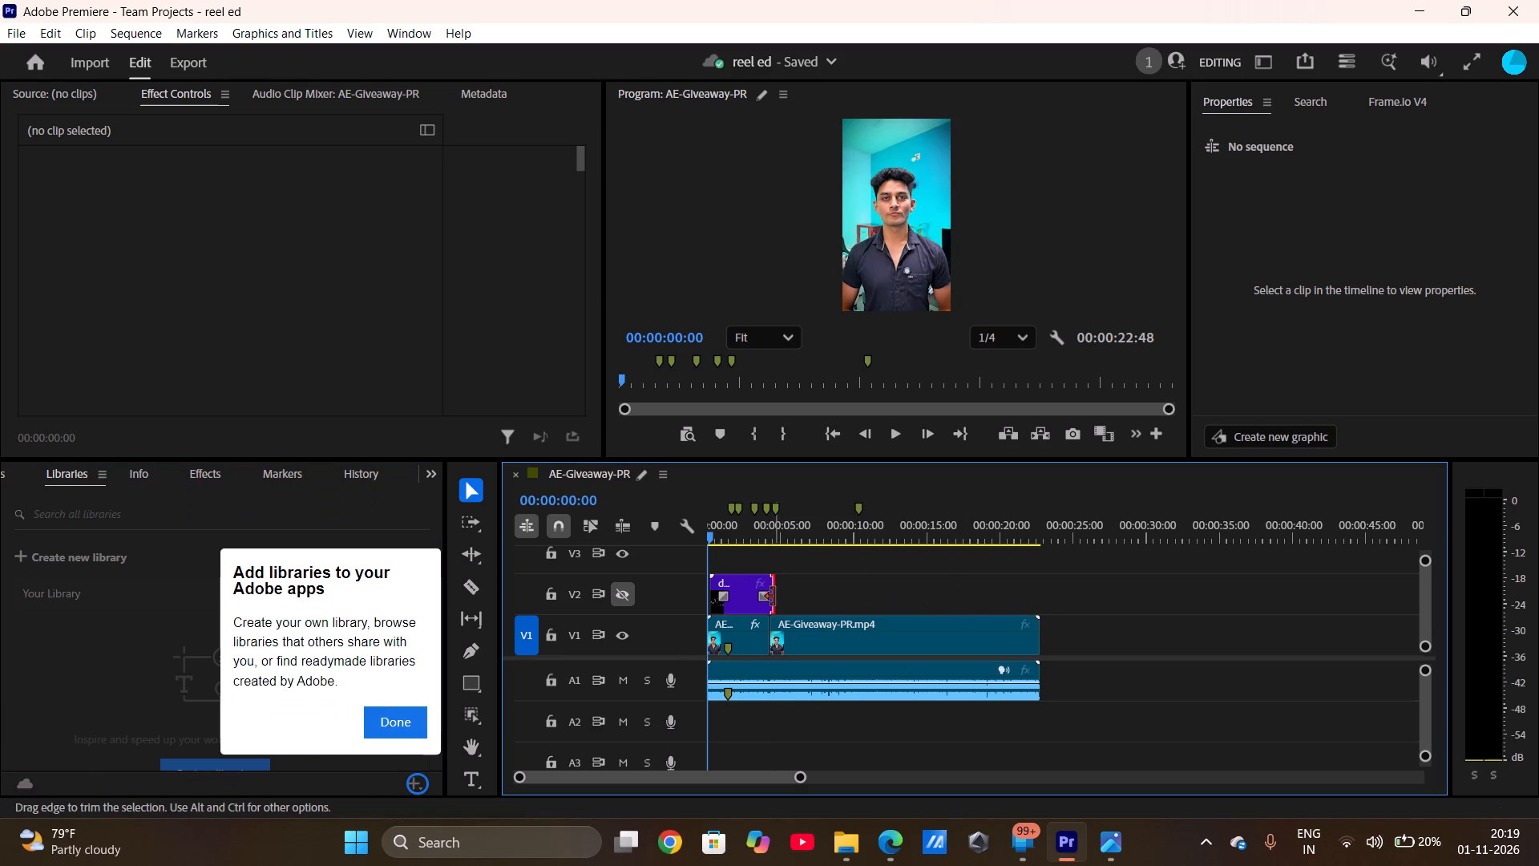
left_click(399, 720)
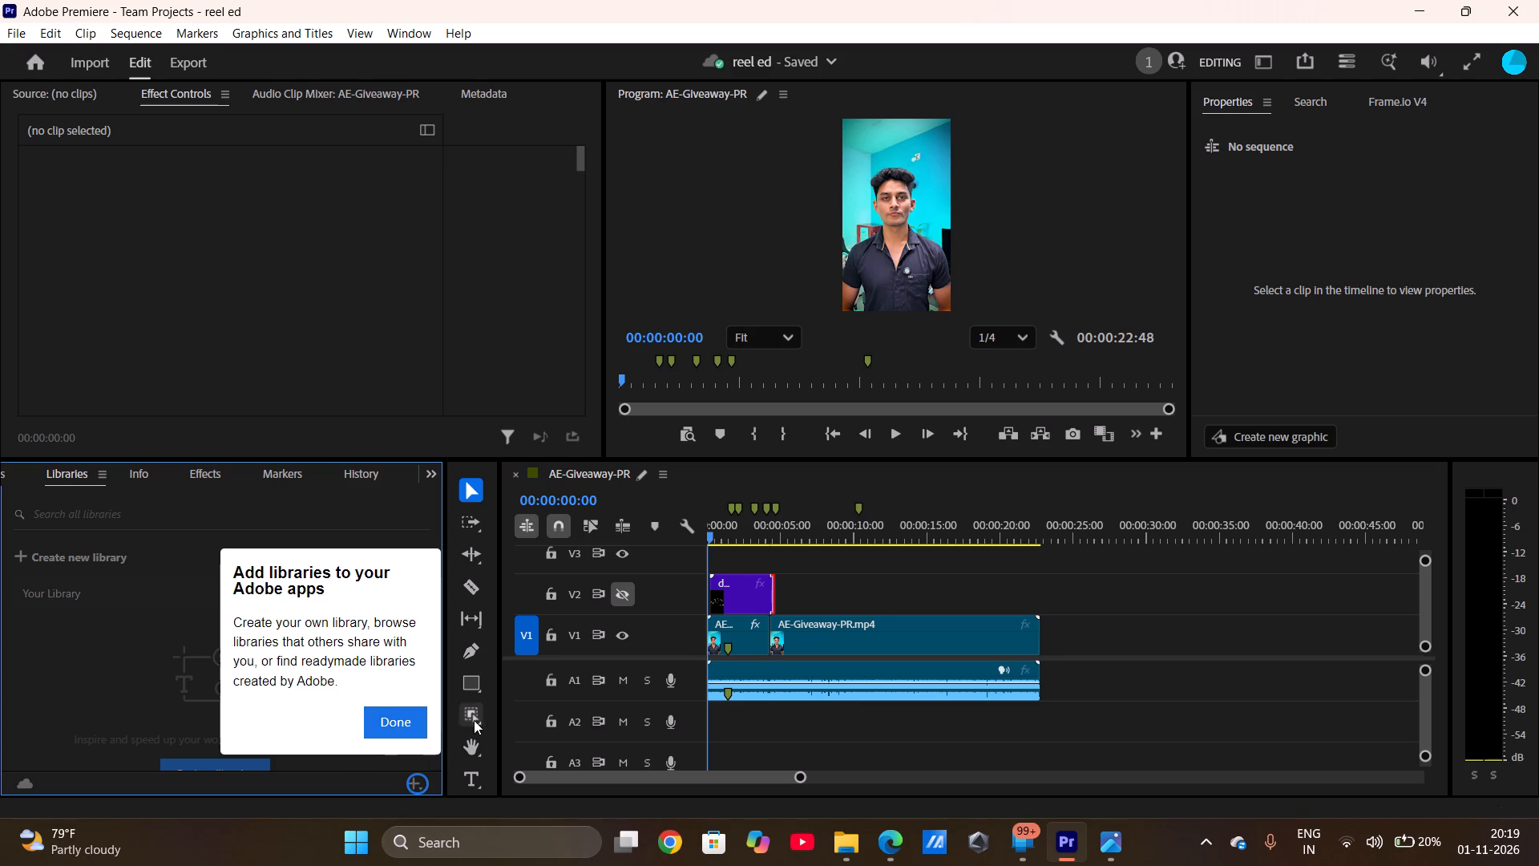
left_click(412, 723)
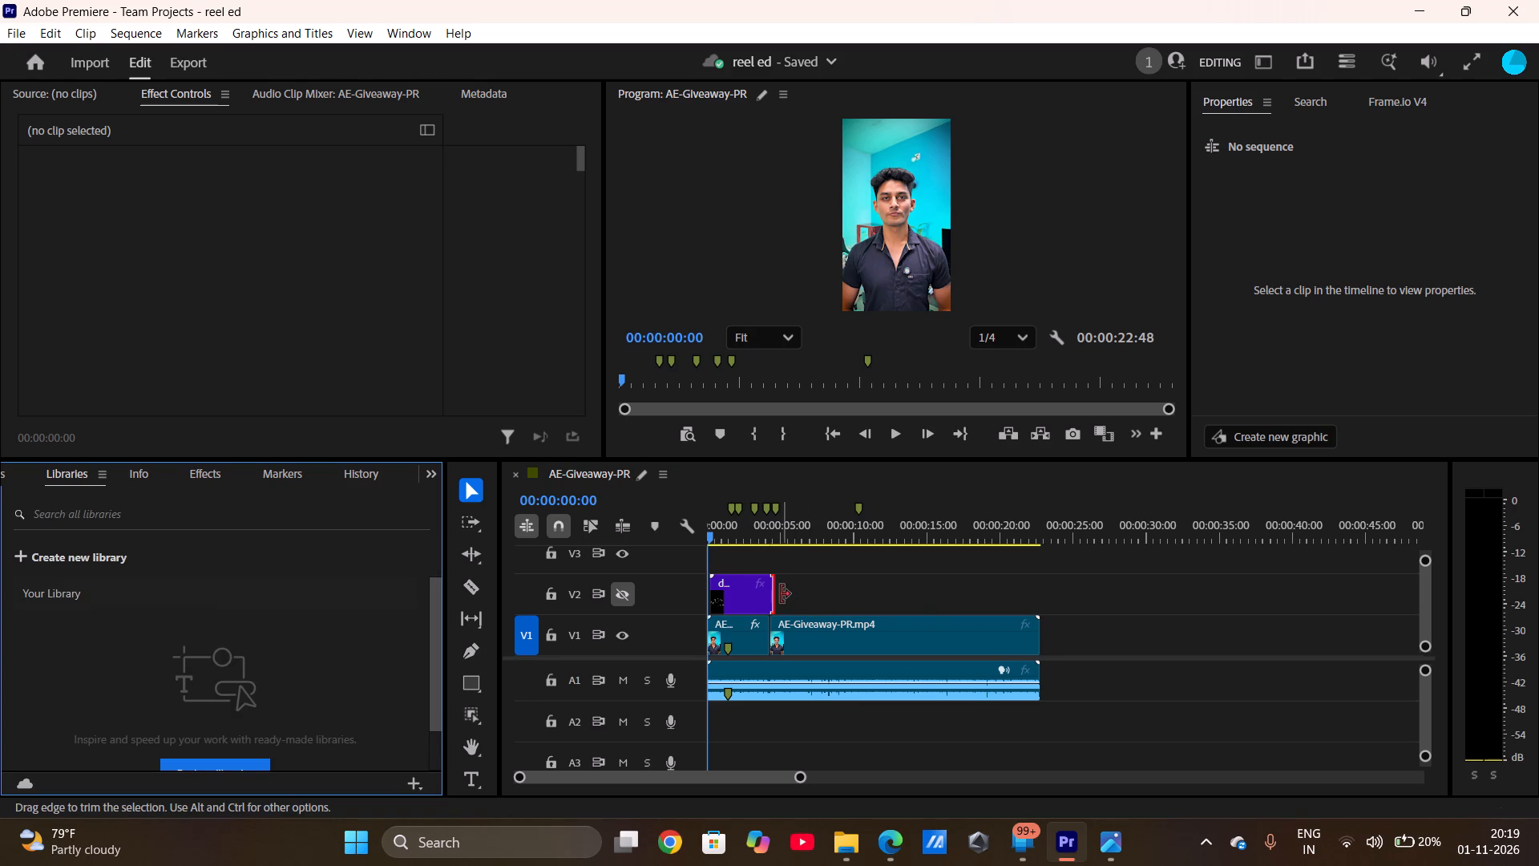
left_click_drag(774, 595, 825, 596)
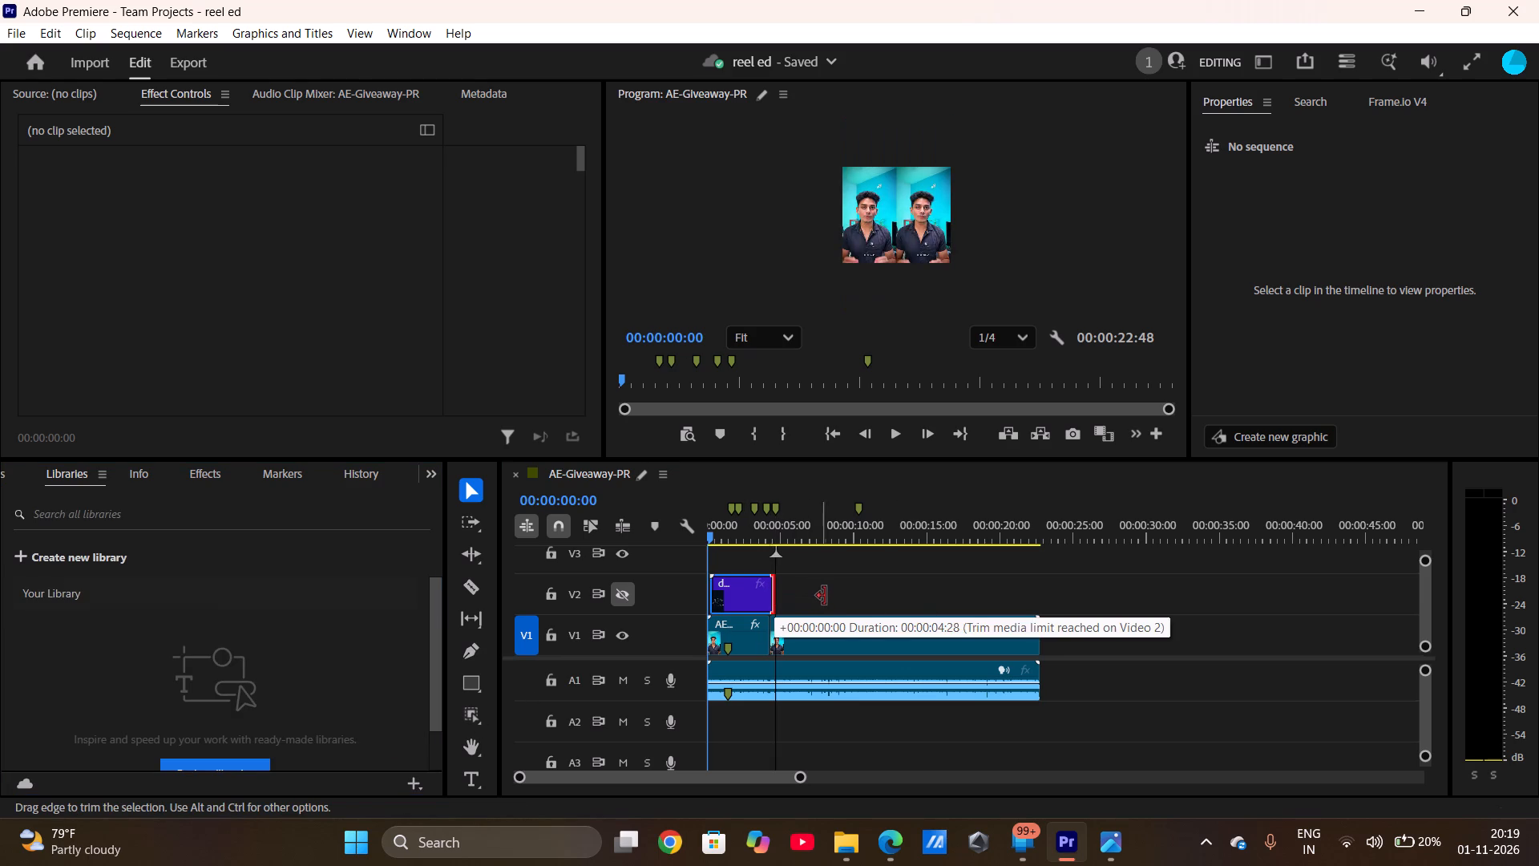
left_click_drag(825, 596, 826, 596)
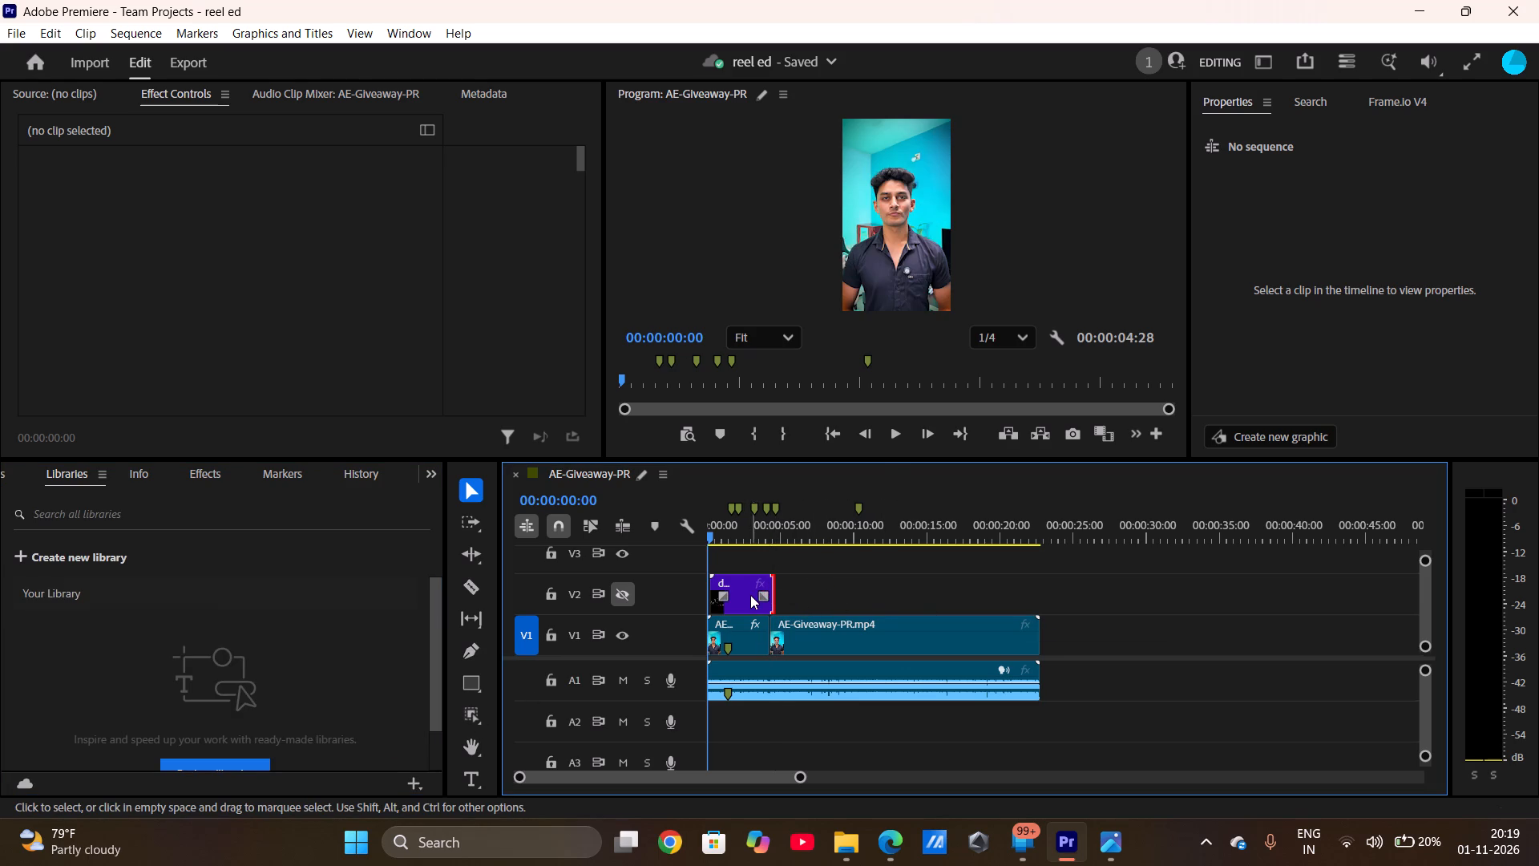
Mute audio track A1 and turn on the output of video track V2 while playing the sequence.
left_click(897, 433)
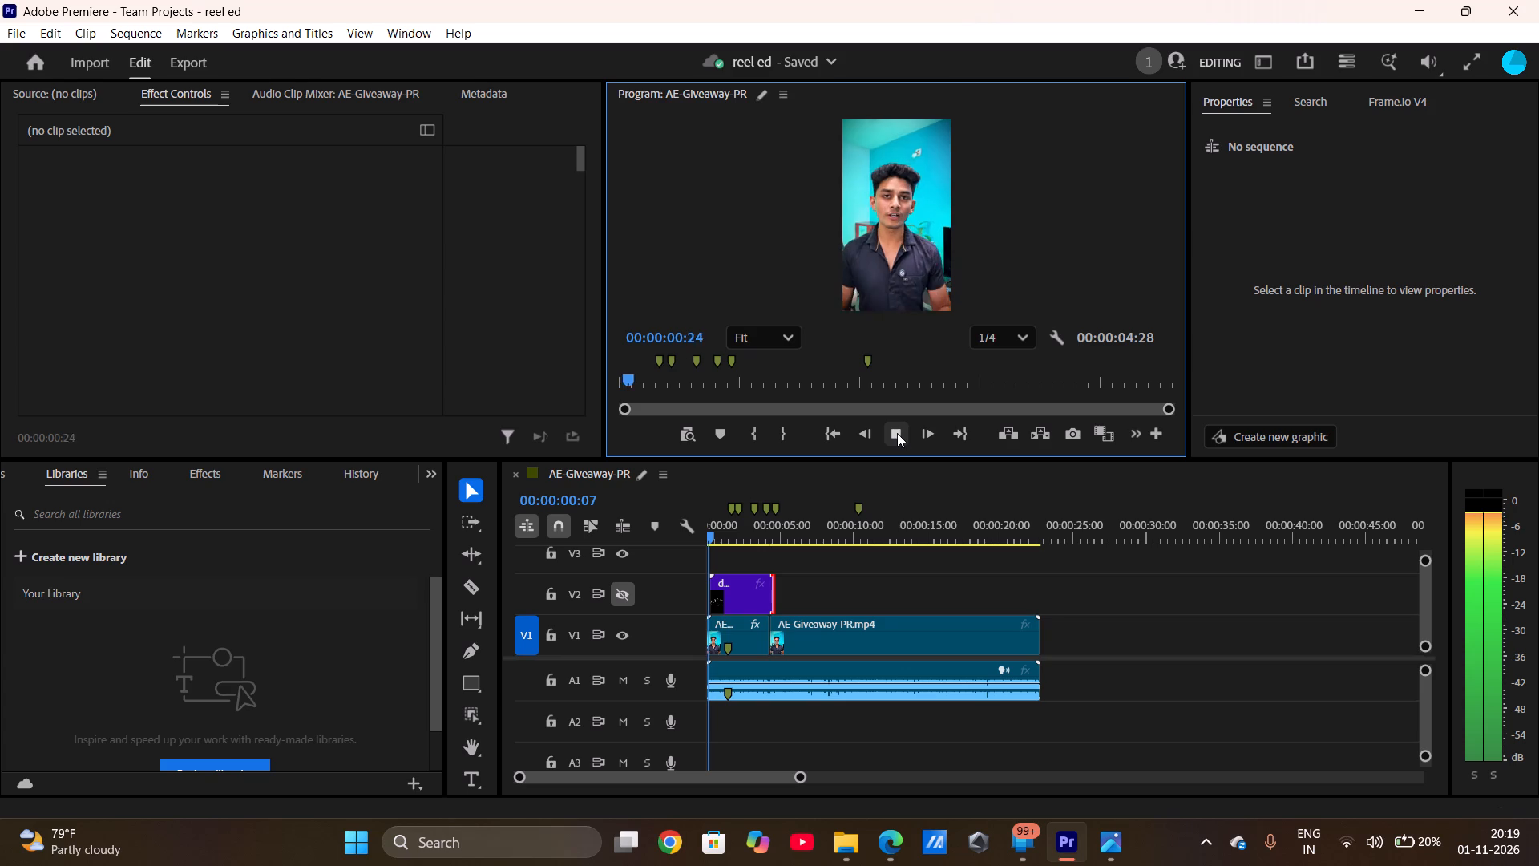
left_click(905, 434)
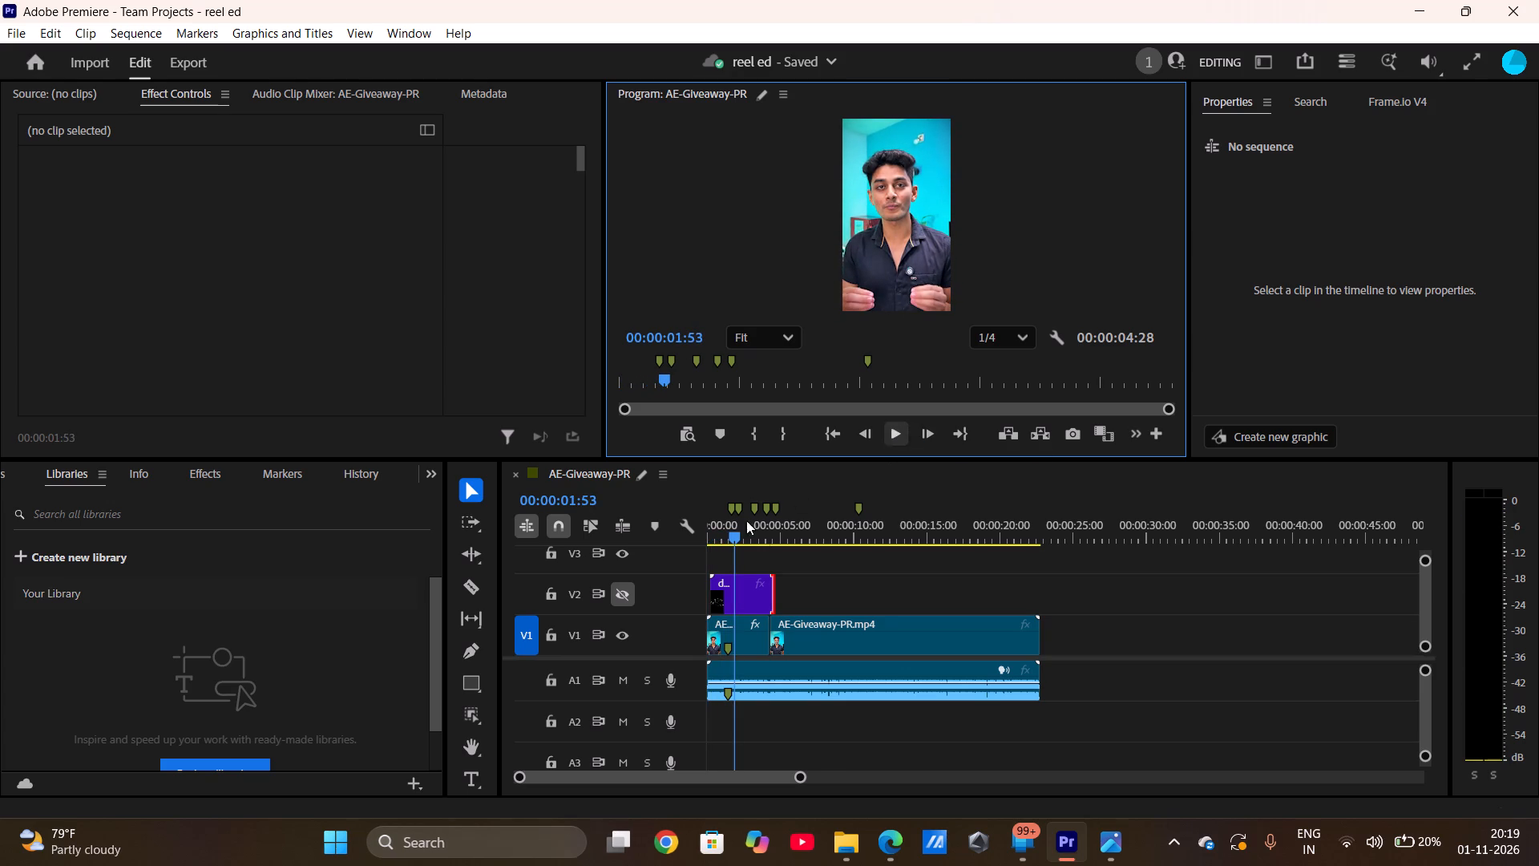
left_click(624, 688)
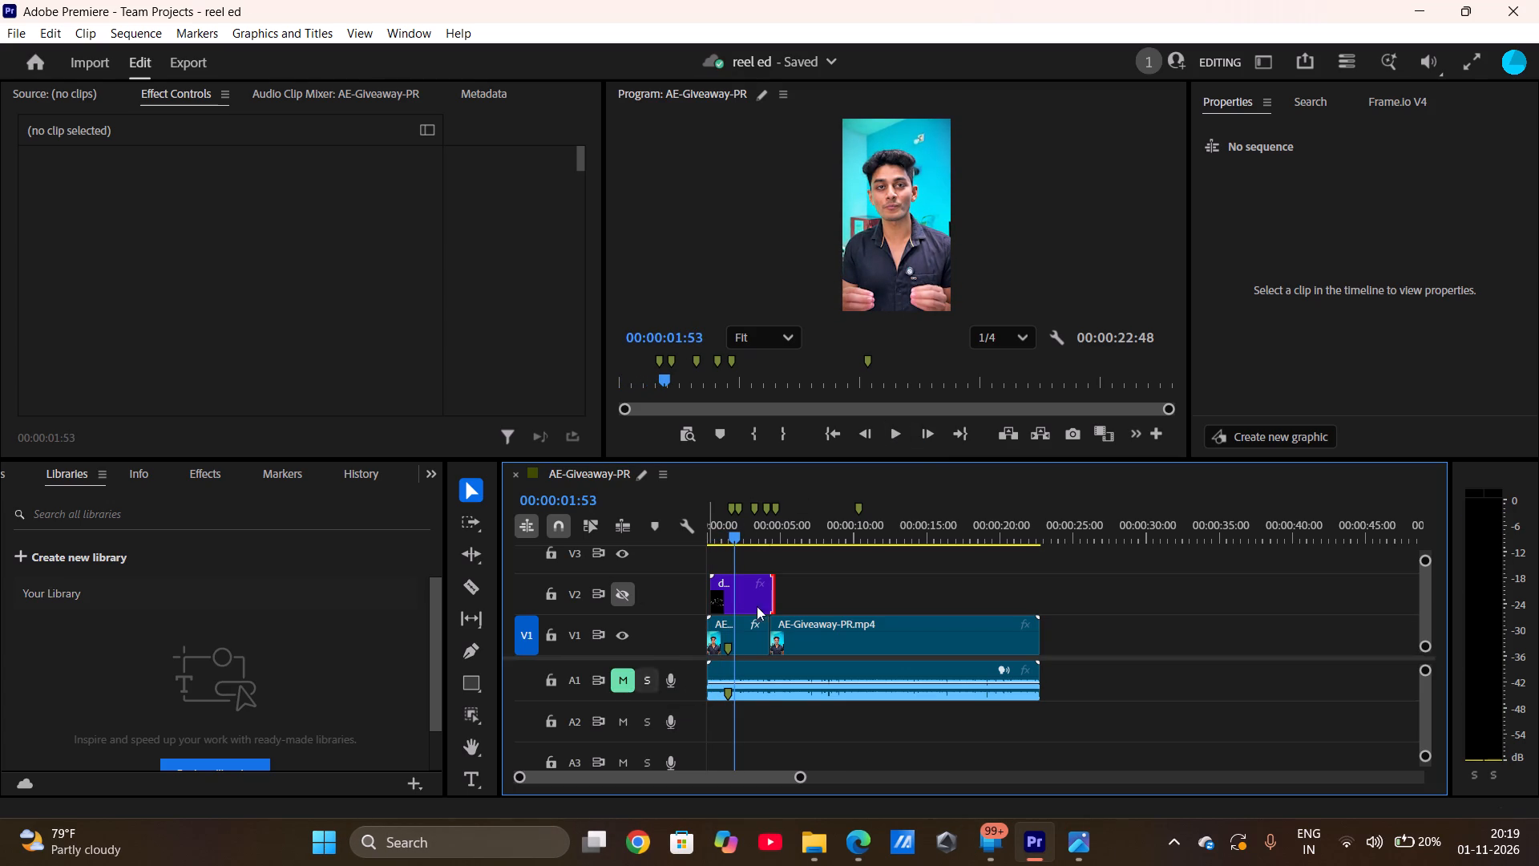
left_click(904, 436)
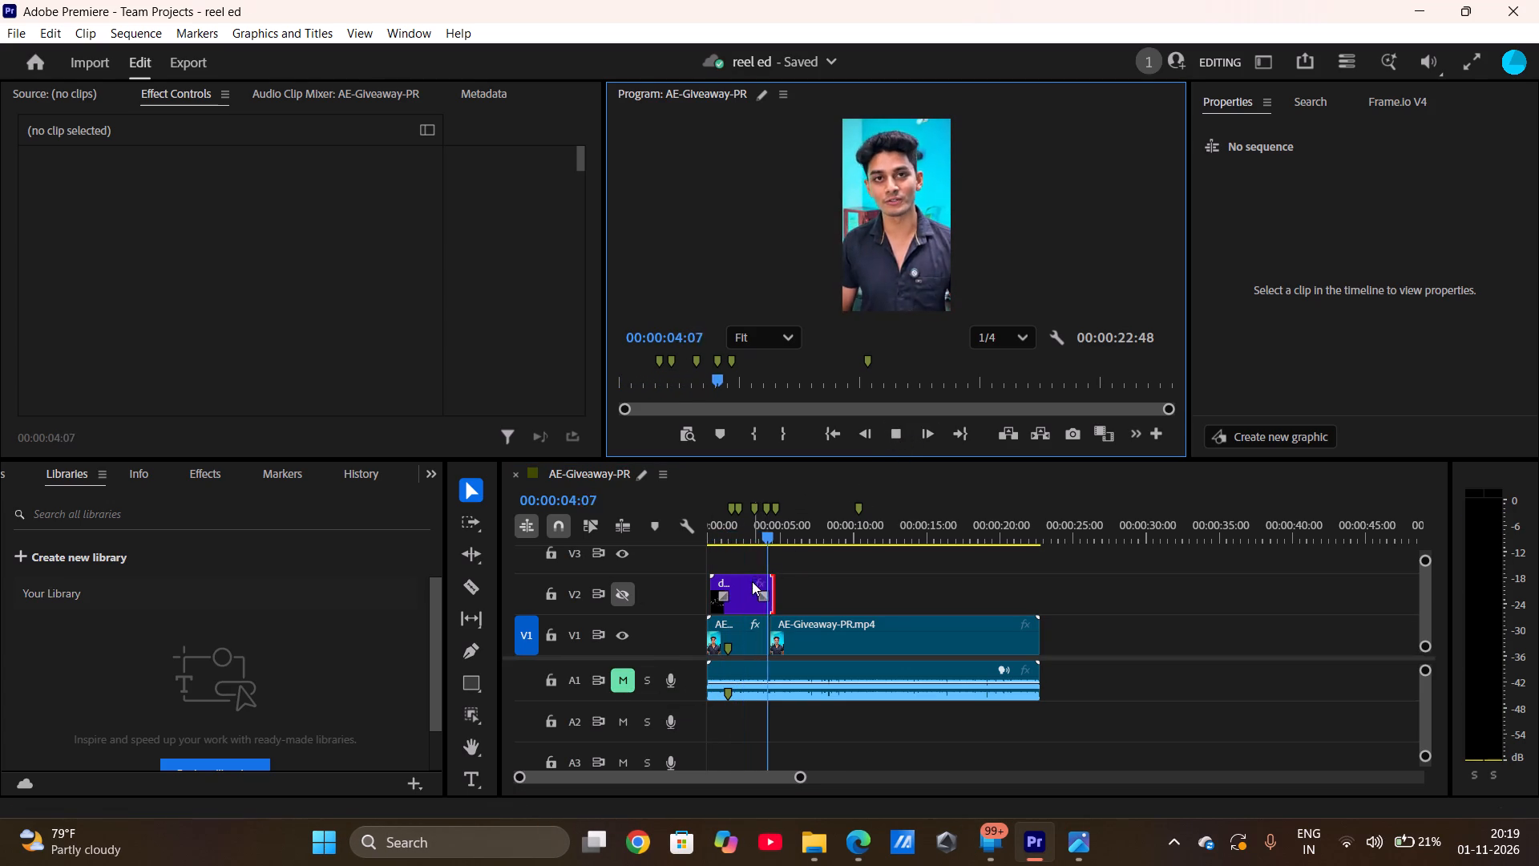
left_click(620, 605)
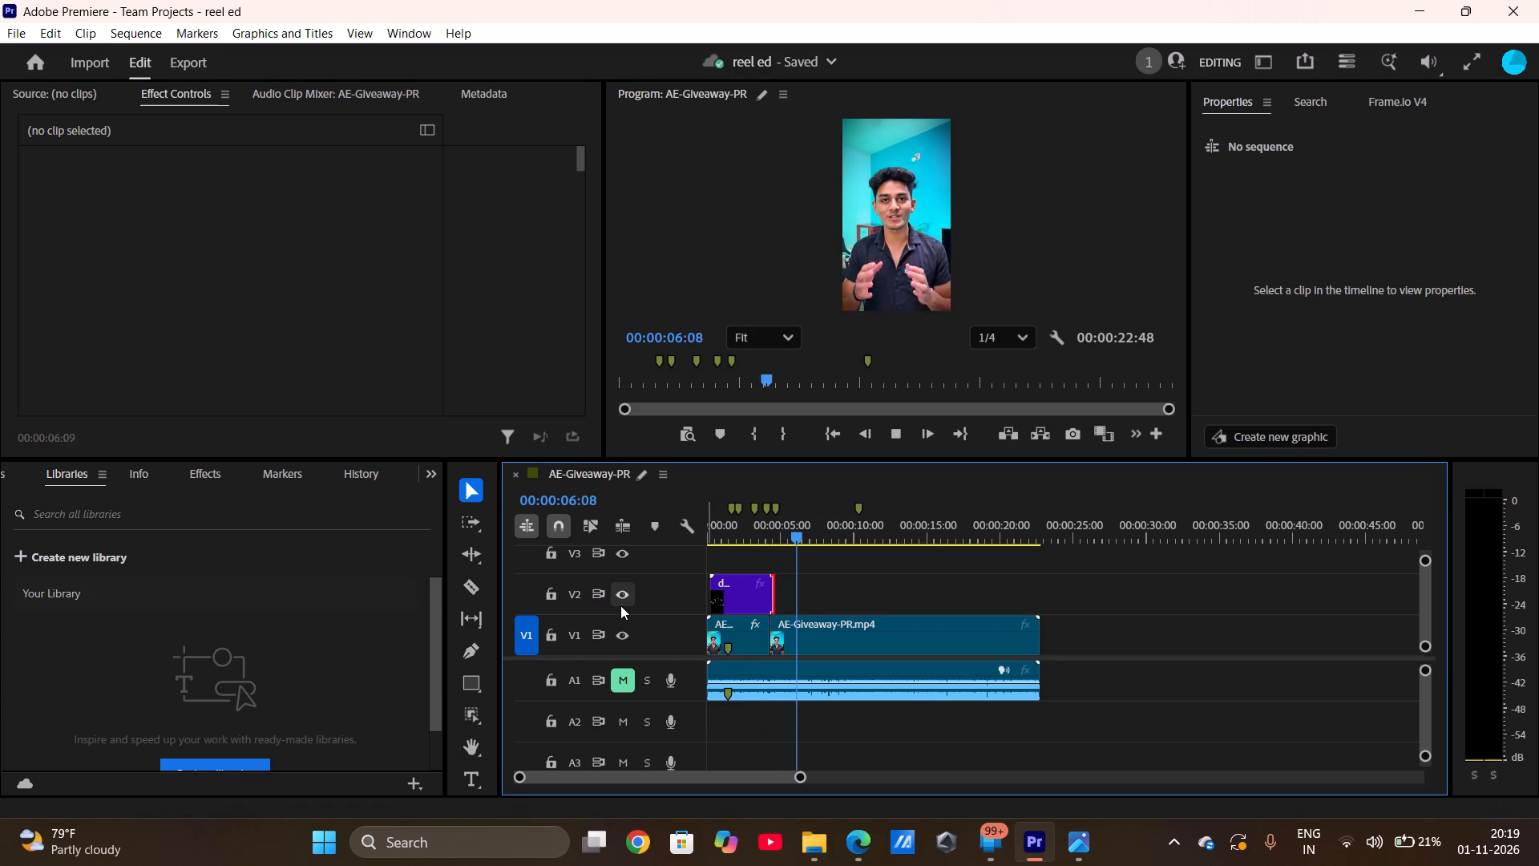
Hide video track V1 and play the sequence from its start to preview download.gif on its own.
left_click(838, 432)
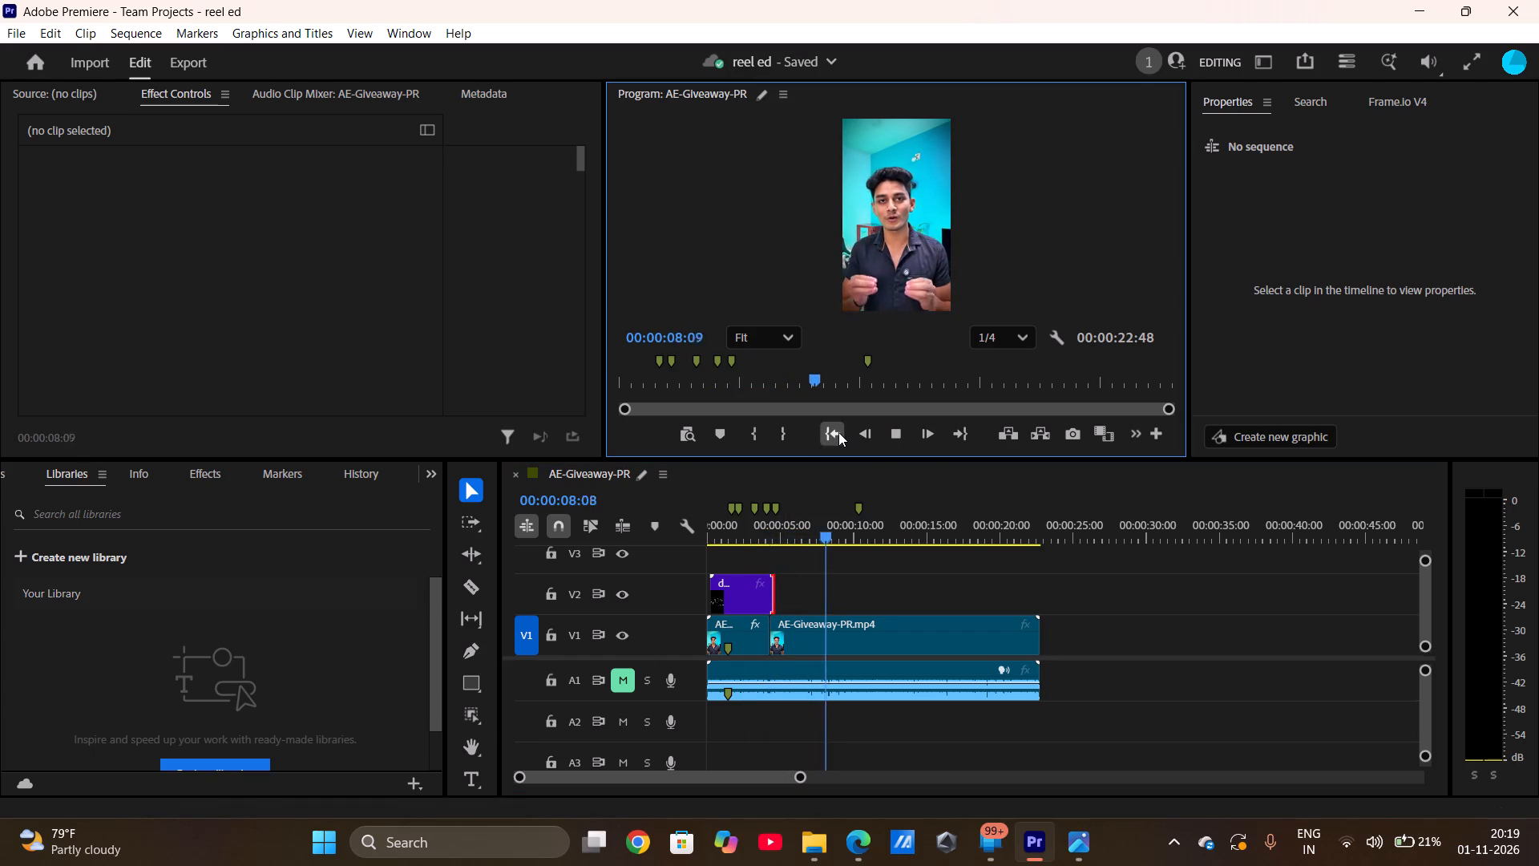
left_click(893, 428)
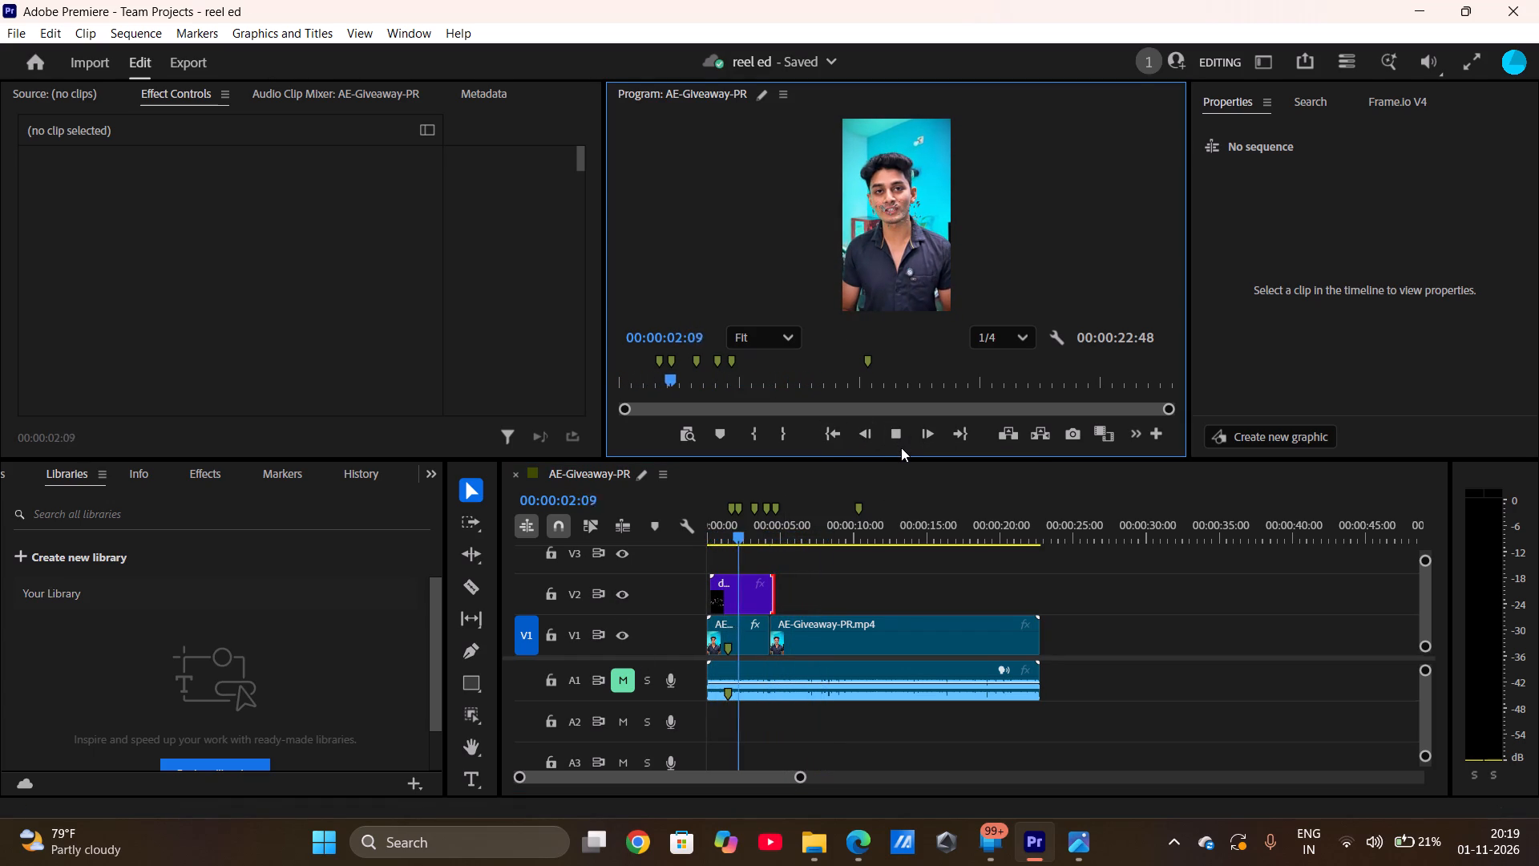
left_click(836, 427)
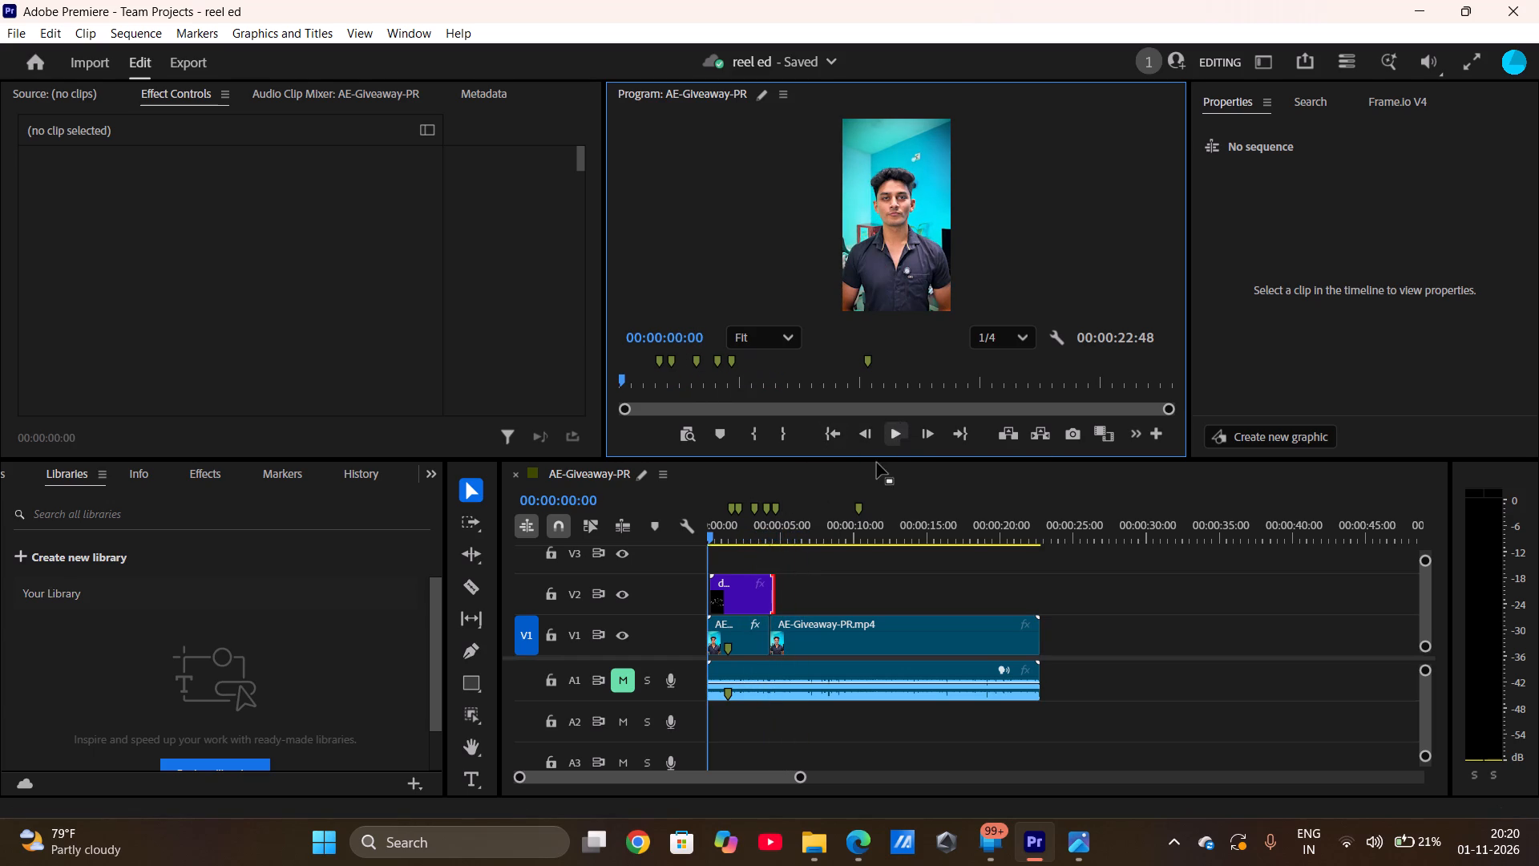
left_click(614, 638)
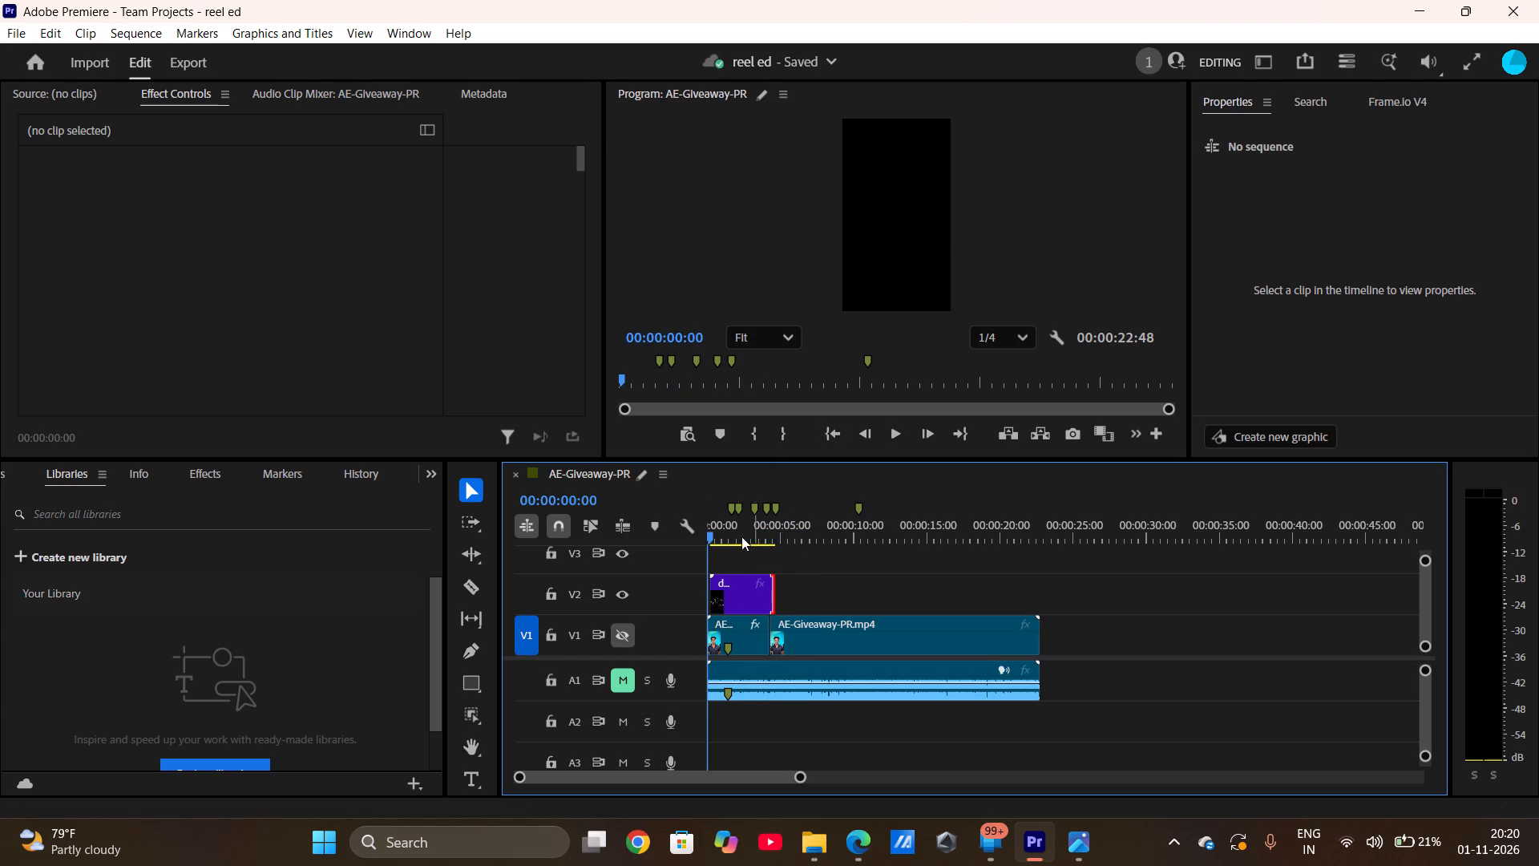
left_click(739, 594)
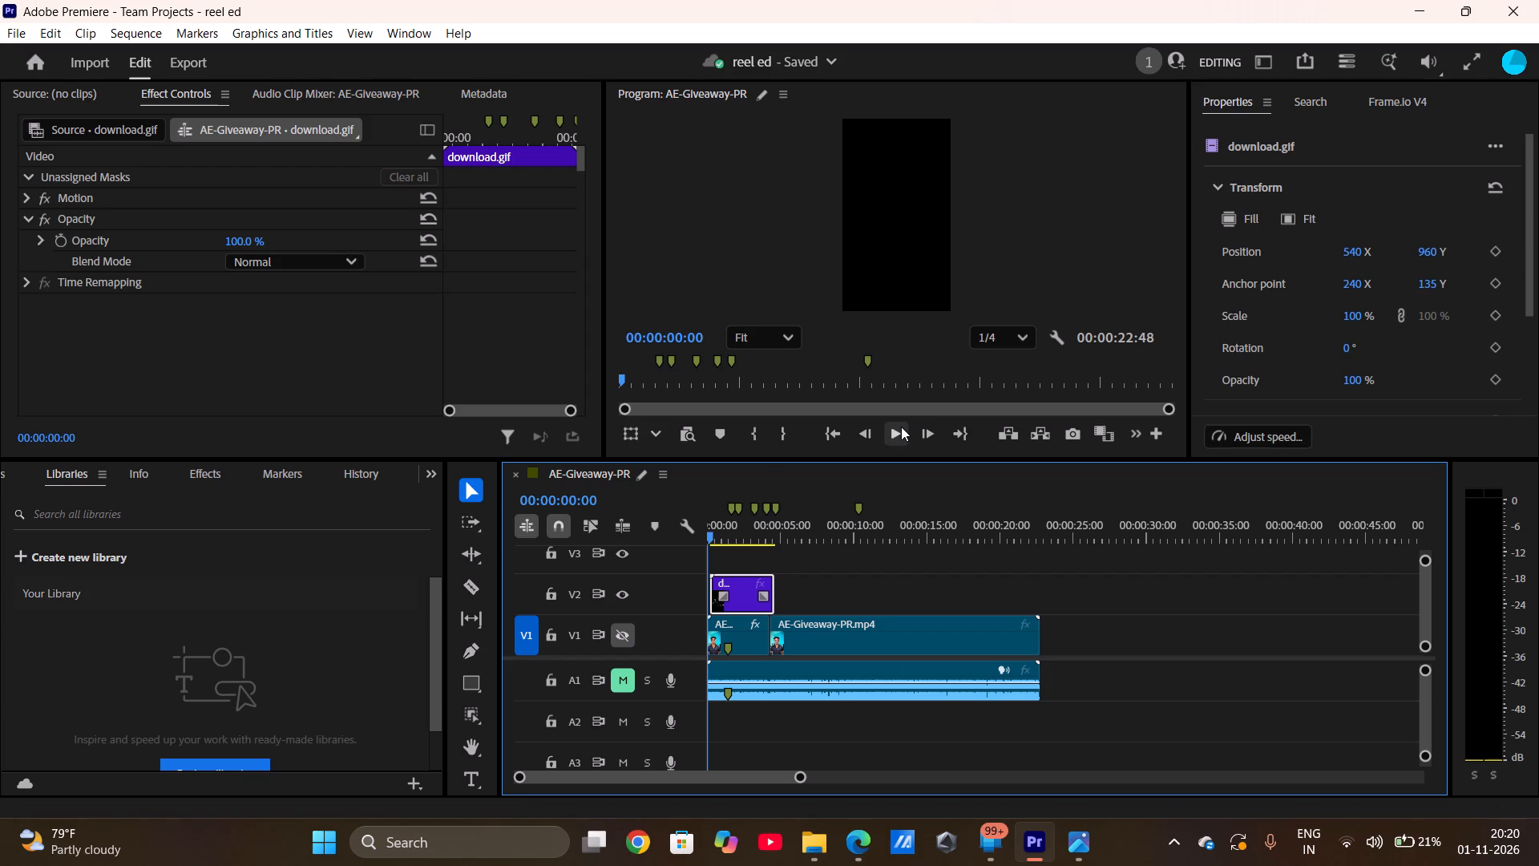
left_click(901, 427)
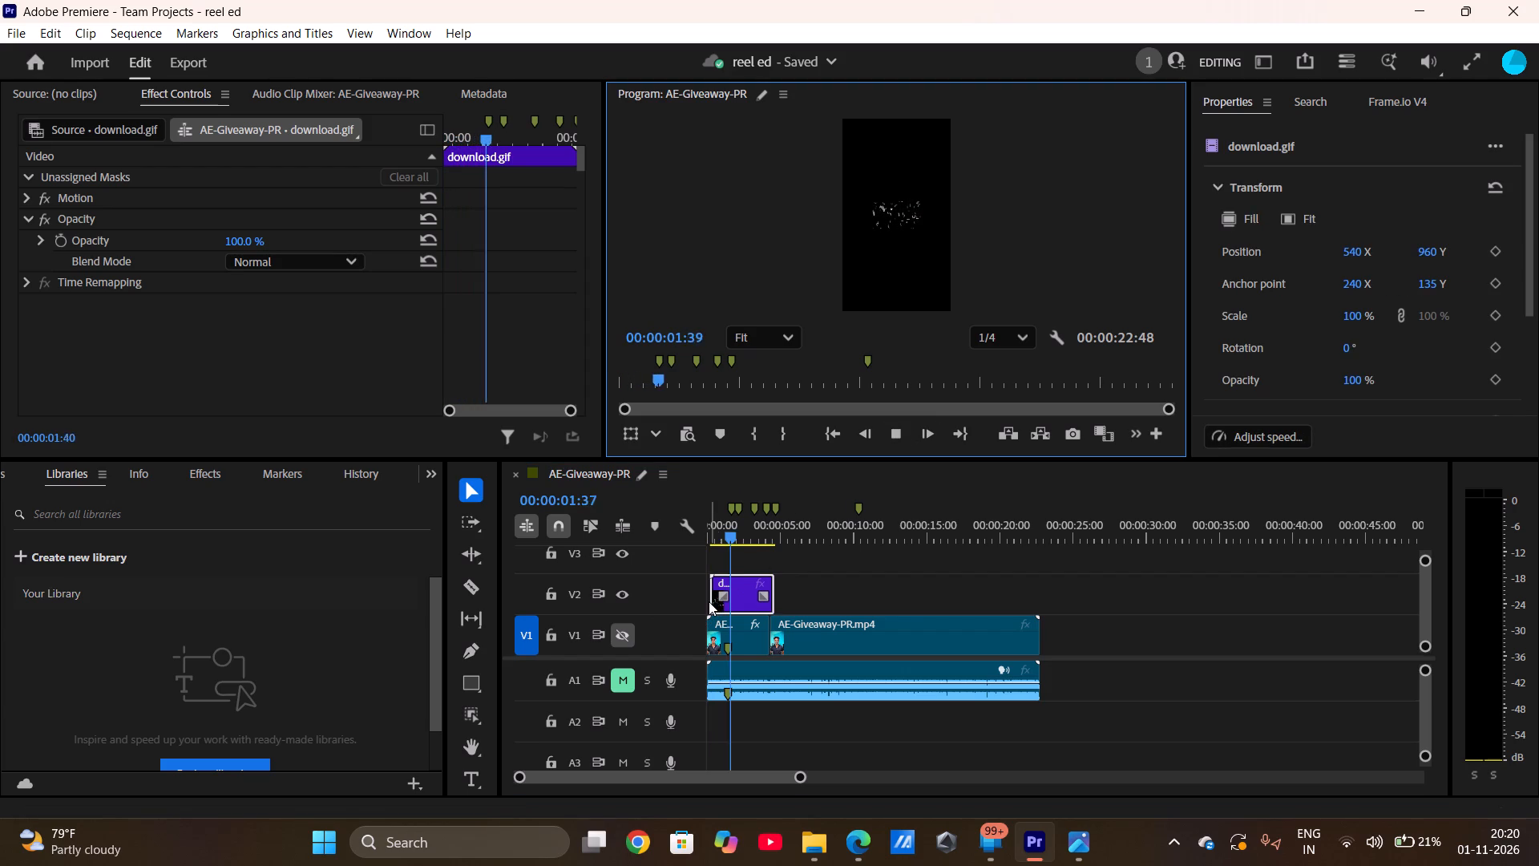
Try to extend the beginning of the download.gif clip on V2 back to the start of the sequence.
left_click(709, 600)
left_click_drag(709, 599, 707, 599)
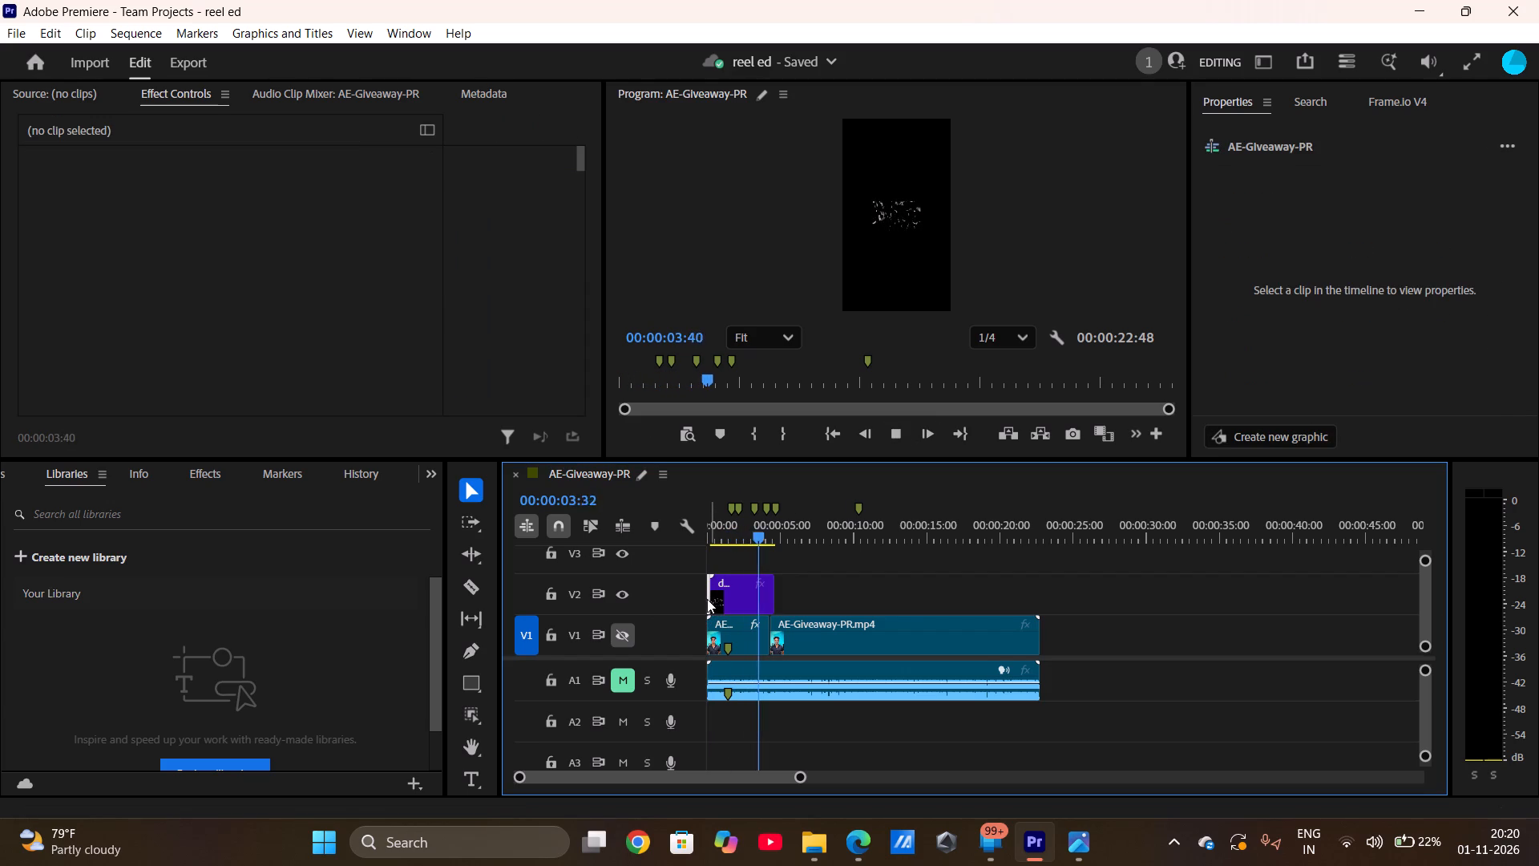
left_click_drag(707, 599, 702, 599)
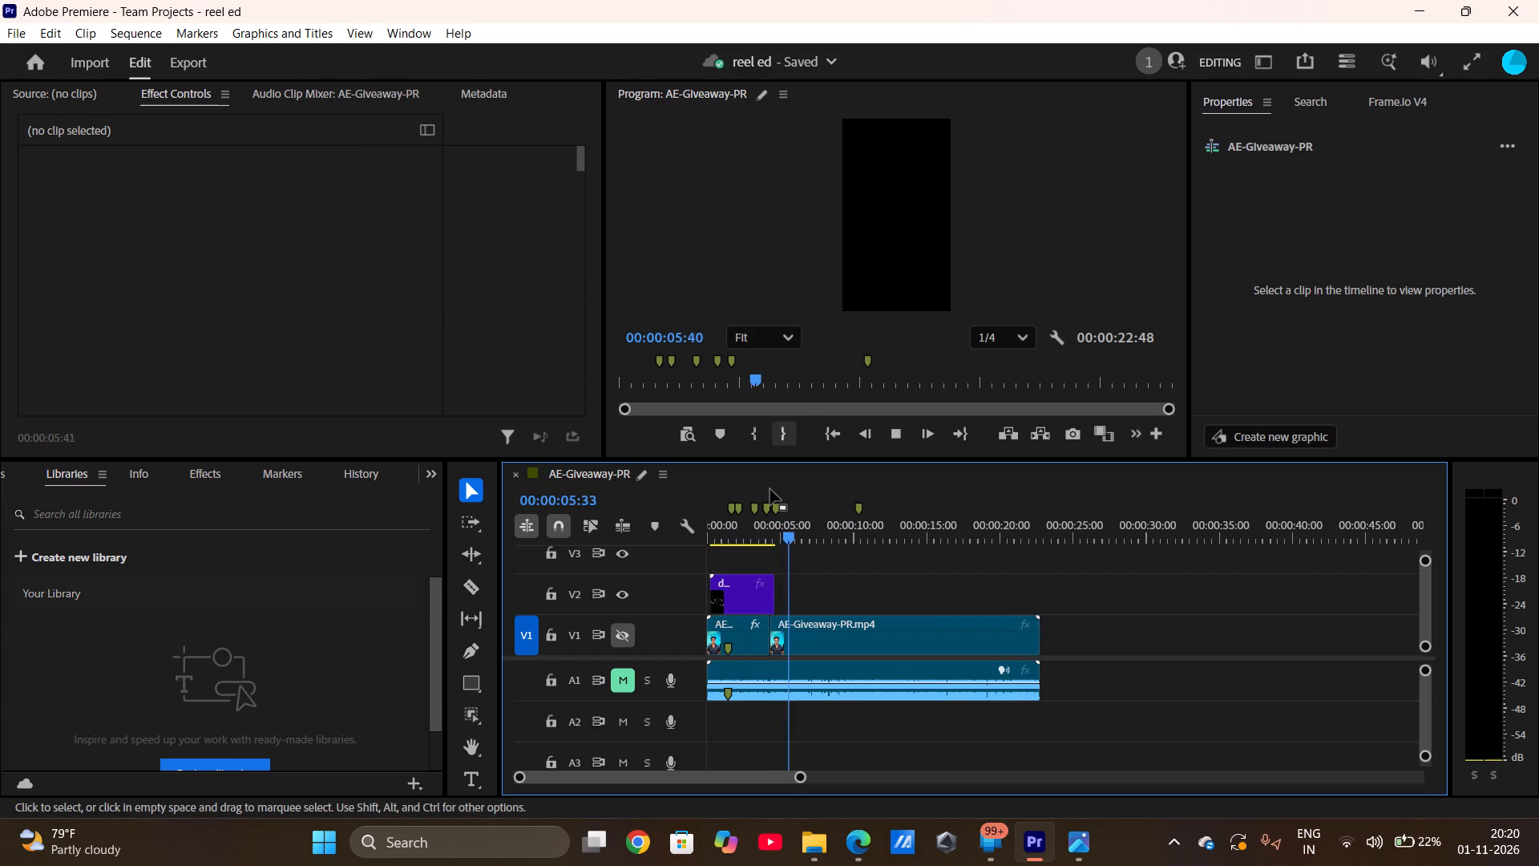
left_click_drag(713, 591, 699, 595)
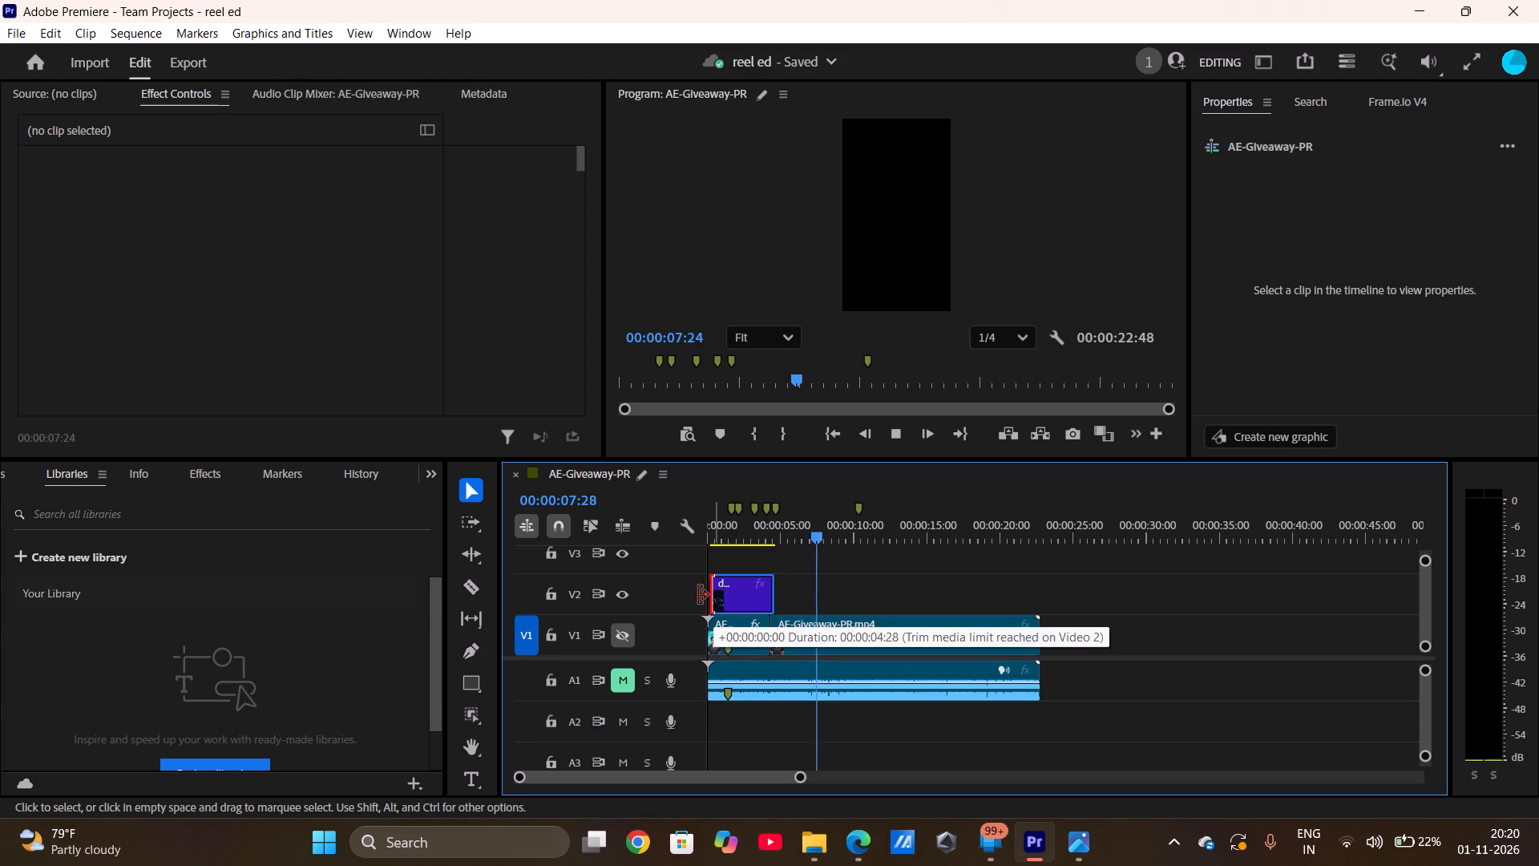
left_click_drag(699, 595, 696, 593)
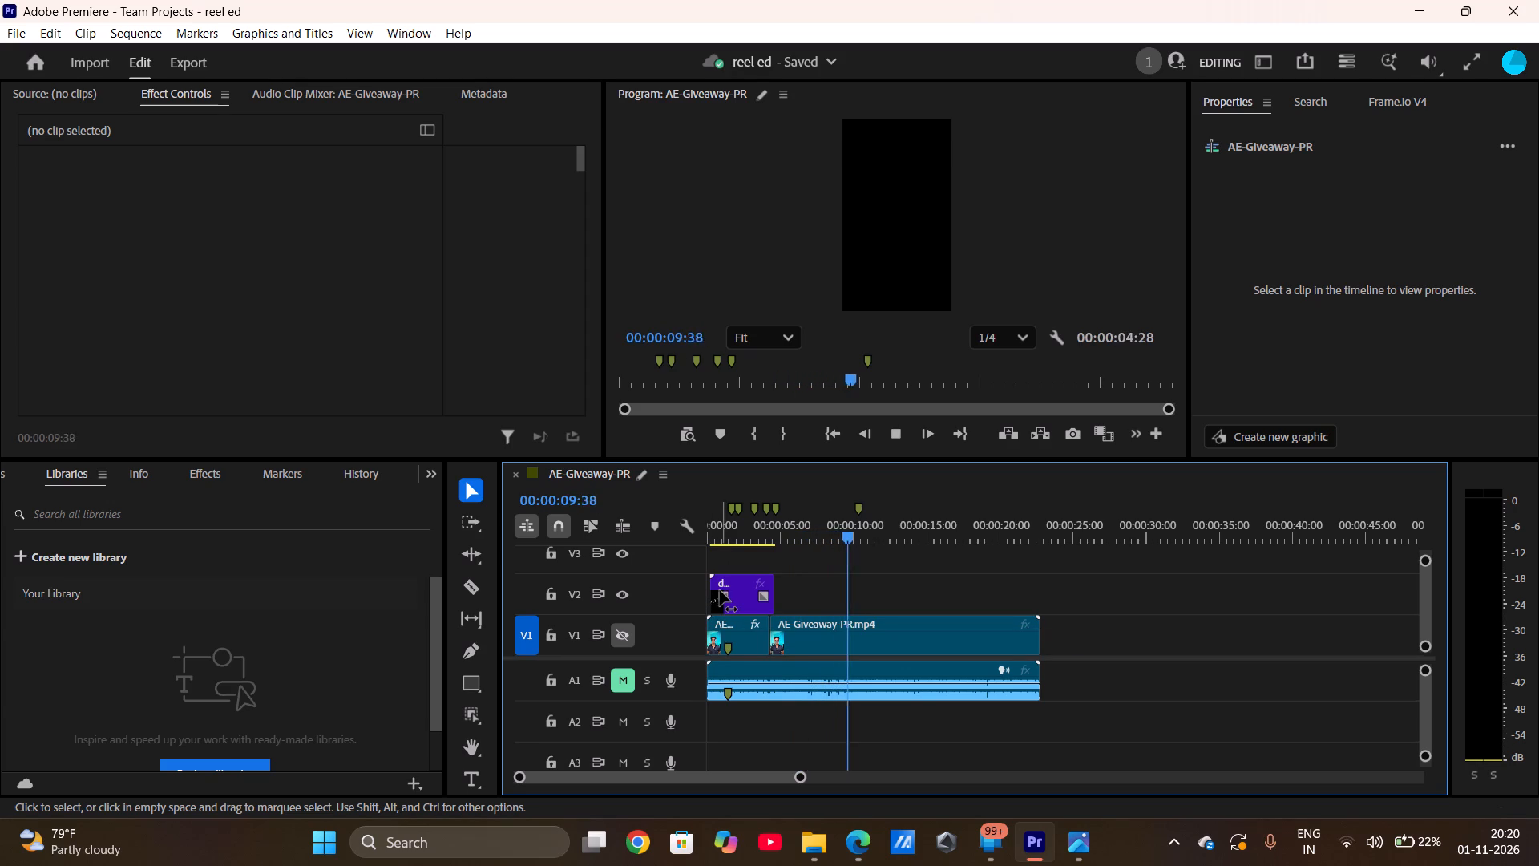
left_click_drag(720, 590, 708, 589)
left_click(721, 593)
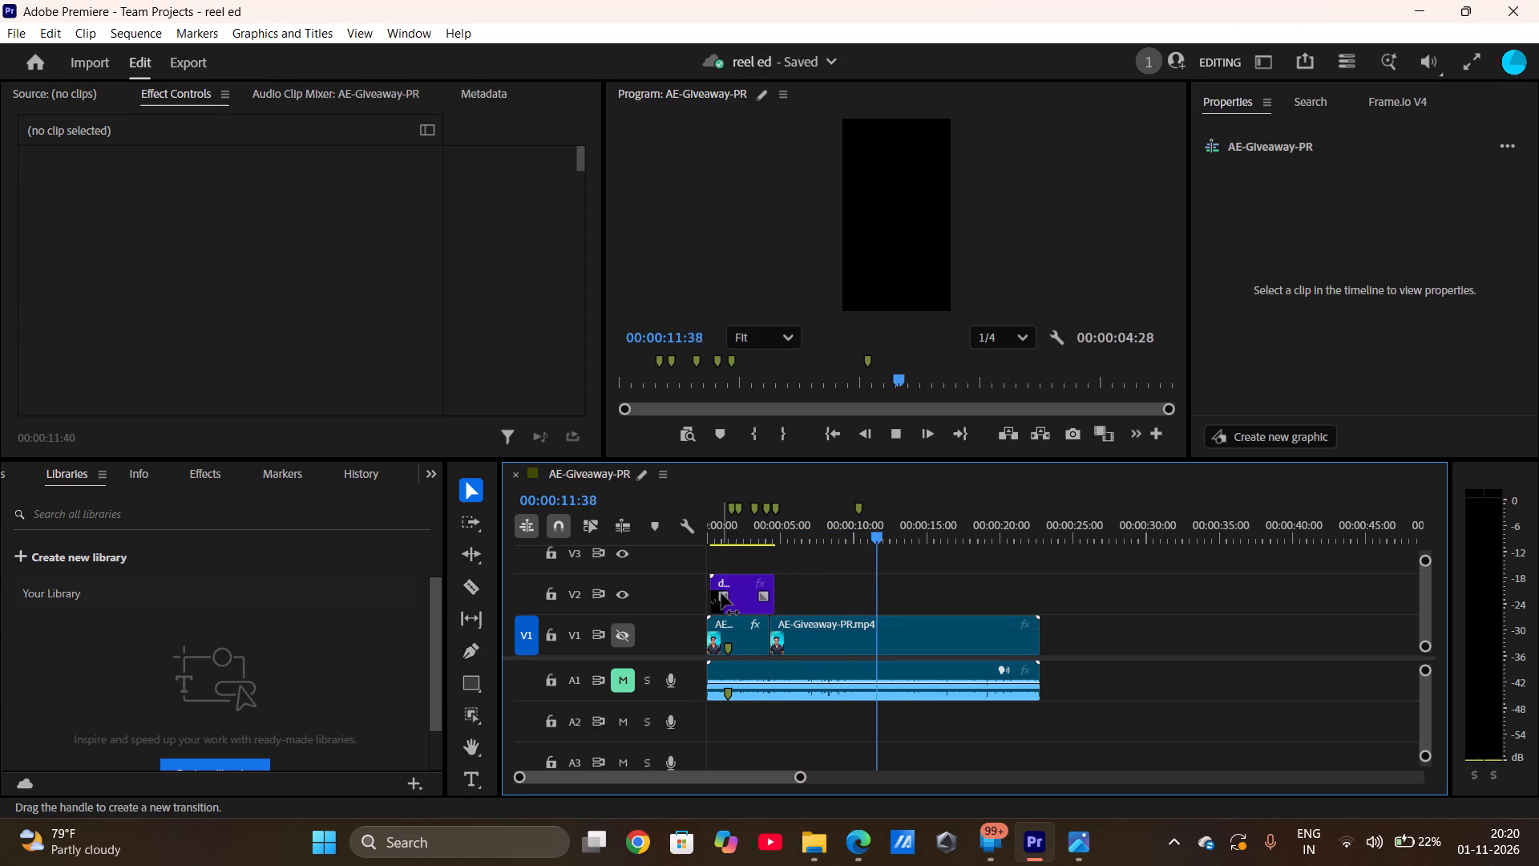
Return the playhead to 00:00:00:00 and move the download.gif clip on V2 to begin exactly there.
left_click(833, 430)
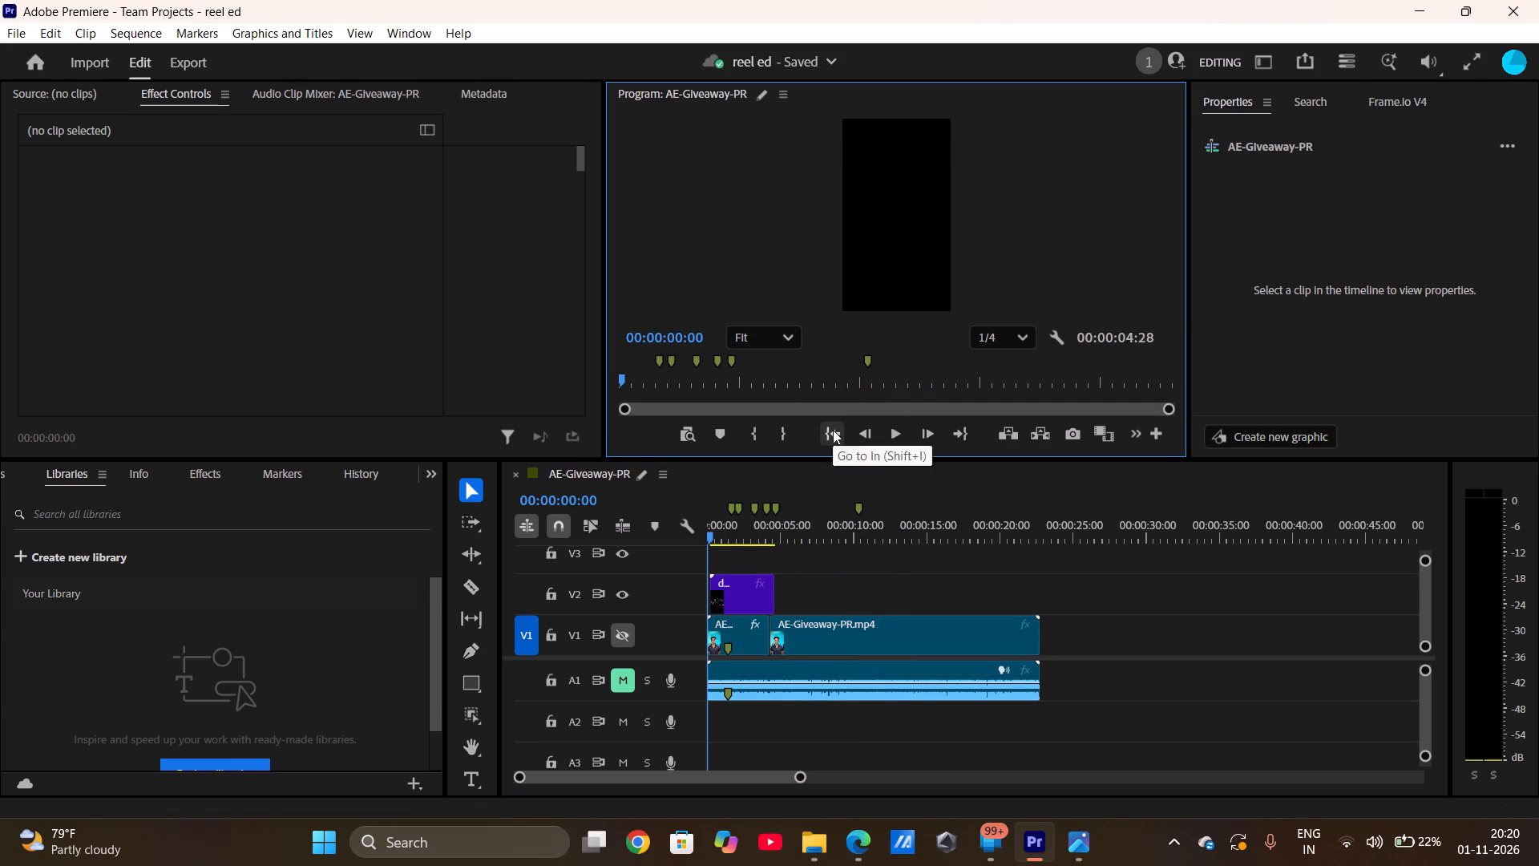
left_click(737, 583)
left_click_drag(737, 583, 730, 585)
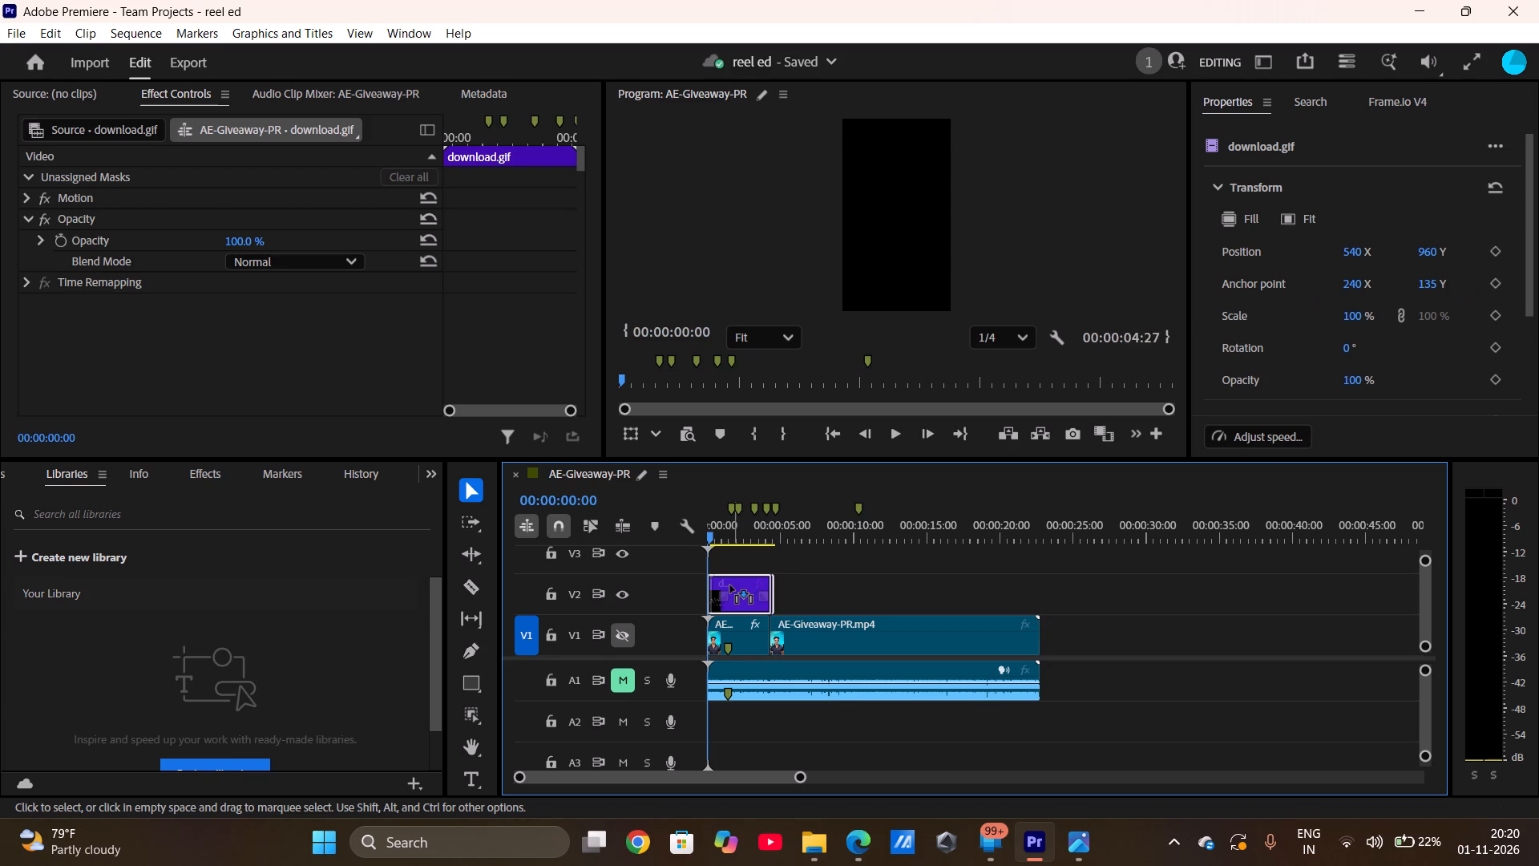
left_click_drag(730, 585, 714, 601)
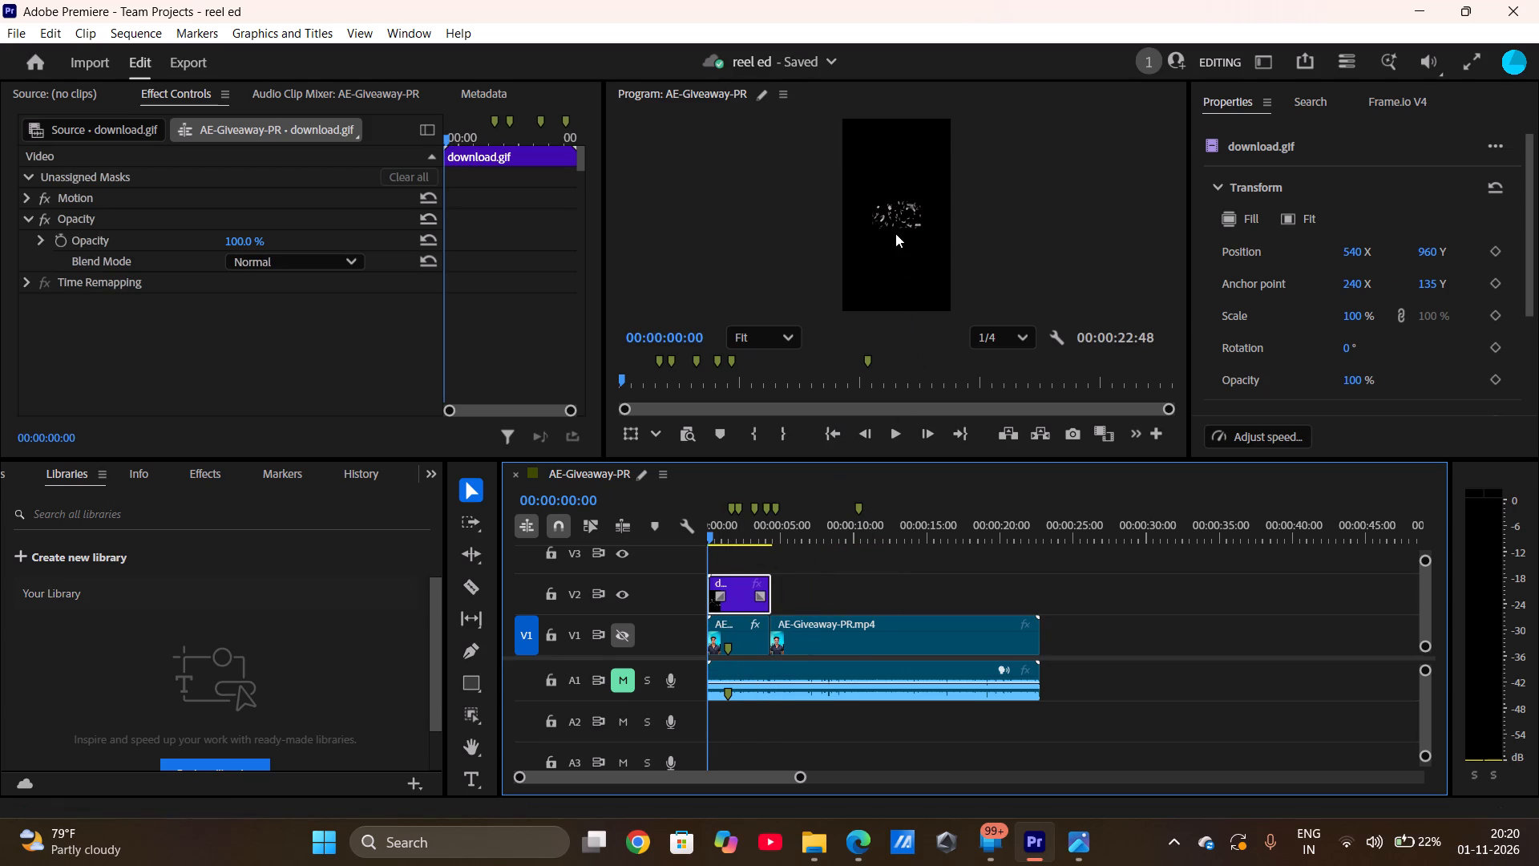
Set the download.gif clip's Motion rotation to 90°.
left_click(25, 222)
left_click(29, 201)
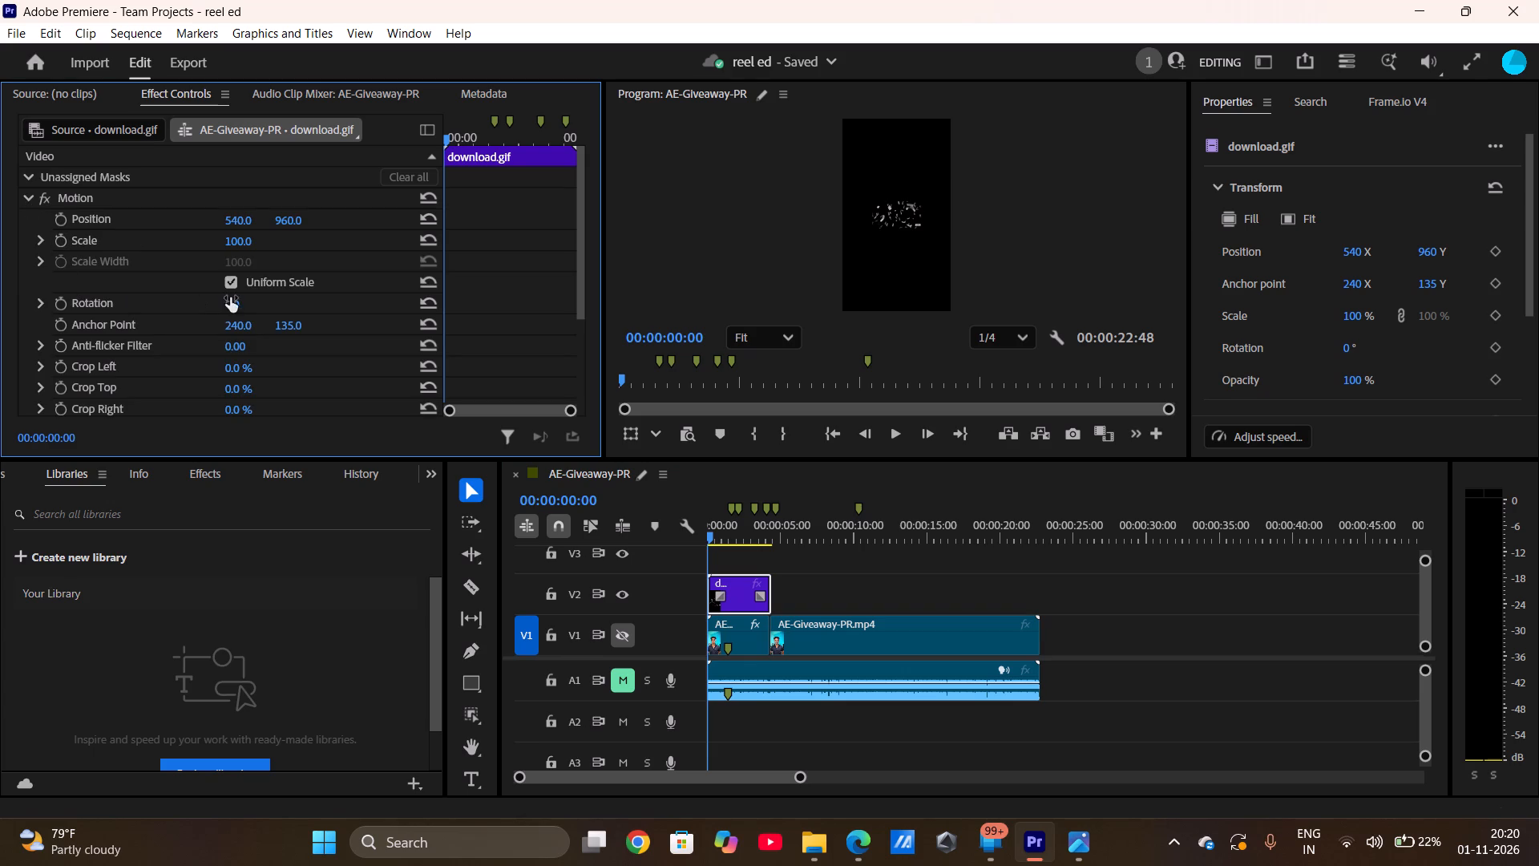
left_click(230, 297)
type("90")
key("Return")
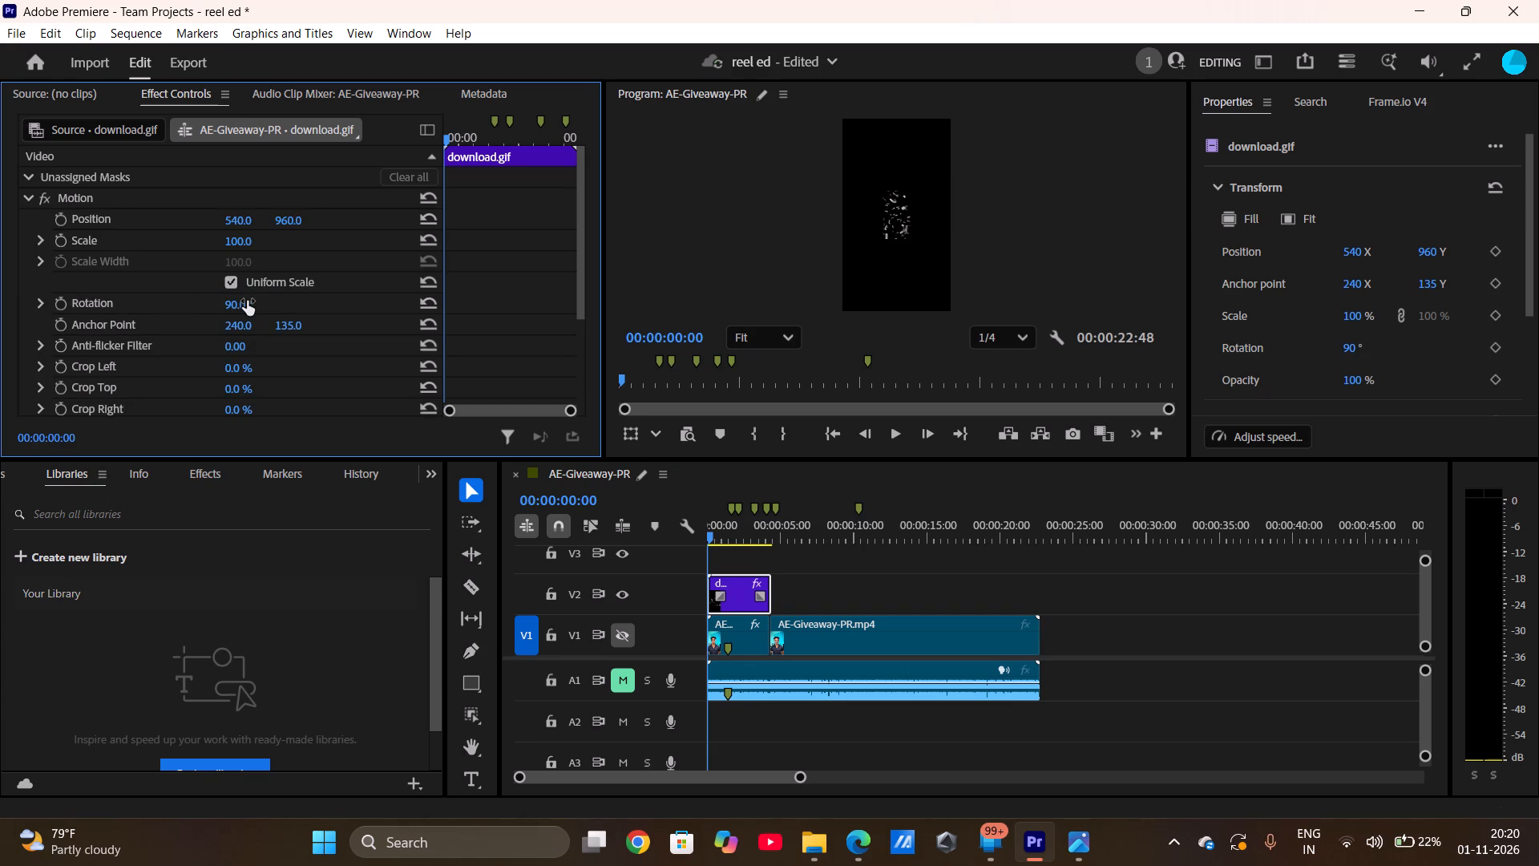
Set the download.gif clip's horizontal position to 536.
left_click(248, 222)
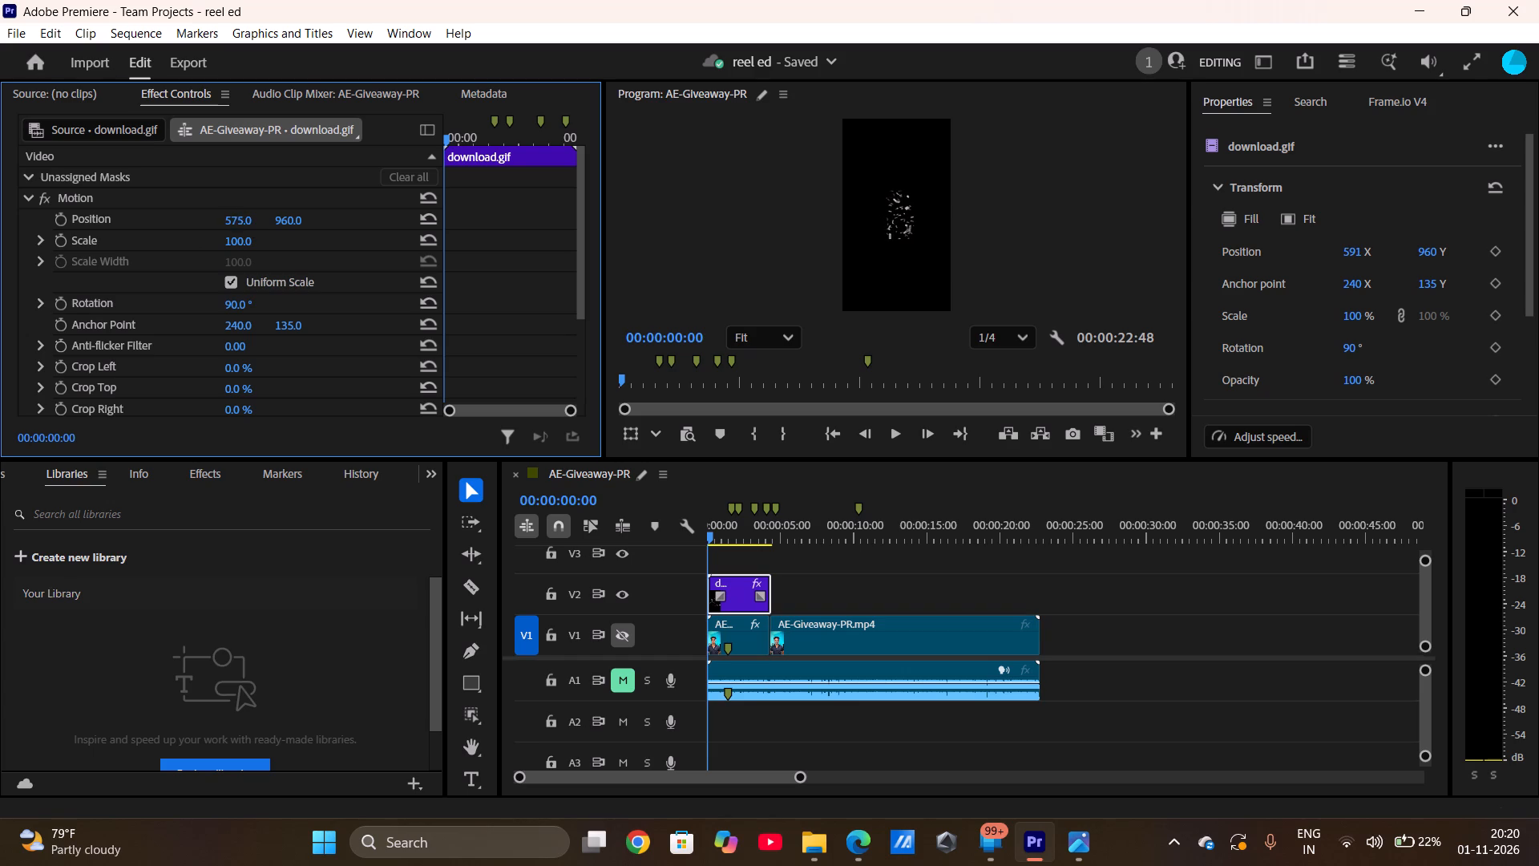
Reset the download.gif clip's Motion settings and set its rotation to 90°.
left_click(430, 198)
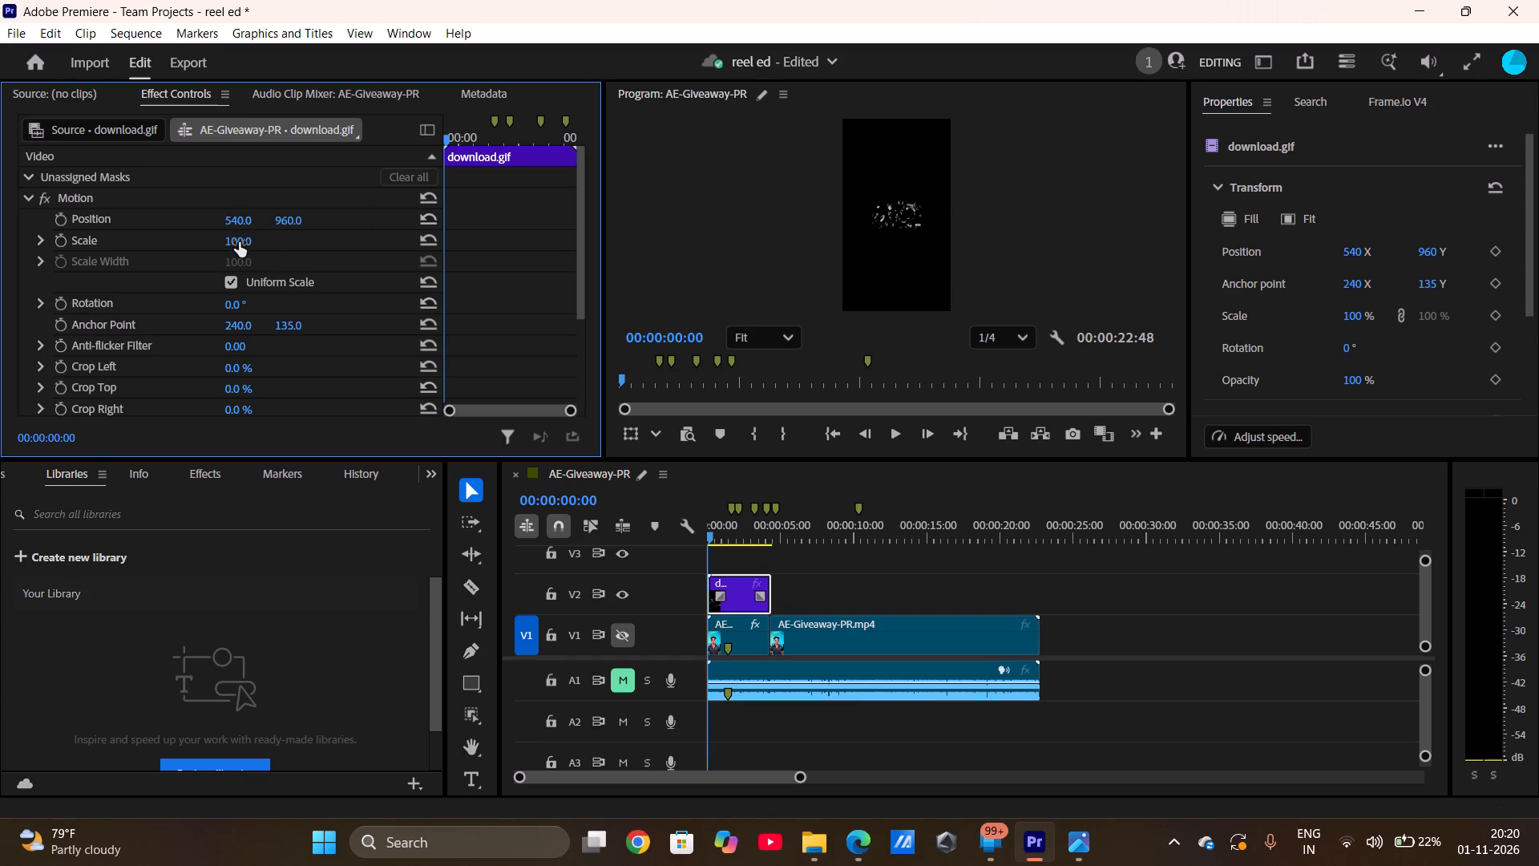
left_click(237, 300)
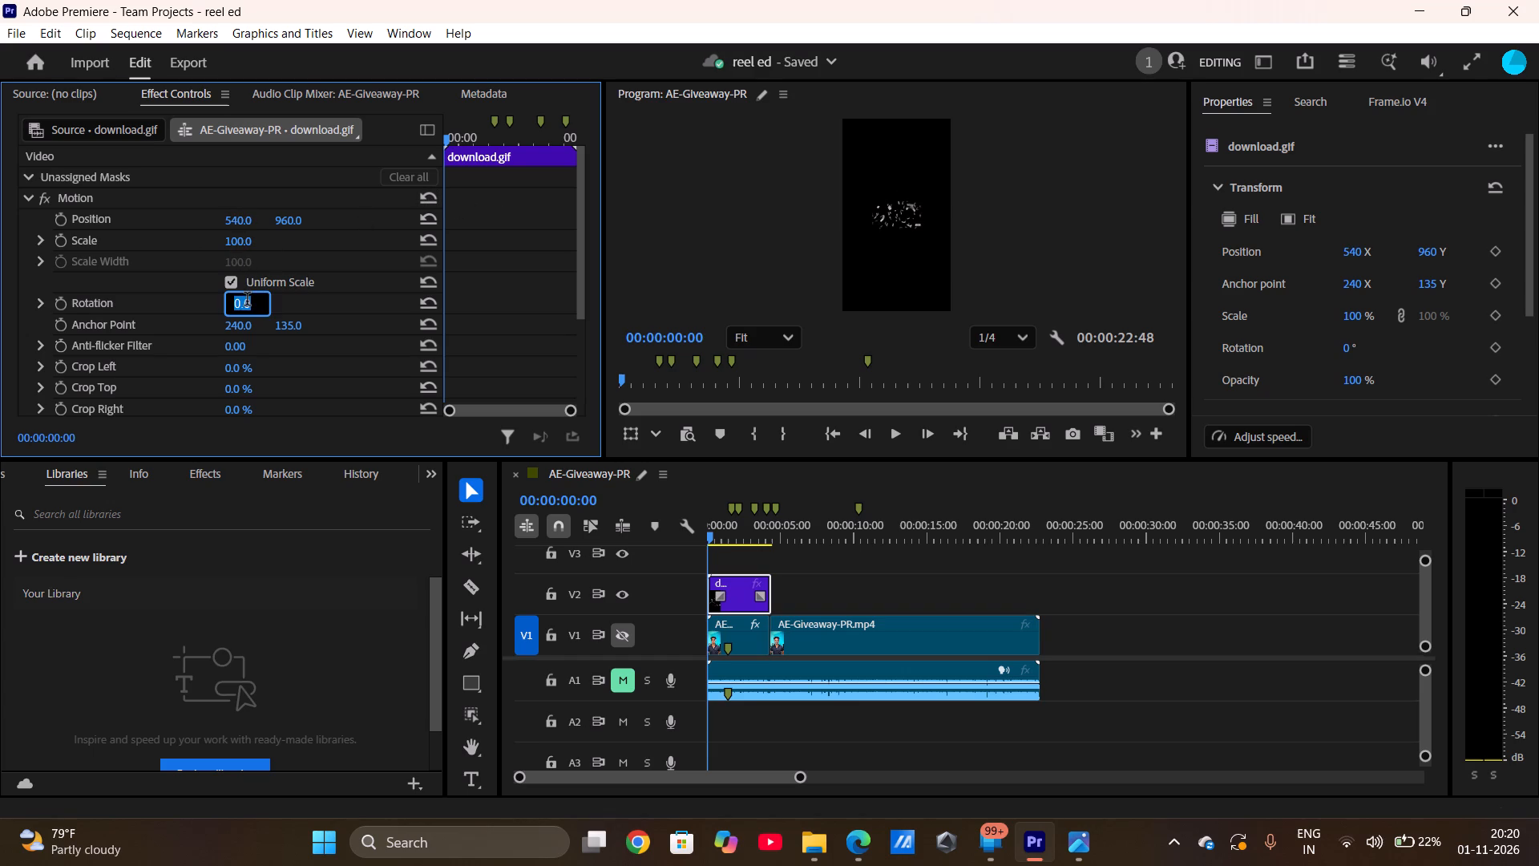
type("90")
key("Return")
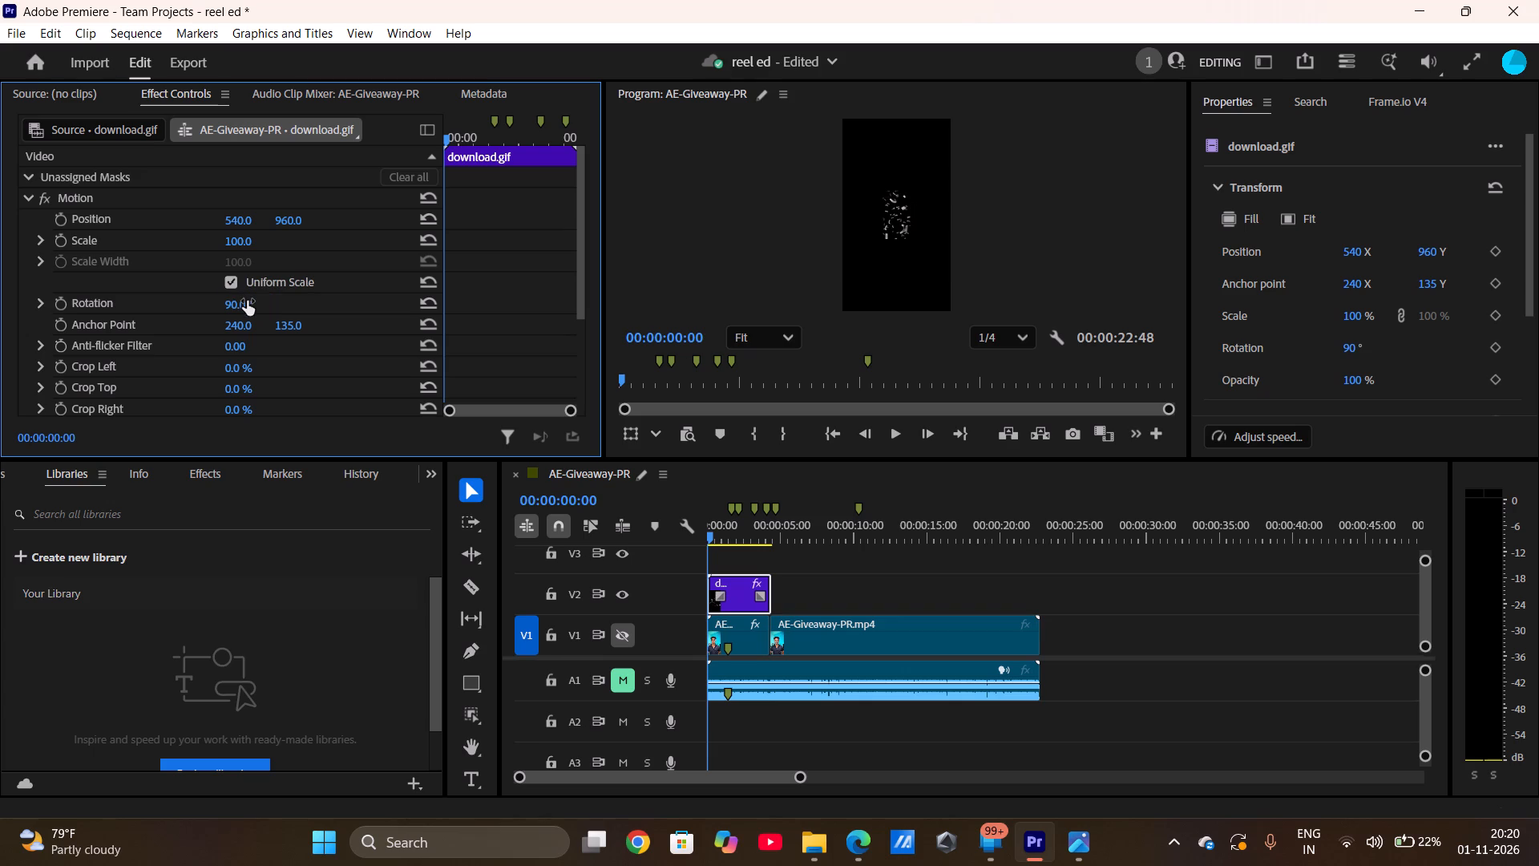
left_click(232, 219)
left_click(299, 268)
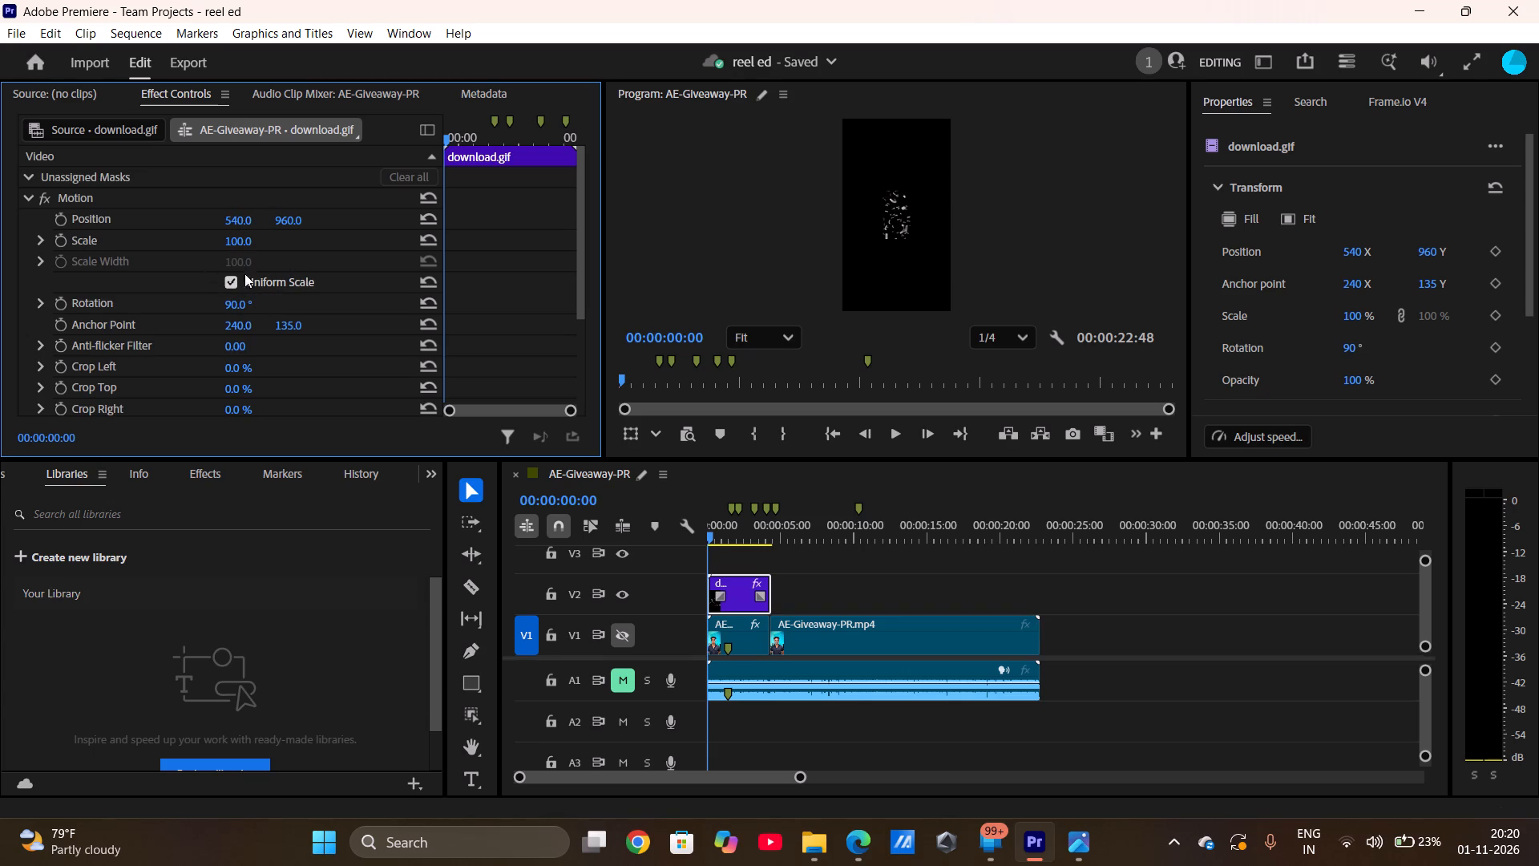
Enlarge the download.gif clip to a scale of 389 so the flying money fills the vertical frame.
left_click_drag(232, 241, 345, 256)
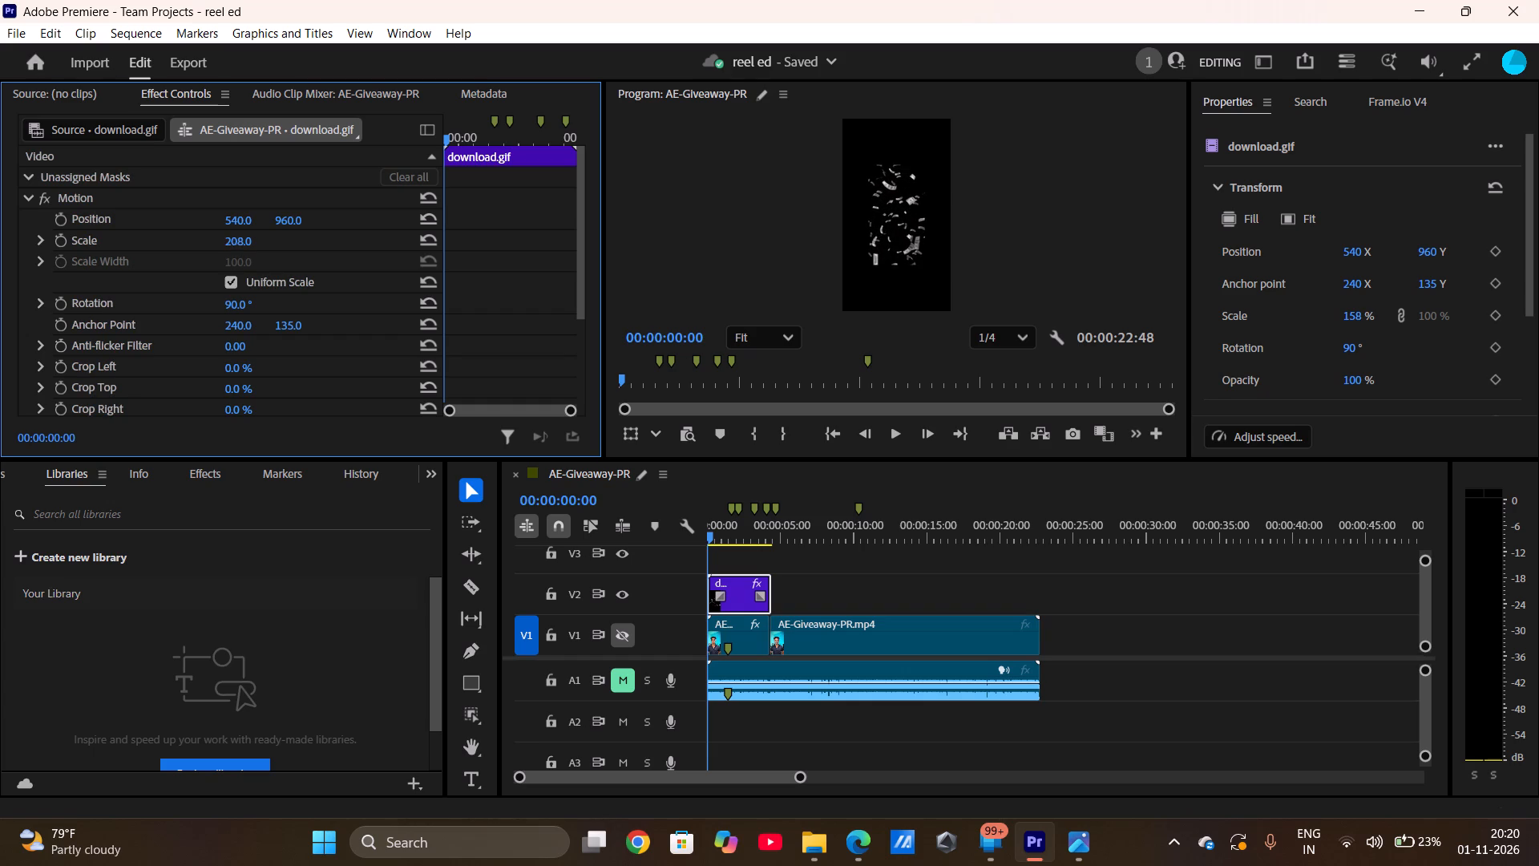
left_click_drag(345, 256, 508, 286)
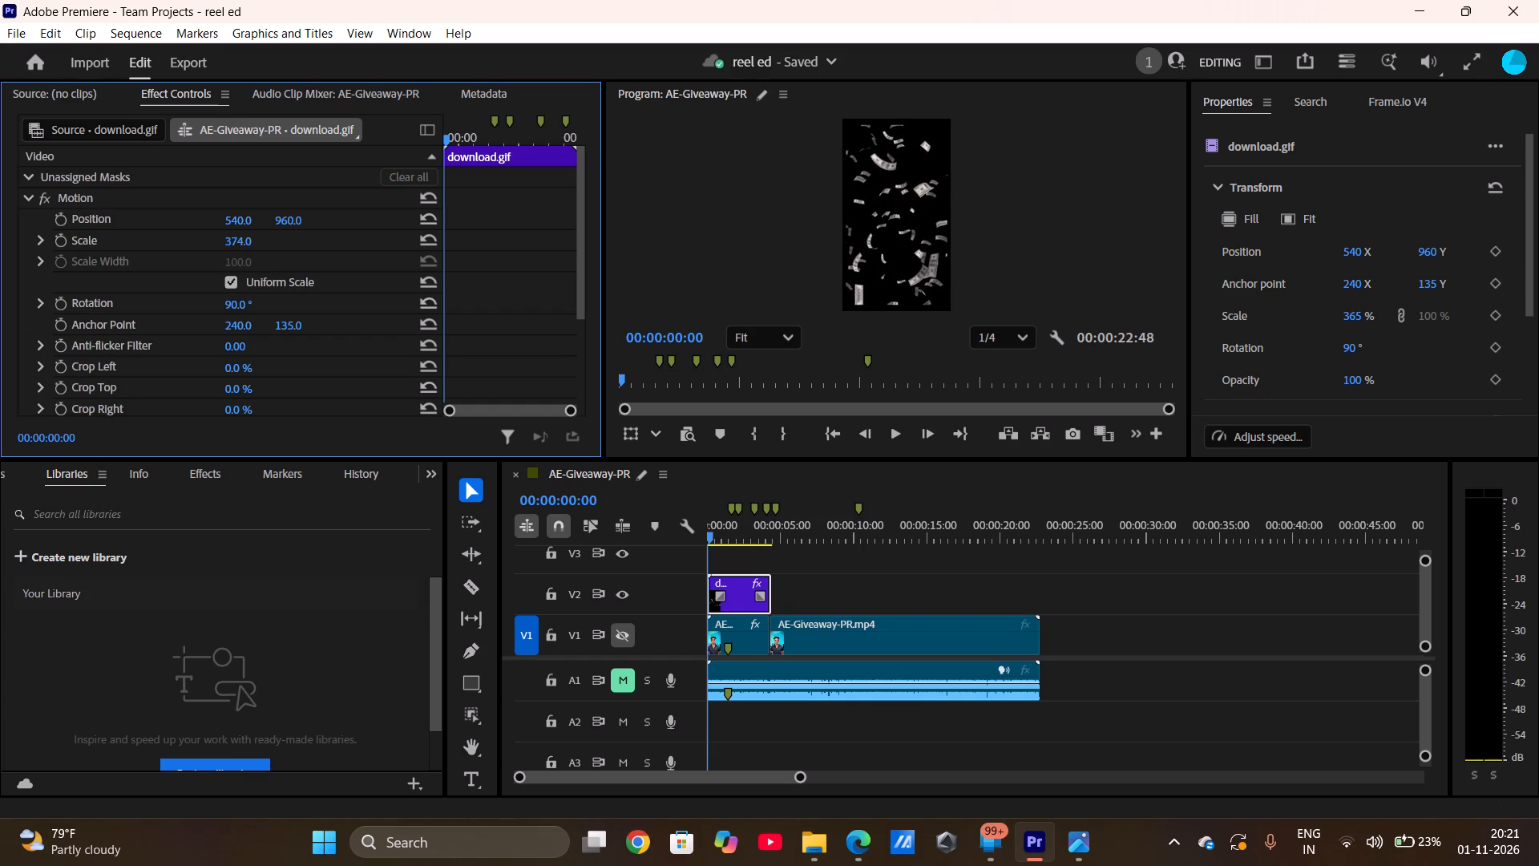
left_click_drag(508, 286, 535, 315)
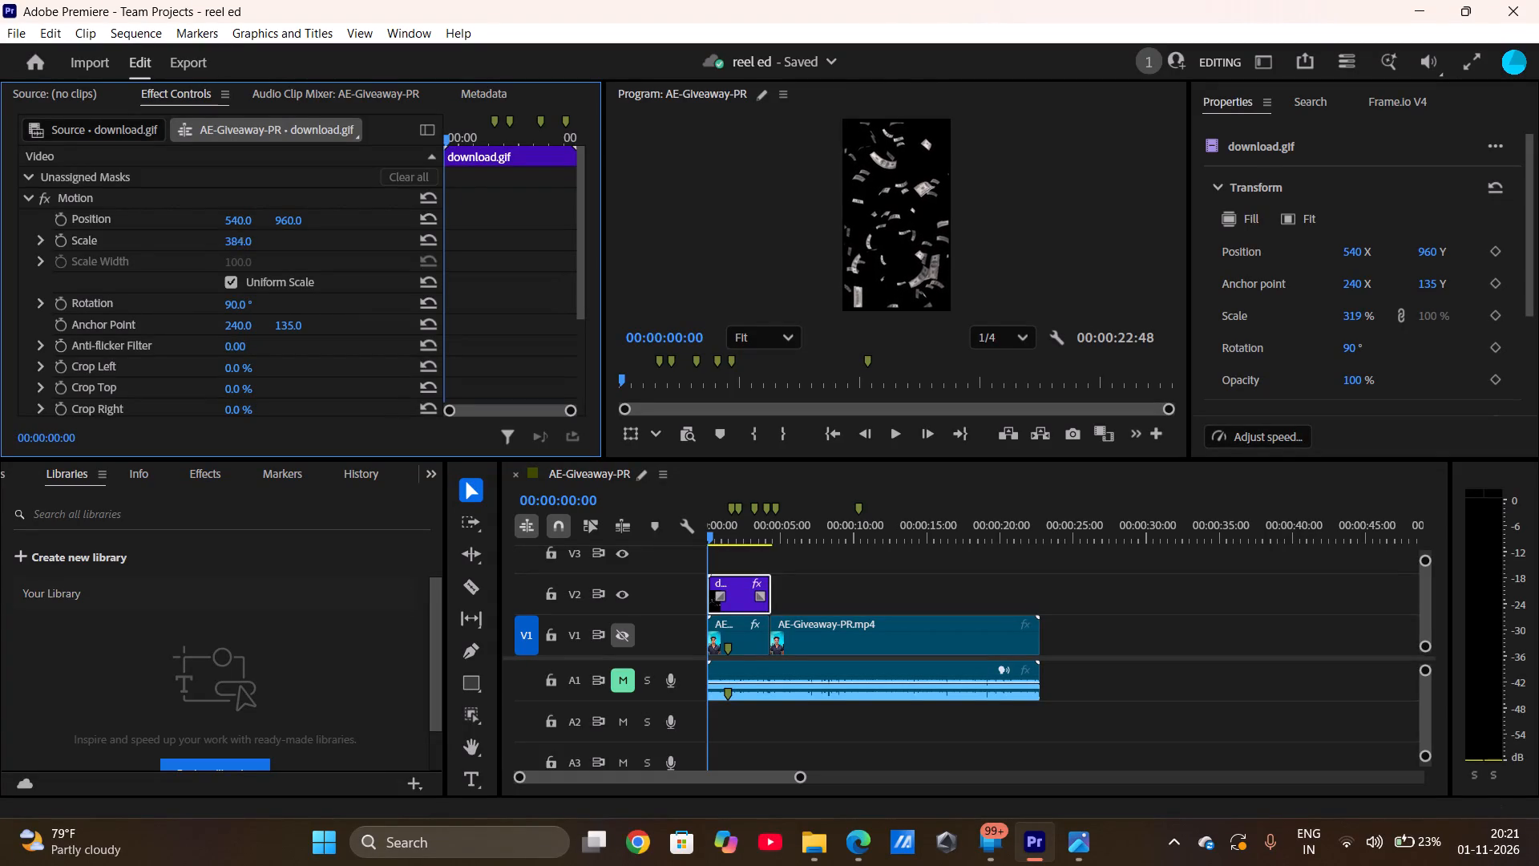
left_click_drag(535, 315, 607, 322)
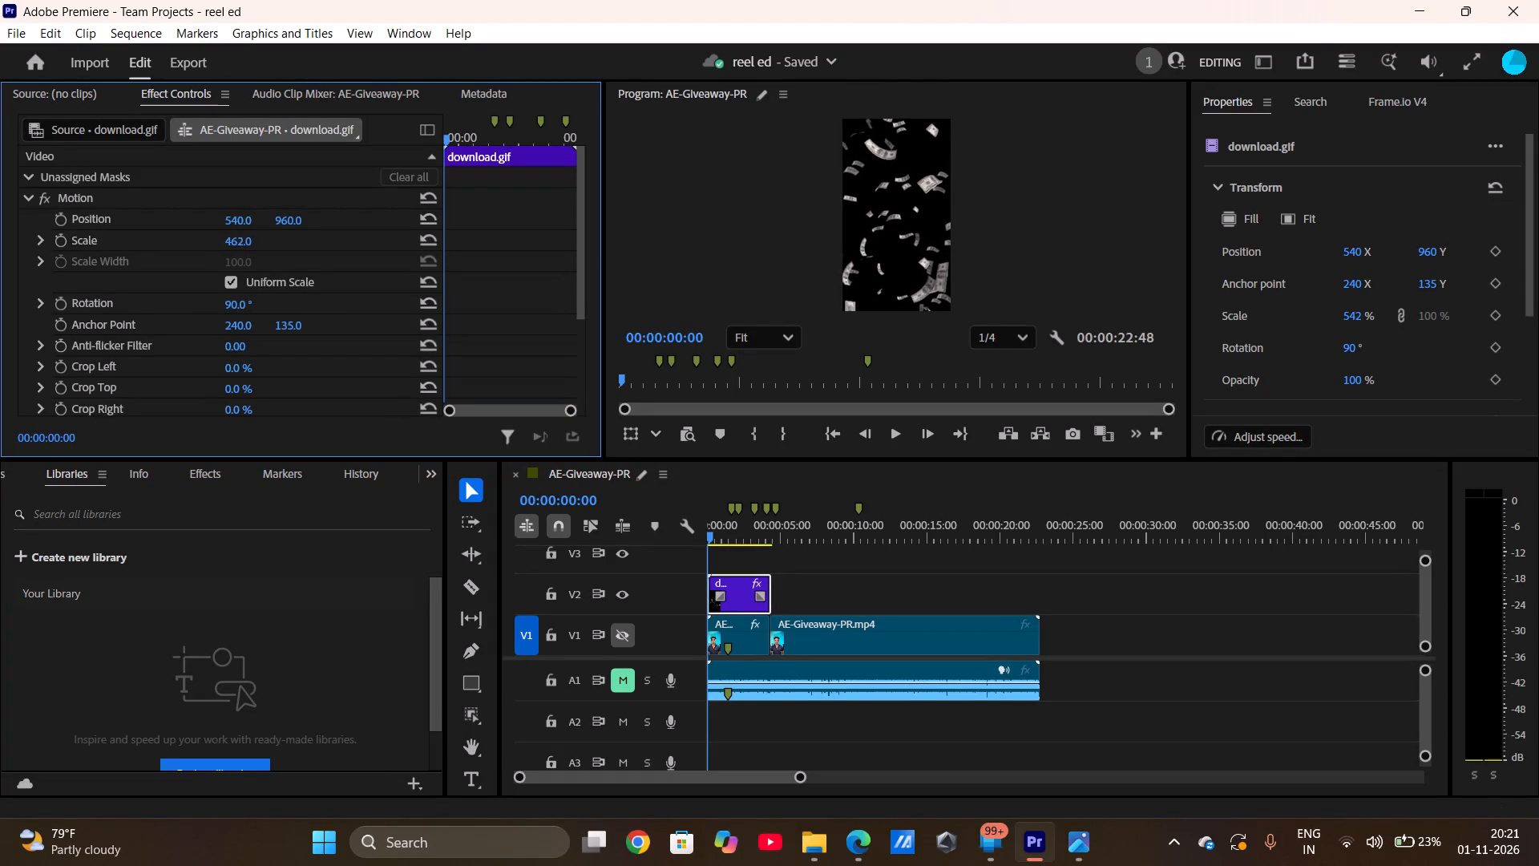
left_click_drag(607, 322, 501, 192)
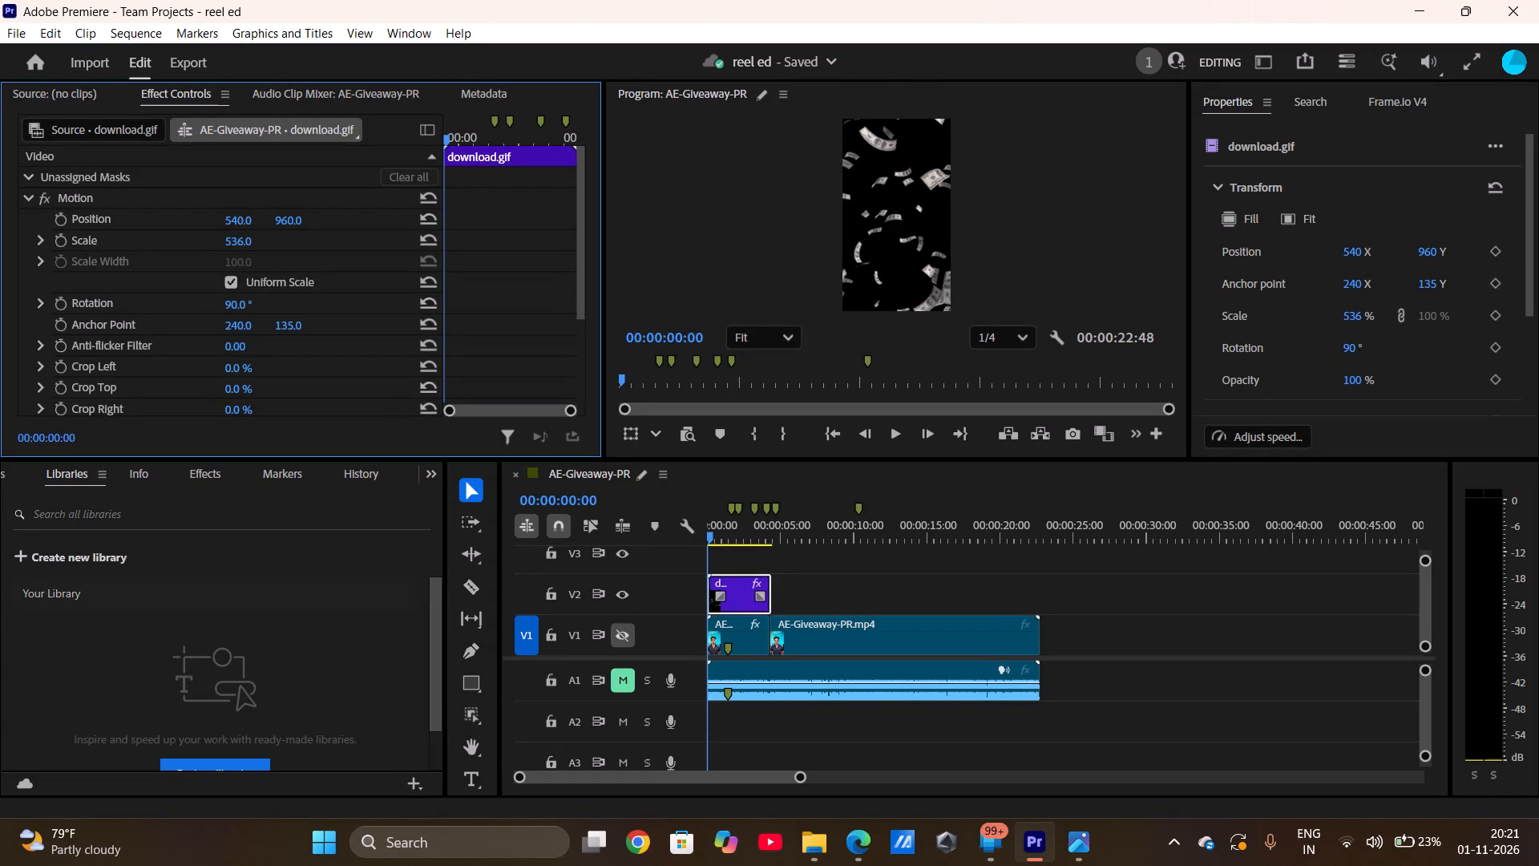
left_click_drag(501, 192, 243, 150)
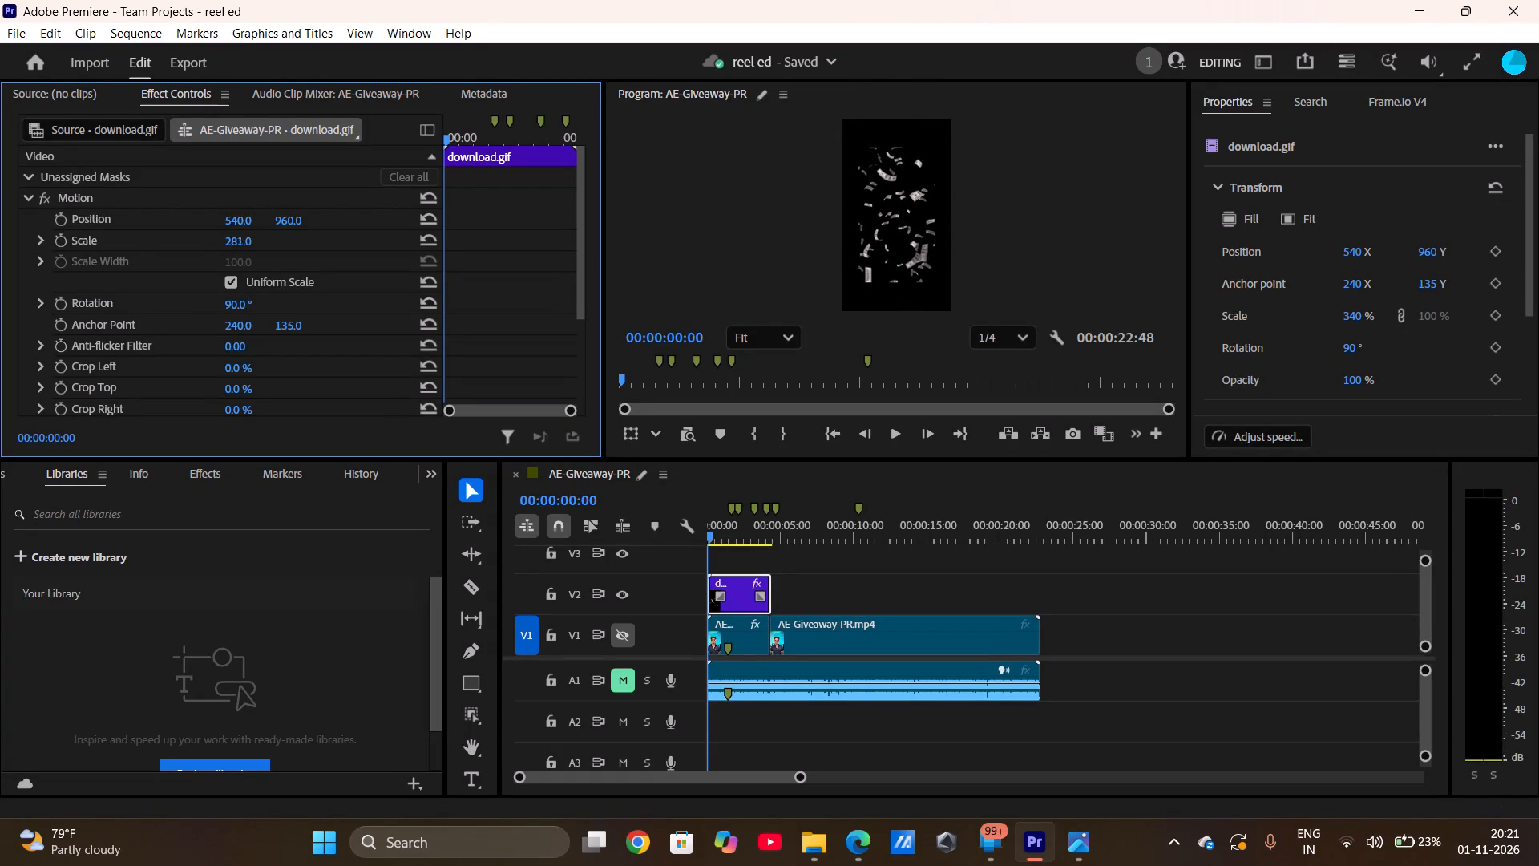
left_click_drag(243, 150, 332, 188)
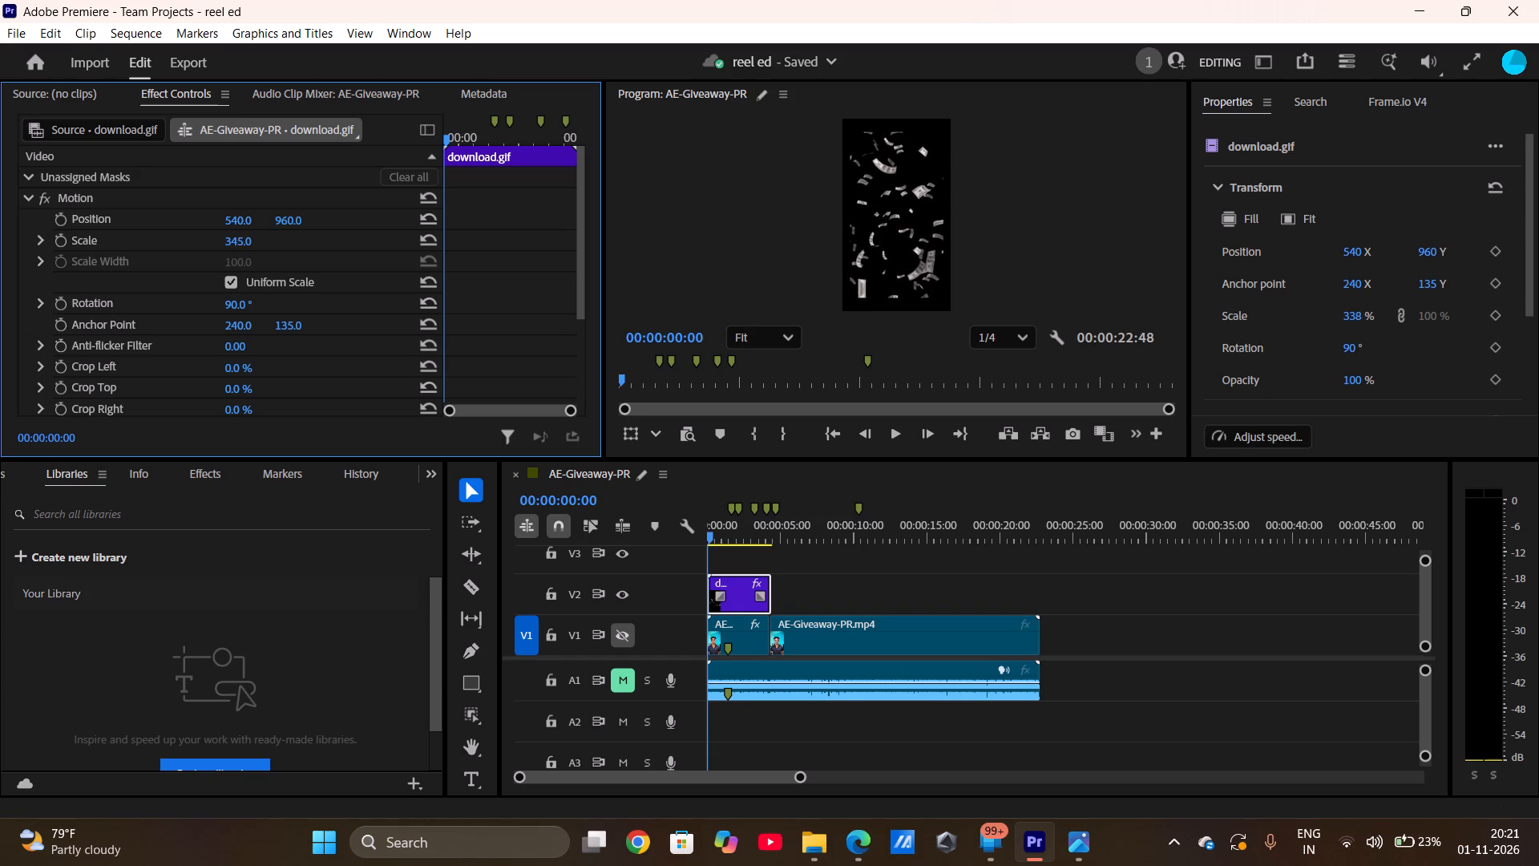
left_click_drag(332, 188, 398, 227)
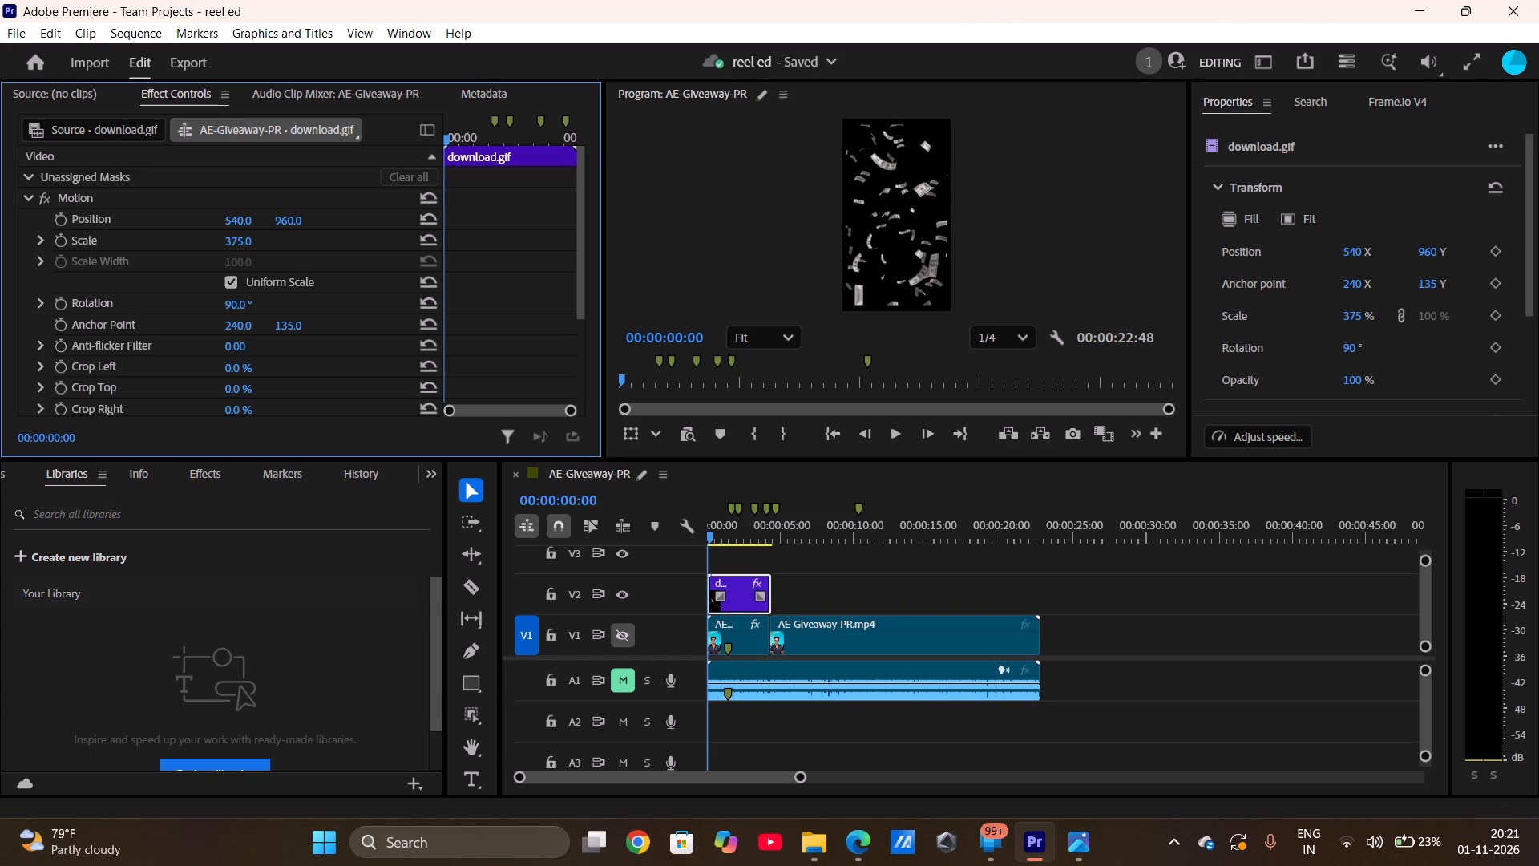
left_click_drag(398, 227, 417, 234)
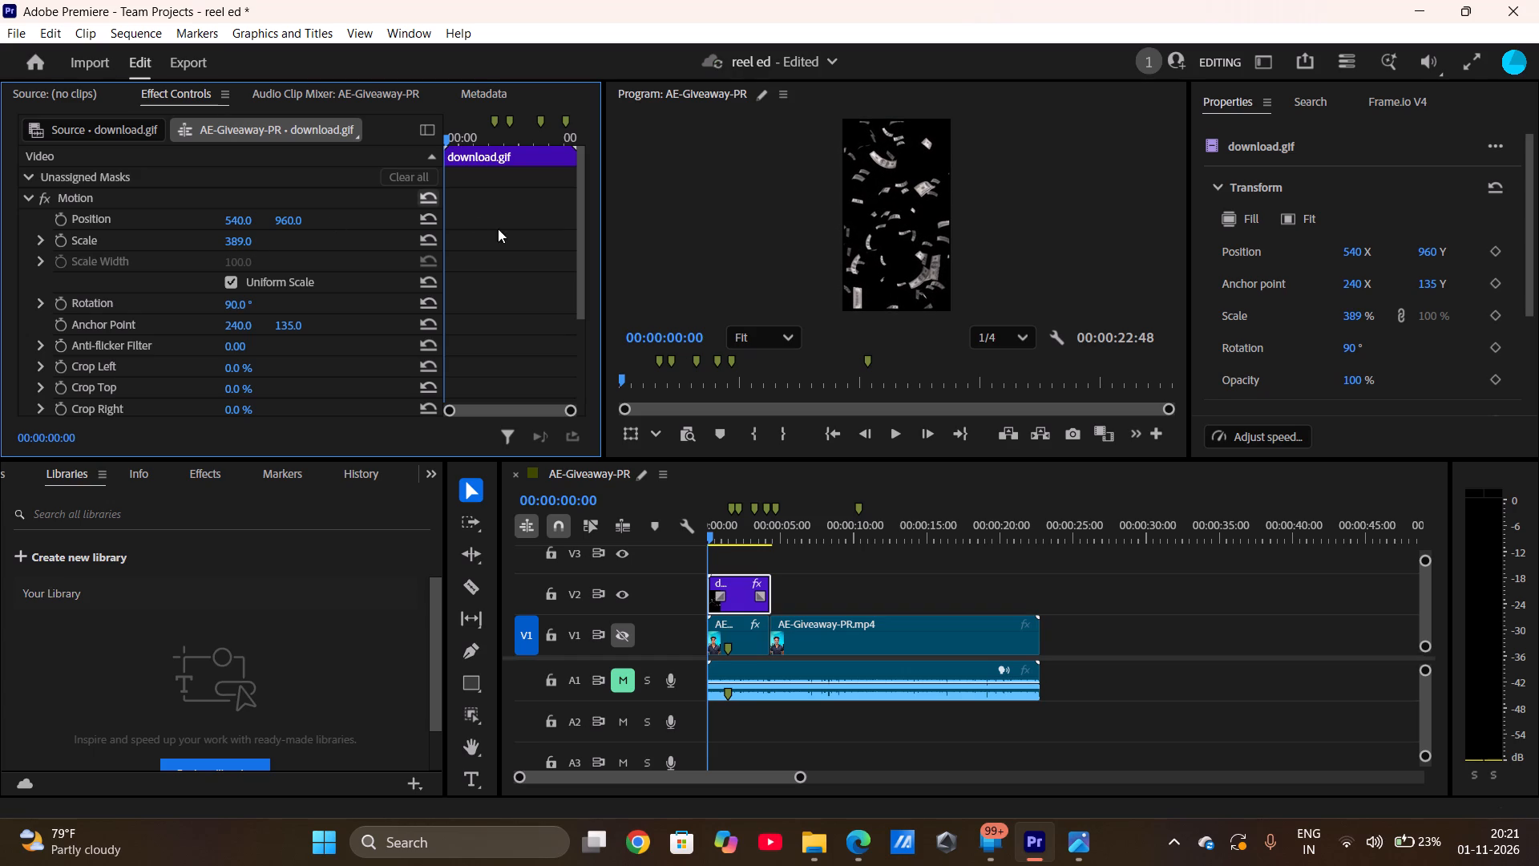
Play the enlarged GIF from the start of the sequence and return the playhead to the beginning.
left_click(893, 431)
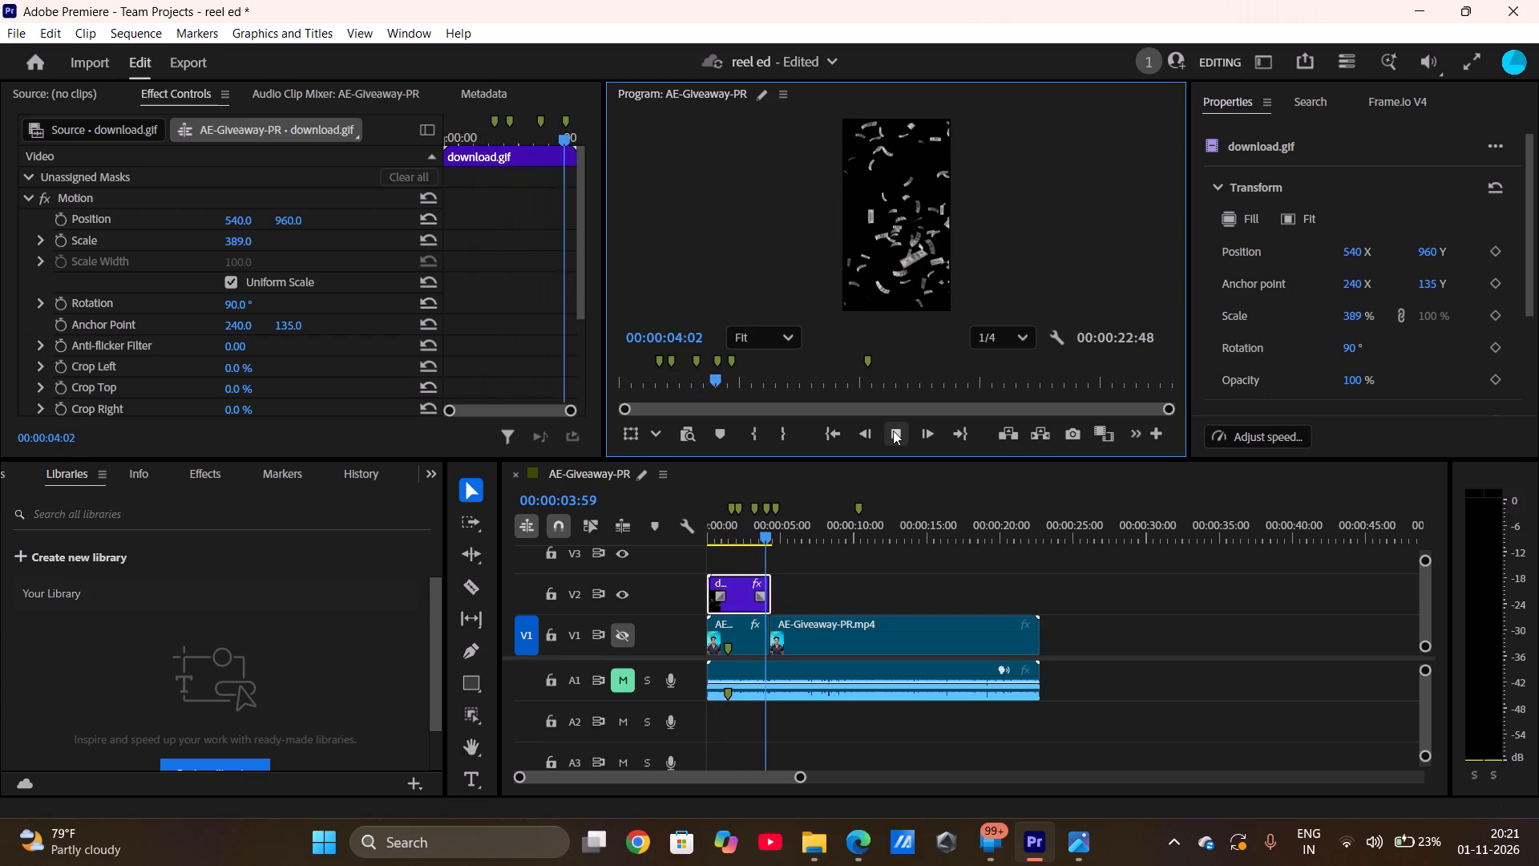
left_click(840, 439)
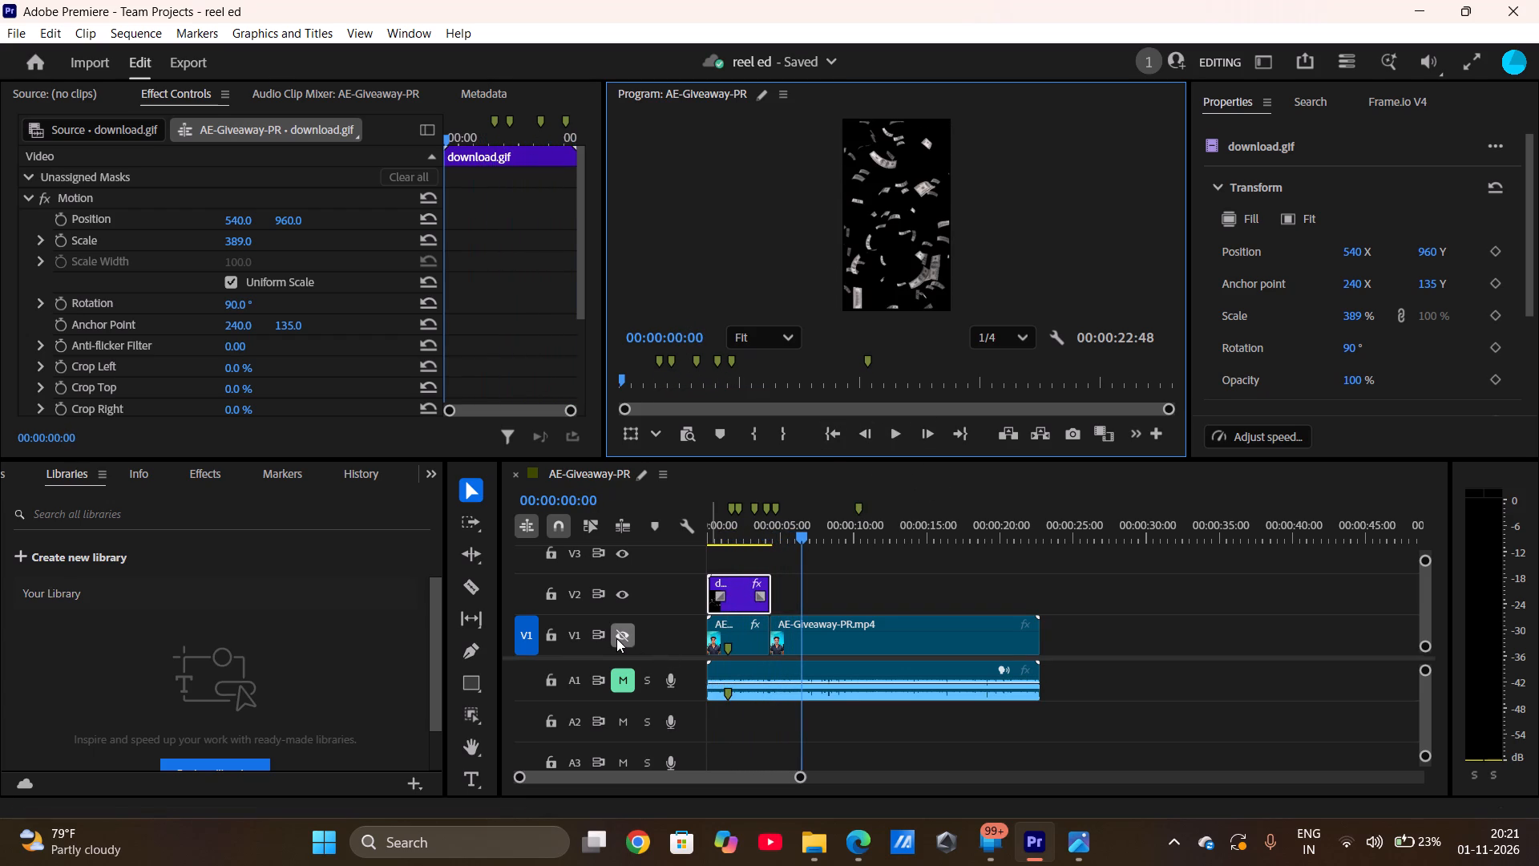
Turn the V1 track's output back on so the reel footage shows beneath the GIF.
left_click(616, 638)
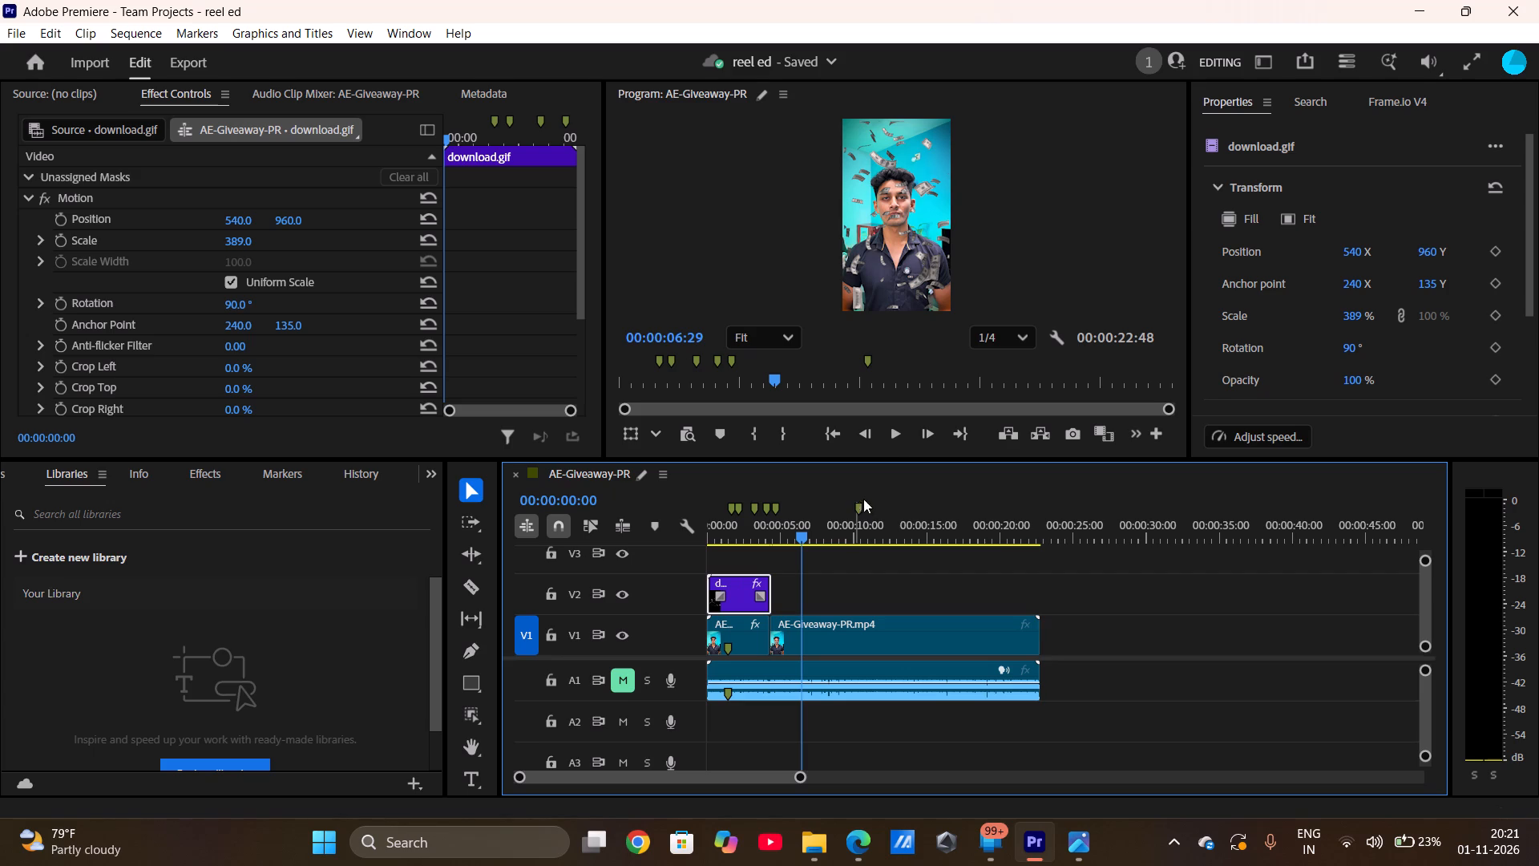
Play the opening of the reel with the money overlay from the beginning and return to 00:00:00:00.
left_click(893, 436)
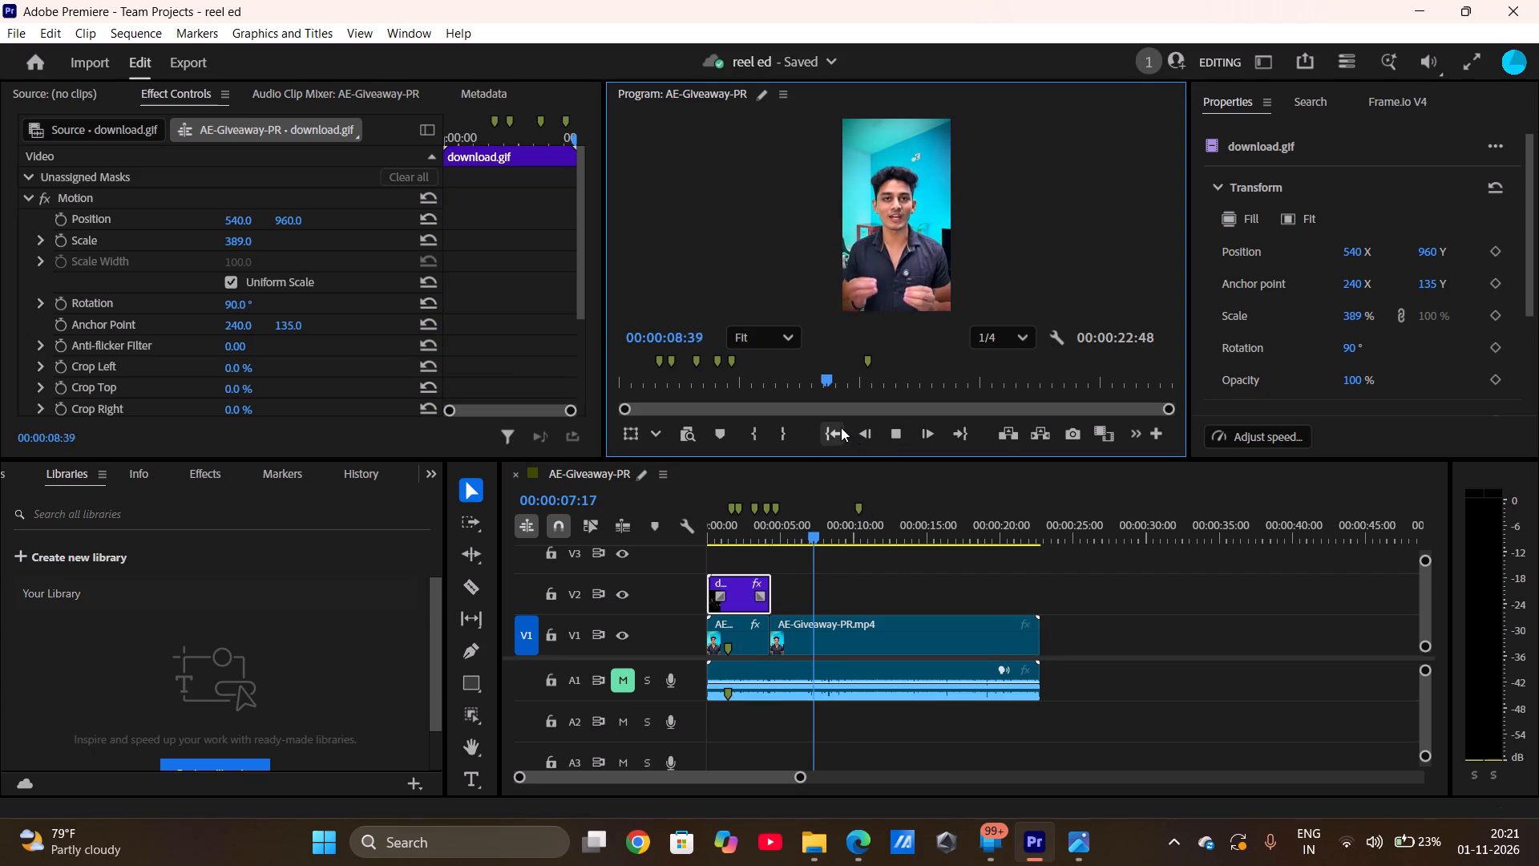
left_click(841, 427)
left_click(897, 429)
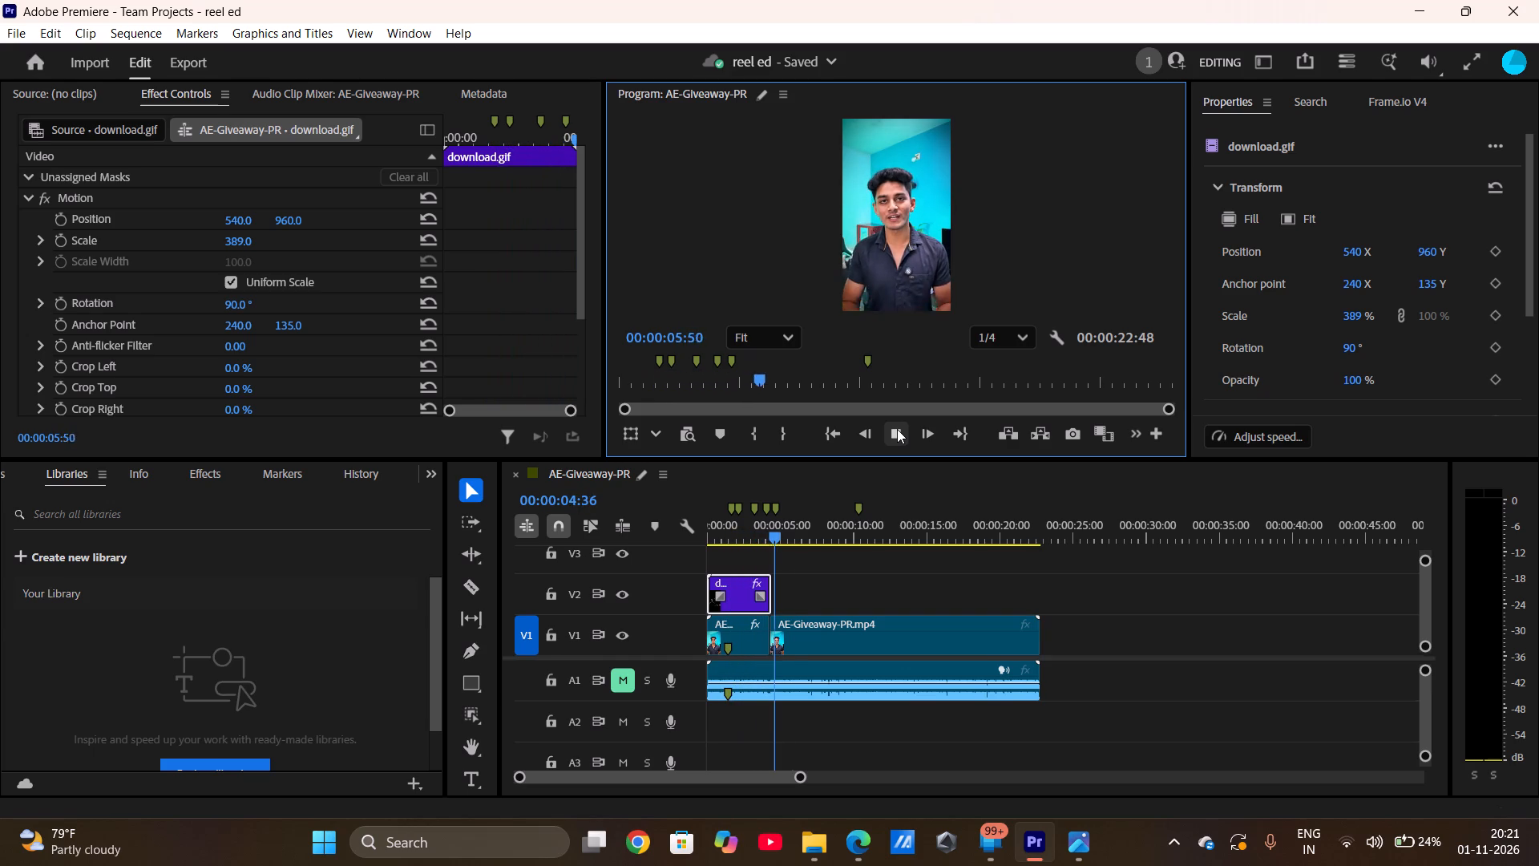
left_click(839, 435)
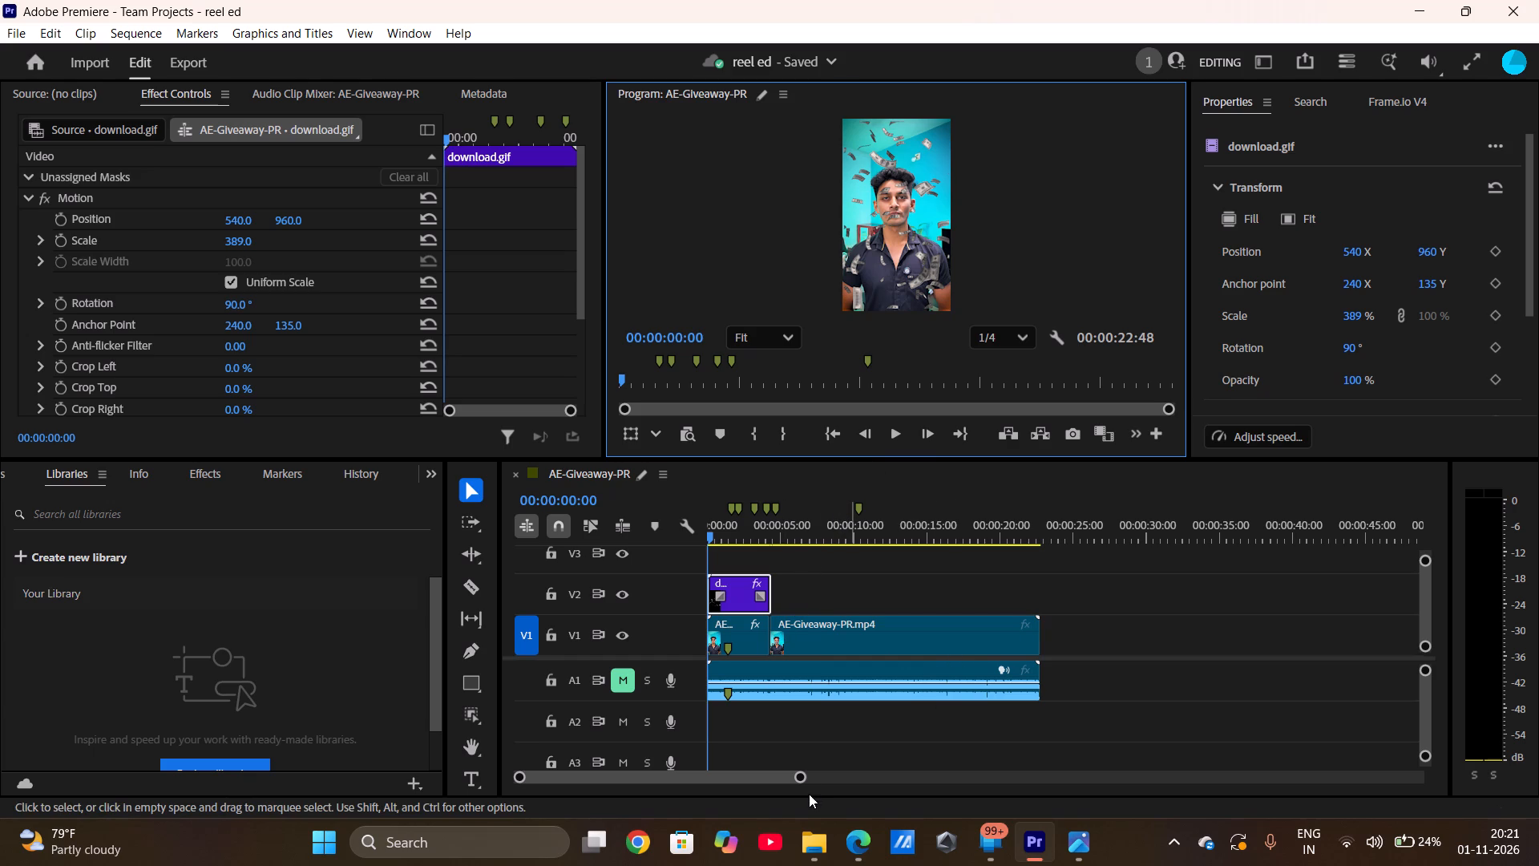
Trim the end of download.gif on V2 to the cut after the first AE-Giveaway-PR.mp4 clip, giving a 00:00:04:19 duration.
left_click_drag(798, 779, 680, 781)
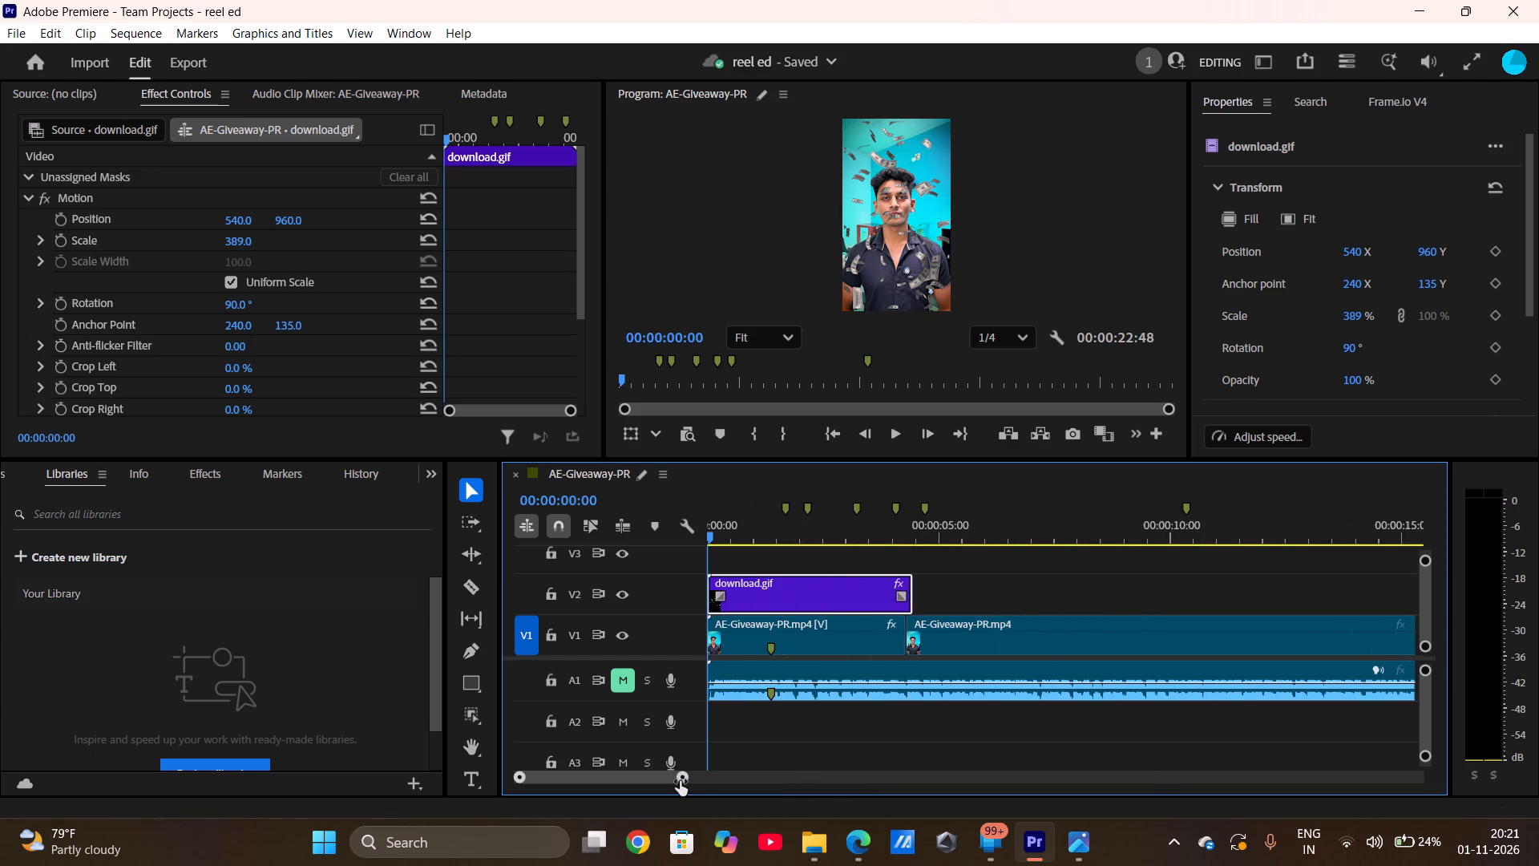
left_click_drag(680, 781, 621, 779)
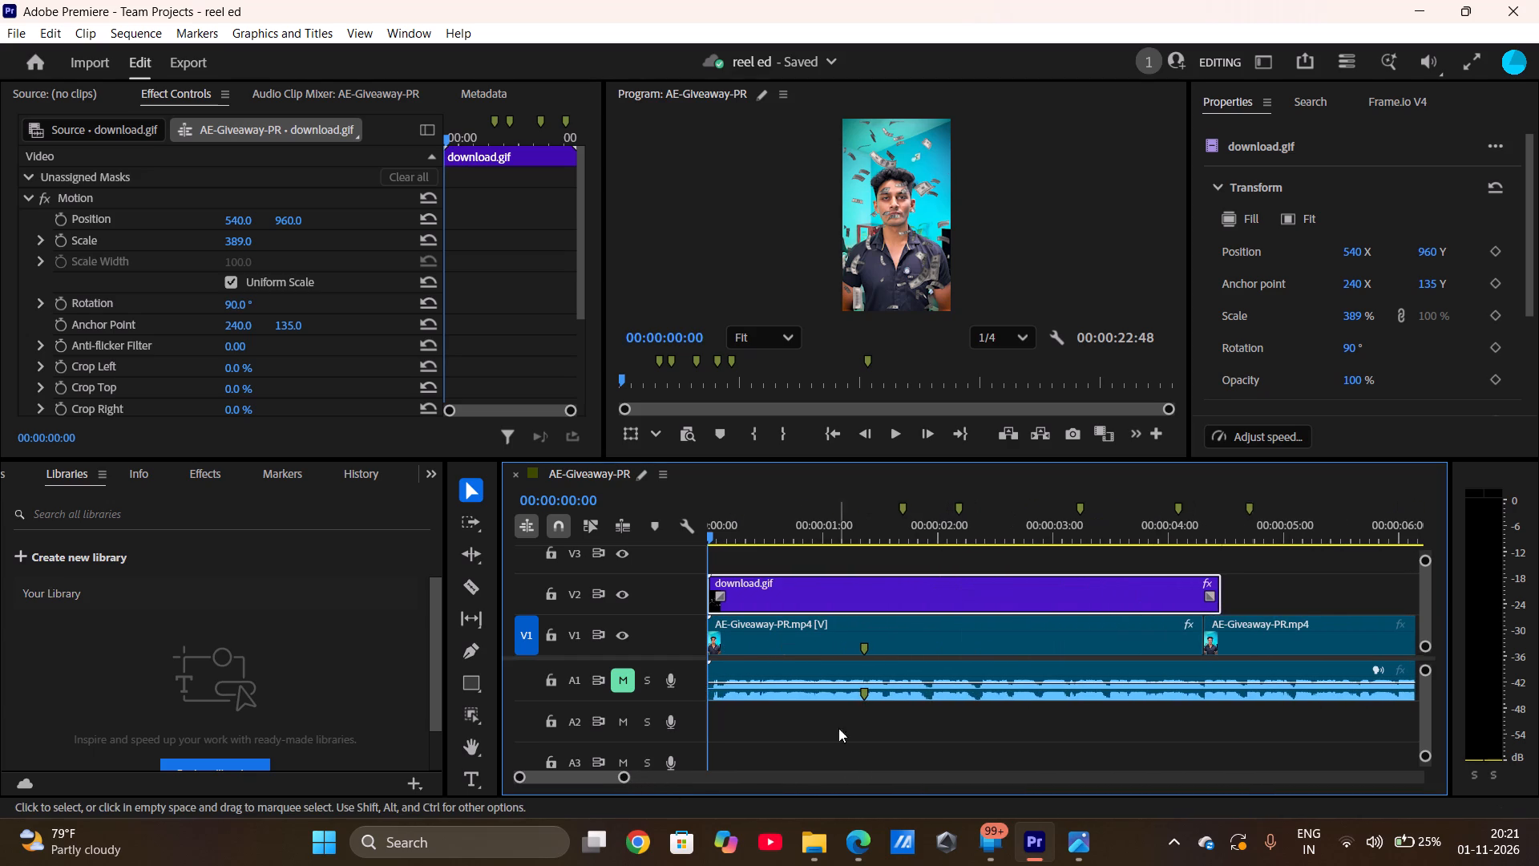
left_click_drag(1225, 596, 1214, 597)
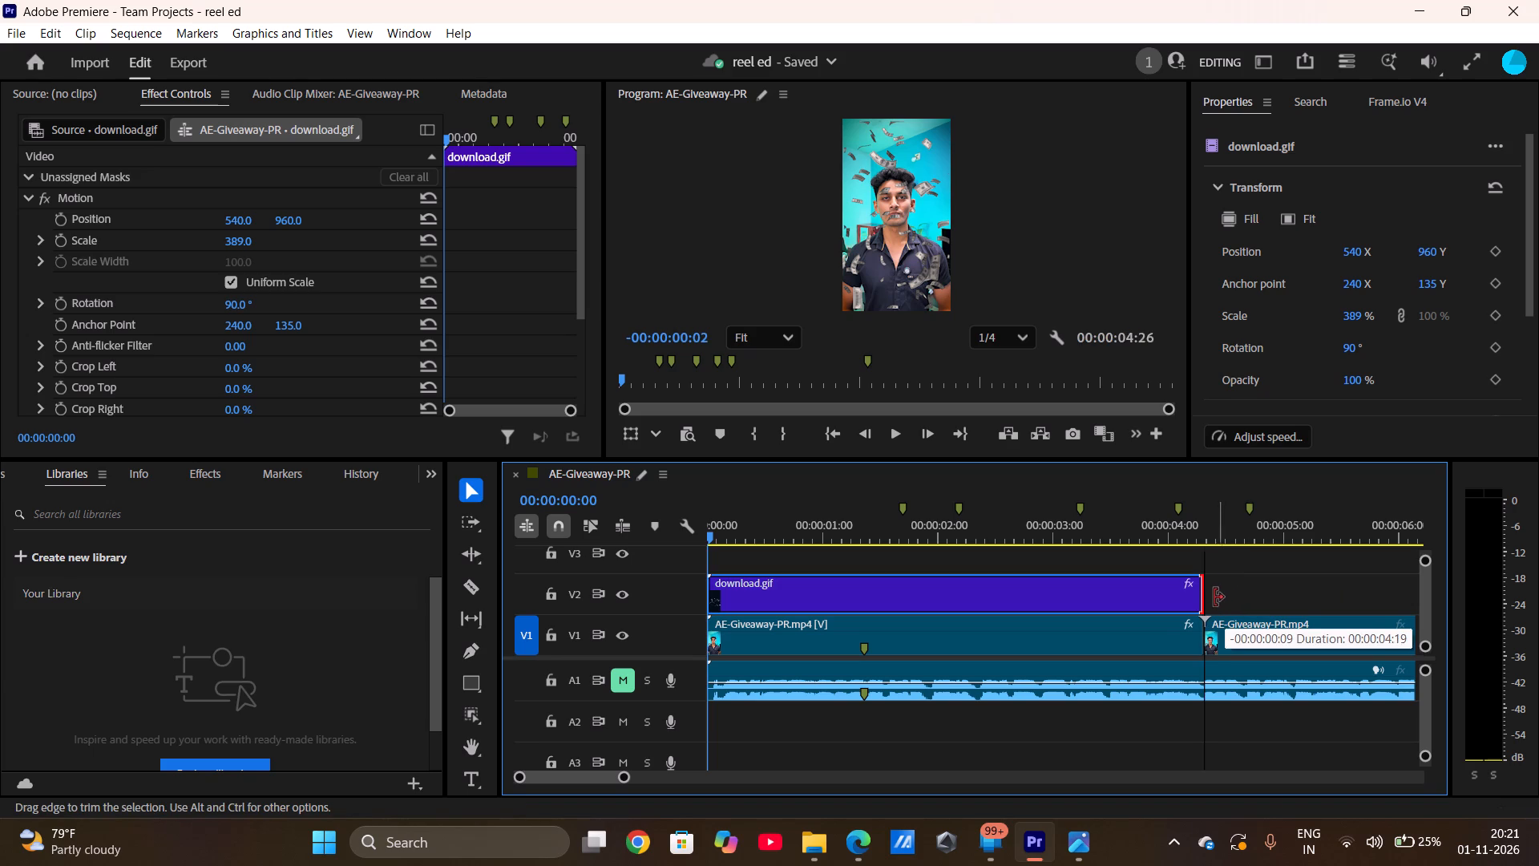
left_click_drag(1214, 597, 1210, 598)
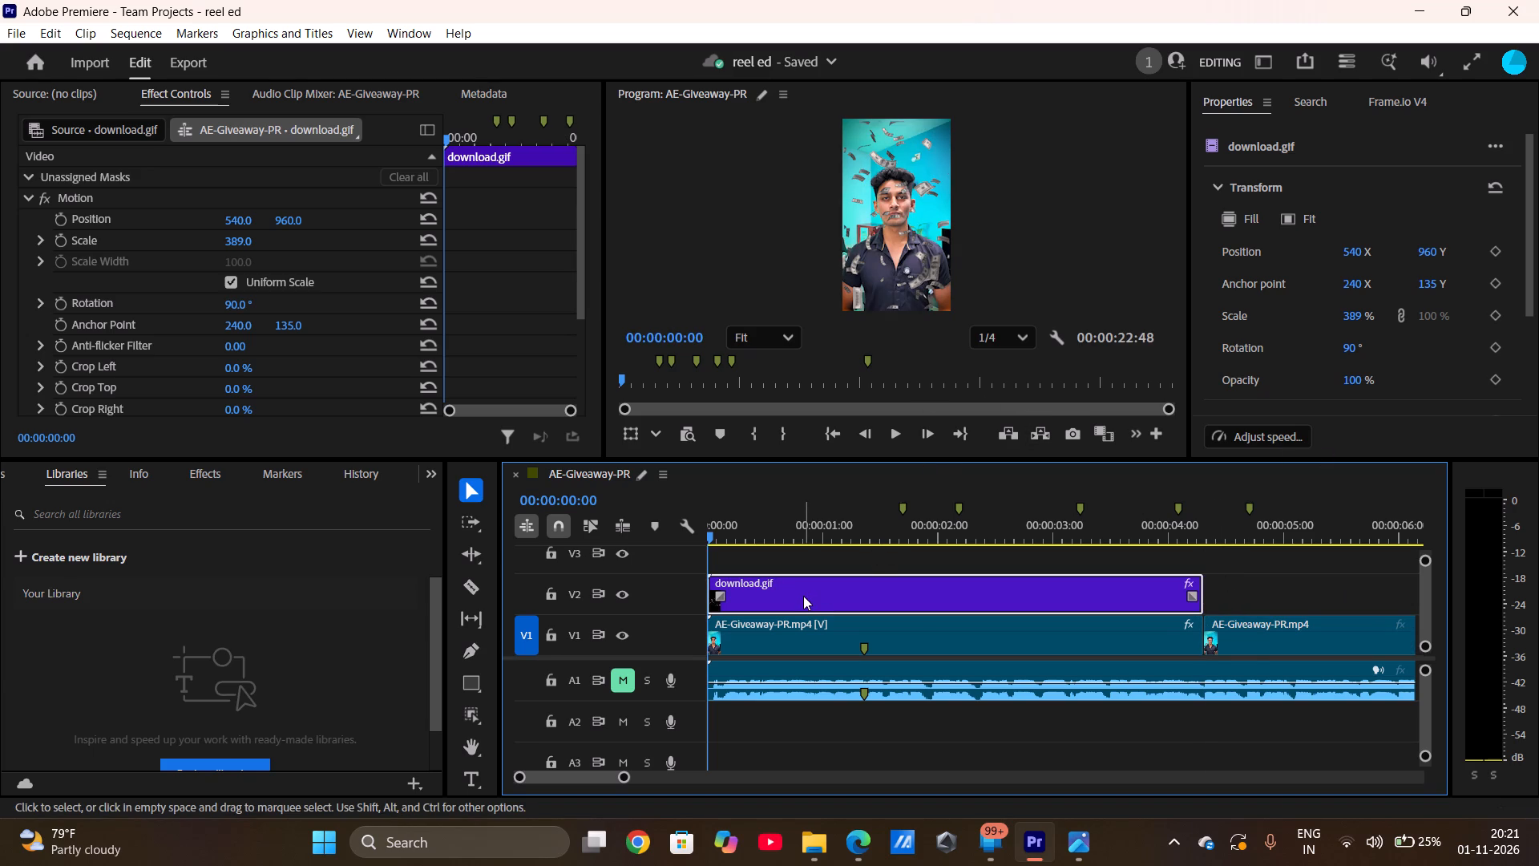
Copy the first AE-Giveaway-PR.mp4 clip on V1 and paste it at the start of the sequence.
left_click(794, 618)
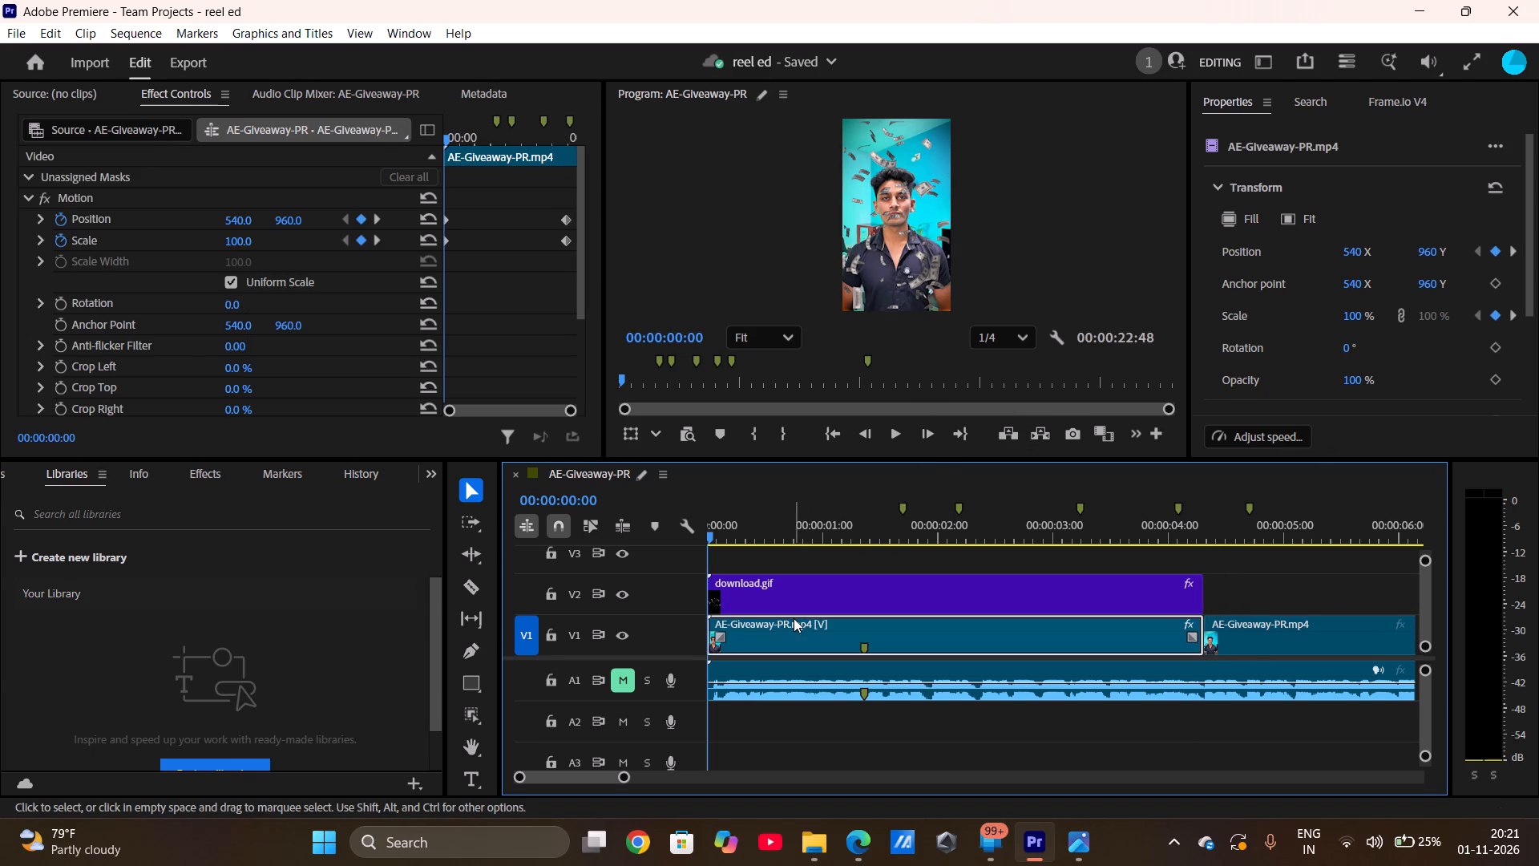
key("ctrl+c")
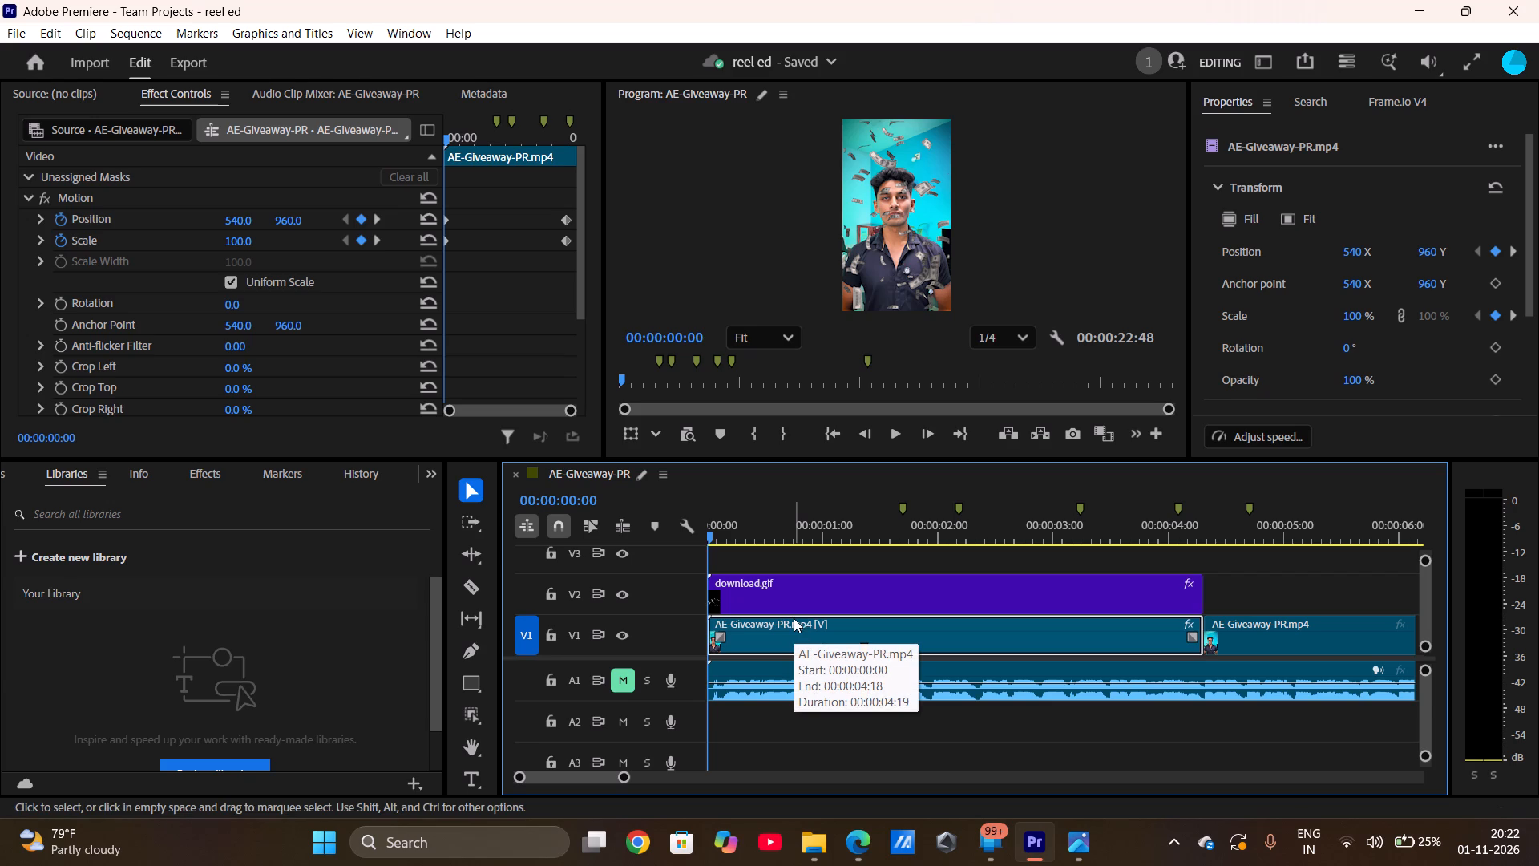
left_click(801, 556)
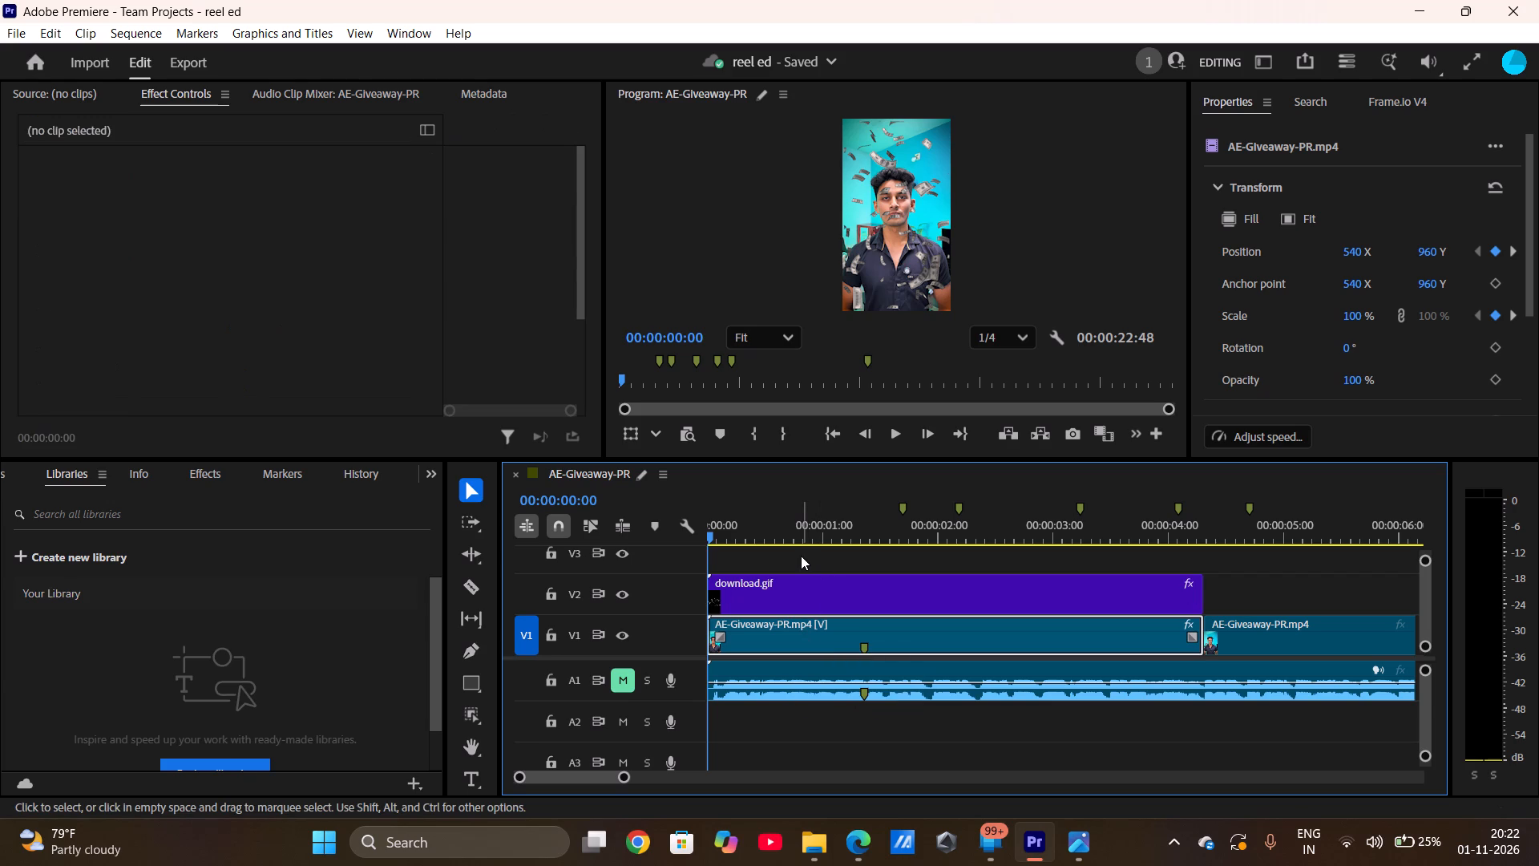
scroll(801, 556, "up", 1)
key("ctrl+v")
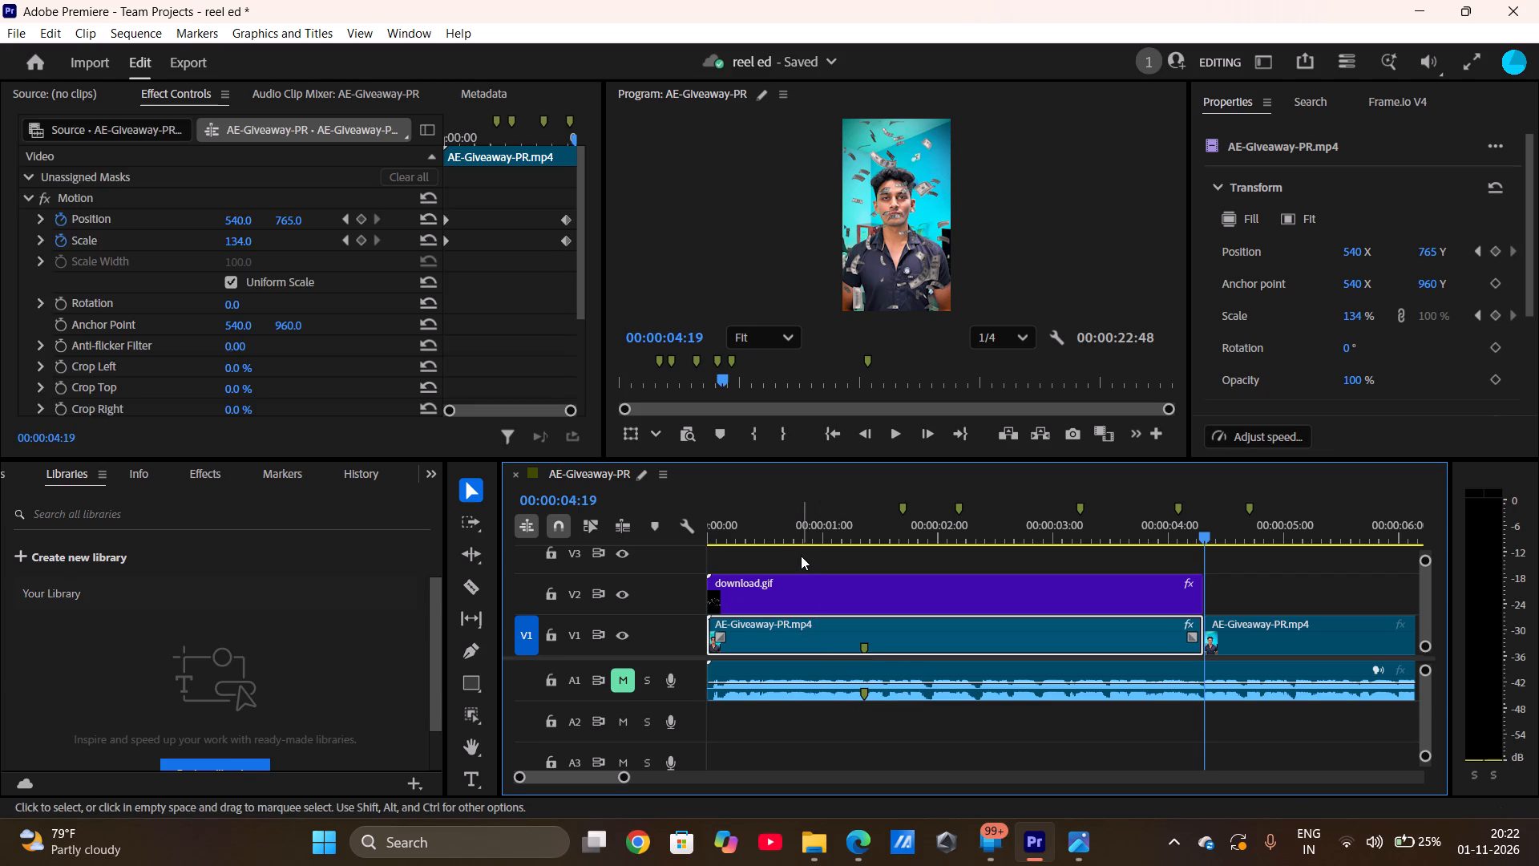
scroll(801, 556, "up", 1)
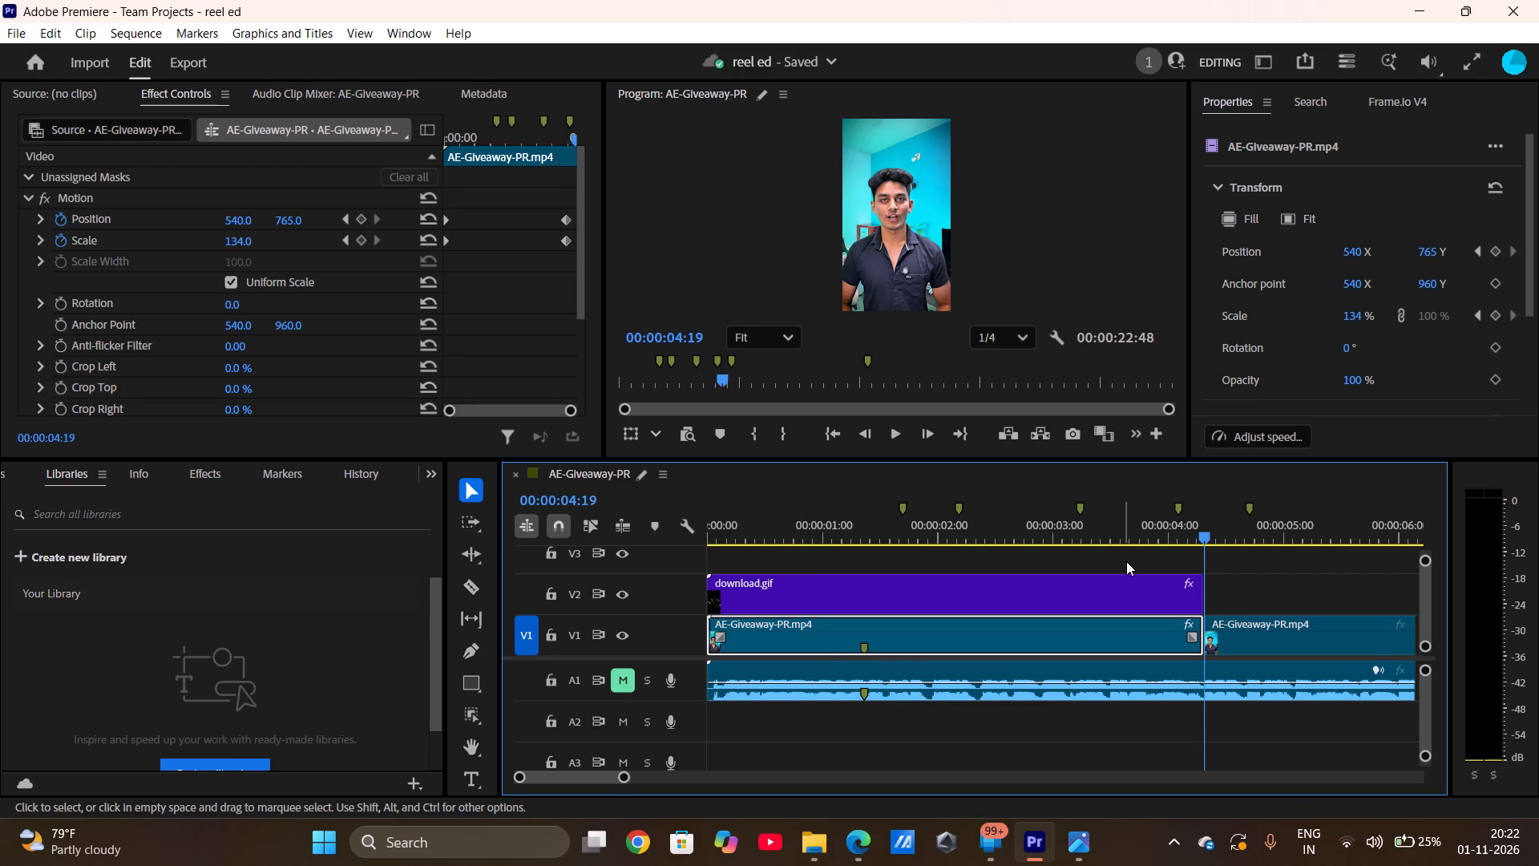
left_click(1091, 559)
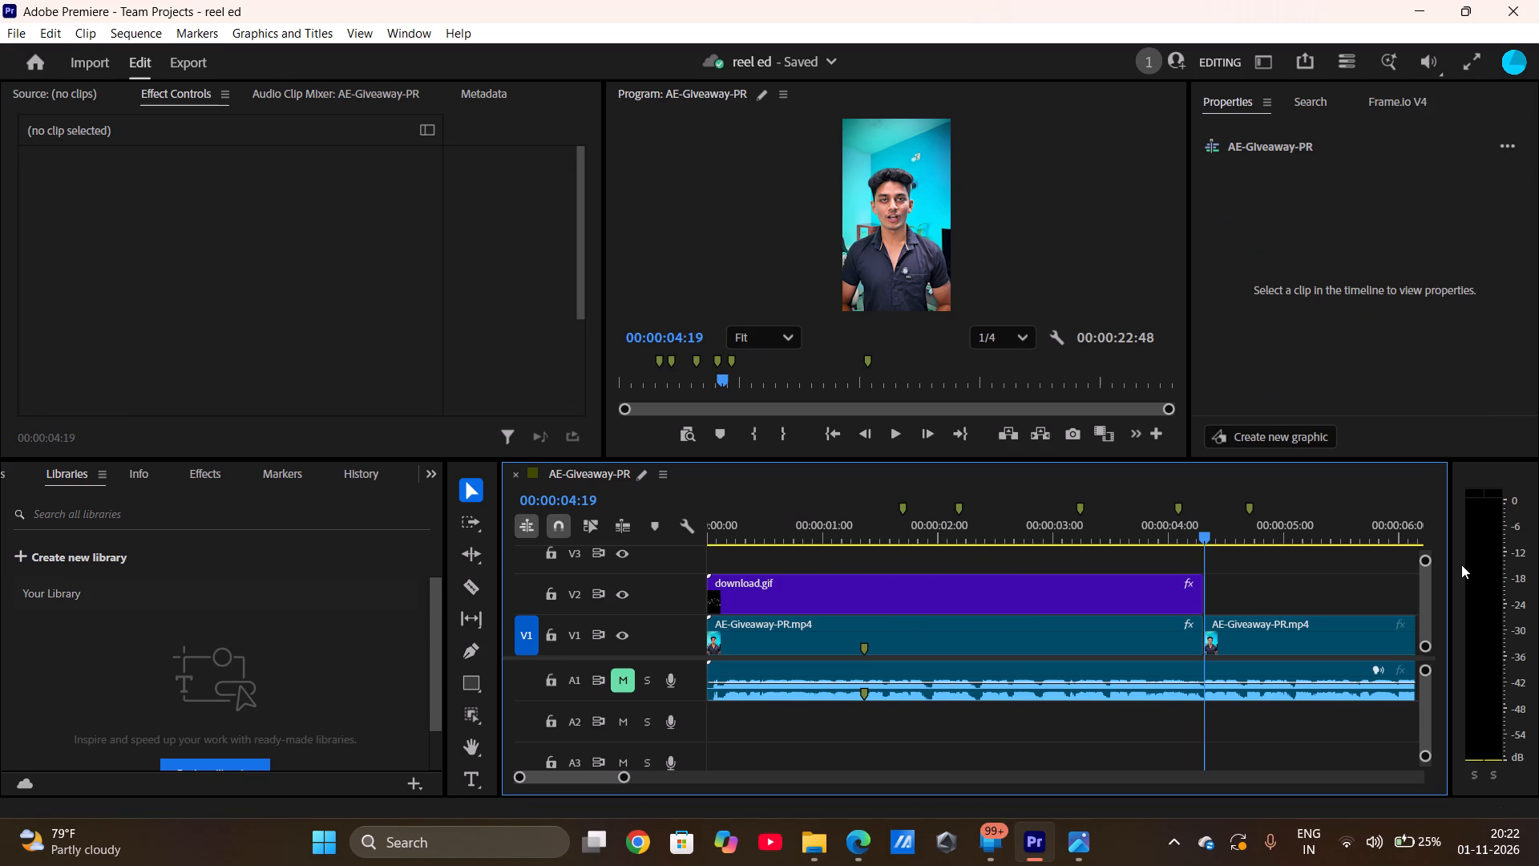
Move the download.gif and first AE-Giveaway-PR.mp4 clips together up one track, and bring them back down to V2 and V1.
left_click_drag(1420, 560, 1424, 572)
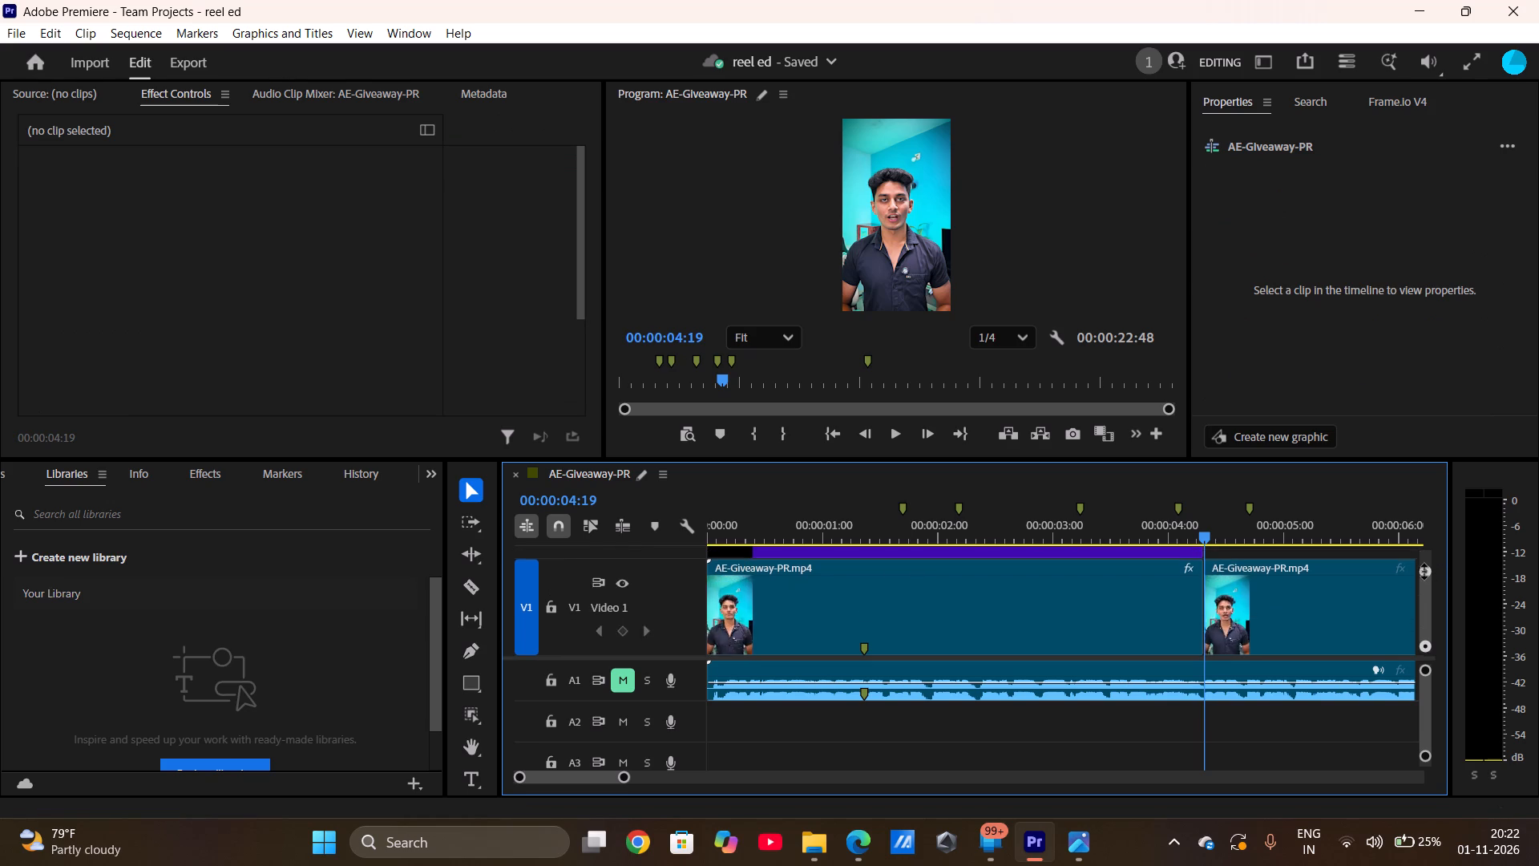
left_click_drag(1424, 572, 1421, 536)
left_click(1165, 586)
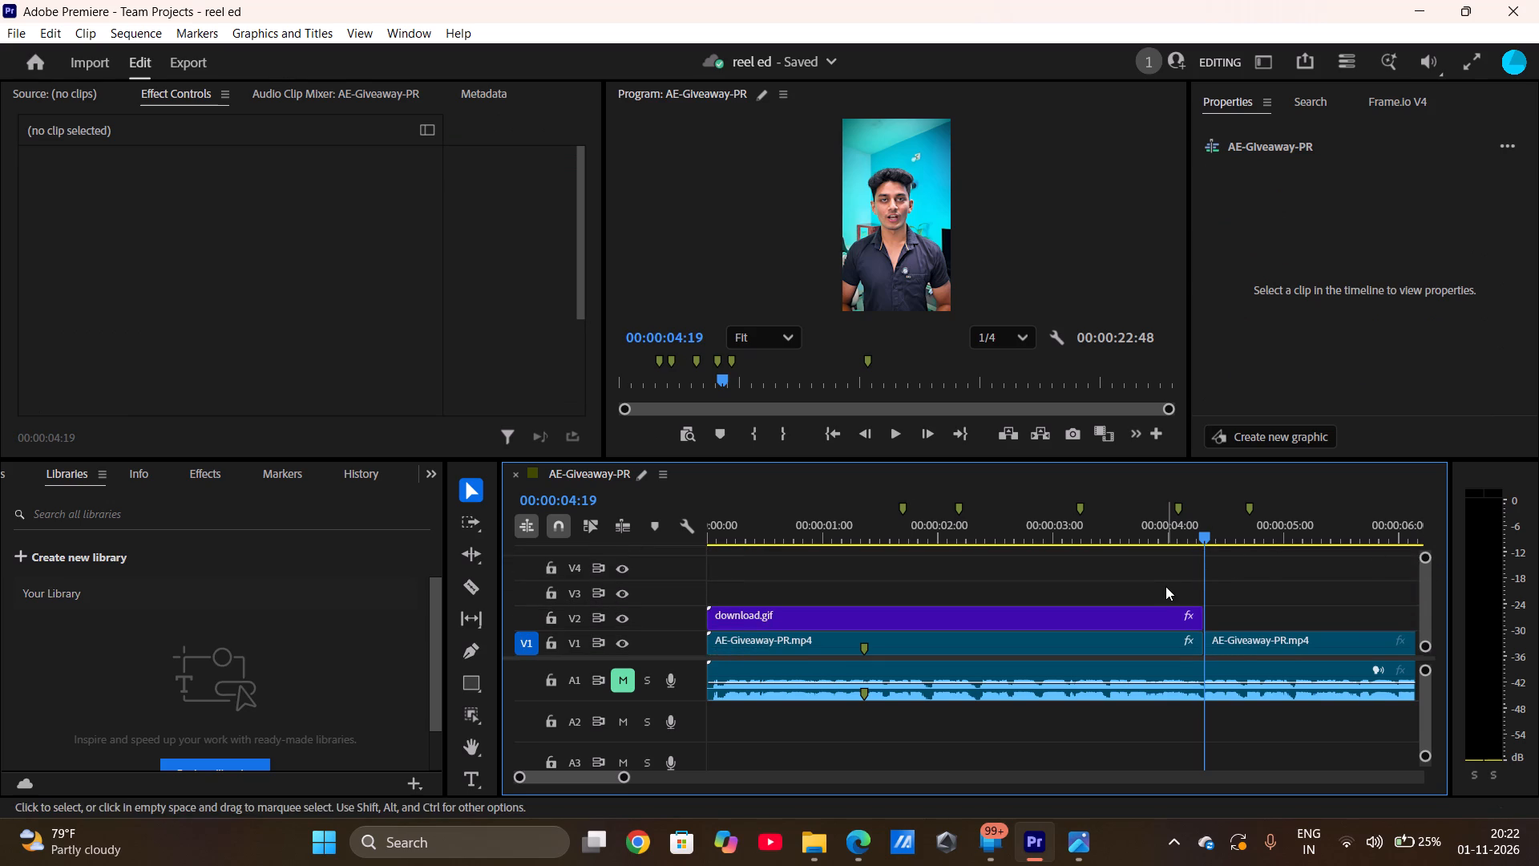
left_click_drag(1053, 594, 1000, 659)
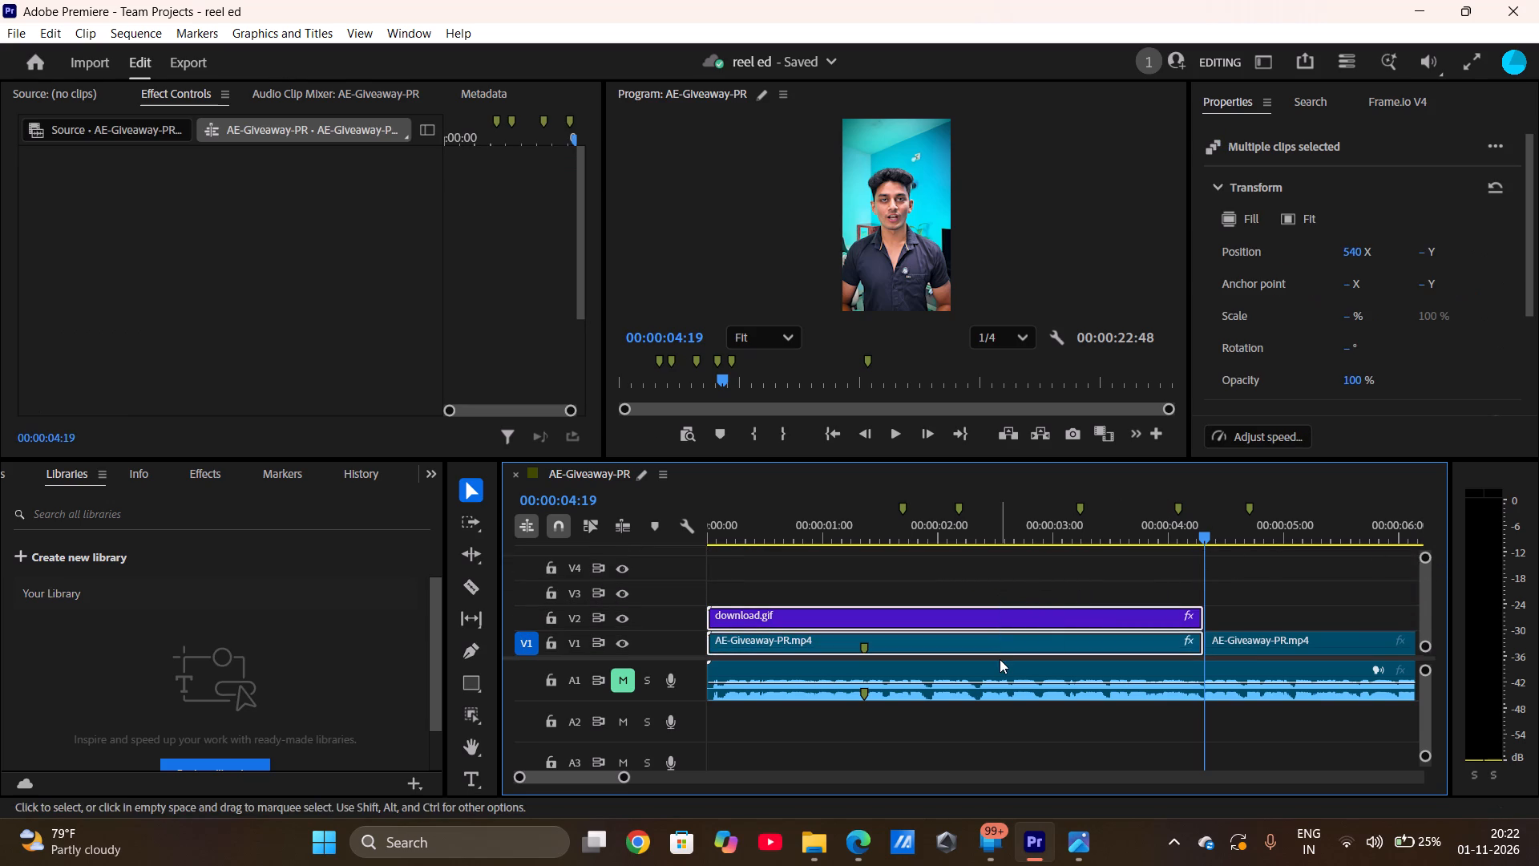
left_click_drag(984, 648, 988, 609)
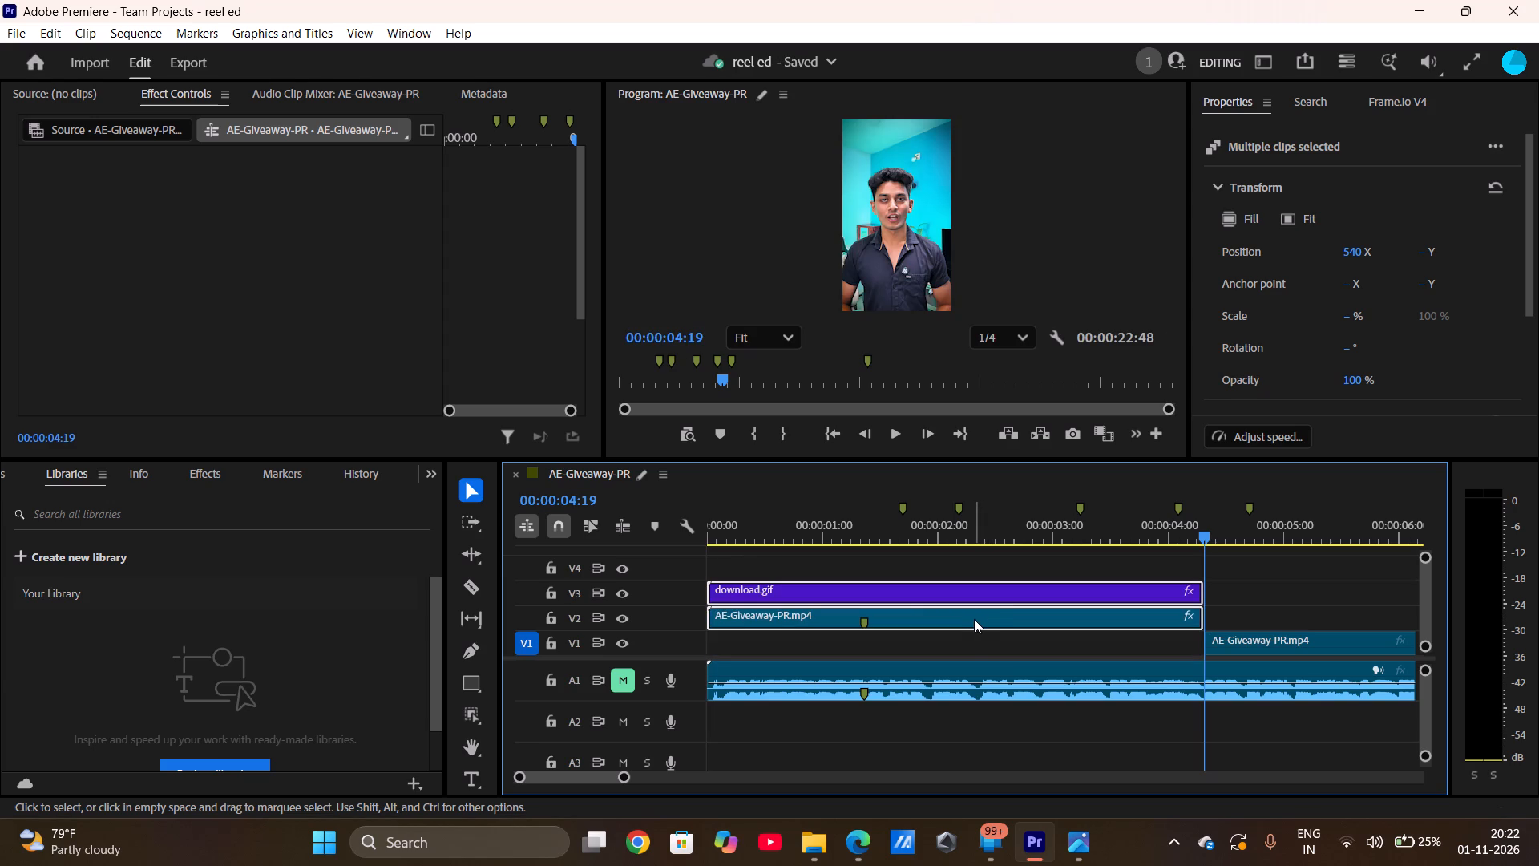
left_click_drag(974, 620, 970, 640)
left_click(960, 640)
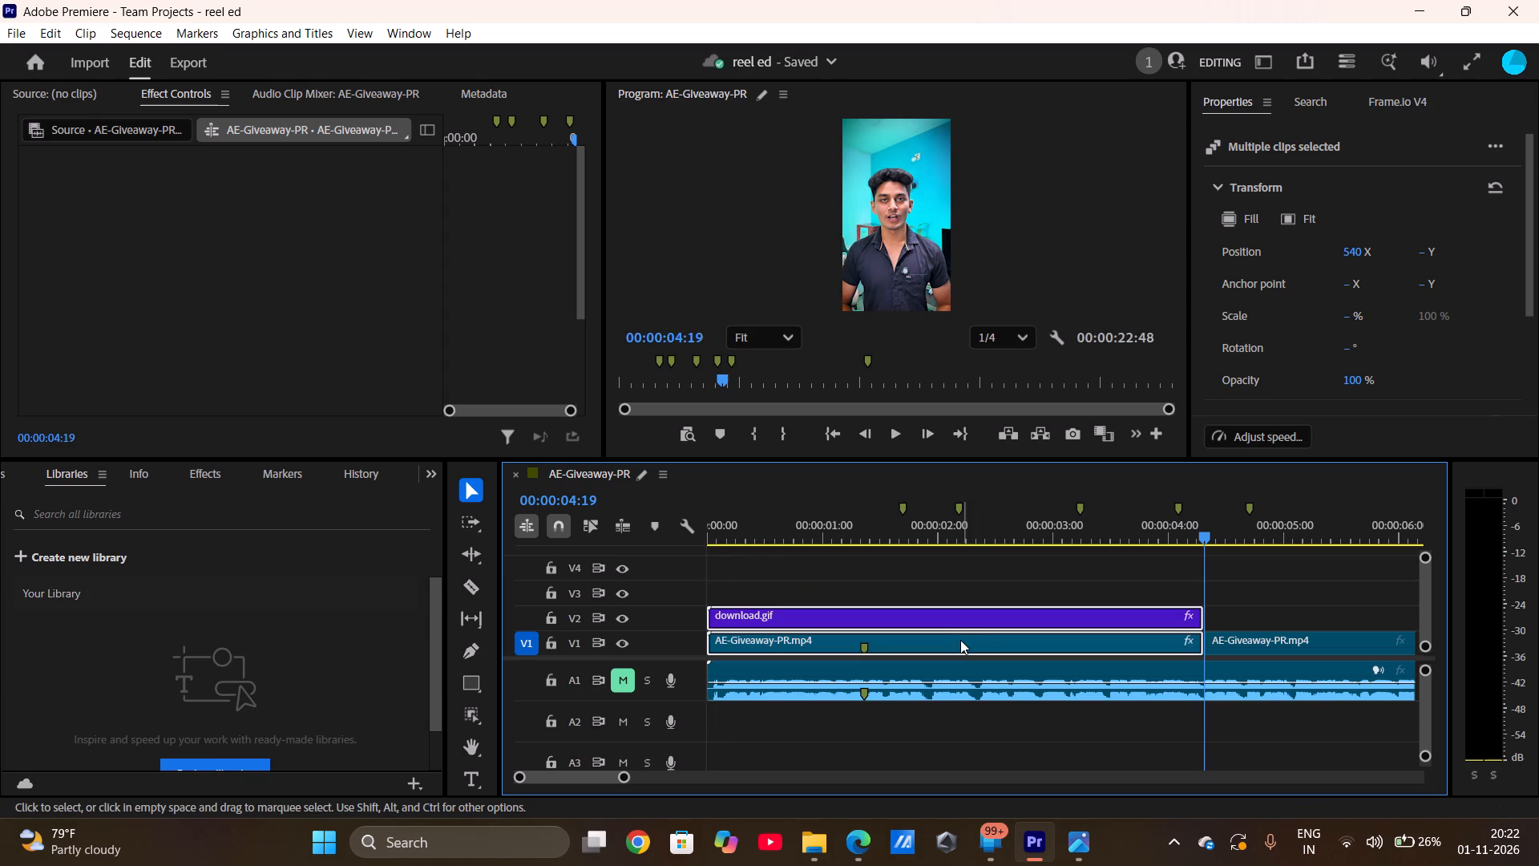
Copy the download.gif and first AE-Giveaway-PR.mp4 clips together and paste them at 00:00:04:19.
right_click(960, 640)
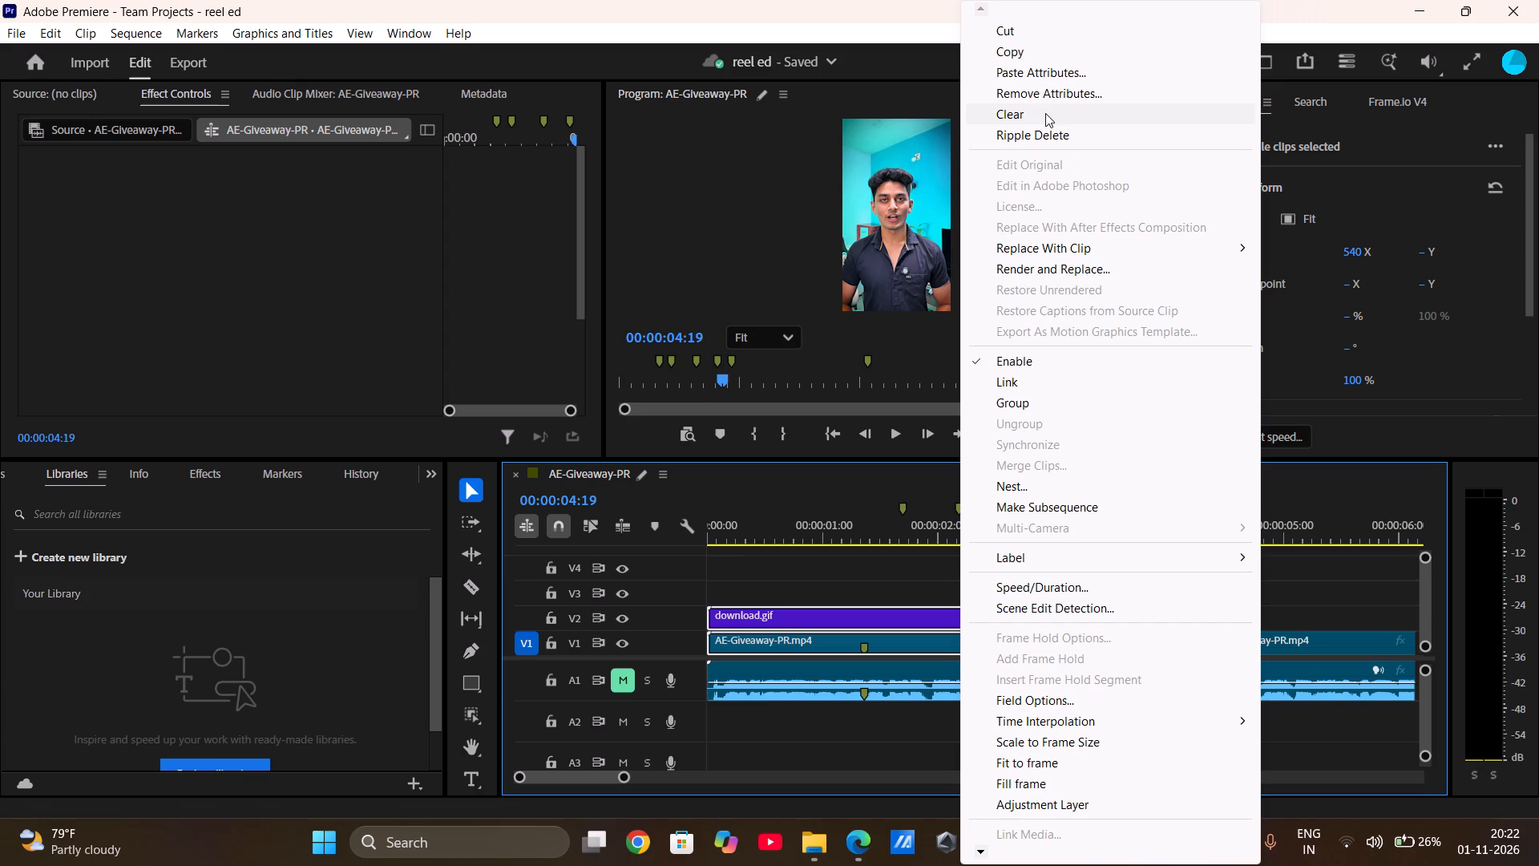
left_click(1016, 45)
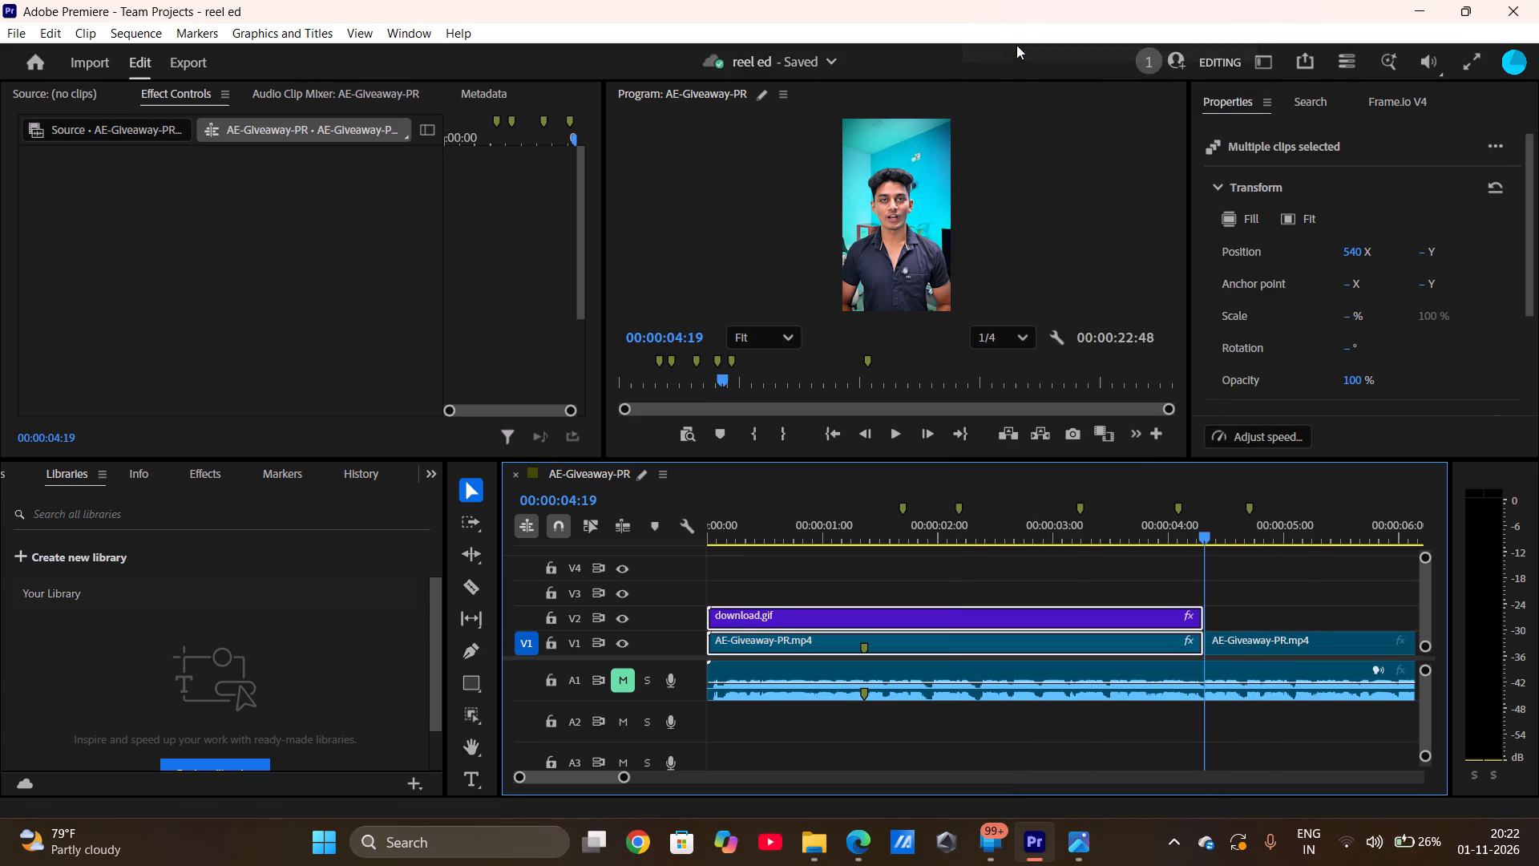
left_click(728, 581)
right_click(728, 581)
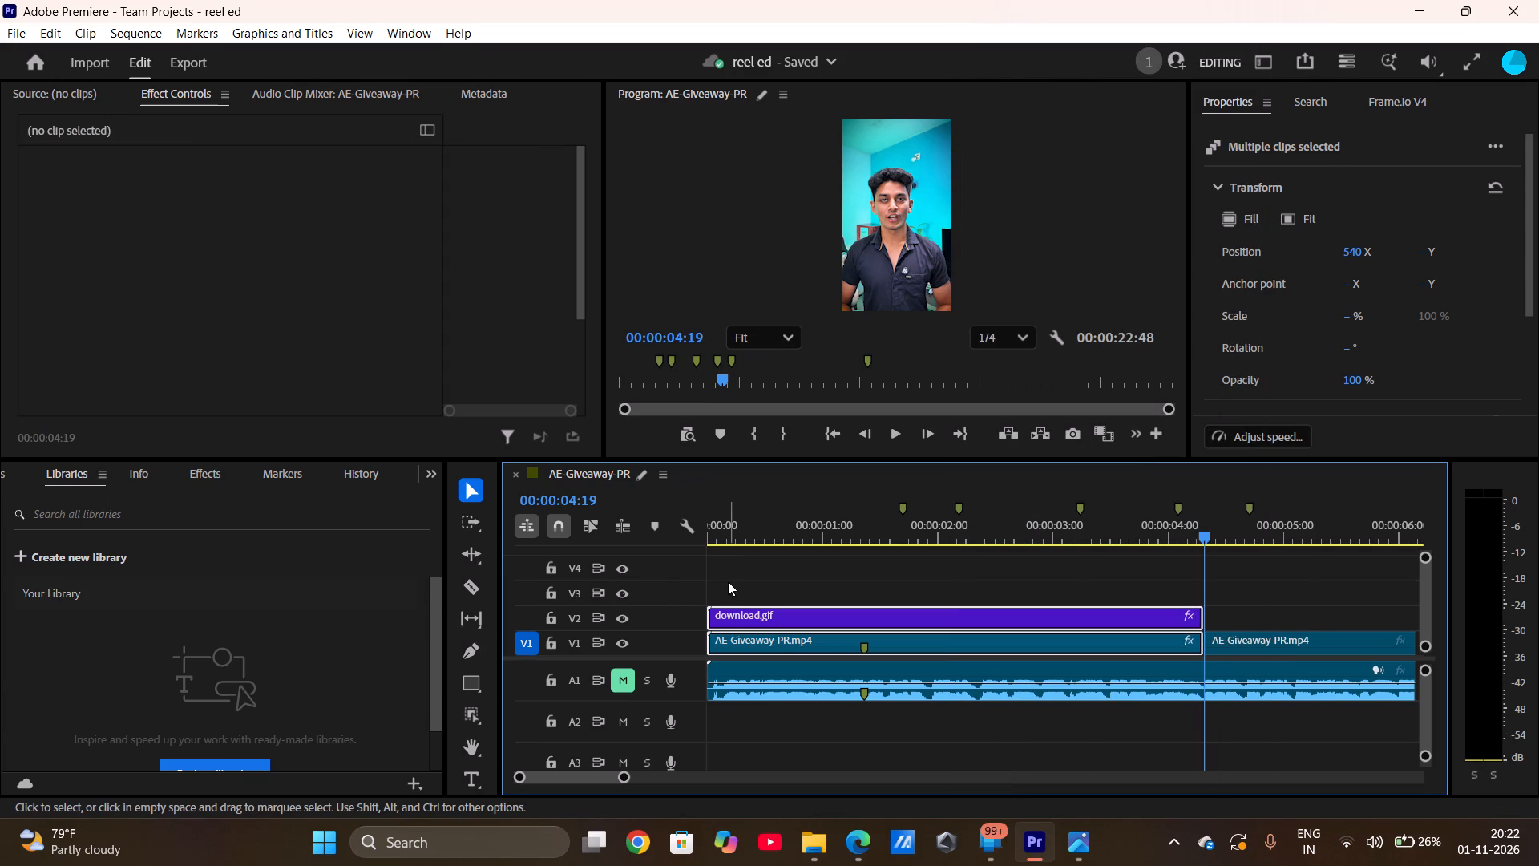
left_click(728, 581)
left_click_drag(728, 581, 708, 596)
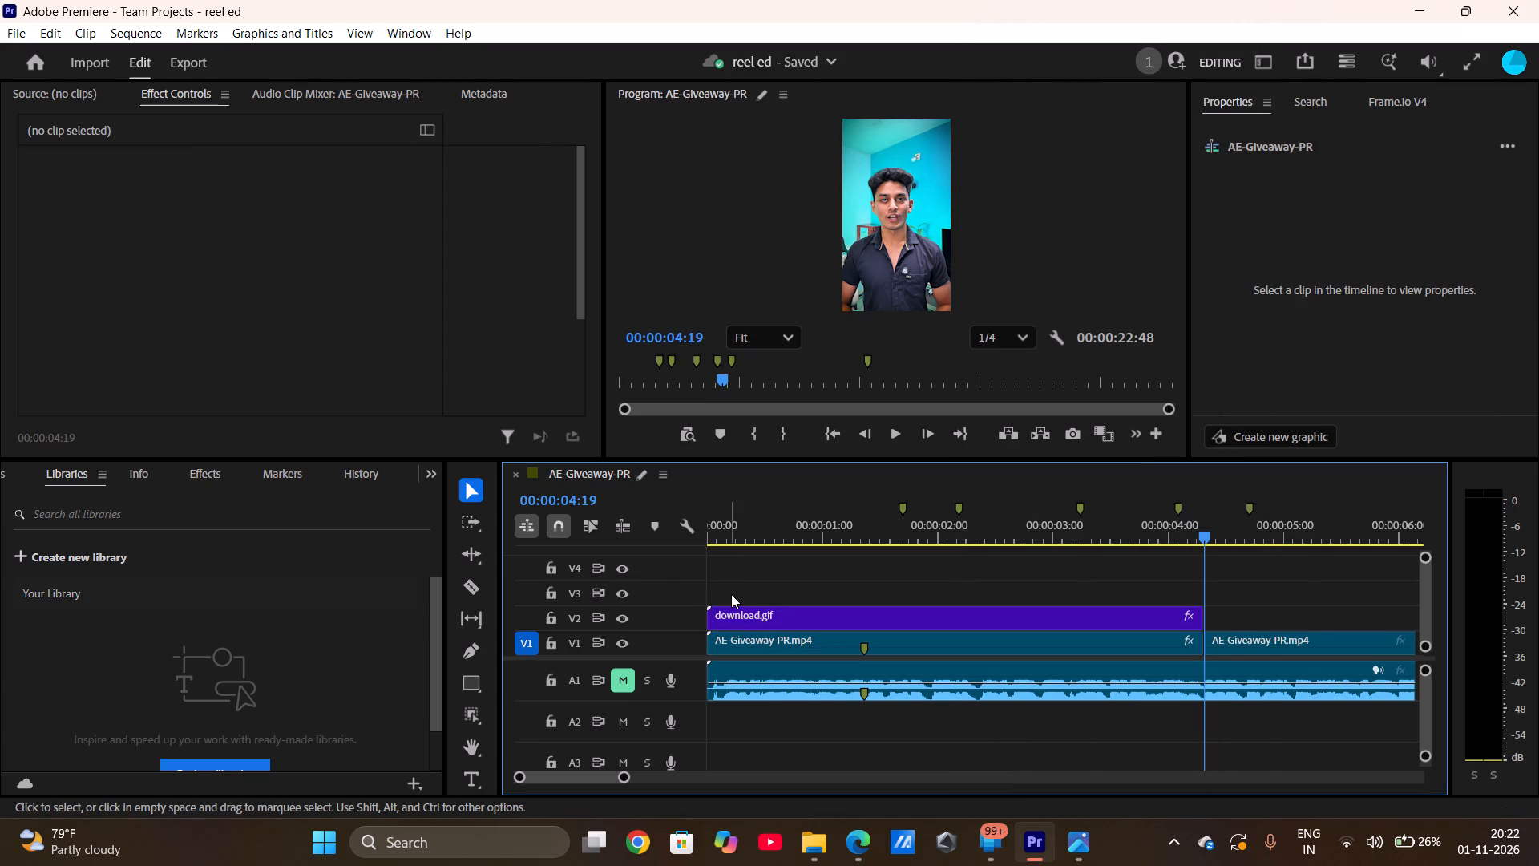
right_click(731, 594)
left_click(731, 594)
right_click(731, 594)
left_click(753, 587)
key("ctrl+v")
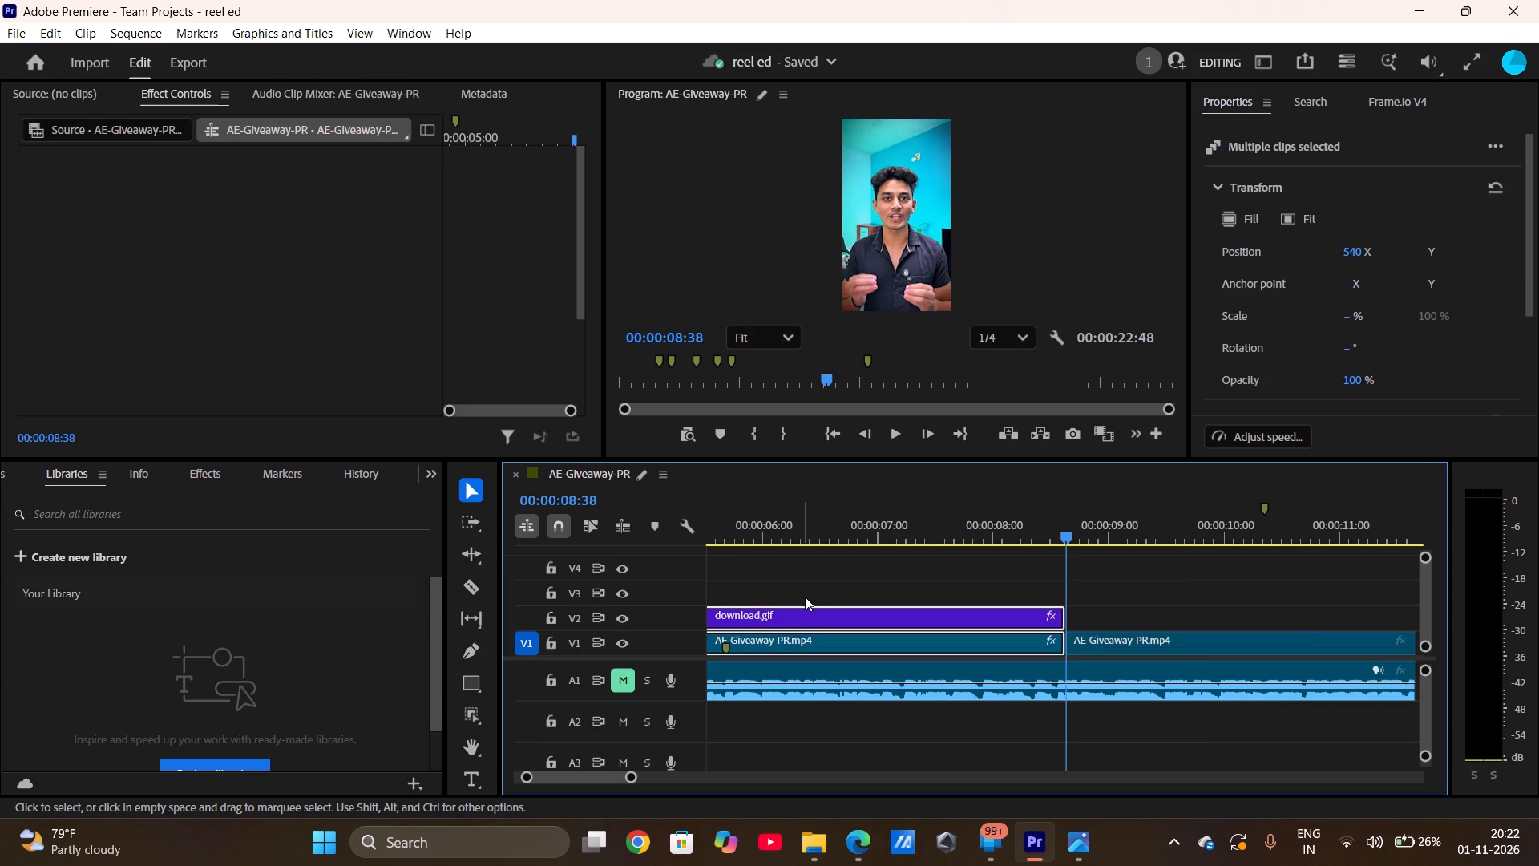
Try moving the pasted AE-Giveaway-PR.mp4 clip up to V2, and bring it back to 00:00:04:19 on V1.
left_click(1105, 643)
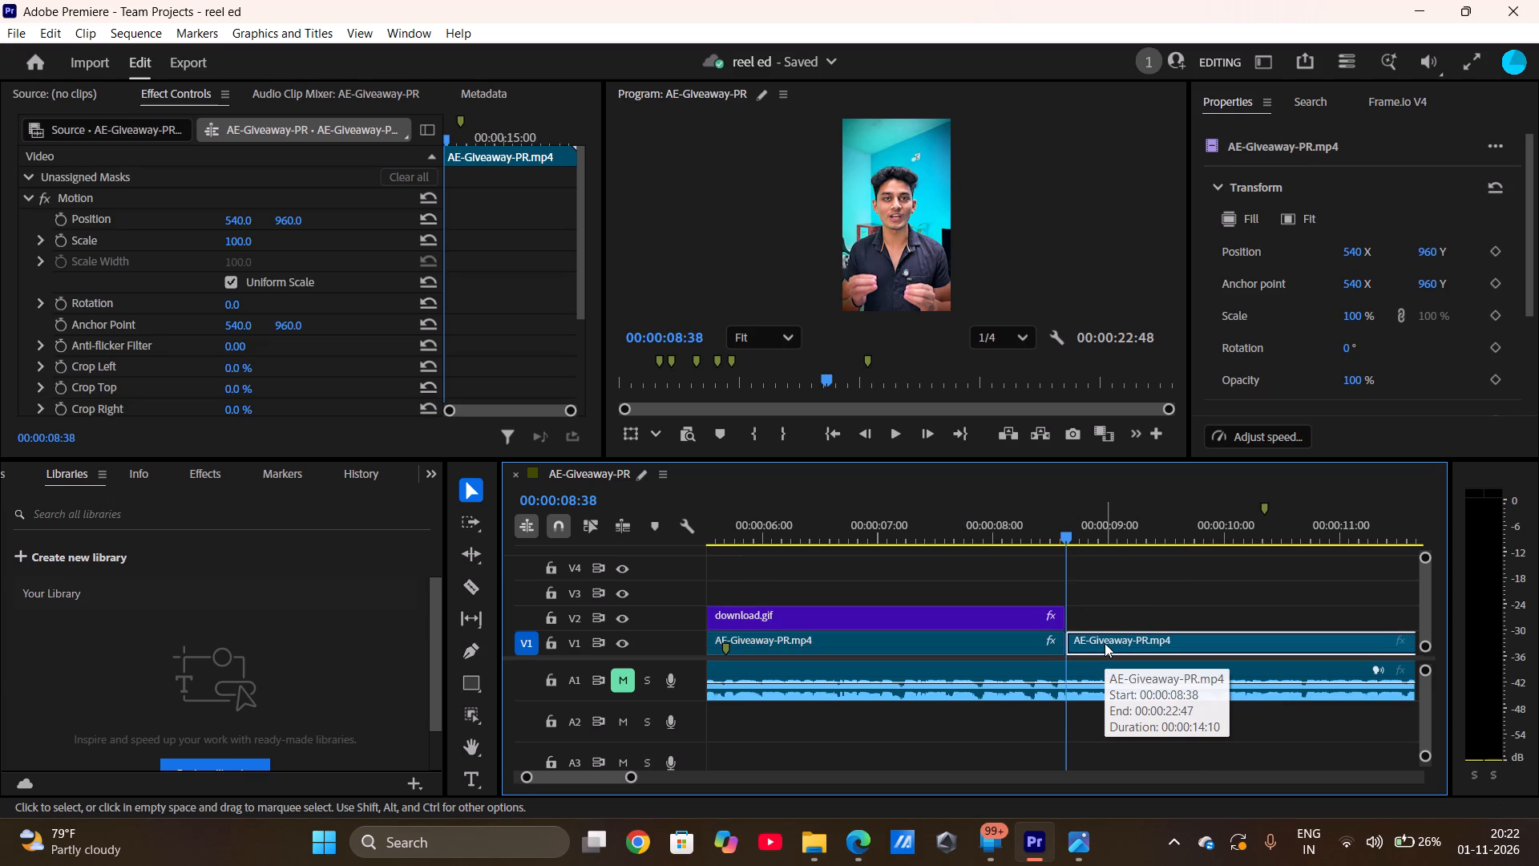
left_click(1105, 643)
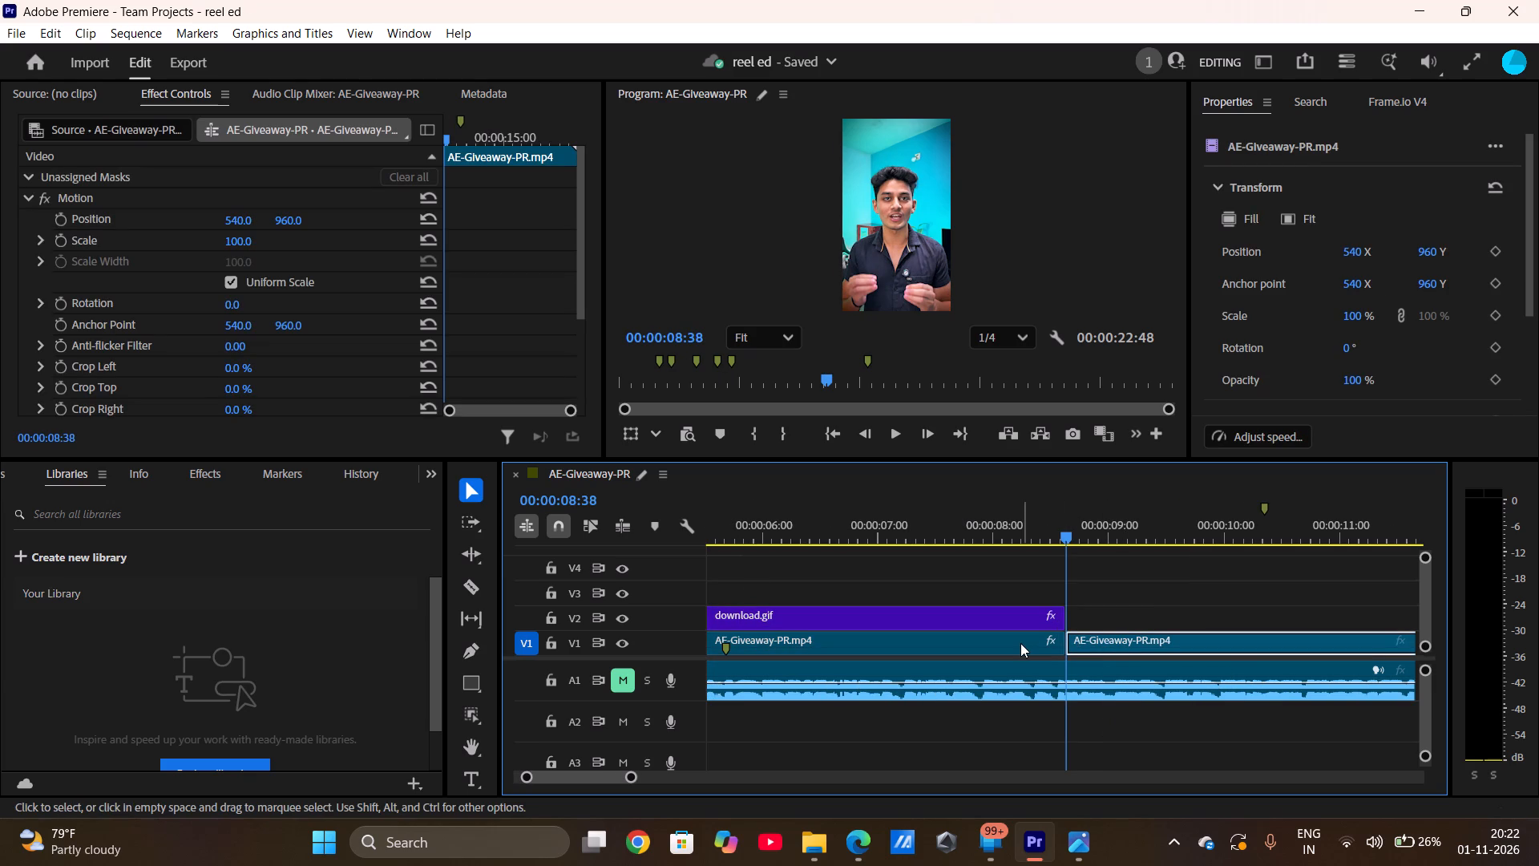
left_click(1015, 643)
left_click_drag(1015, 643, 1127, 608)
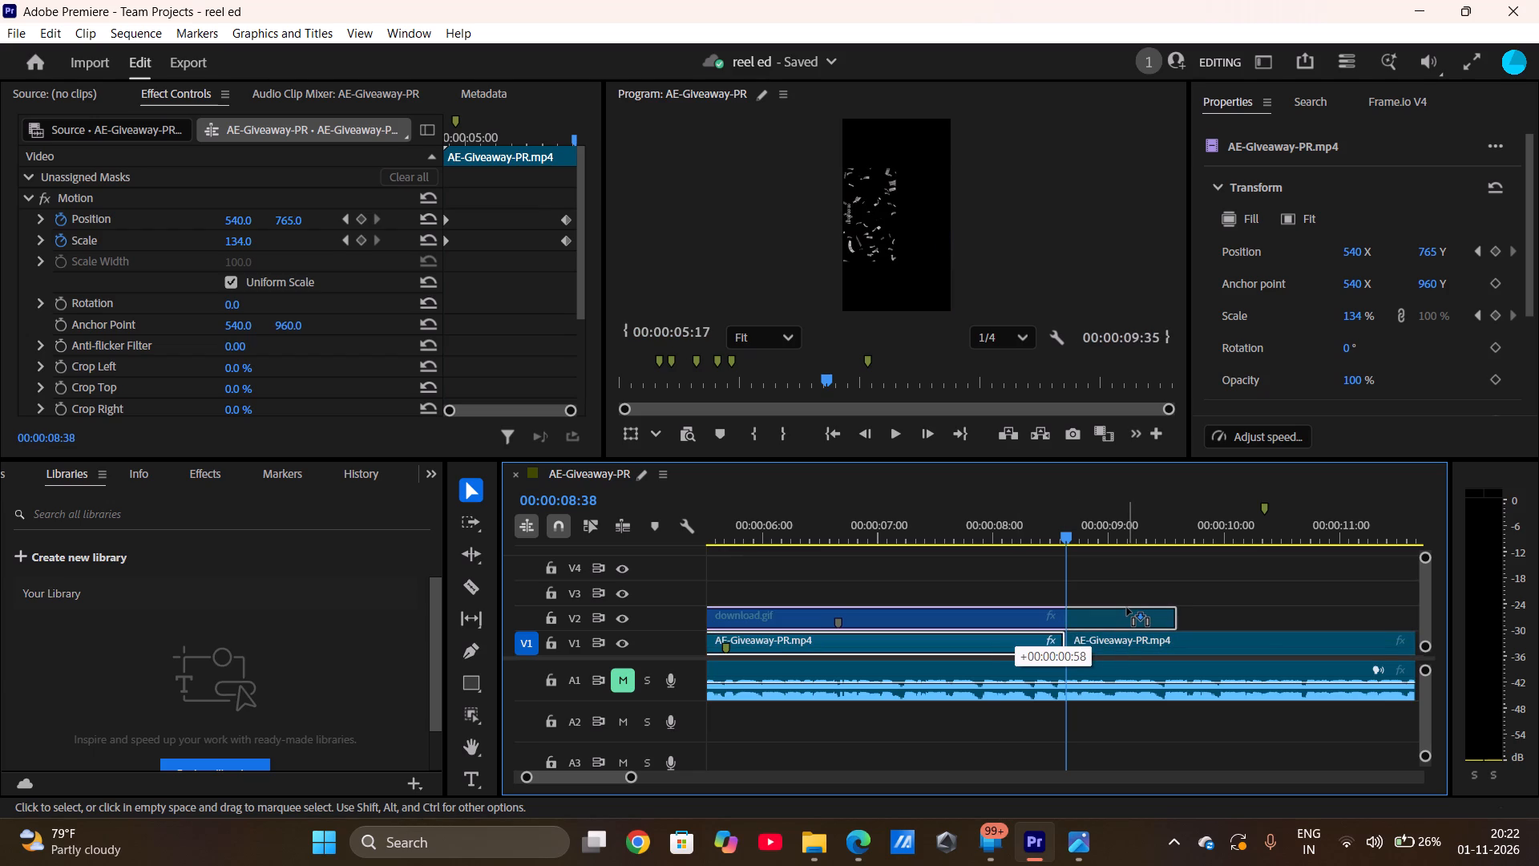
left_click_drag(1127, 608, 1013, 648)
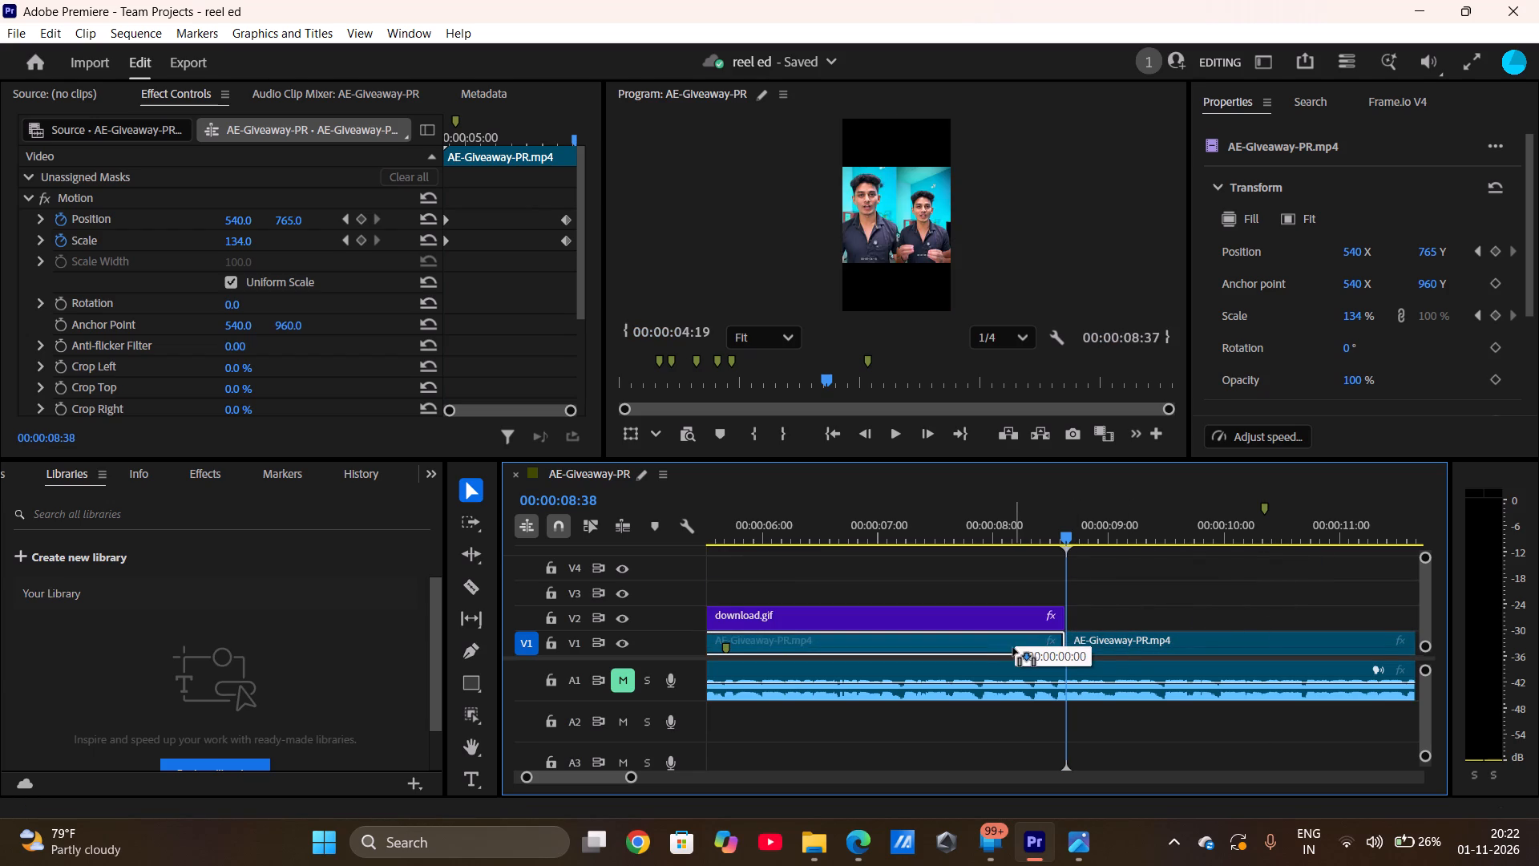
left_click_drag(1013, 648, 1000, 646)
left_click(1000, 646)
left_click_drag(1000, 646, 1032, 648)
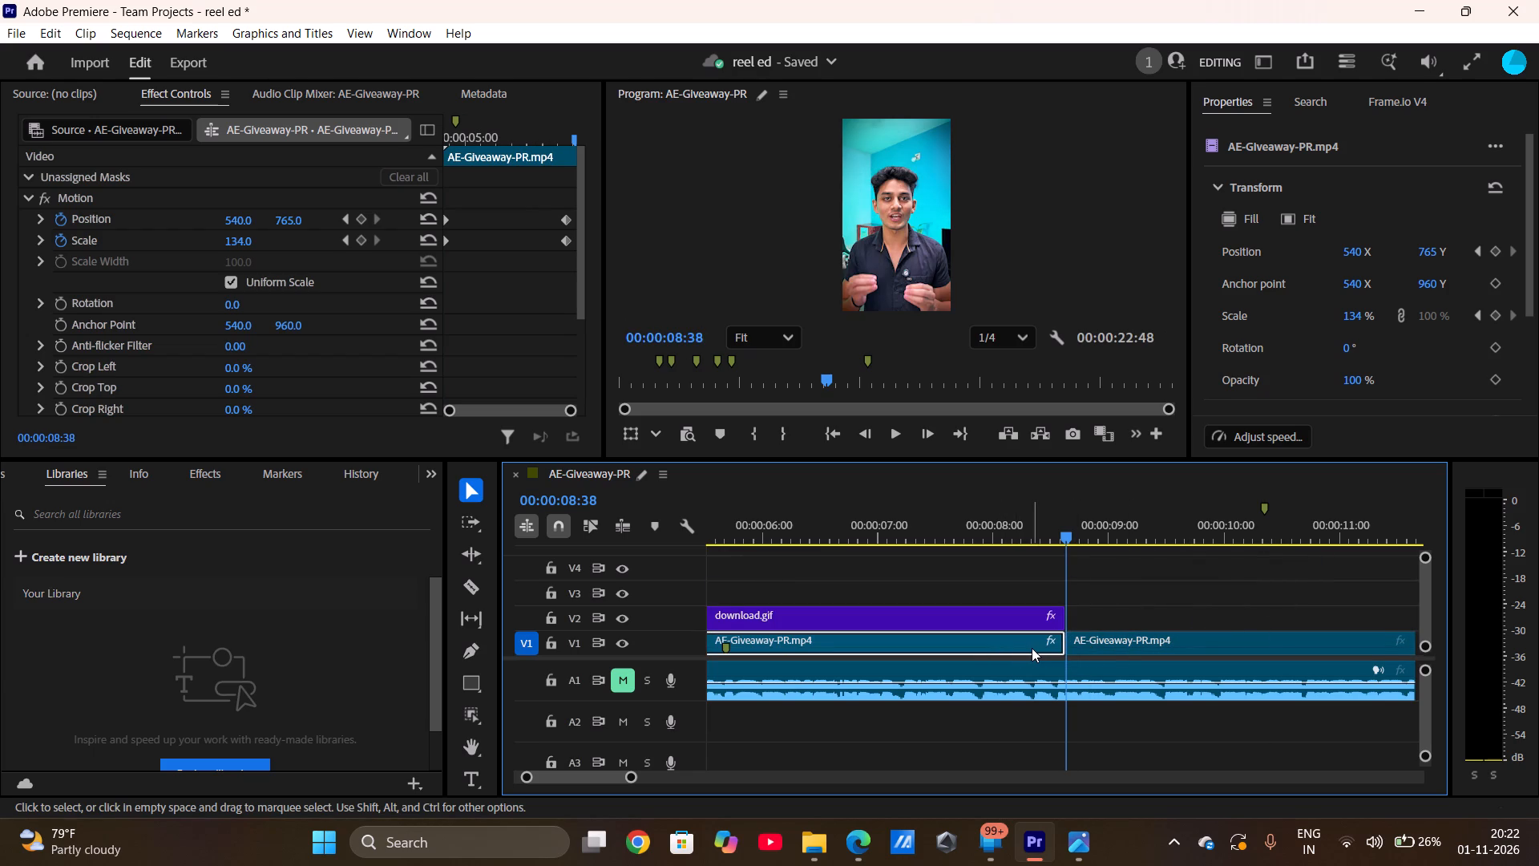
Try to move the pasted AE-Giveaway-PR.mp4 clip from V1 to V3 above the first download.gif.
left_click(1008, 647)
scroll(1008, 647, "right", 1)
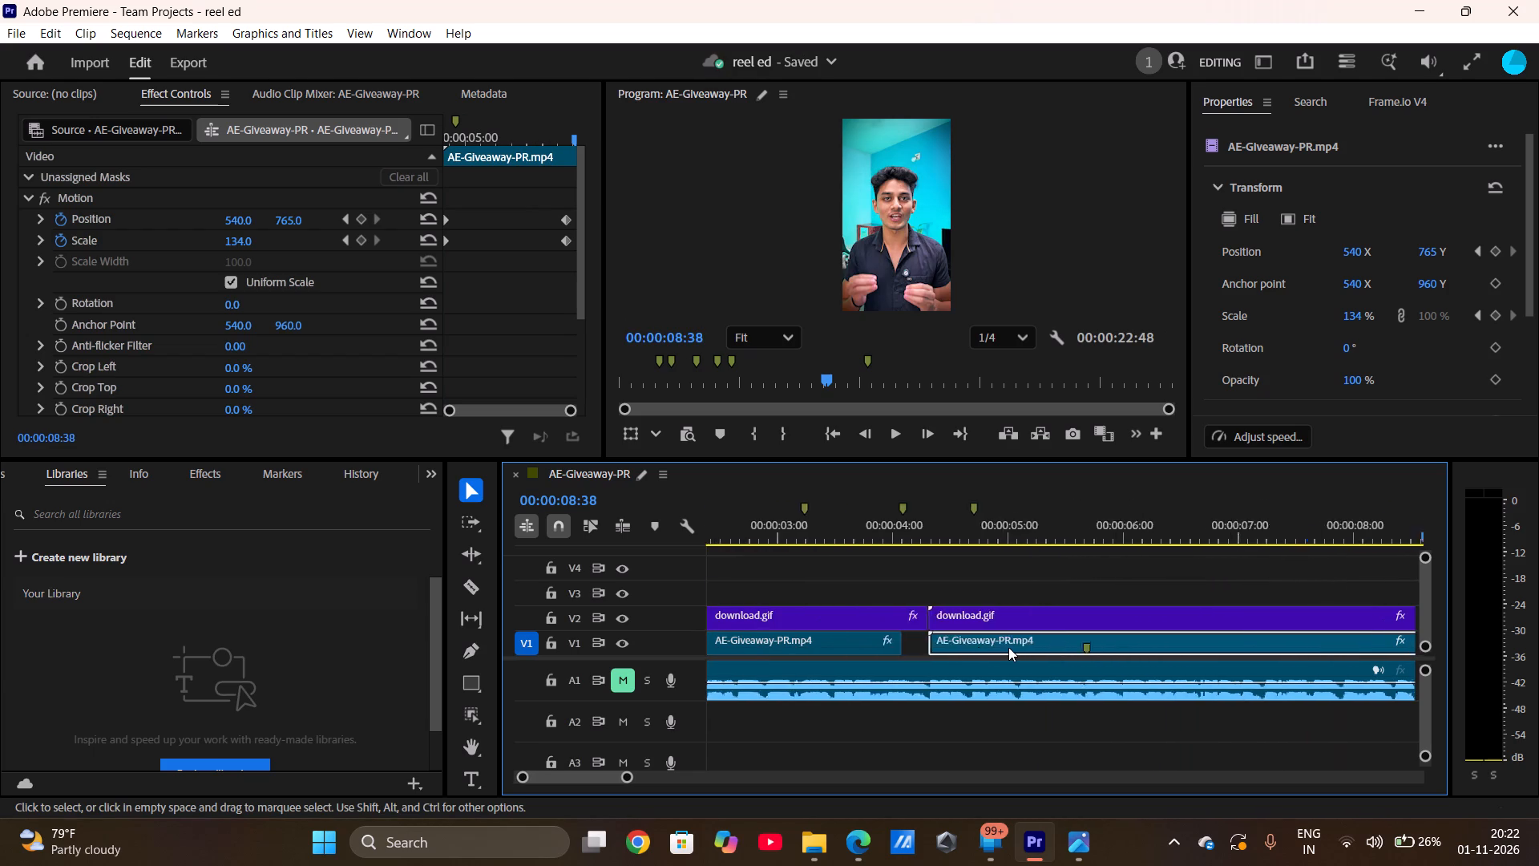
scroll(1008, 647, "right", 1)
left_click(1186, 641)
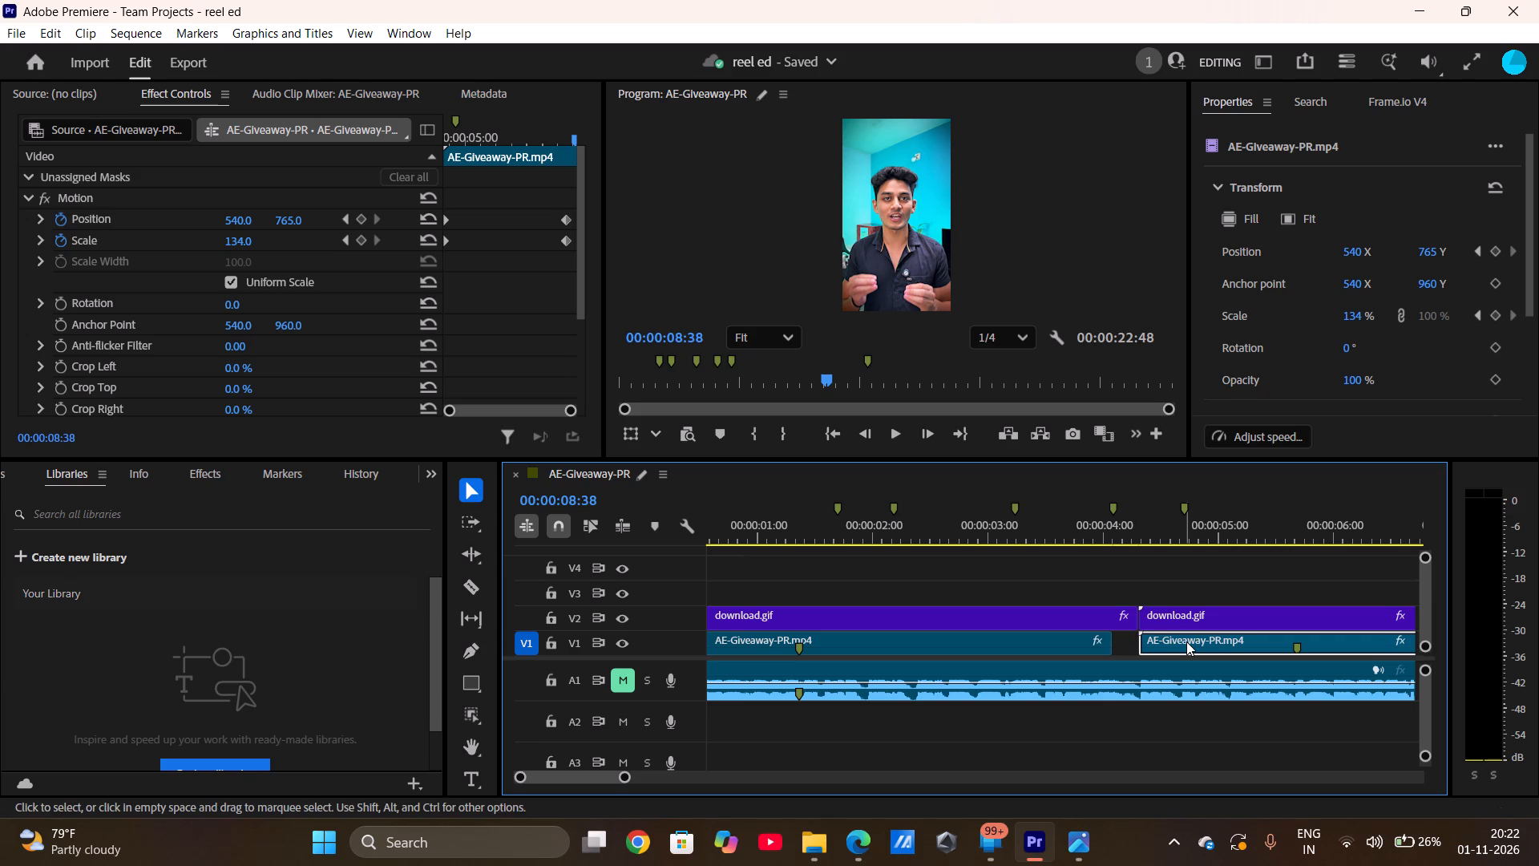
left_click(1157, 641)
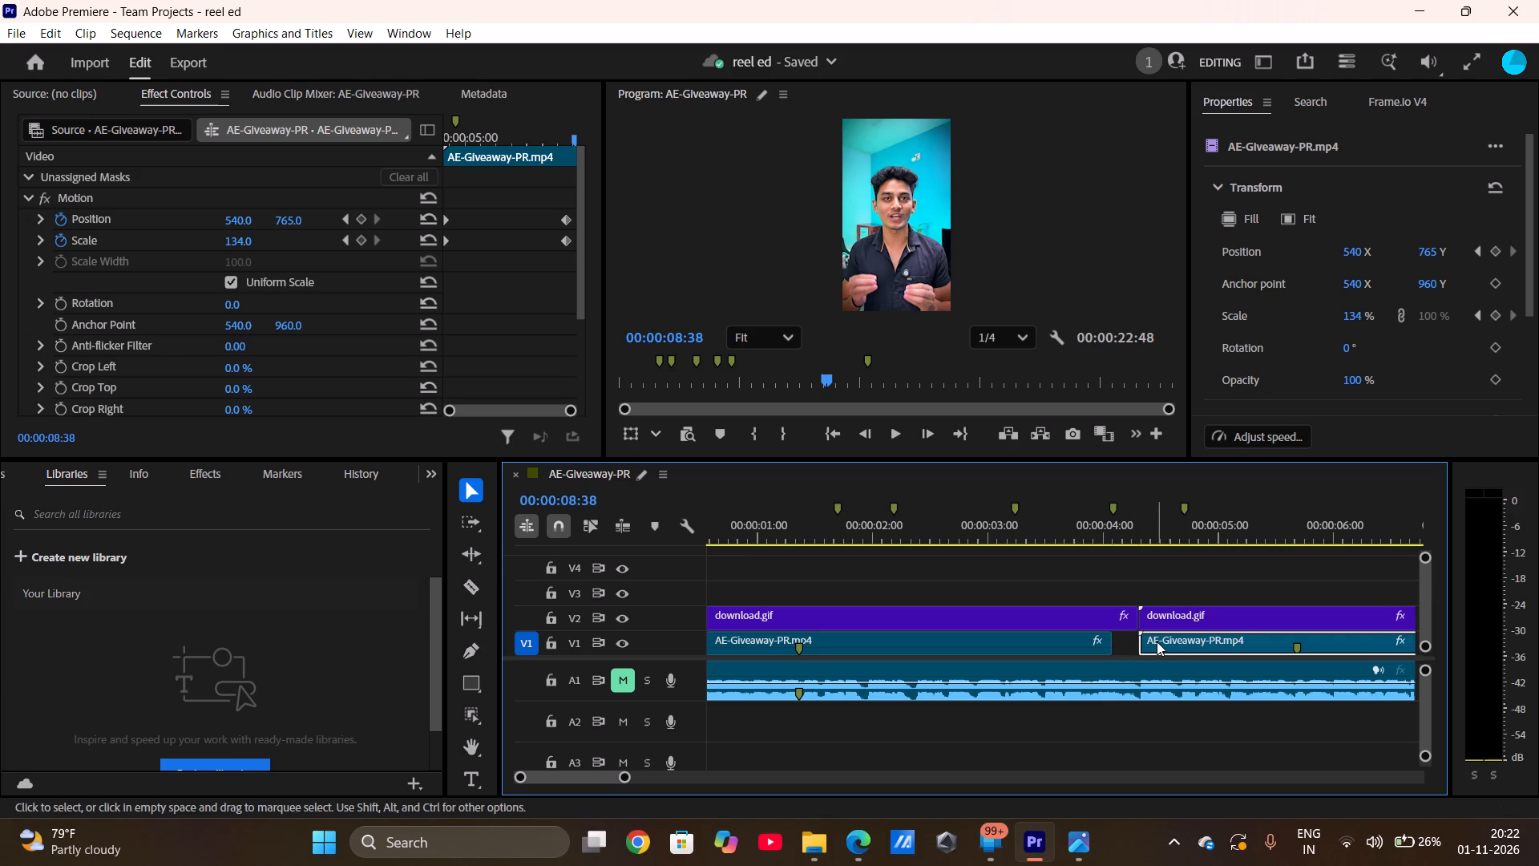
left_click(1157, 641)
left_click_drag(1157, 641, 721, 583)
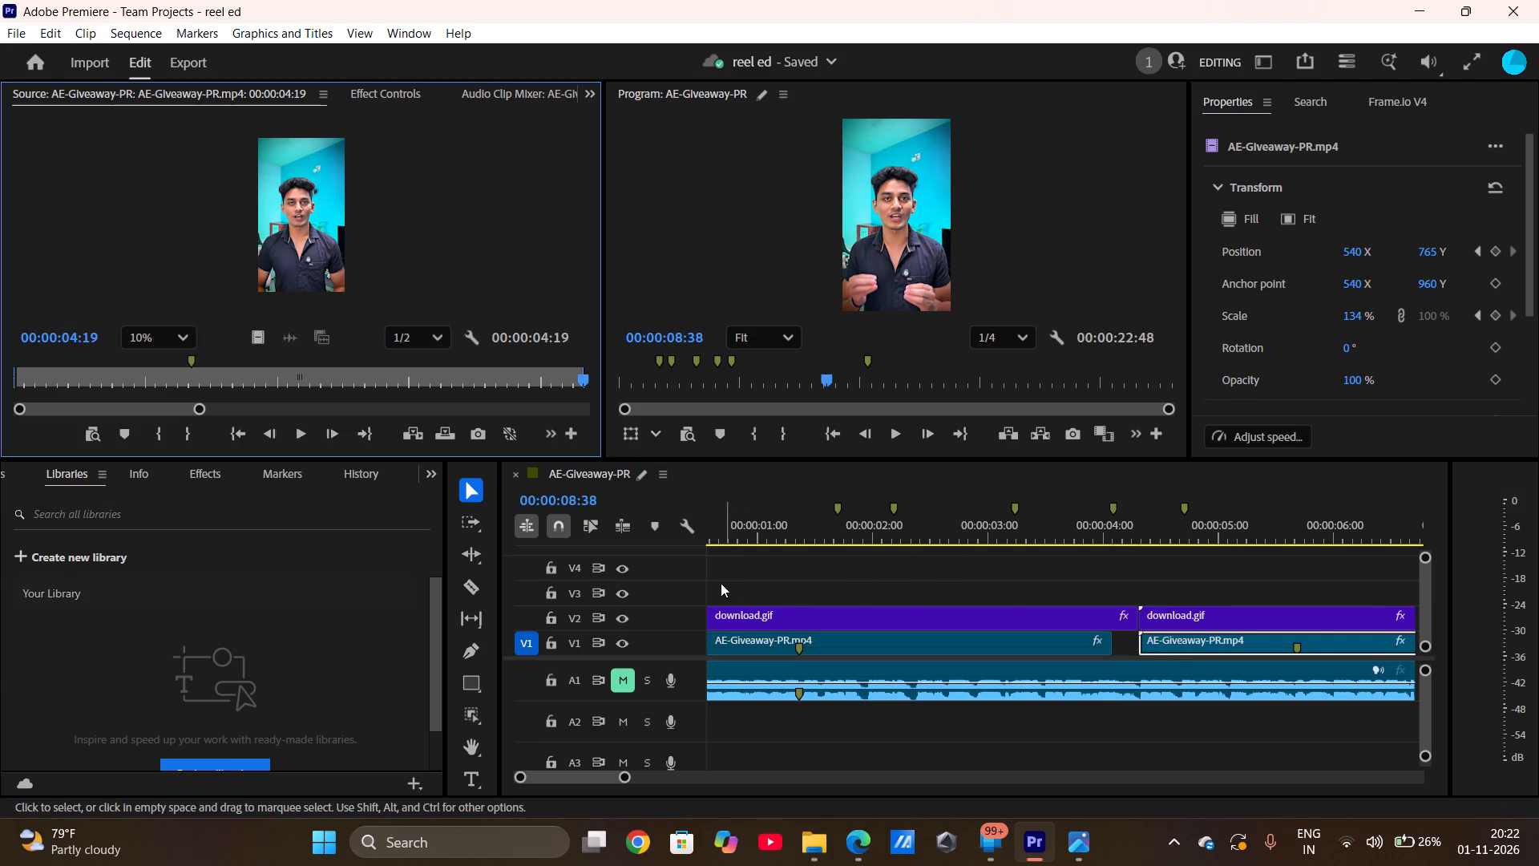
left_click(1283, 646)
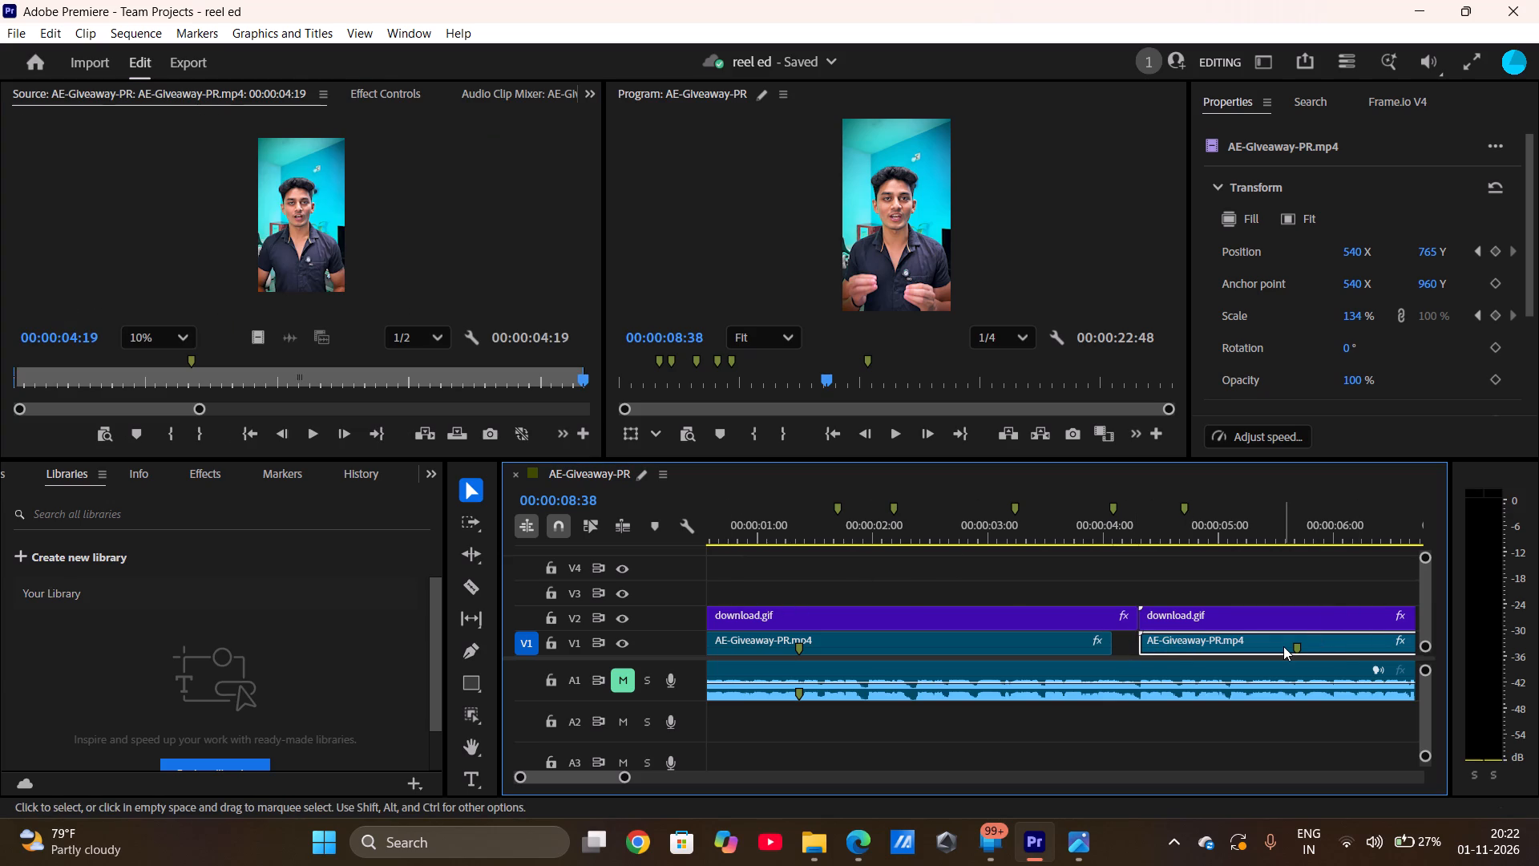
Play the sequence onward from 00:00:08:38 and return to 00:00:00:00.
left_click(892, 430)
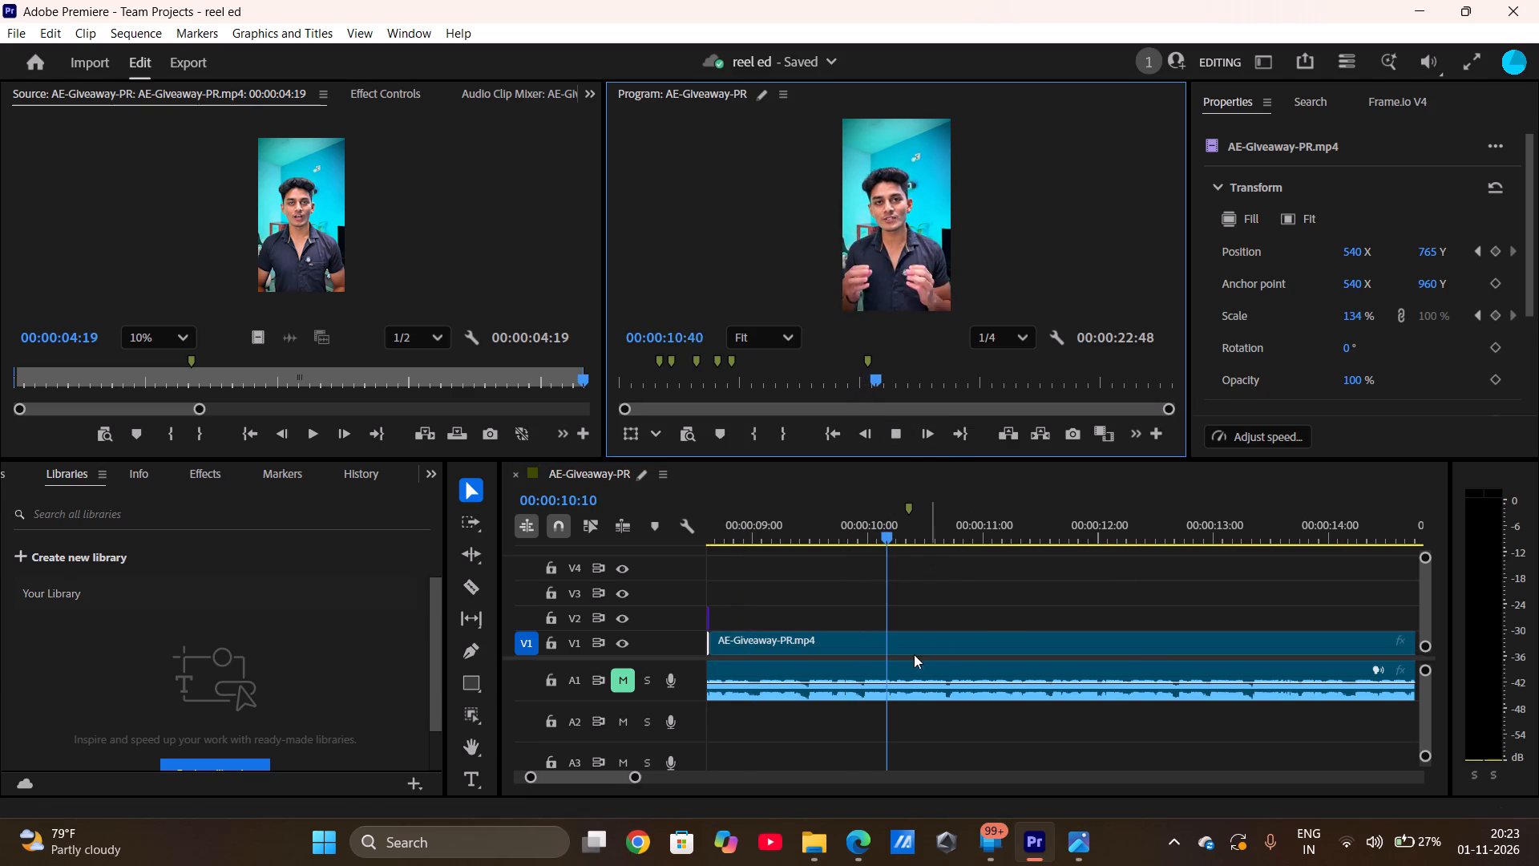
scroll(899, 655, "right", 10)
scroll(899, 655, "right", 20)
scroll(899, 655, "right", 20)
scroll(899, 655, "right", 20)
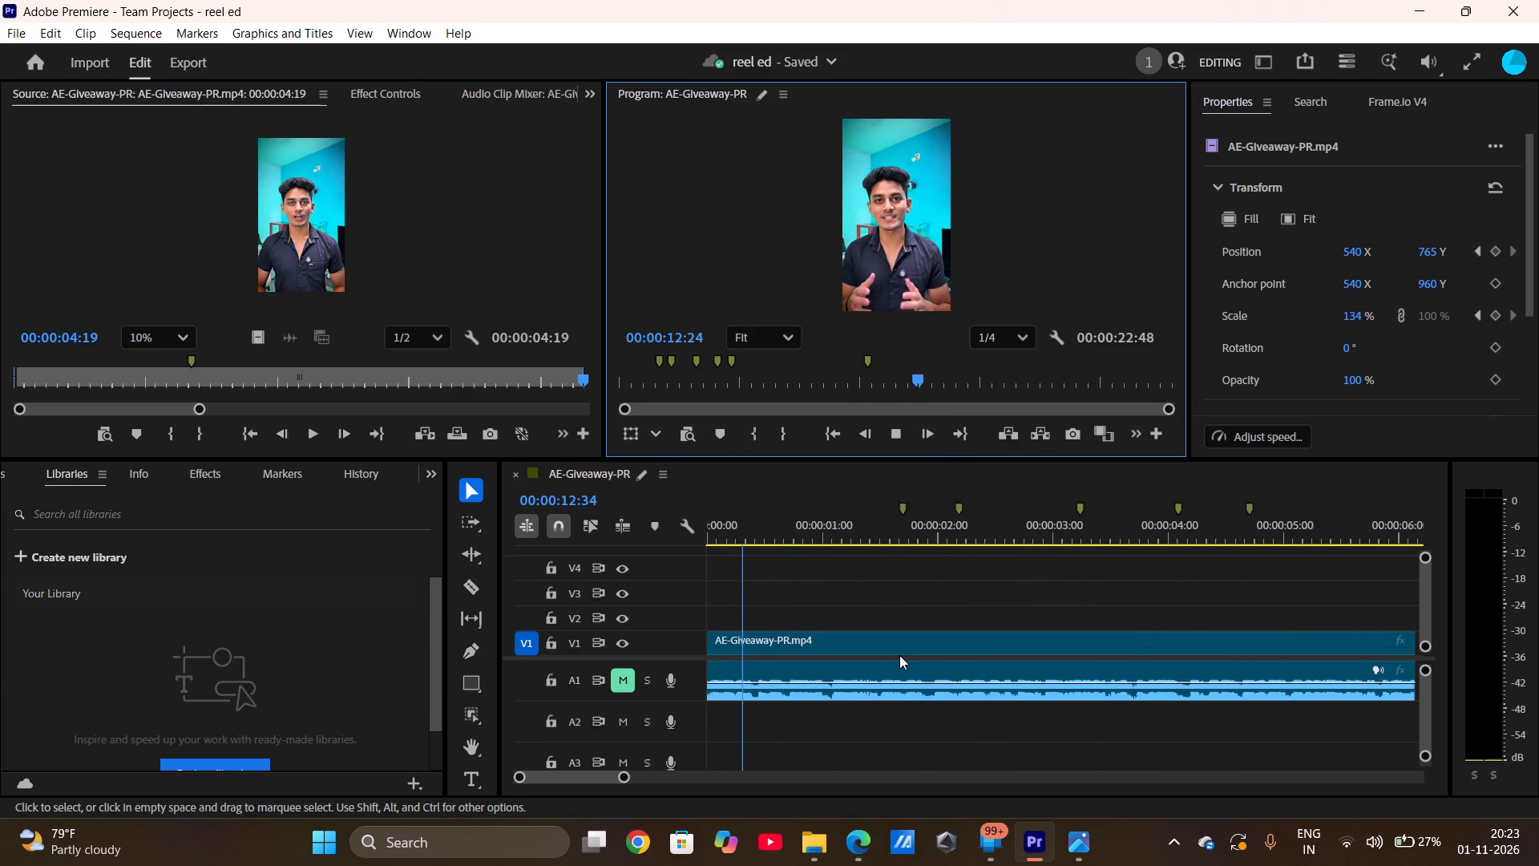
scroll(899, 655, "right", 20)
scroll(899, 655, "right", 15)
scroll(820, 659, "right", 10)
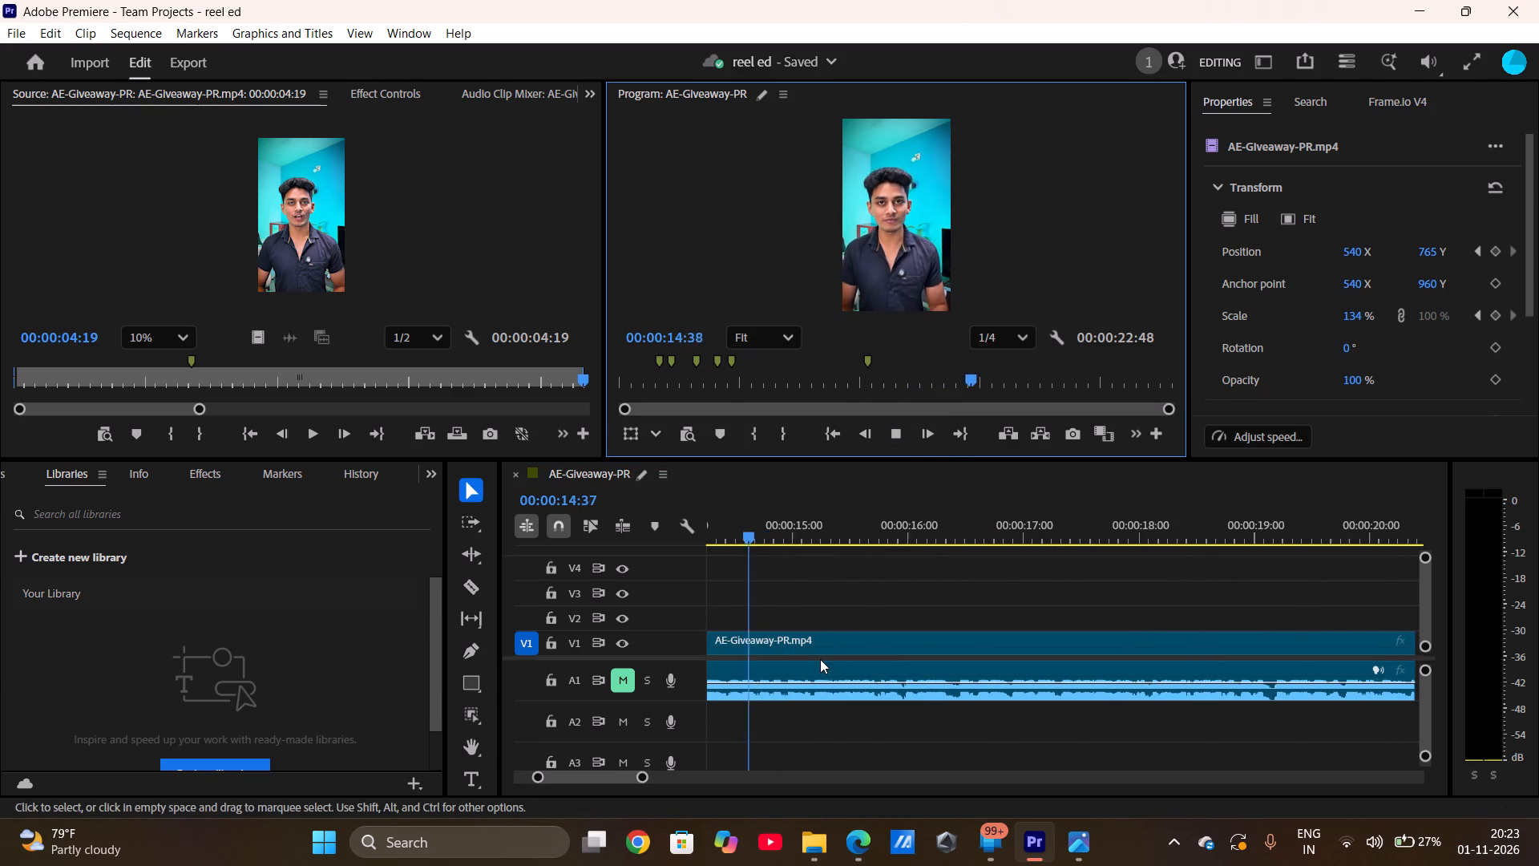
left_click(831, 429)
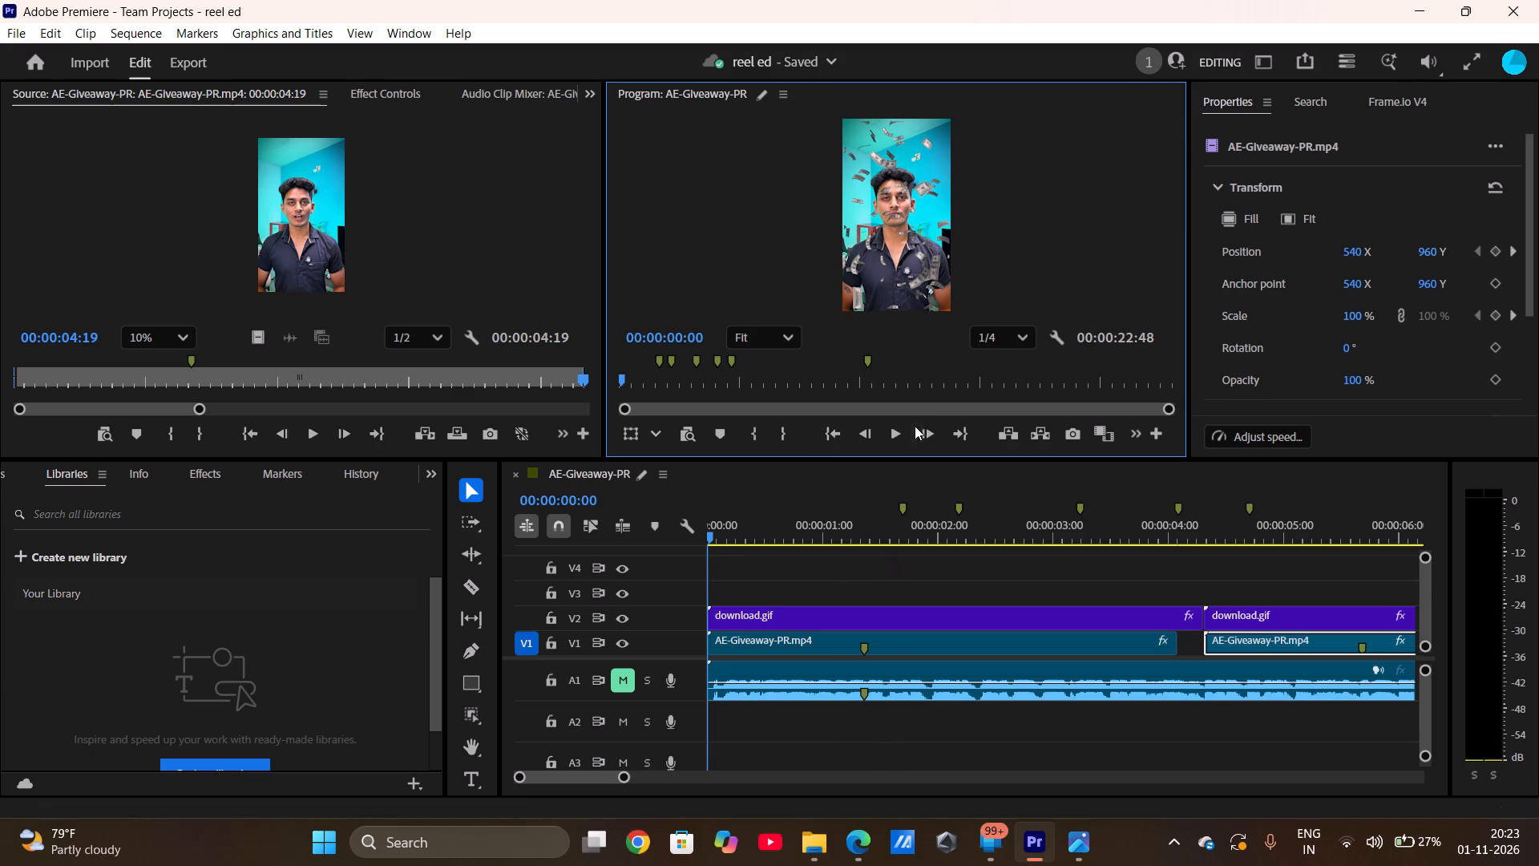
Play the sequence from the beginning through both money-overlay sections and return to 00:00:00:00.
left_click(887, 432)
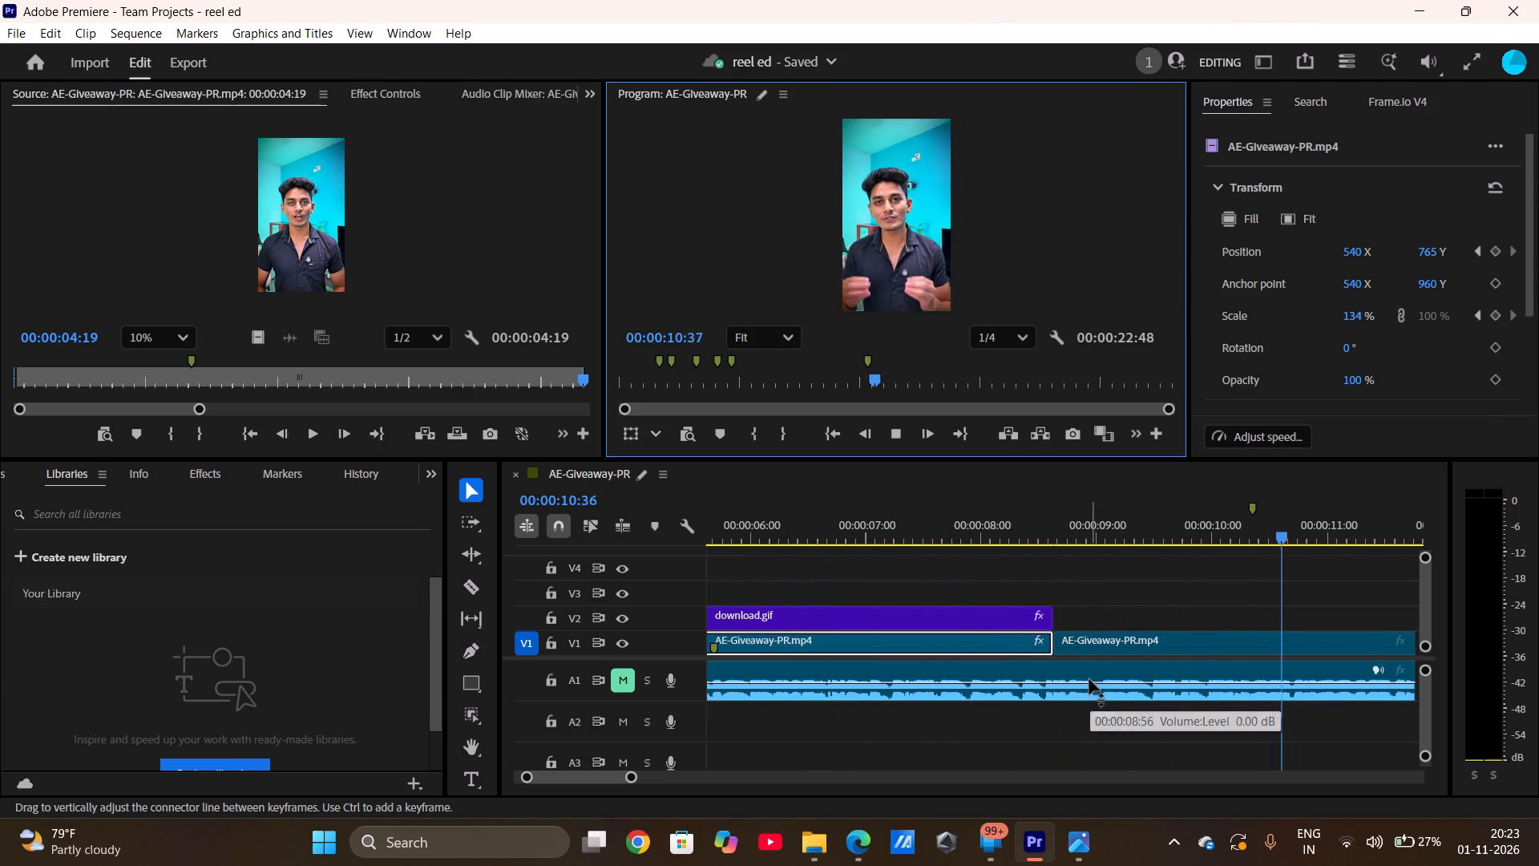
left_click(1005, 641)
scroll(1005, 641, "right", 10)
scroll(1005, 641, "right", 20)
scroll(1005, 641, "right", 20)
scroll(1005, 641, "right", 16)
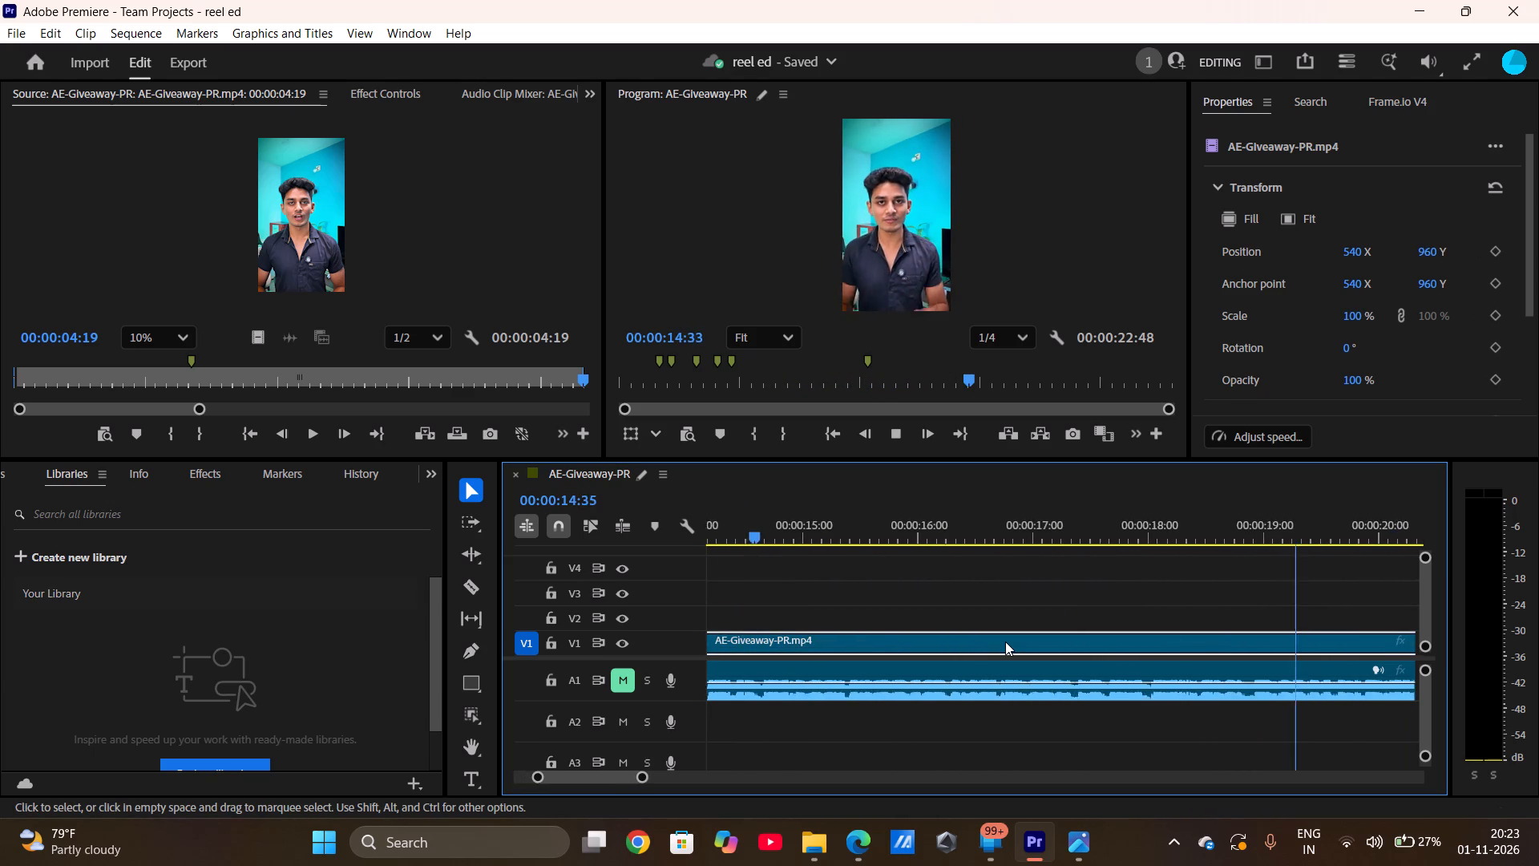
scroll(1005, 641, "right", 20)
scroll(1005, 641, "right", 8)
left_click(841, 434)
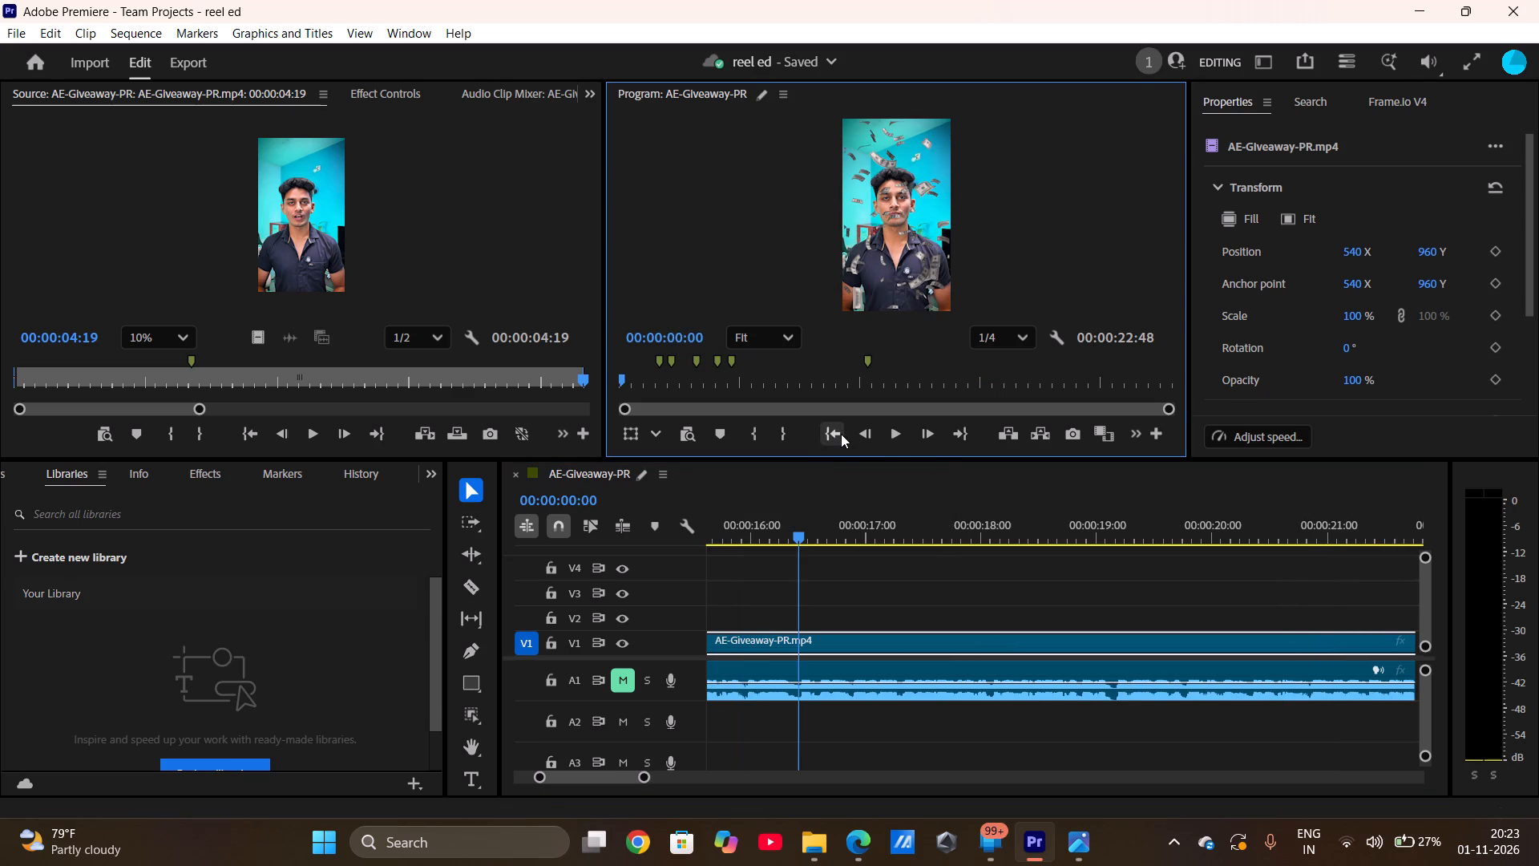
Move the pasted AE-Giveaway-PR.mp4 clip from 00:00:04:19 on V1 to the start of V3, above the first download.gif.
left_click_drag(636, 775, 685, 784)
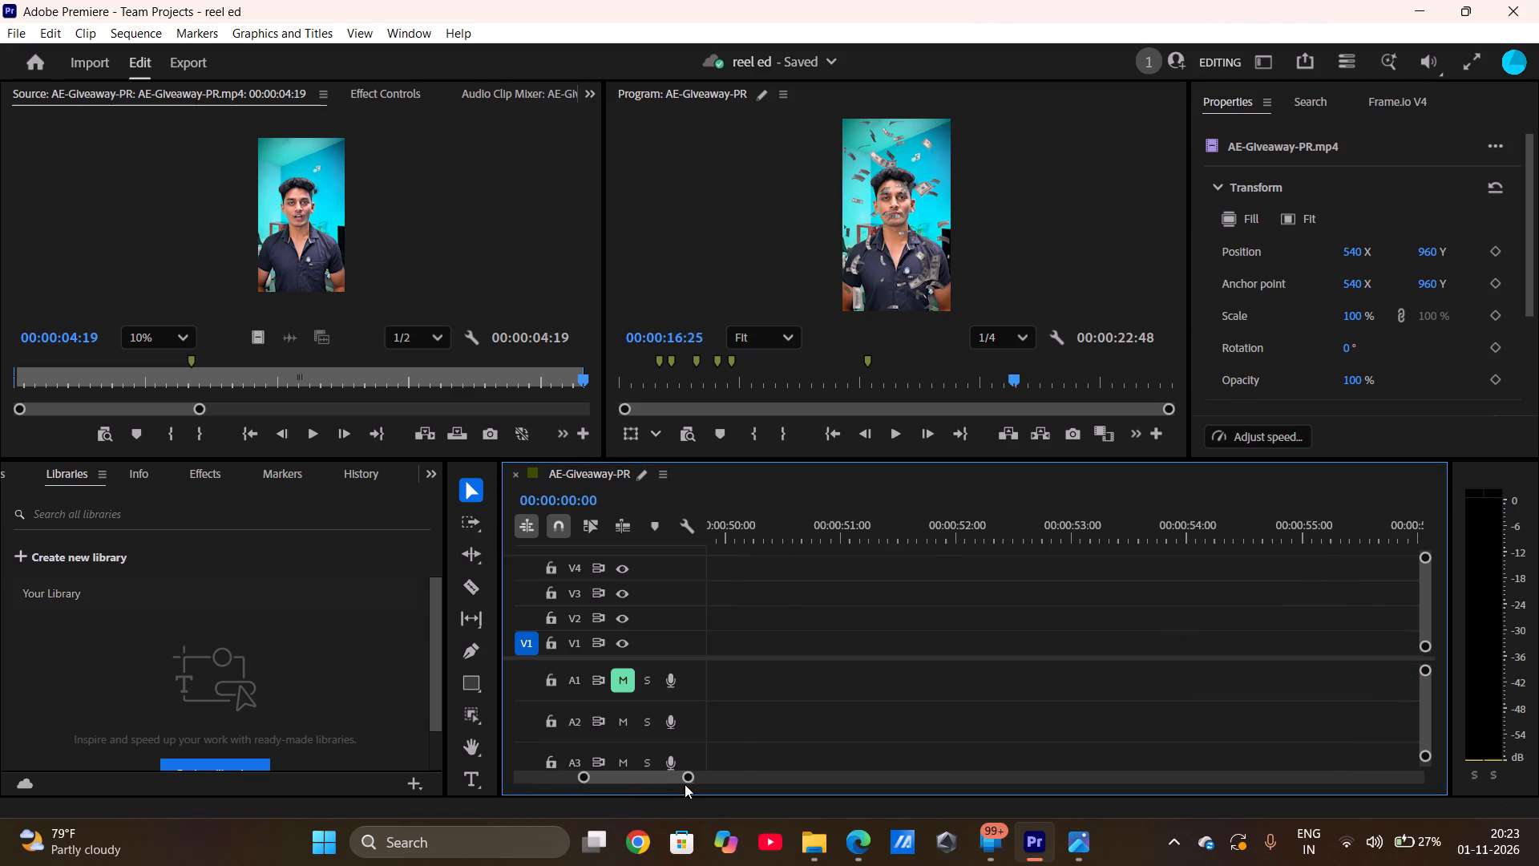
left_click_drag(685, 784, 566, 771)
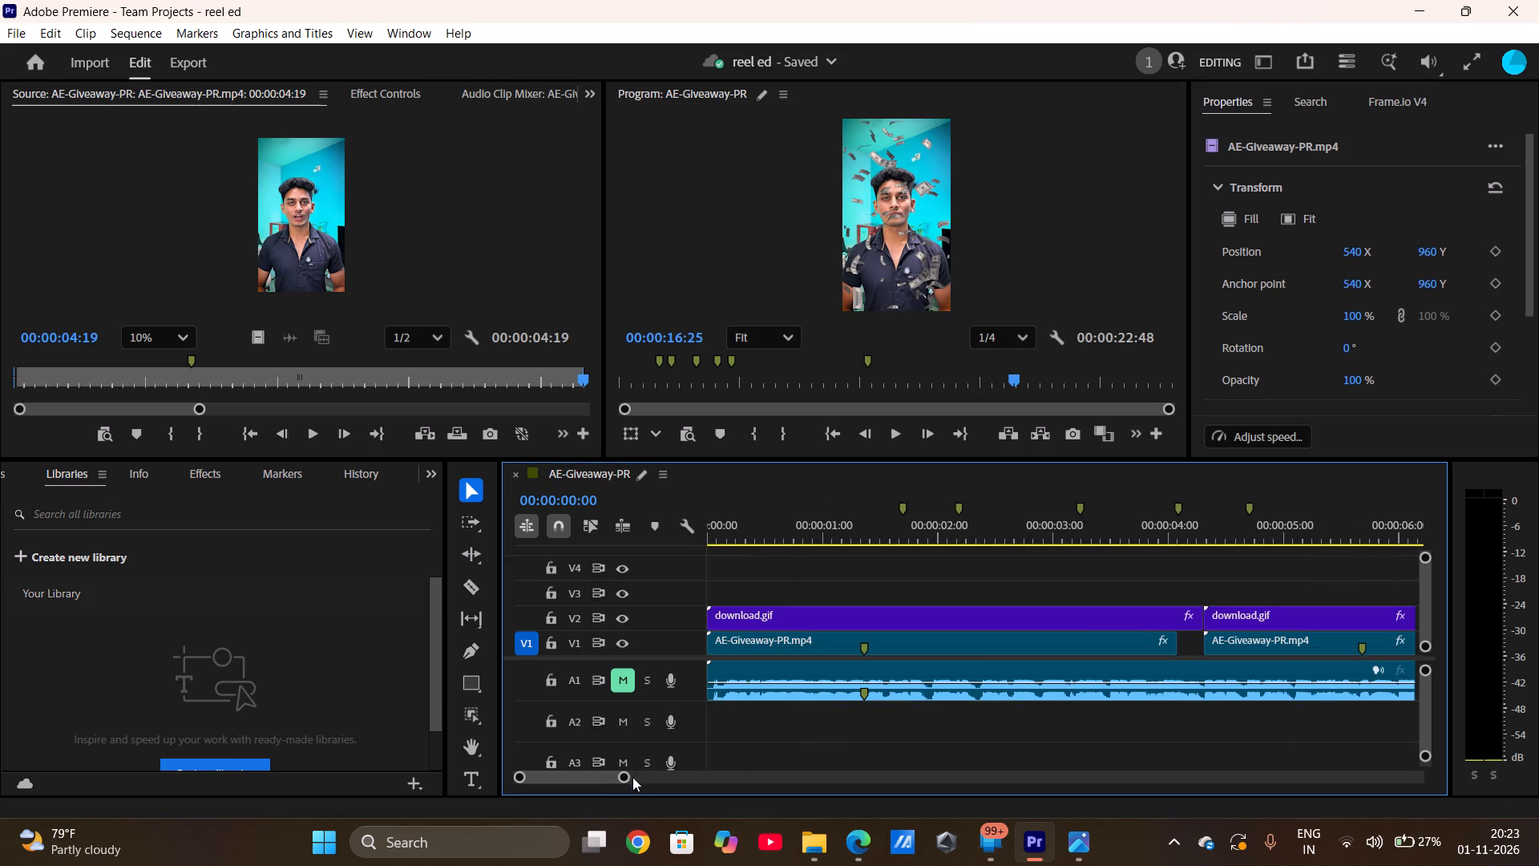
left_click_drag(628, 777, 734, 782)
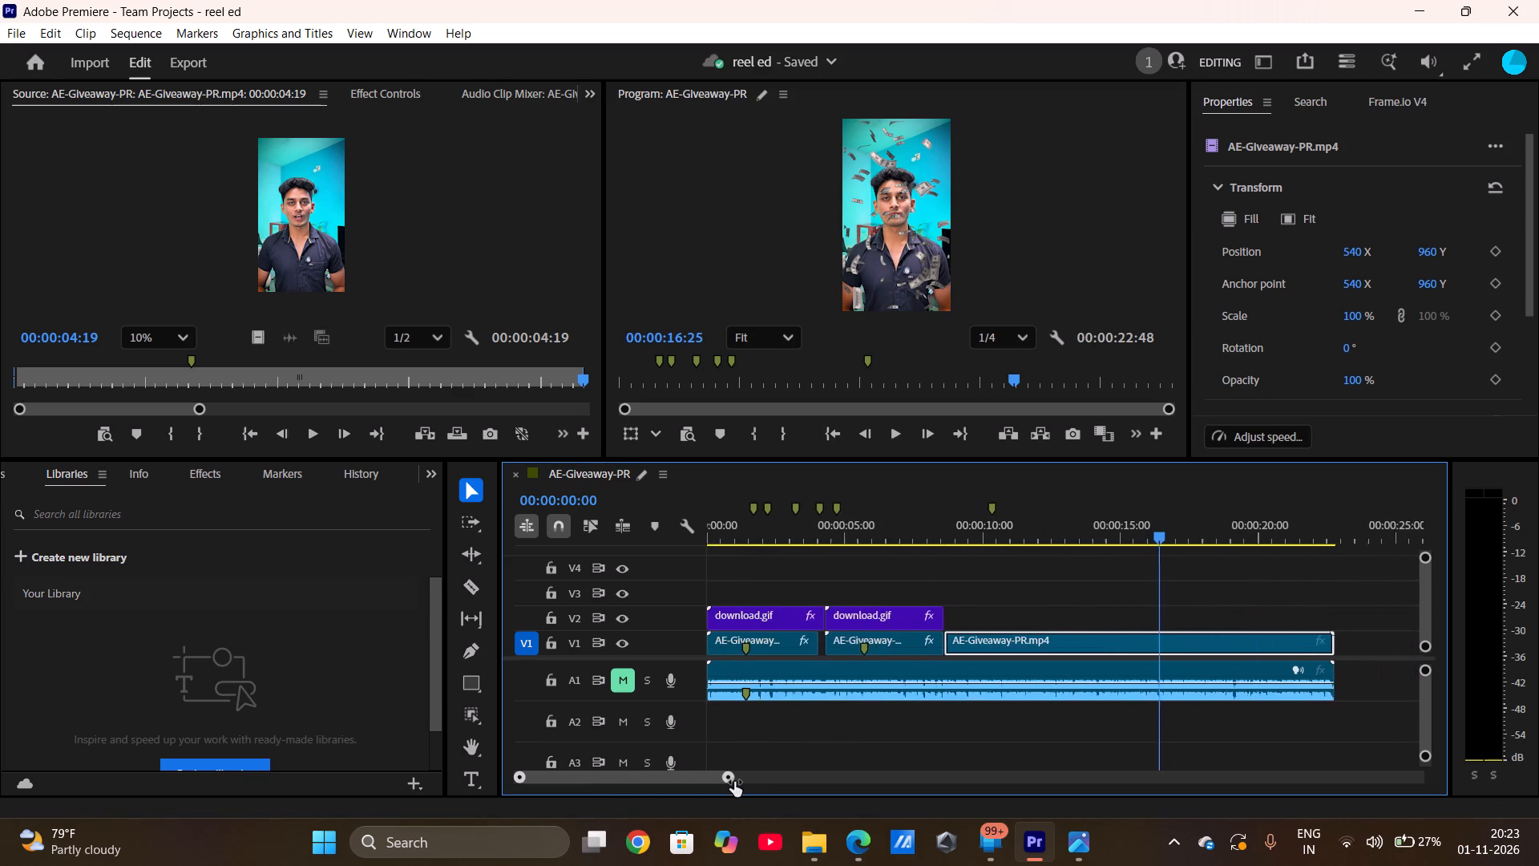
left_click_drag(734, 782, 750, 784)
left_click(850, 647)
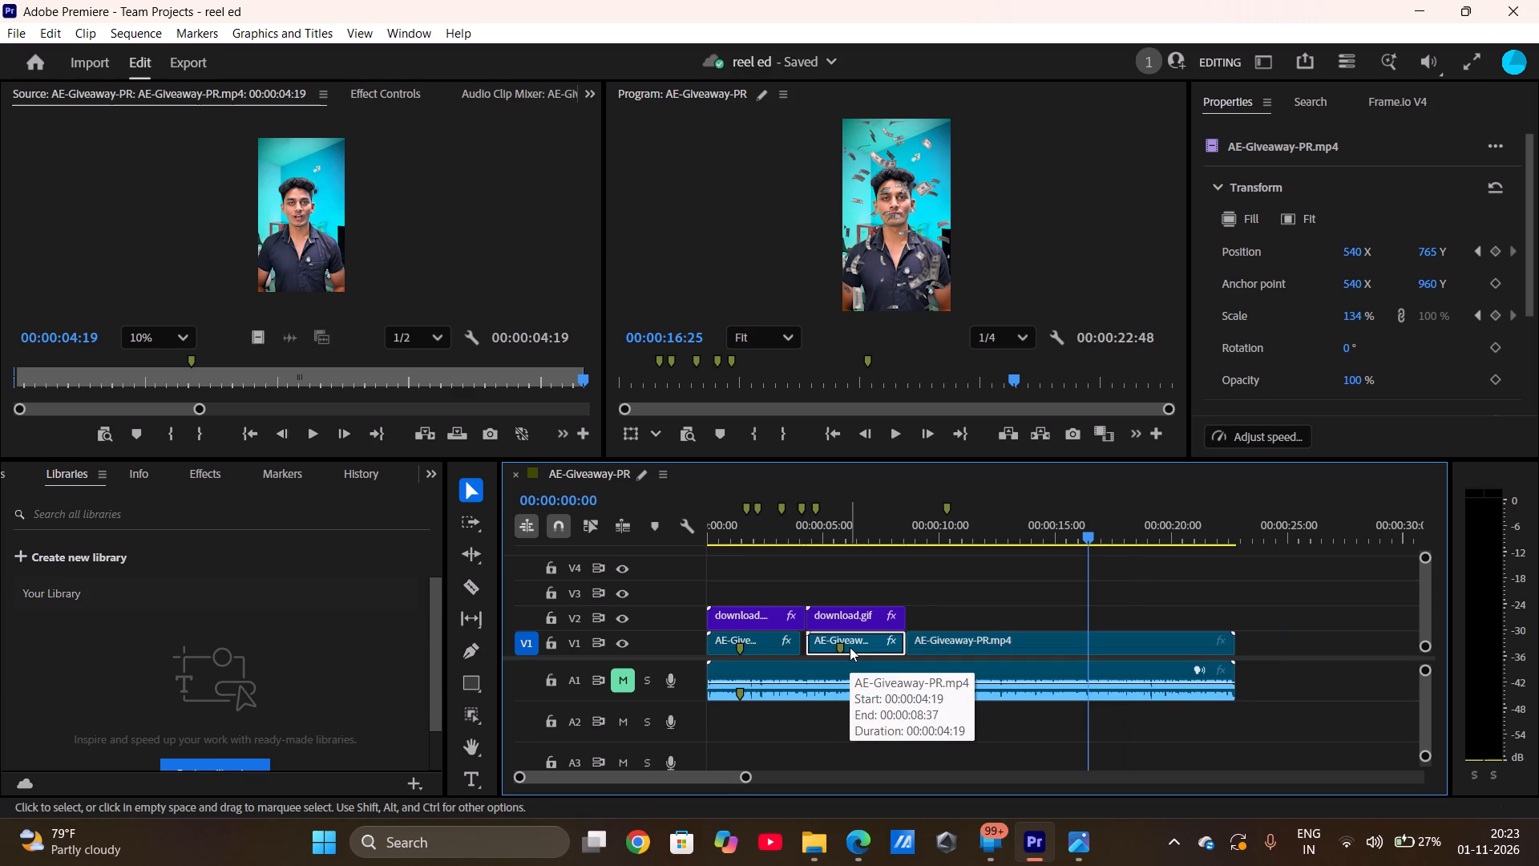
left_click_drag(850, 647, 707, 590)
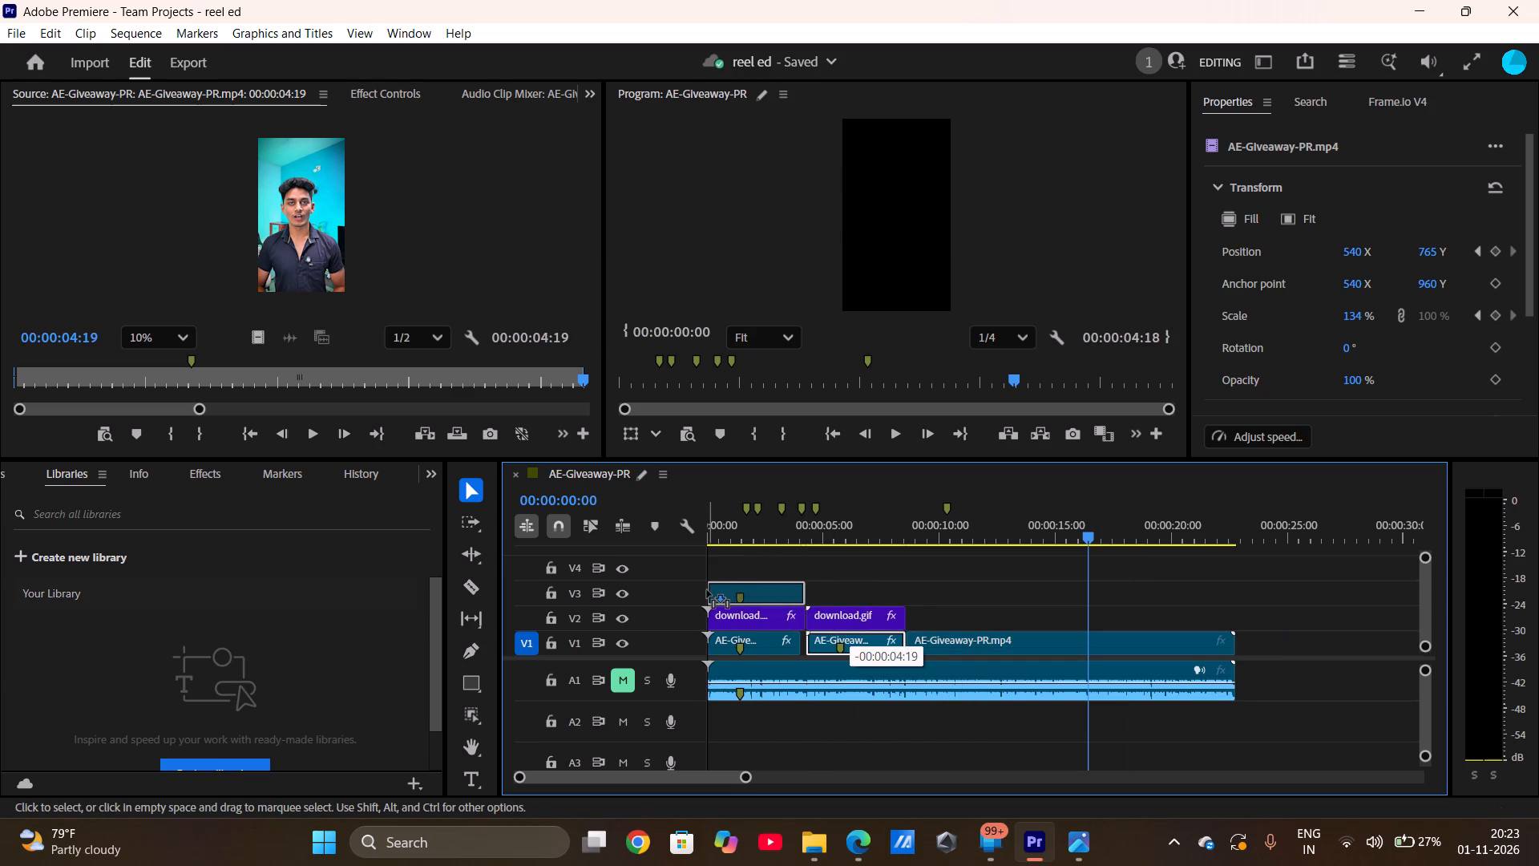
left_click_drag(707, 590, 708, 590)
Delete the second download.gif clip on V2.
left_click(876, 627)
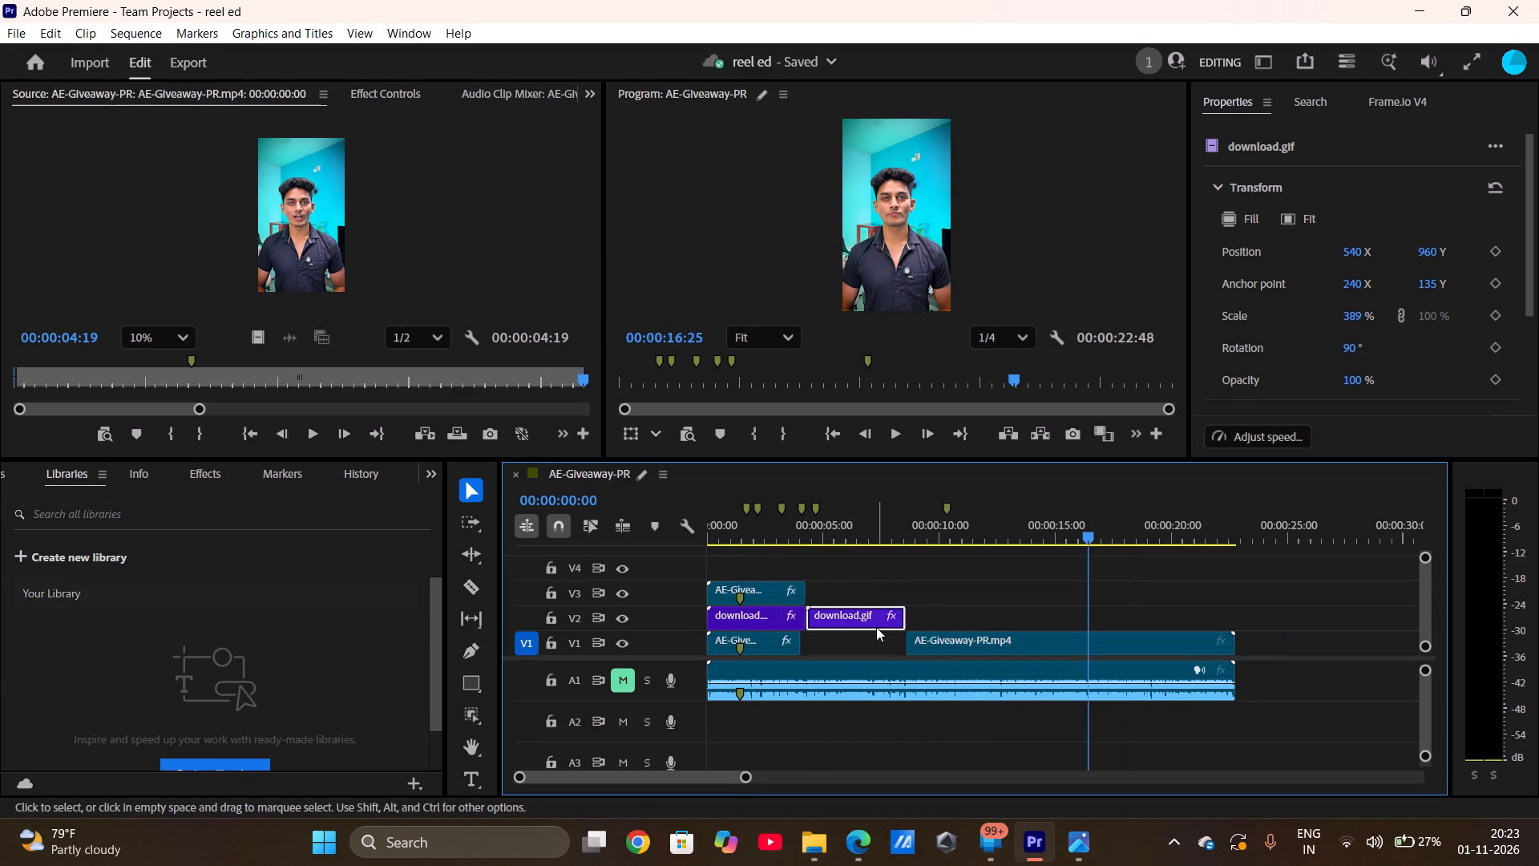
key("BackSpace")
Move the long remaining AE-Giveaway-PR.mp4 clip on V1 earlier so it directly follows the first clip.
left_click_drag(924, 652, 817, 646)
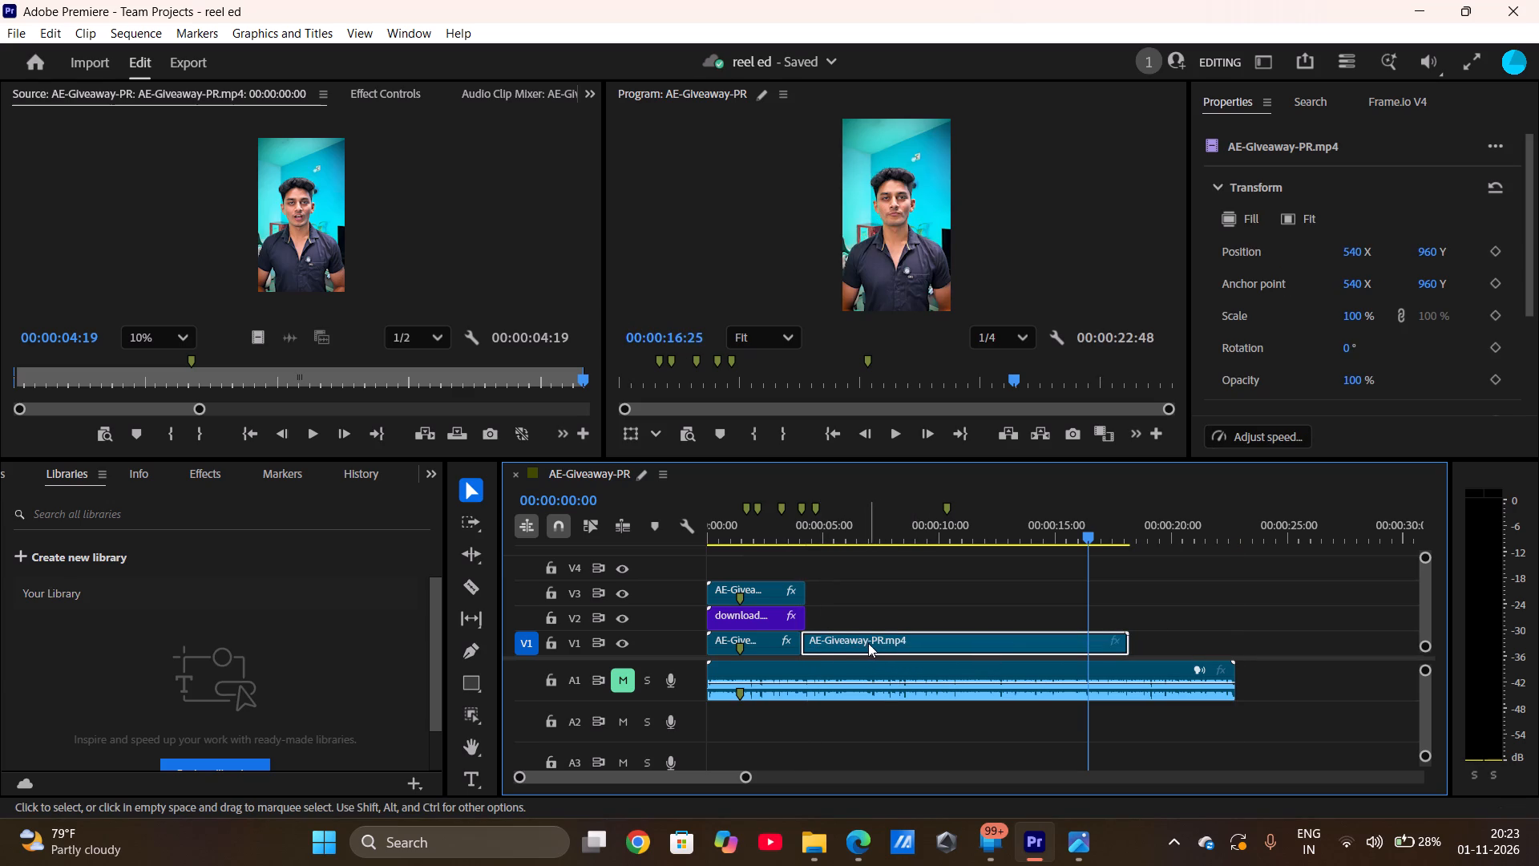
left_click(826, 644)
left_click_drag(826, 644, 853, 644)
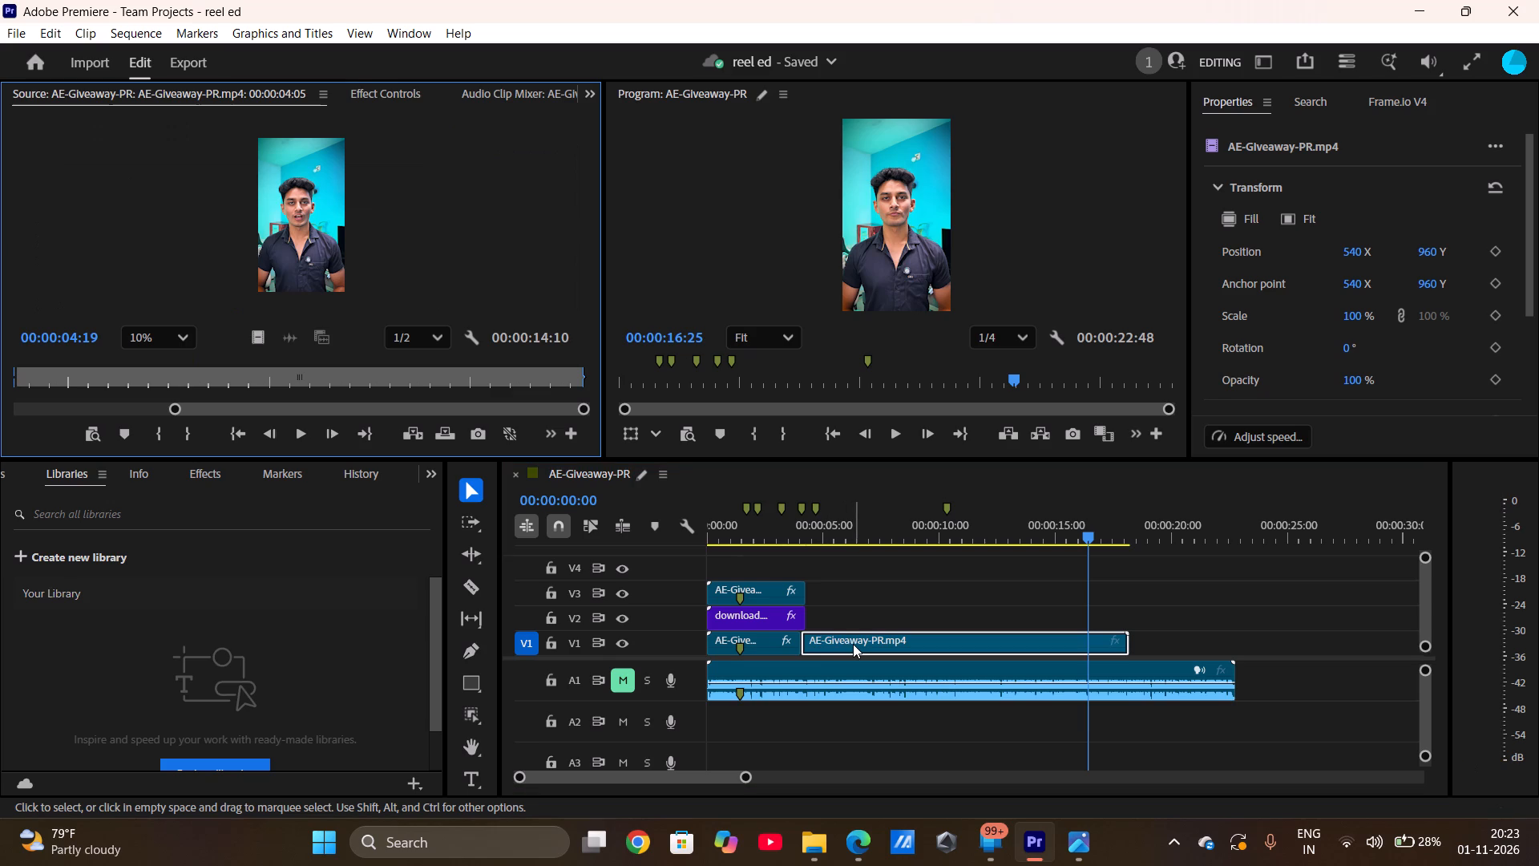
Play the opening with the footage copy on V3 from the beginning and return to 00:00:00:00.
left_click(835, 433)
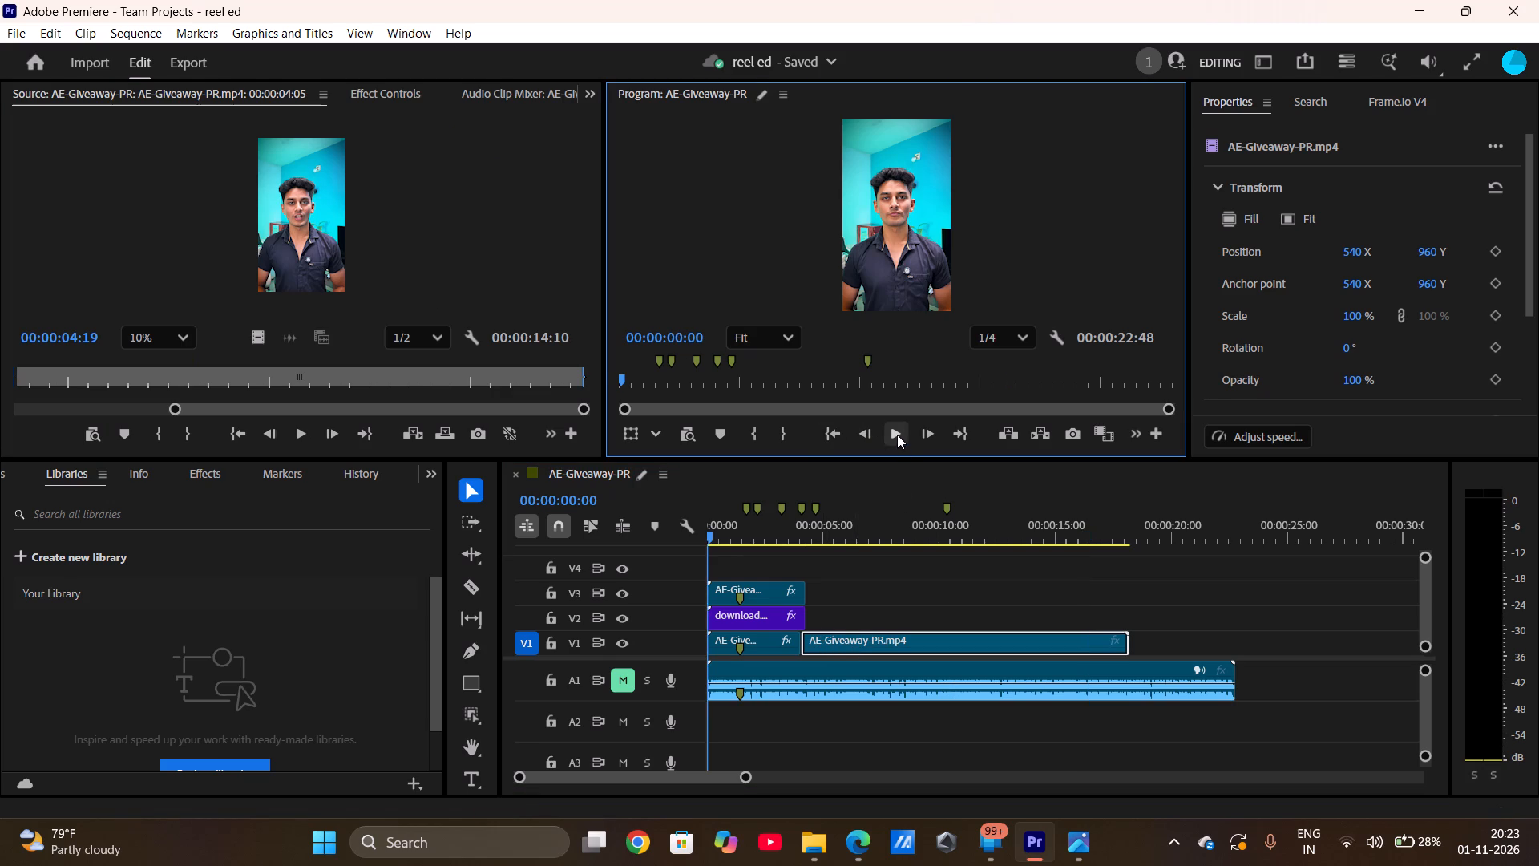
left_click(897, 435)
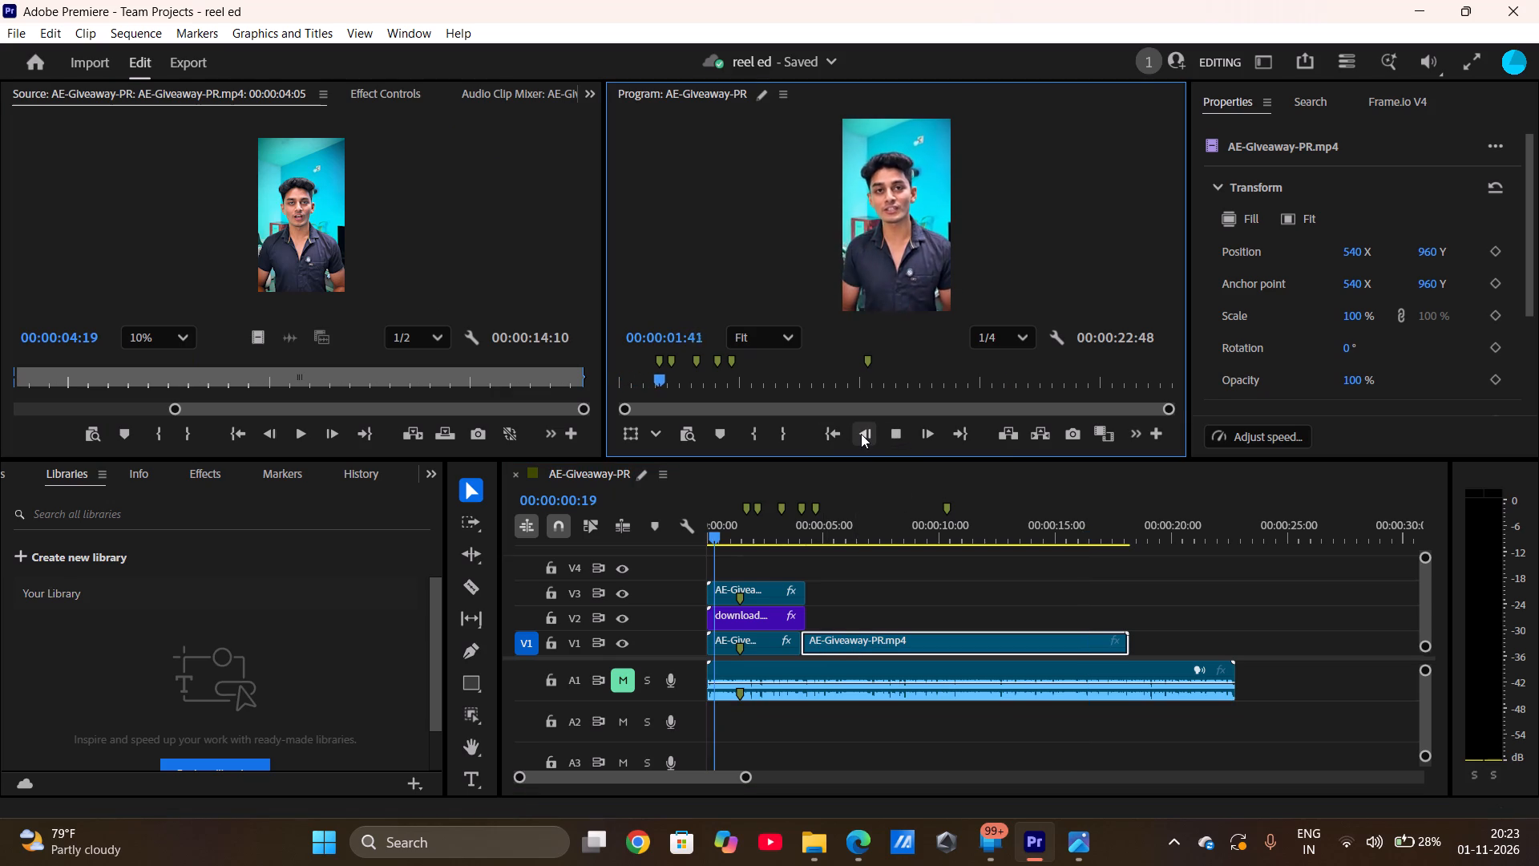
left_click(839, 434)
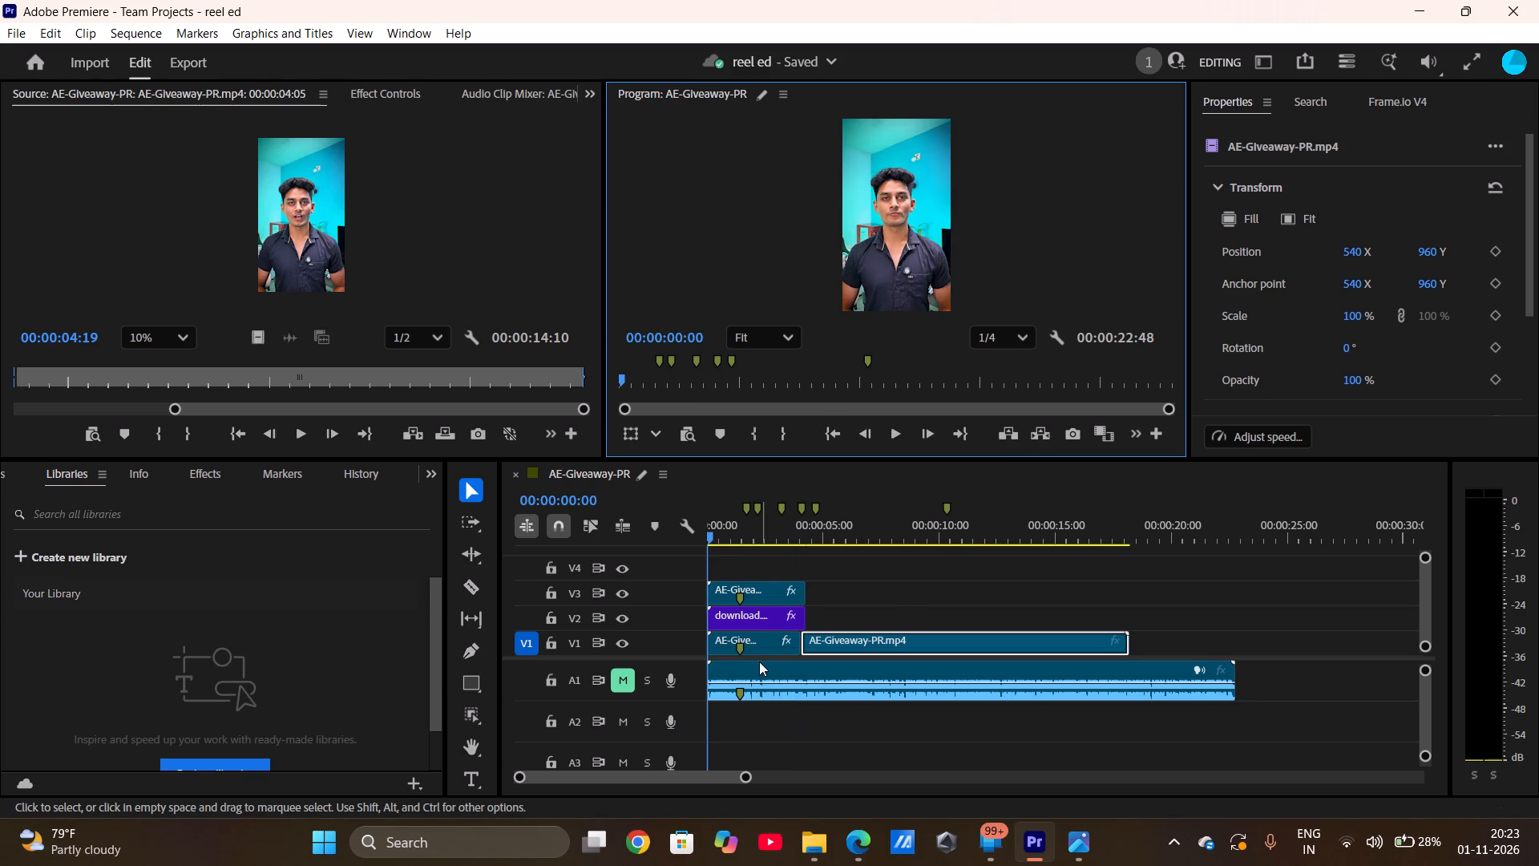
Hide track V3 and play the opening repeatedly from 00:00:00:00 to review the GIF overlay without the footage copy.
left_click(621, 592)
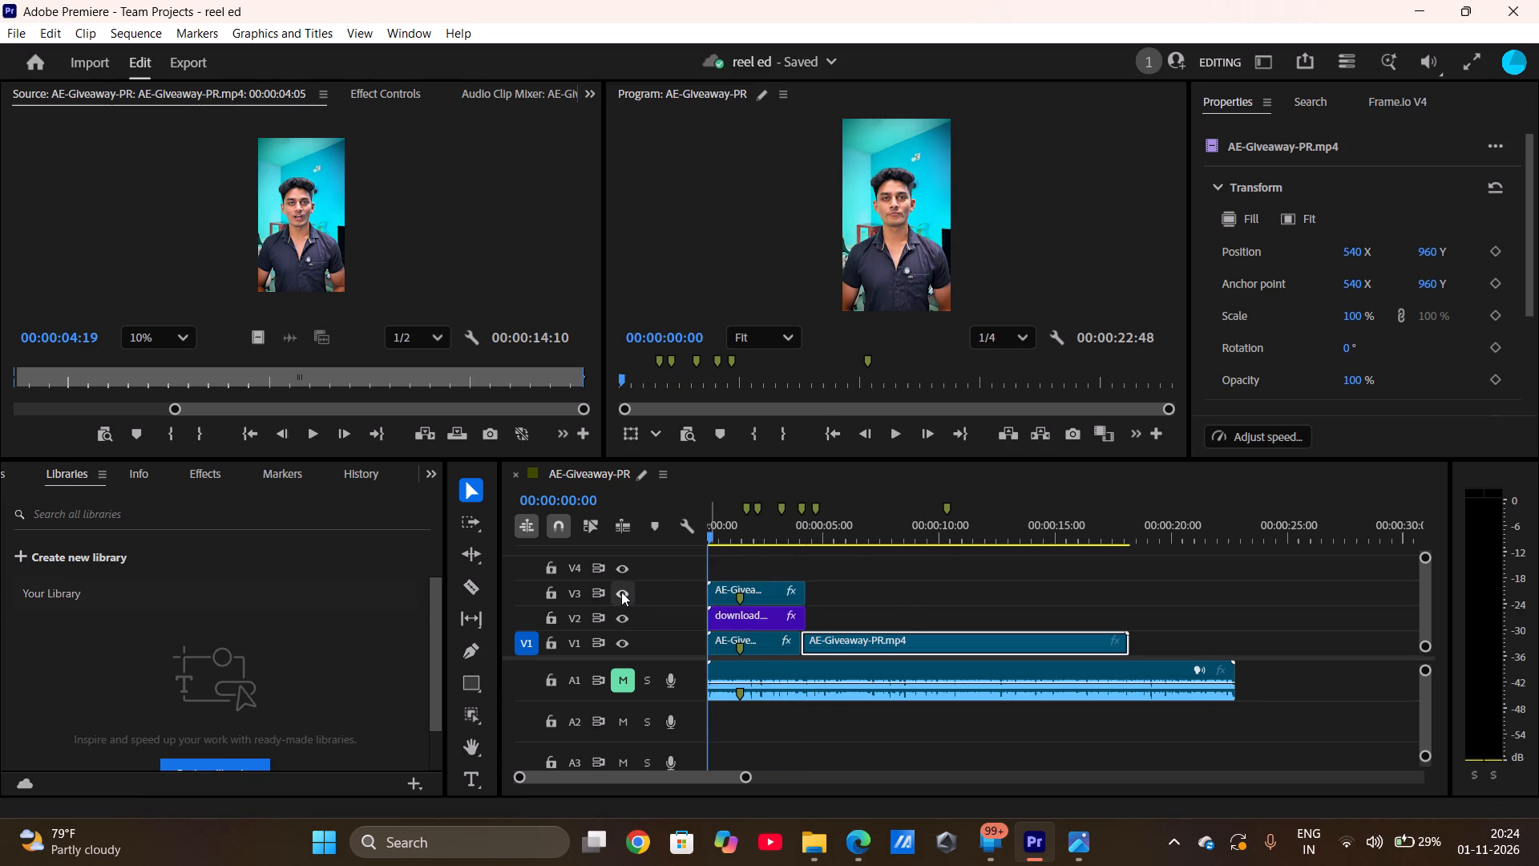
left_click(891, 443)
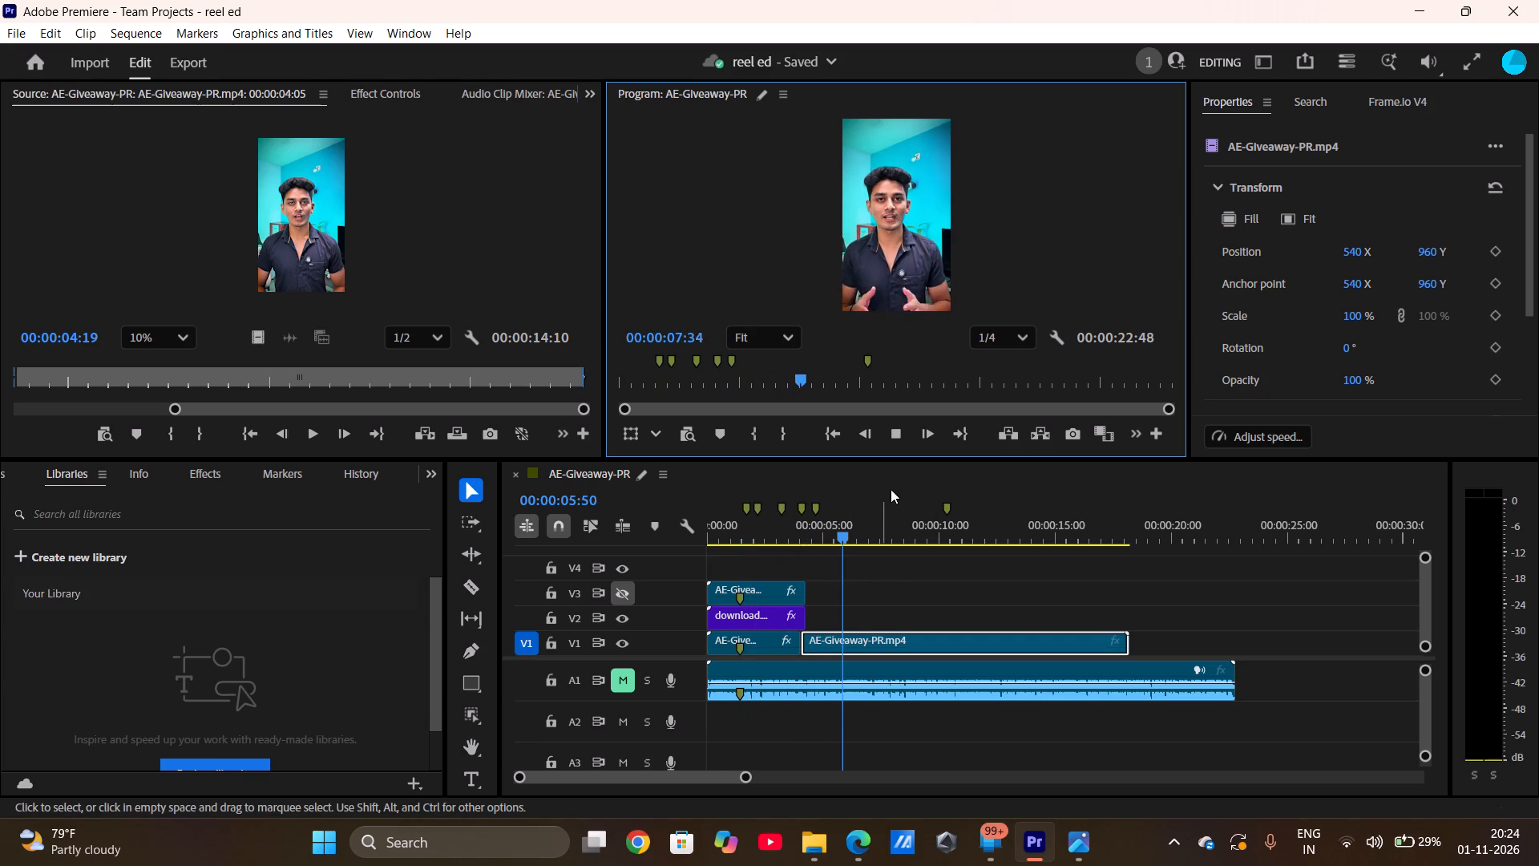
left_click(826, 436)
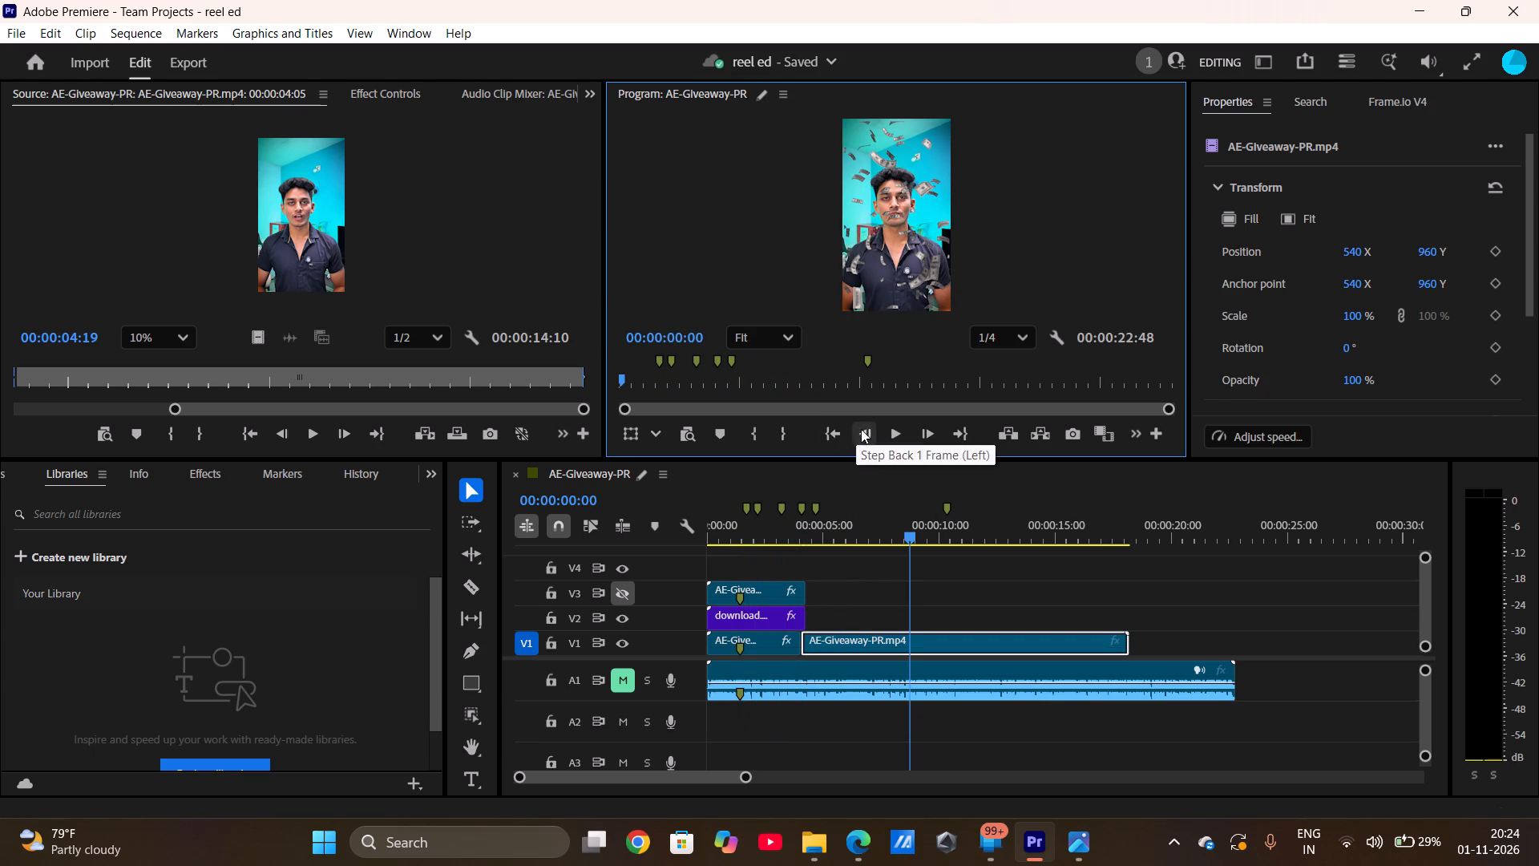
left_click(891, 432)
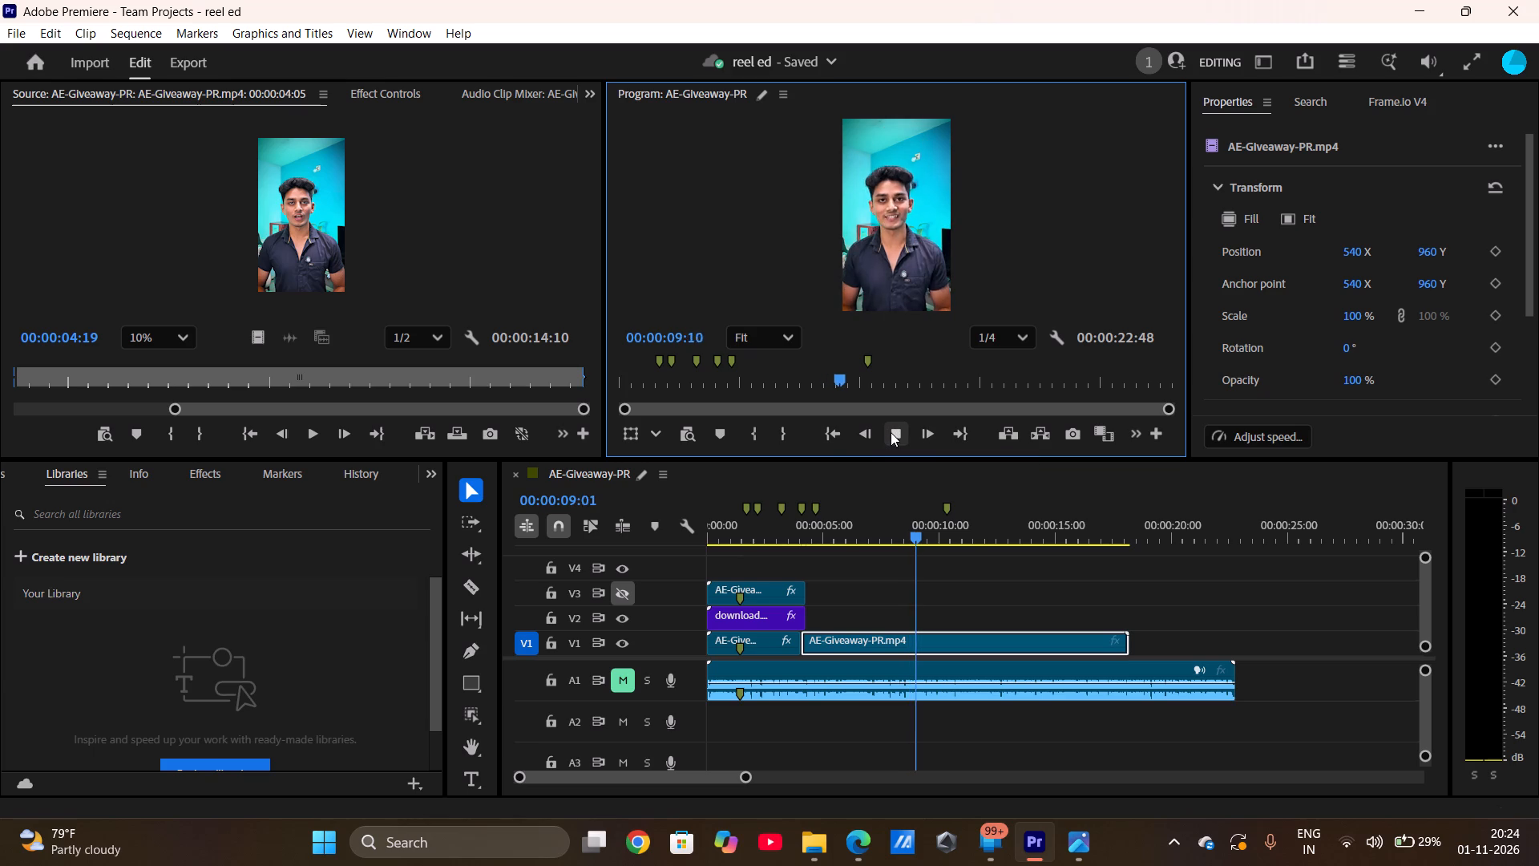
left_click(837, 433)
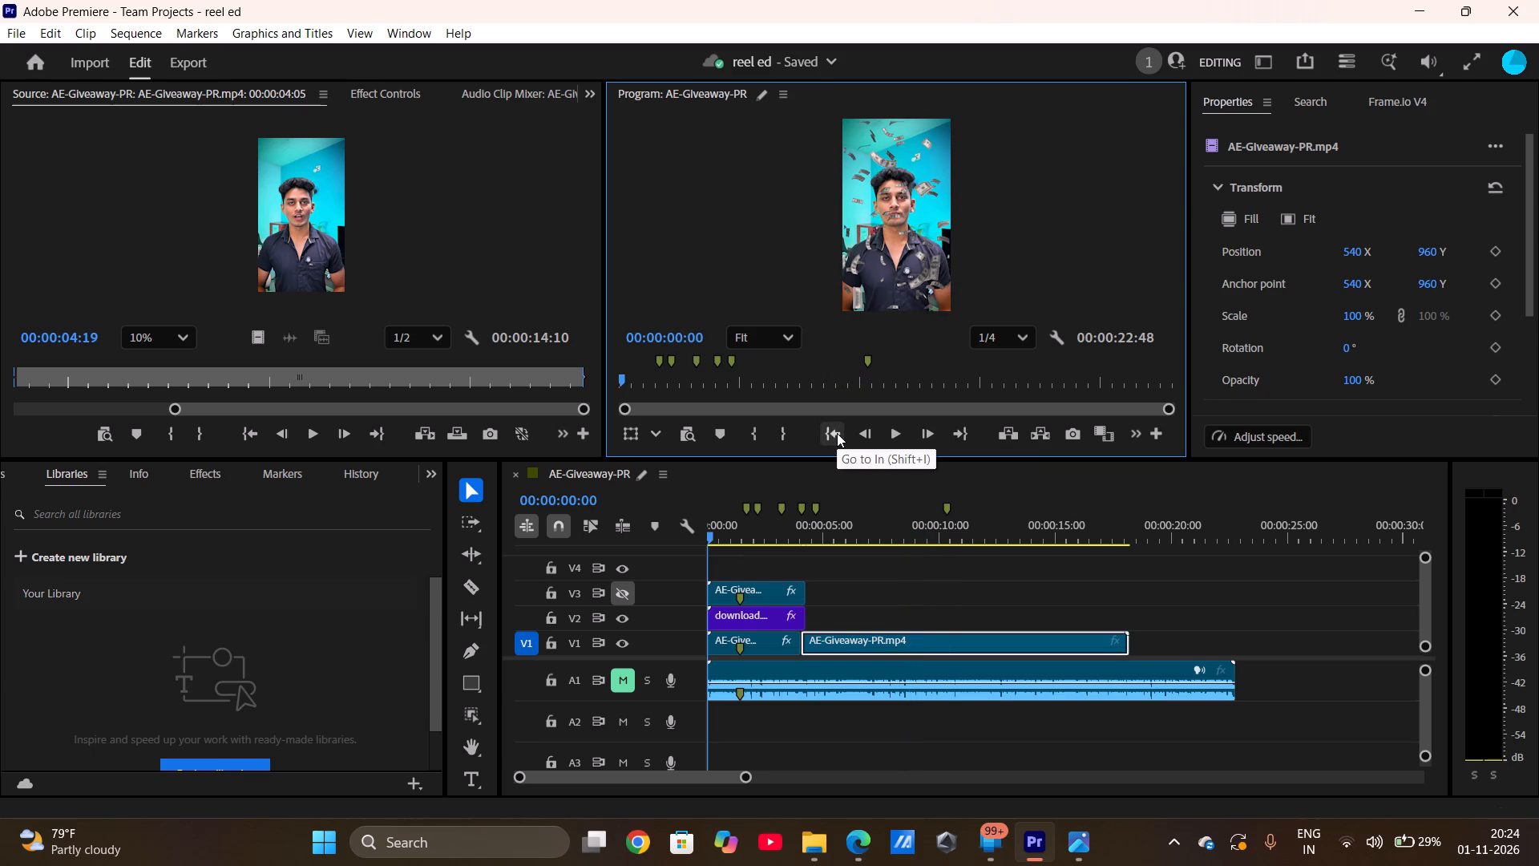
left_click(915, 429)
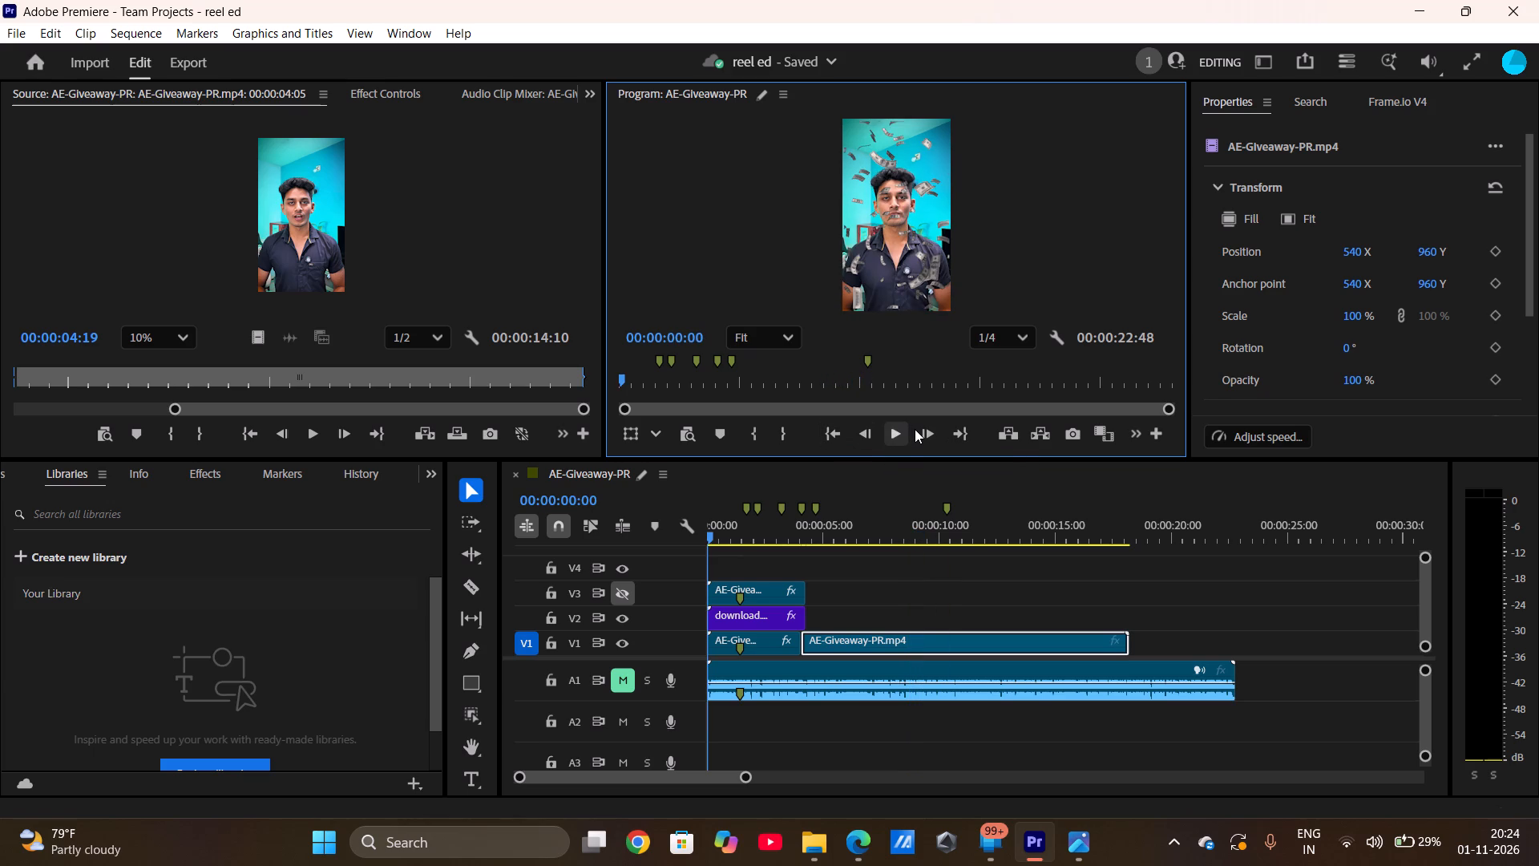
left_click(901, 435)
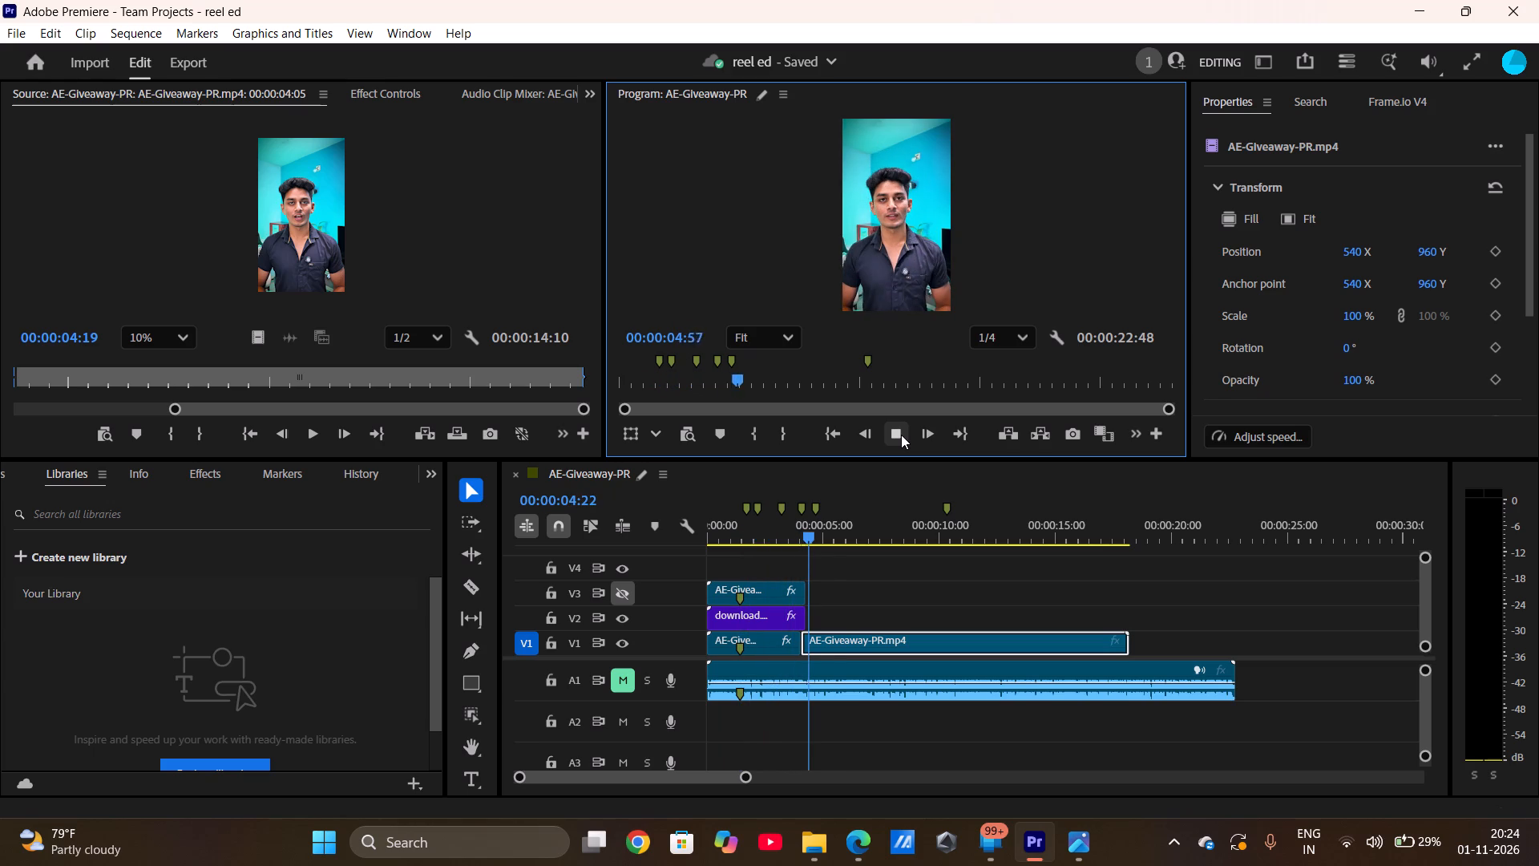
left_click(830, 435)
key("Return")
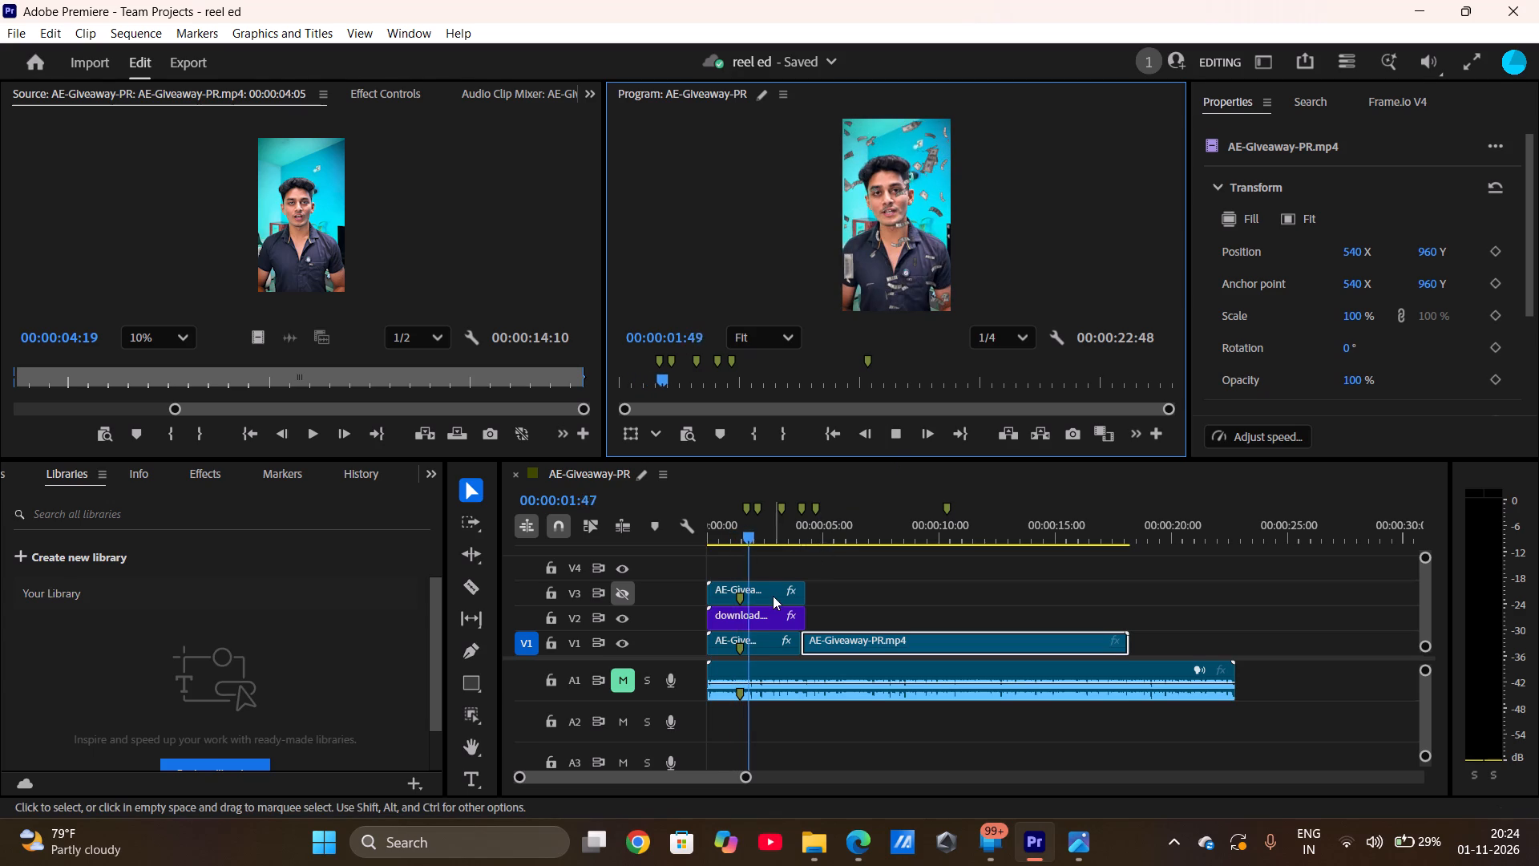
left_click(755, 624)
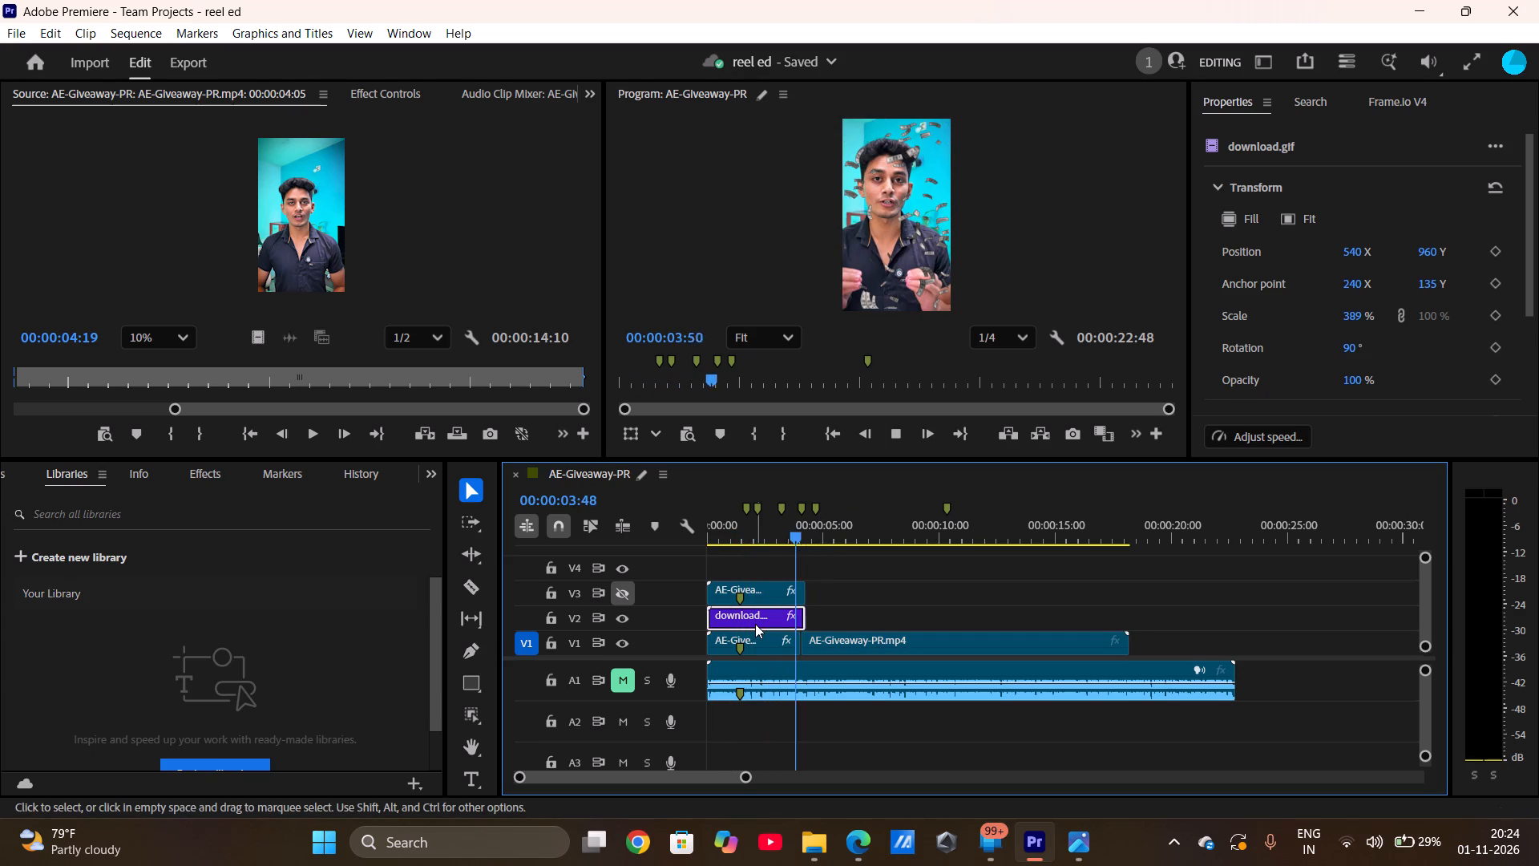
key("Return")
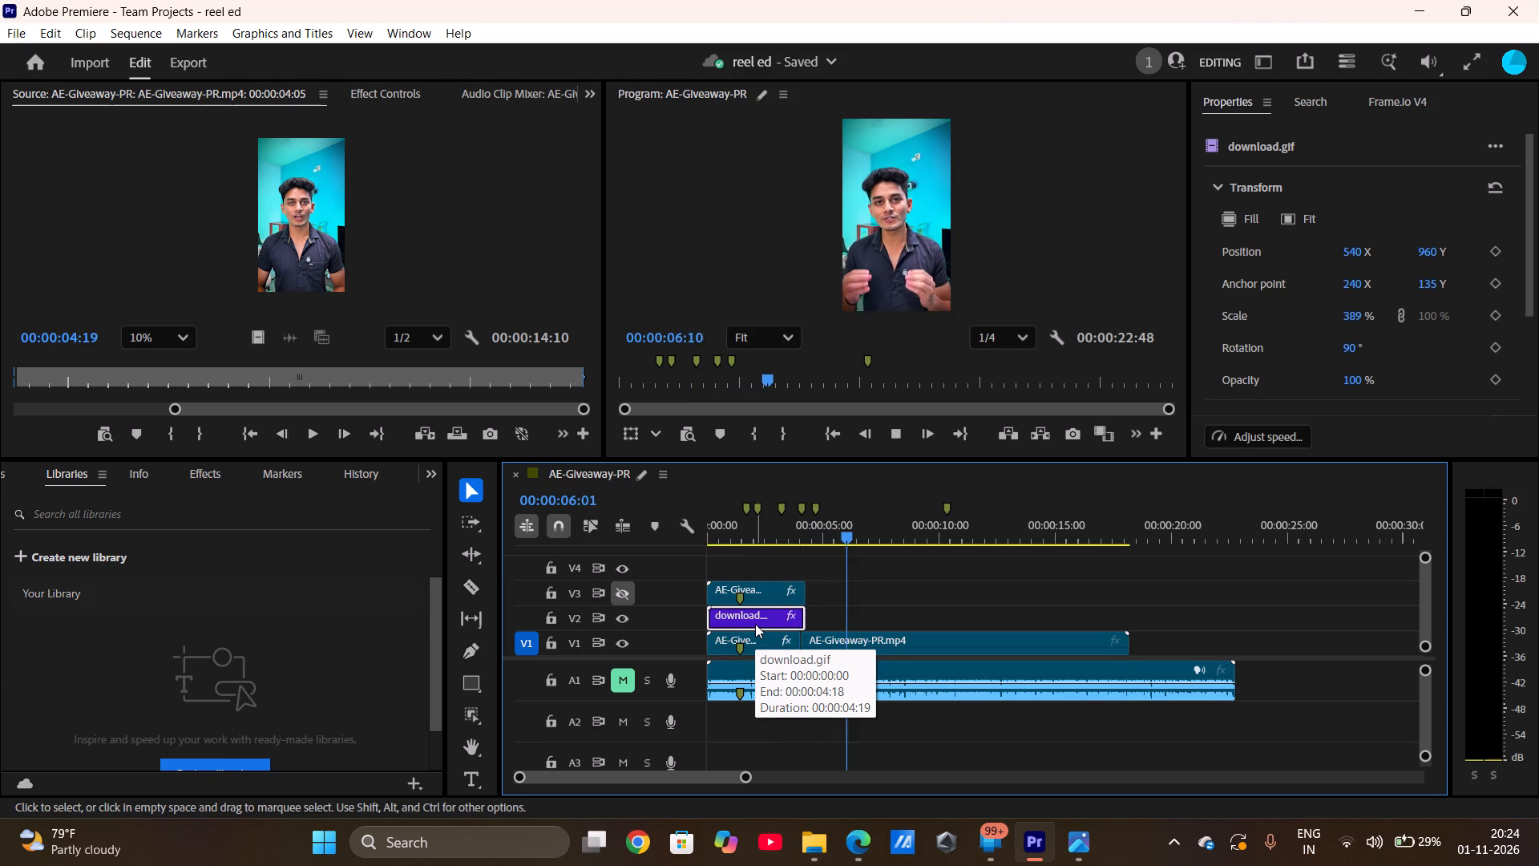
left_click(840, 429)
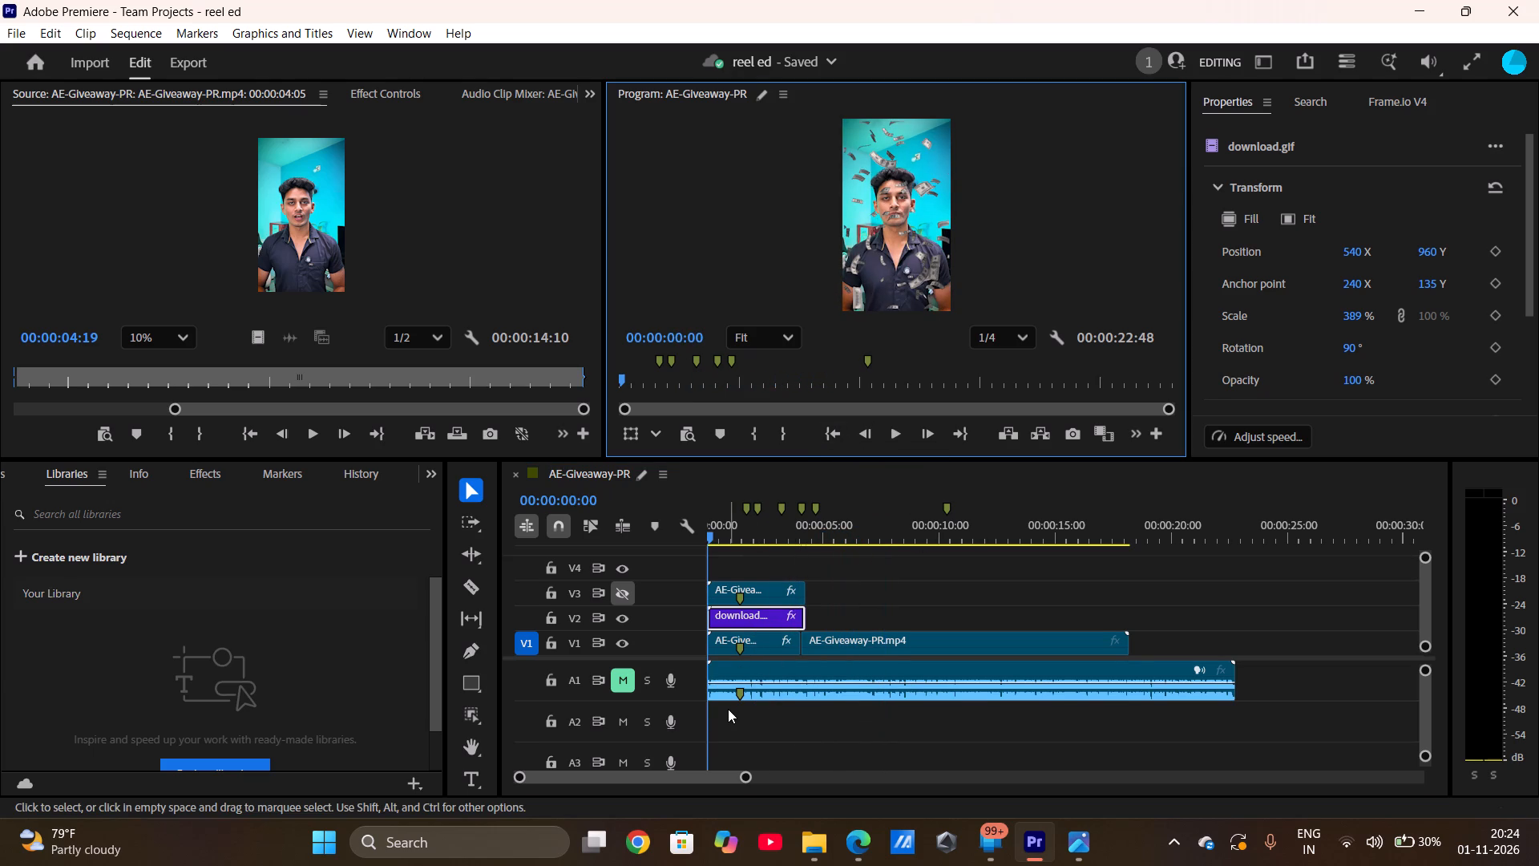
Unmute audio track A1 and play the opening from the beginning with sound.
left_click(624, 685)
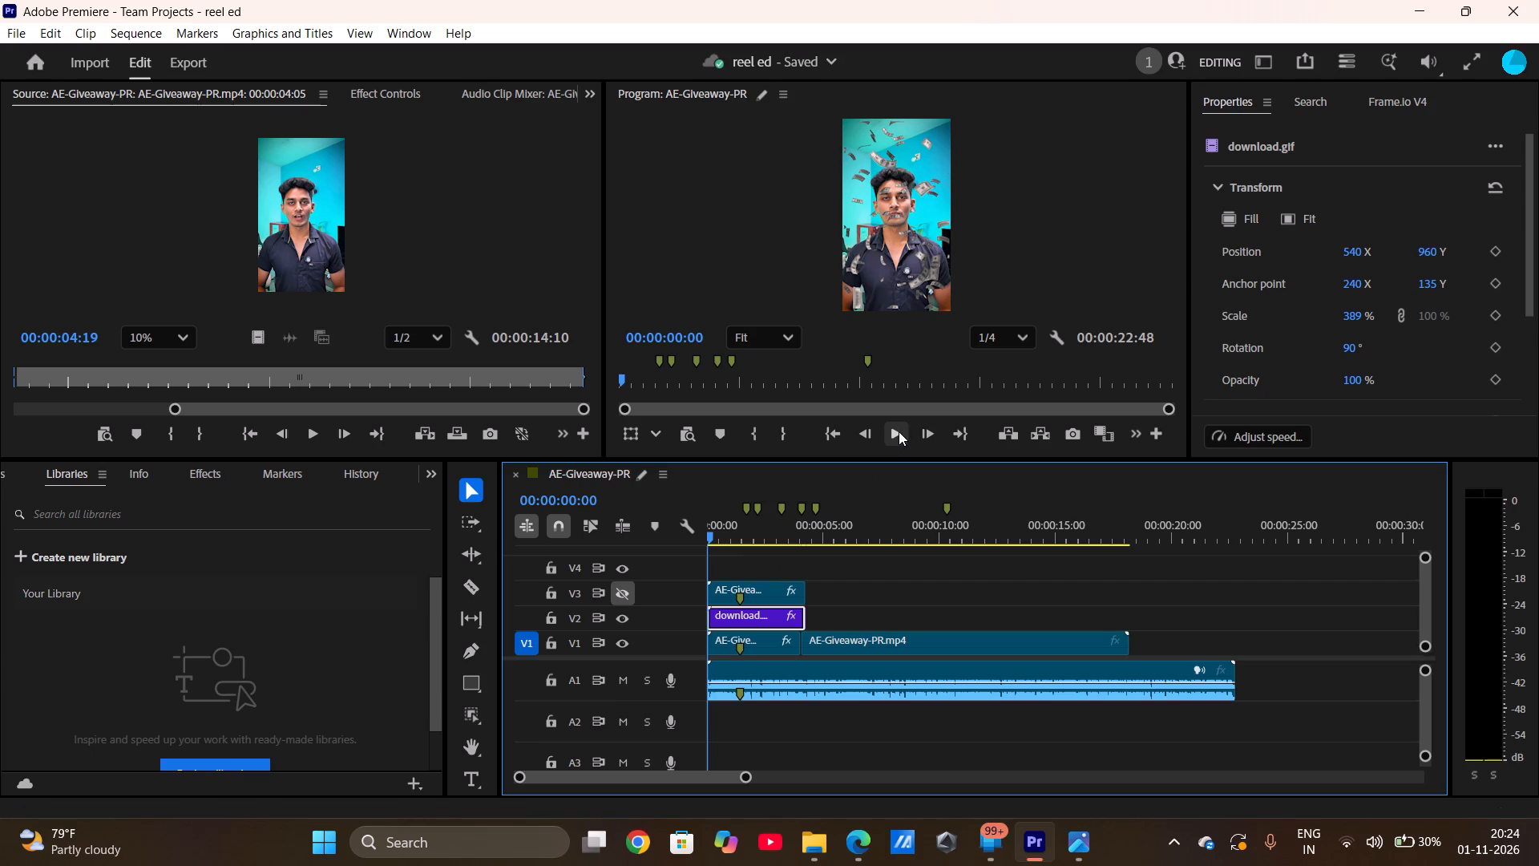
left_click(899, 431)
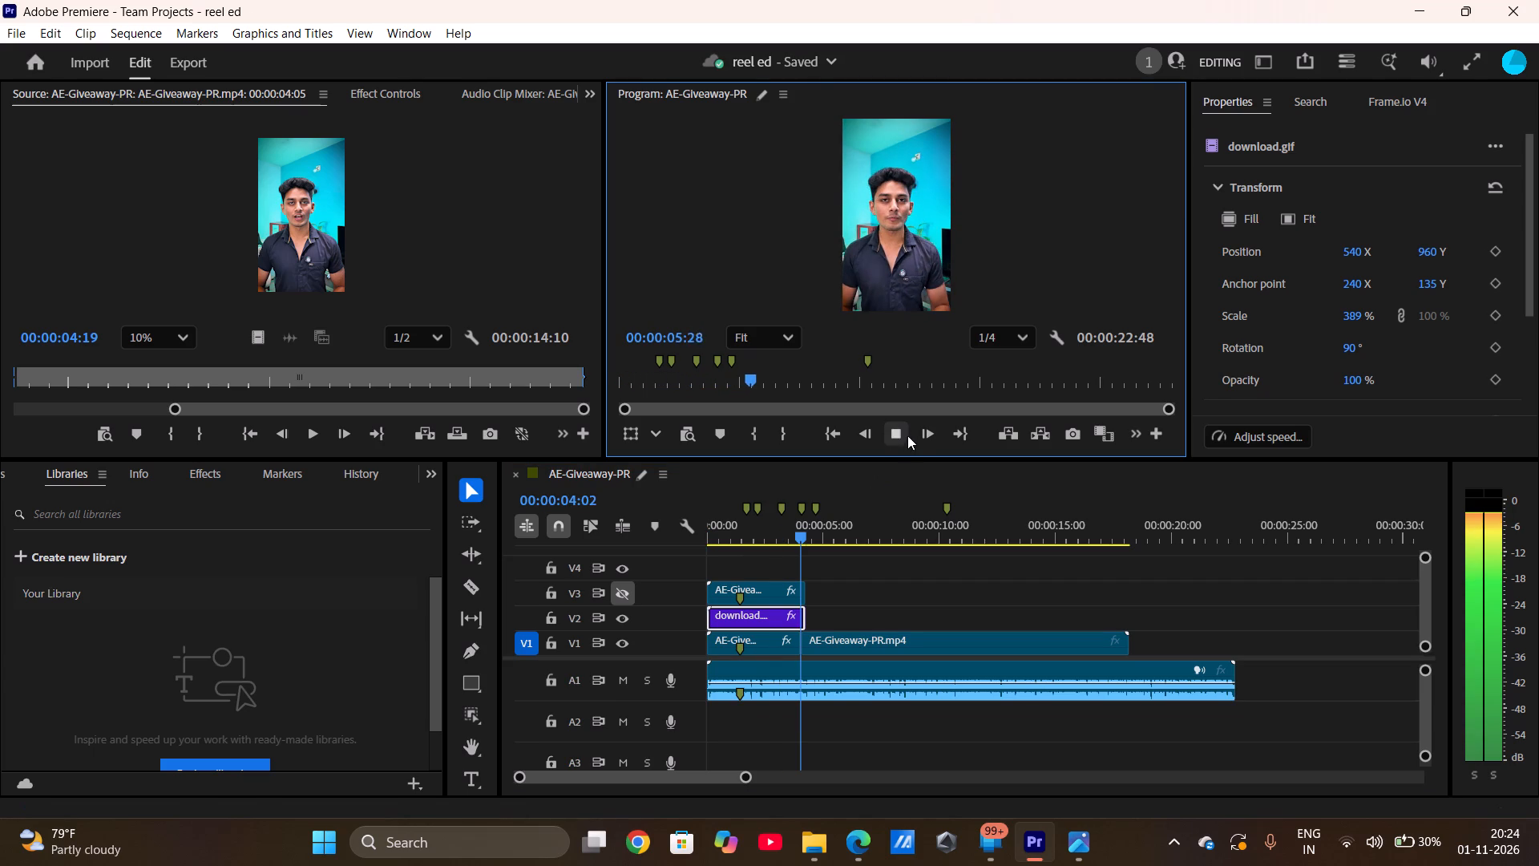
left_click(895, 439)
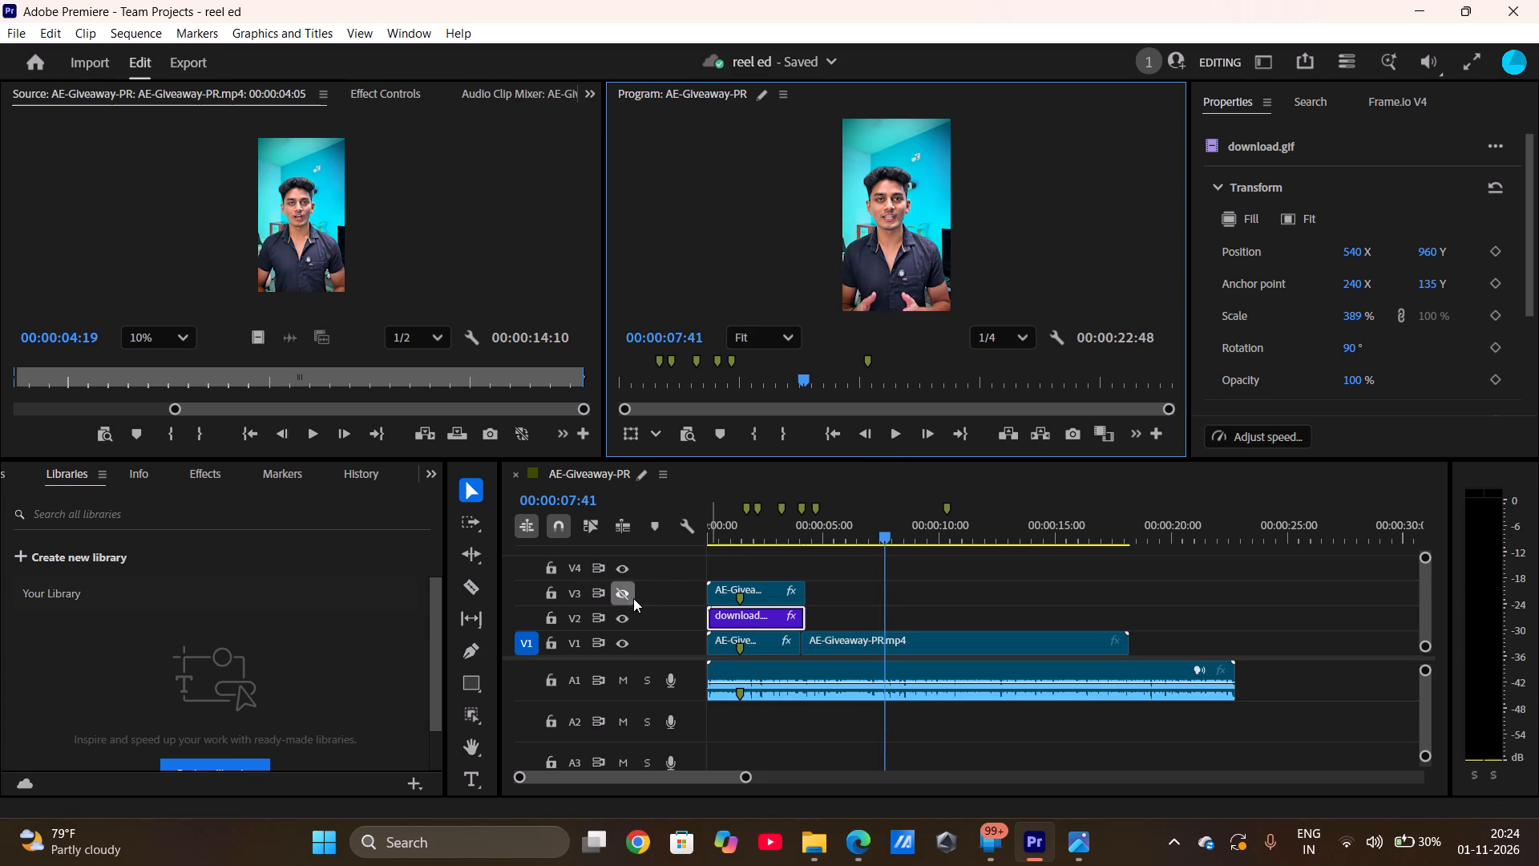
Undo the recent edits back to before the opening clip's copy was pasted, leaving only the first download.gif on V2 and nothing on V3.
left_click(760, 641)
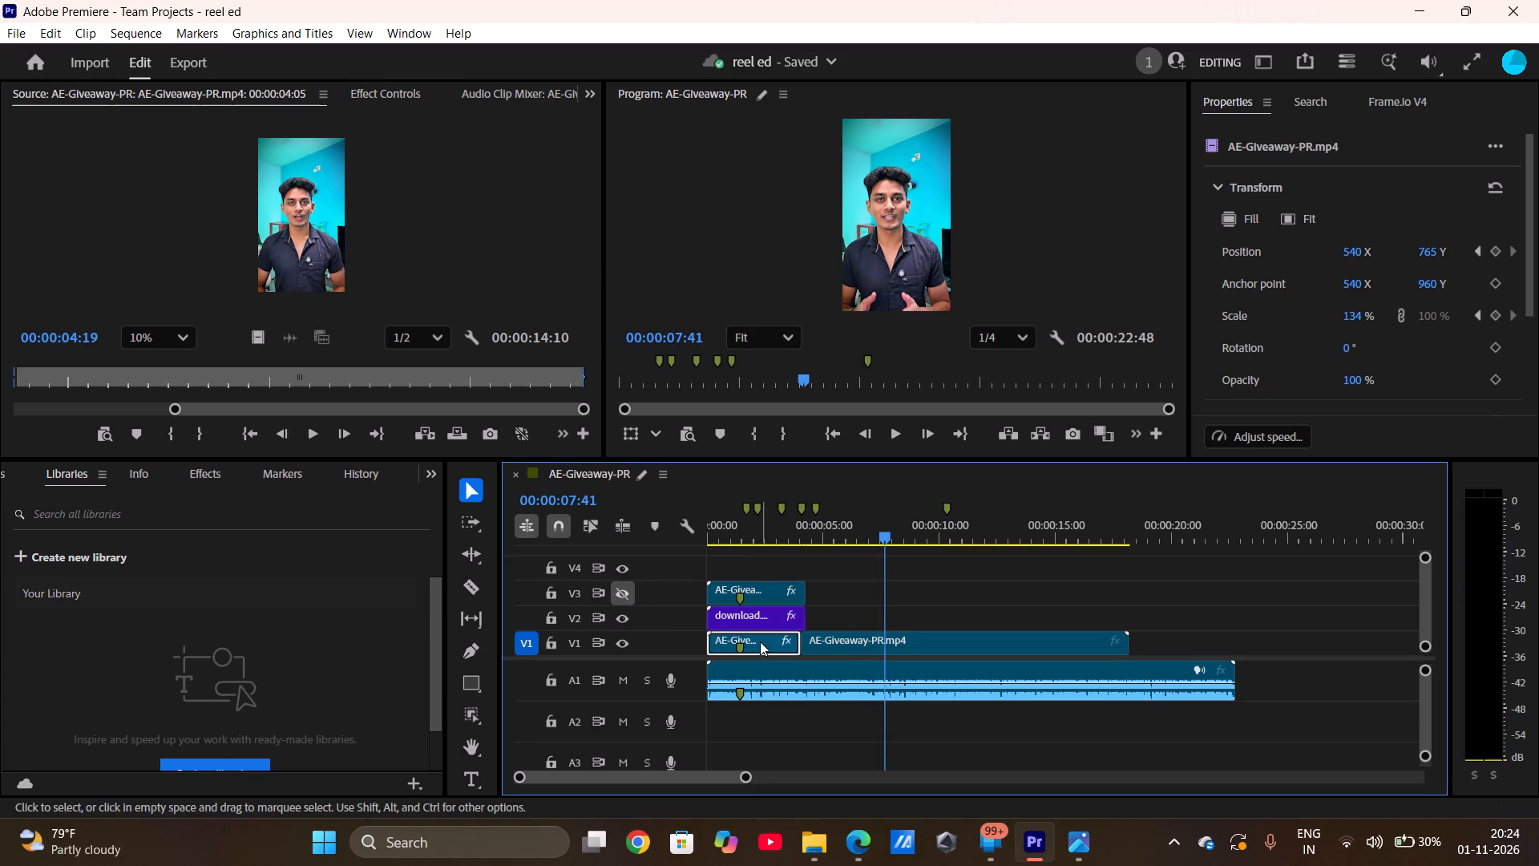
left_click(760, 641)
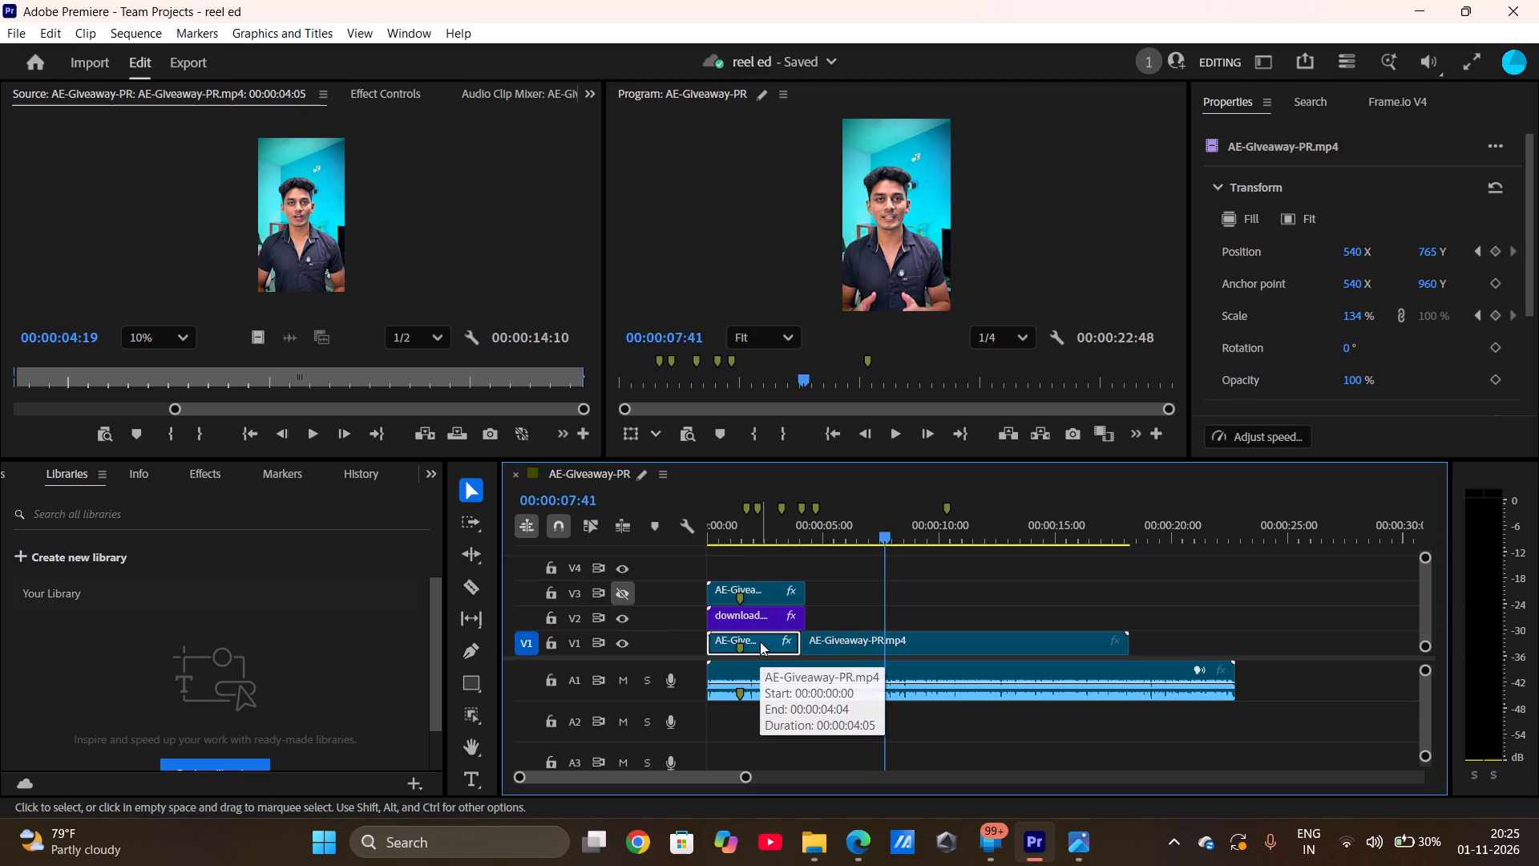
left_click_drag(770, 635, 778, 625)
key("ctrl+z")
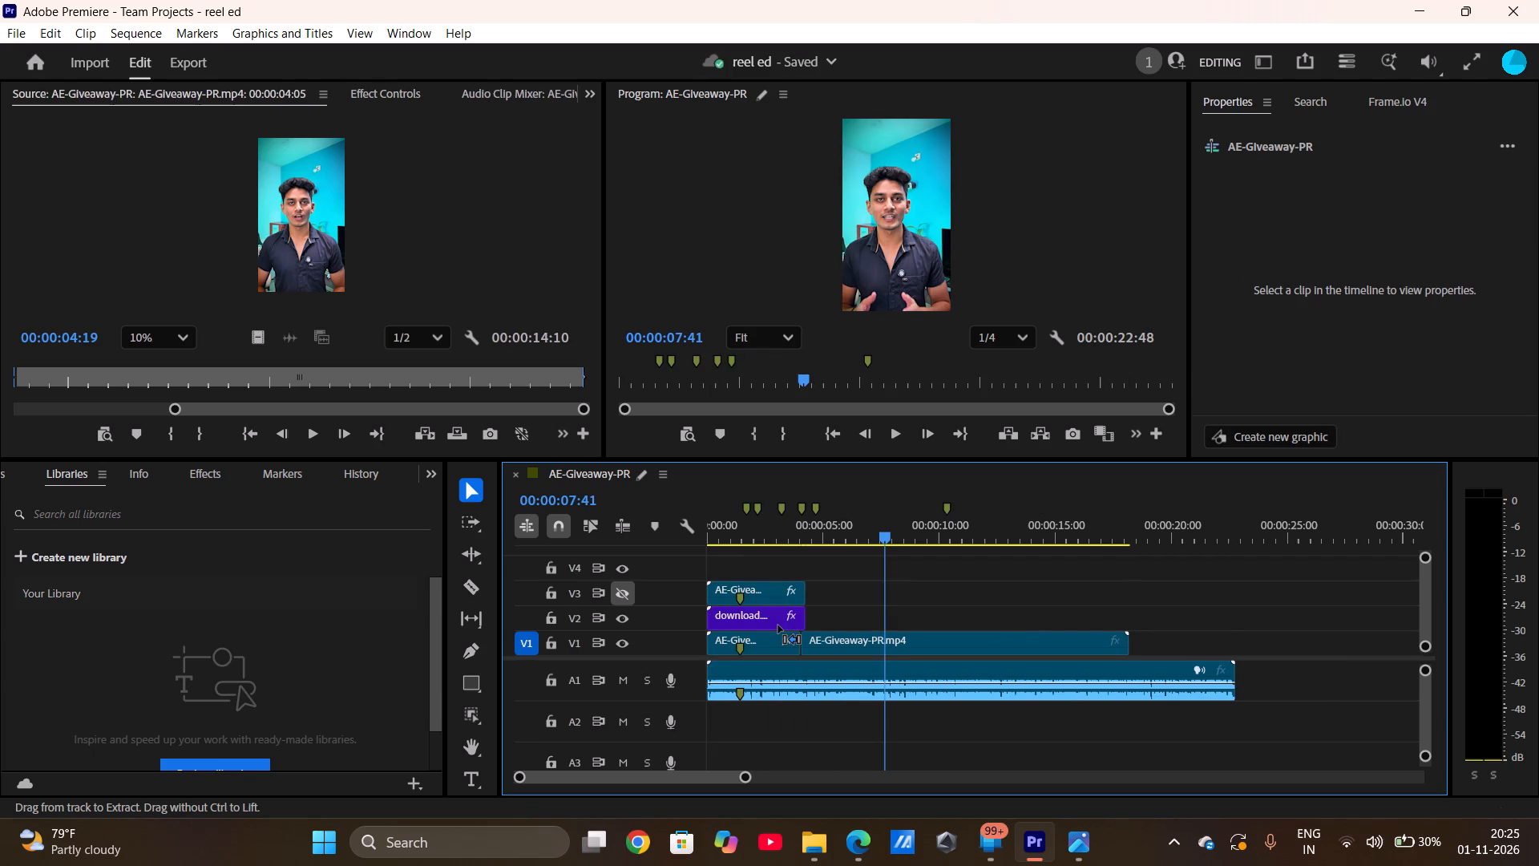
key("ctrl+z")
key("ctrl+z")
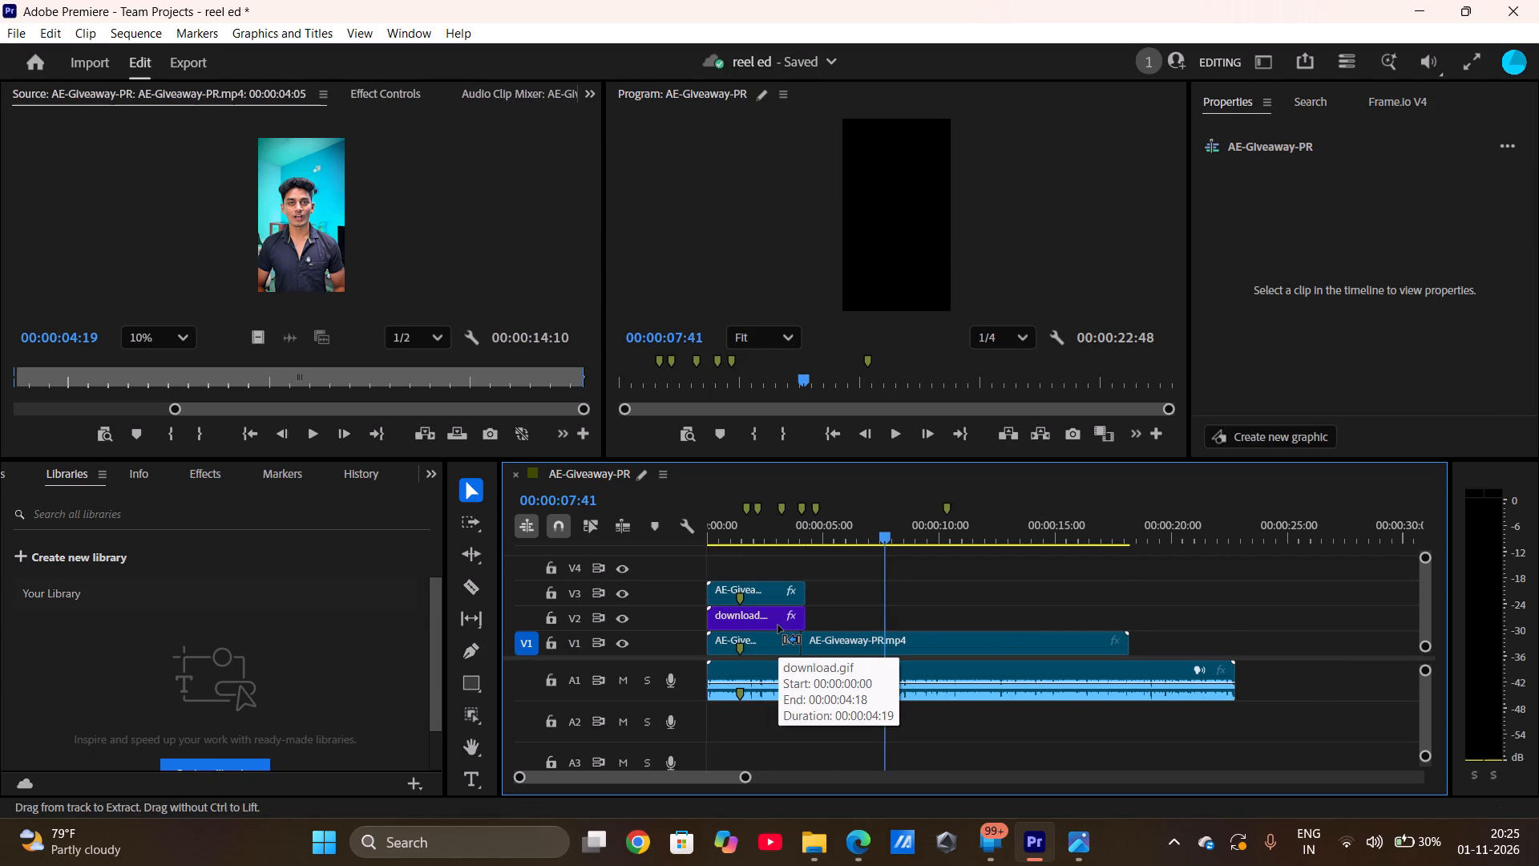
key("ctrl+z")
key("ctrl+z")
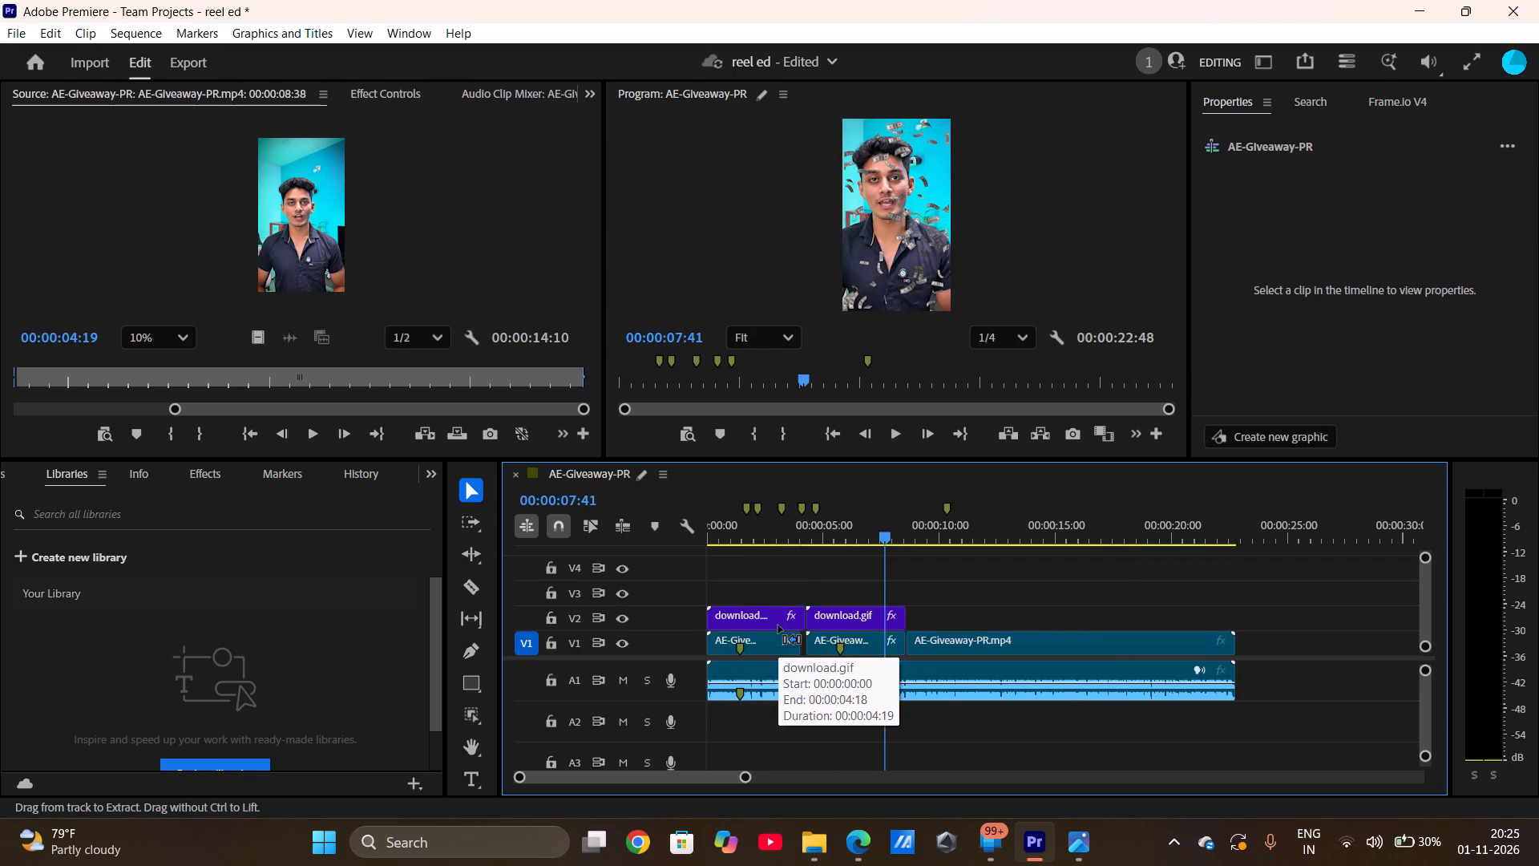
key("ctrl+z")
key("ctrl+z")
key("ctrl+z")
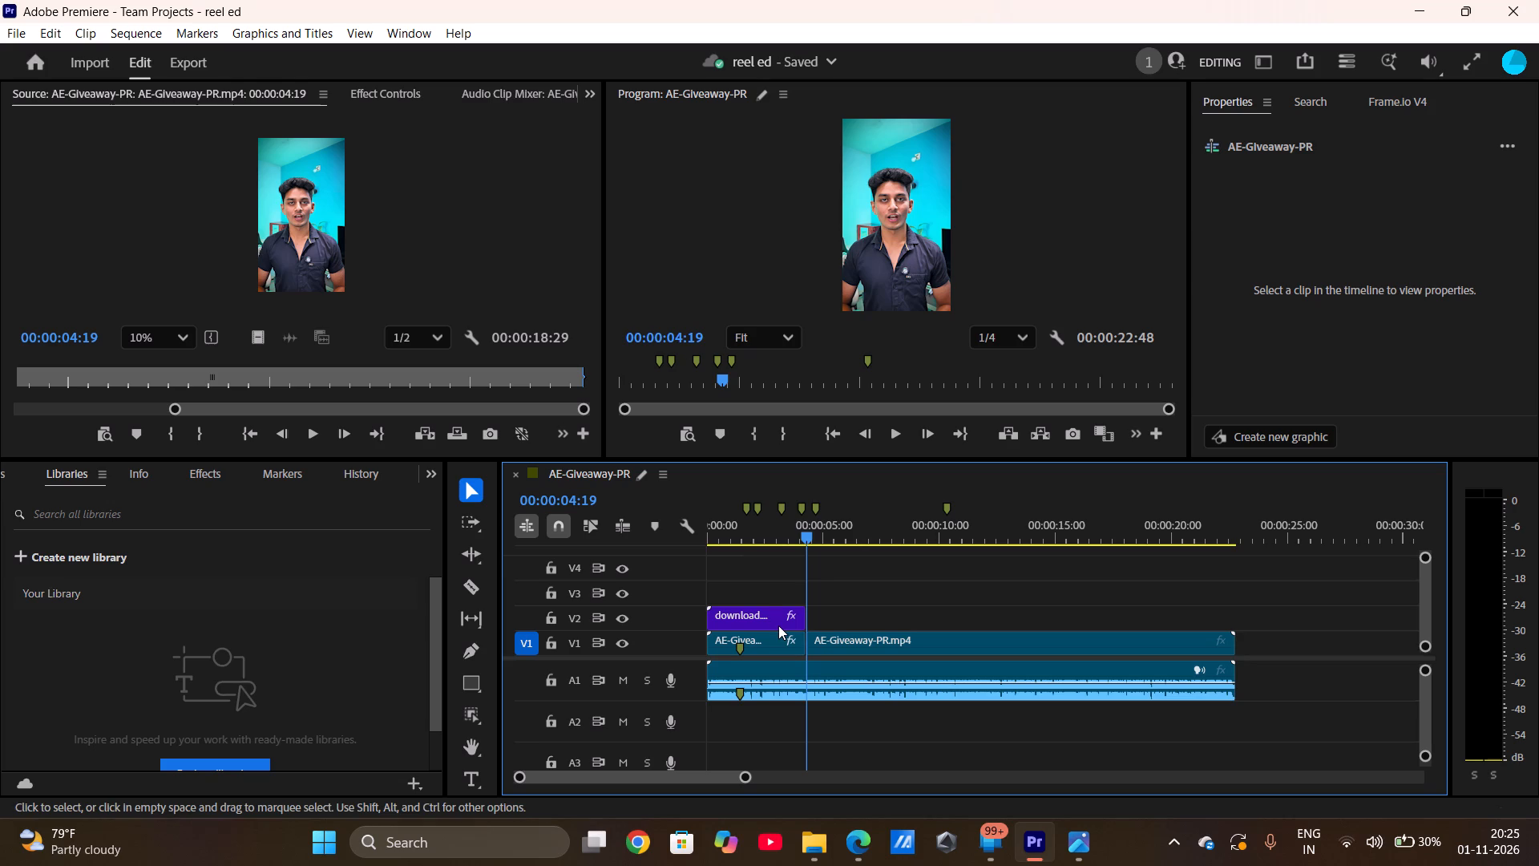
Play the opening from the beginning with the GIF, then again with track V2 hidden, and return to 00:00:00:00.
left_click(847, 432)
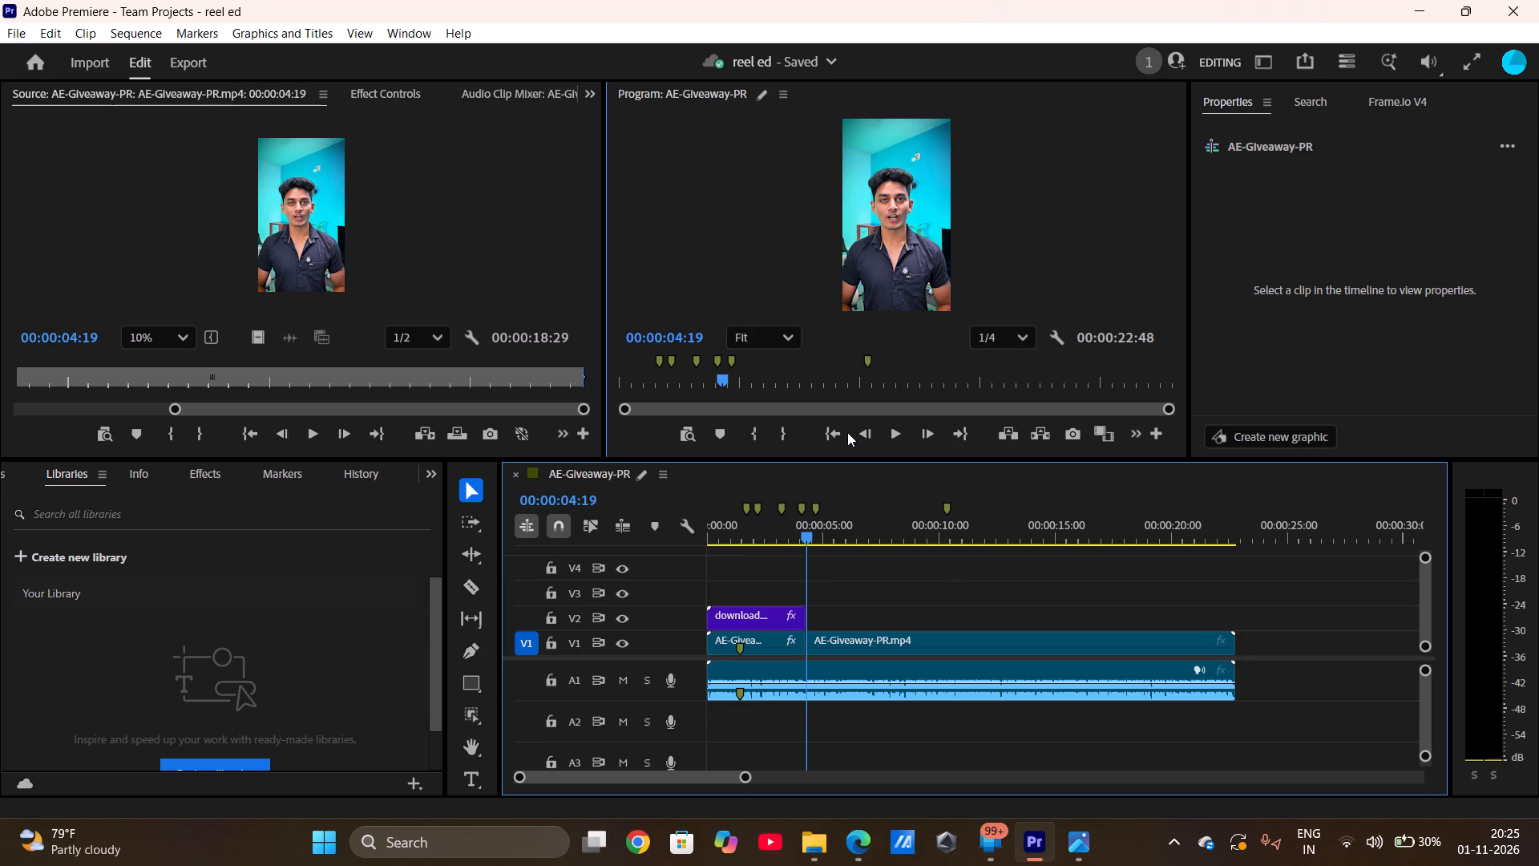
left_click(833, 431)
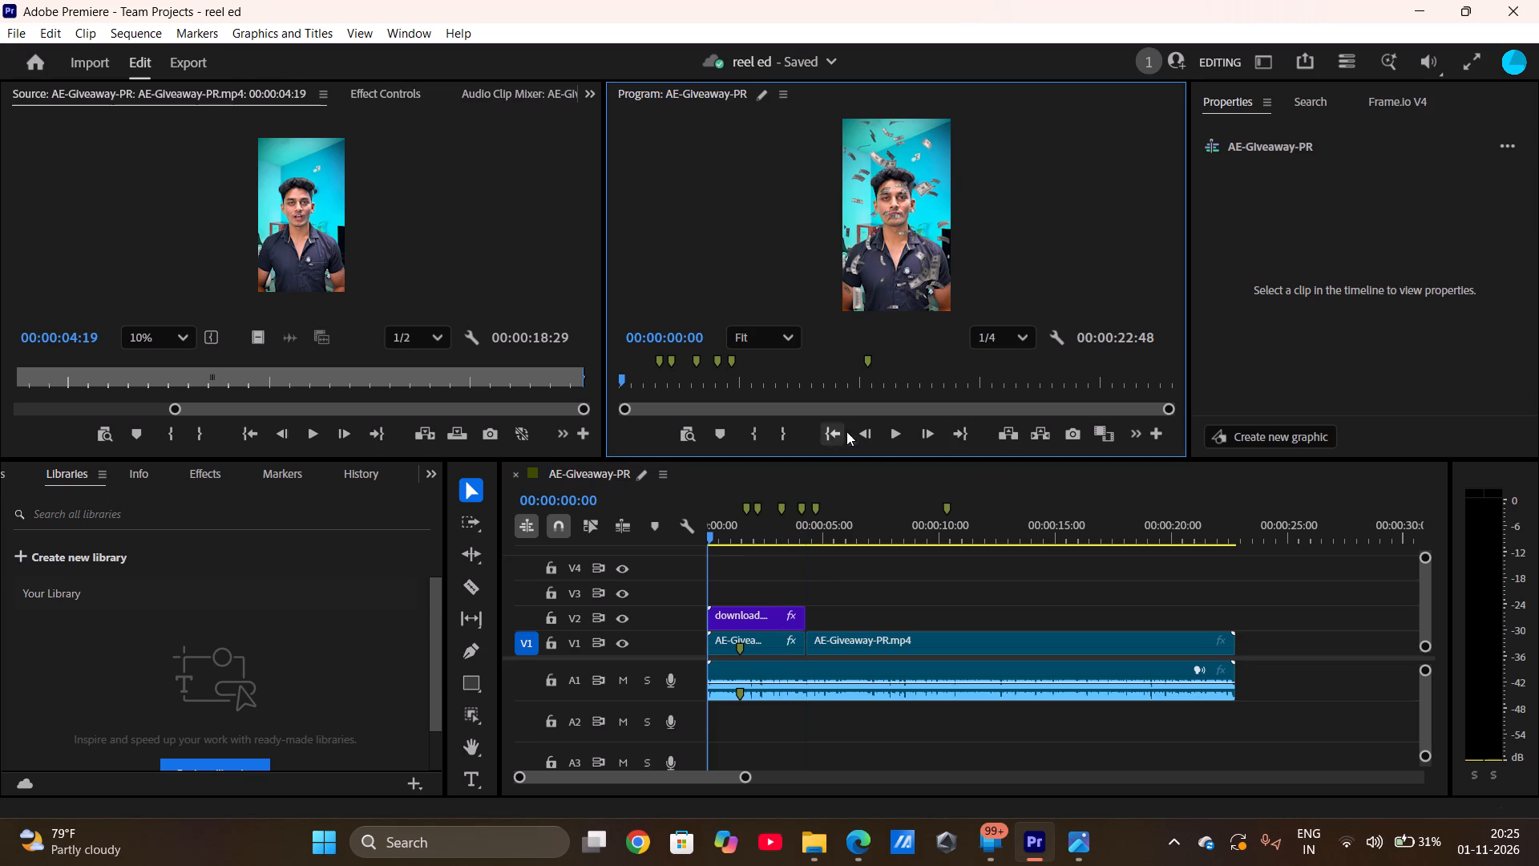
left_click(894, 433)
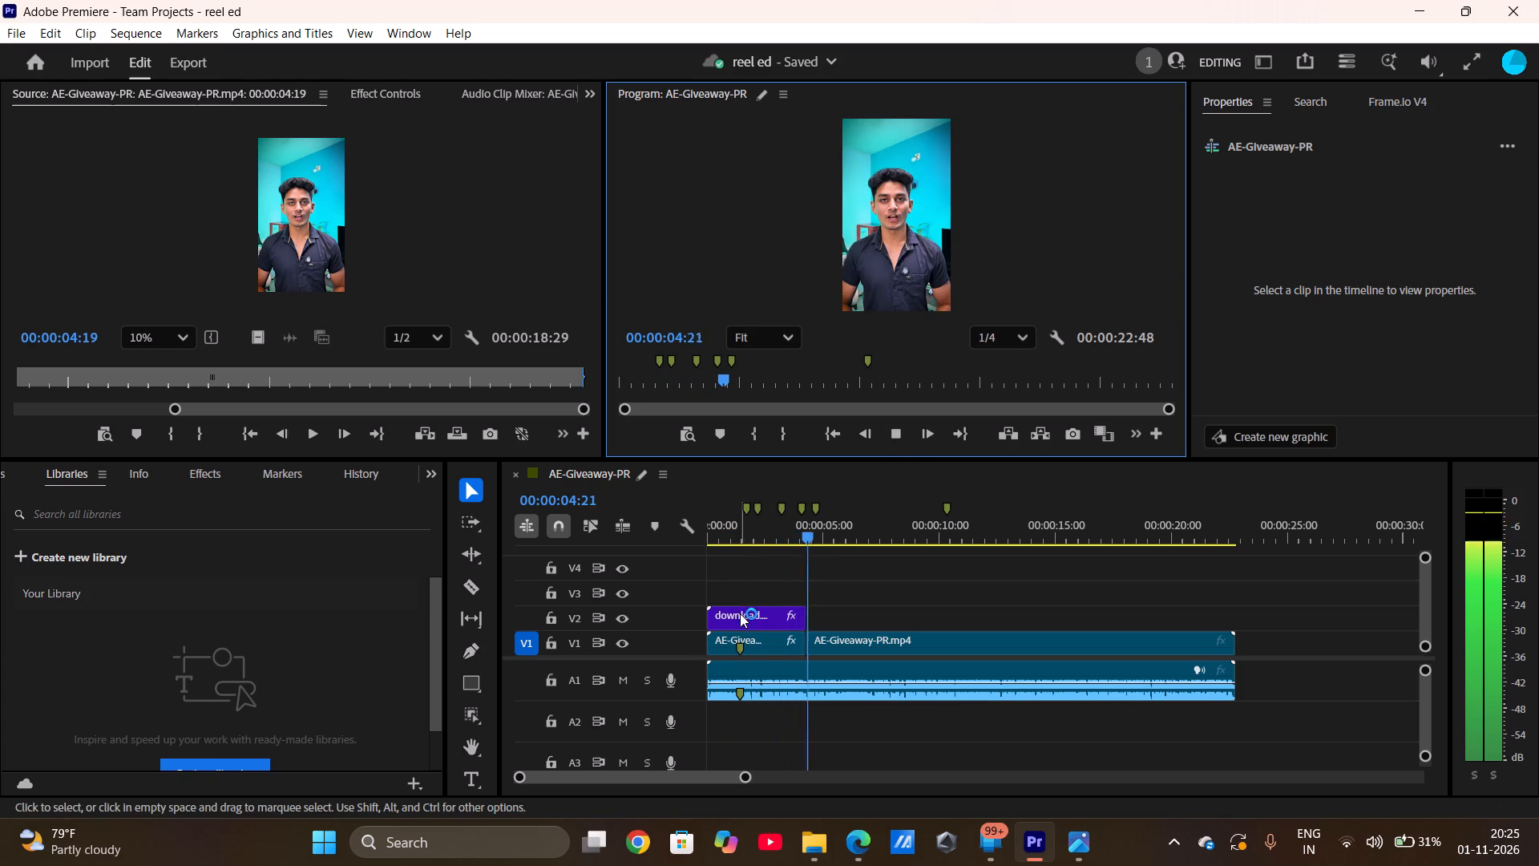
left_click(626, 618)
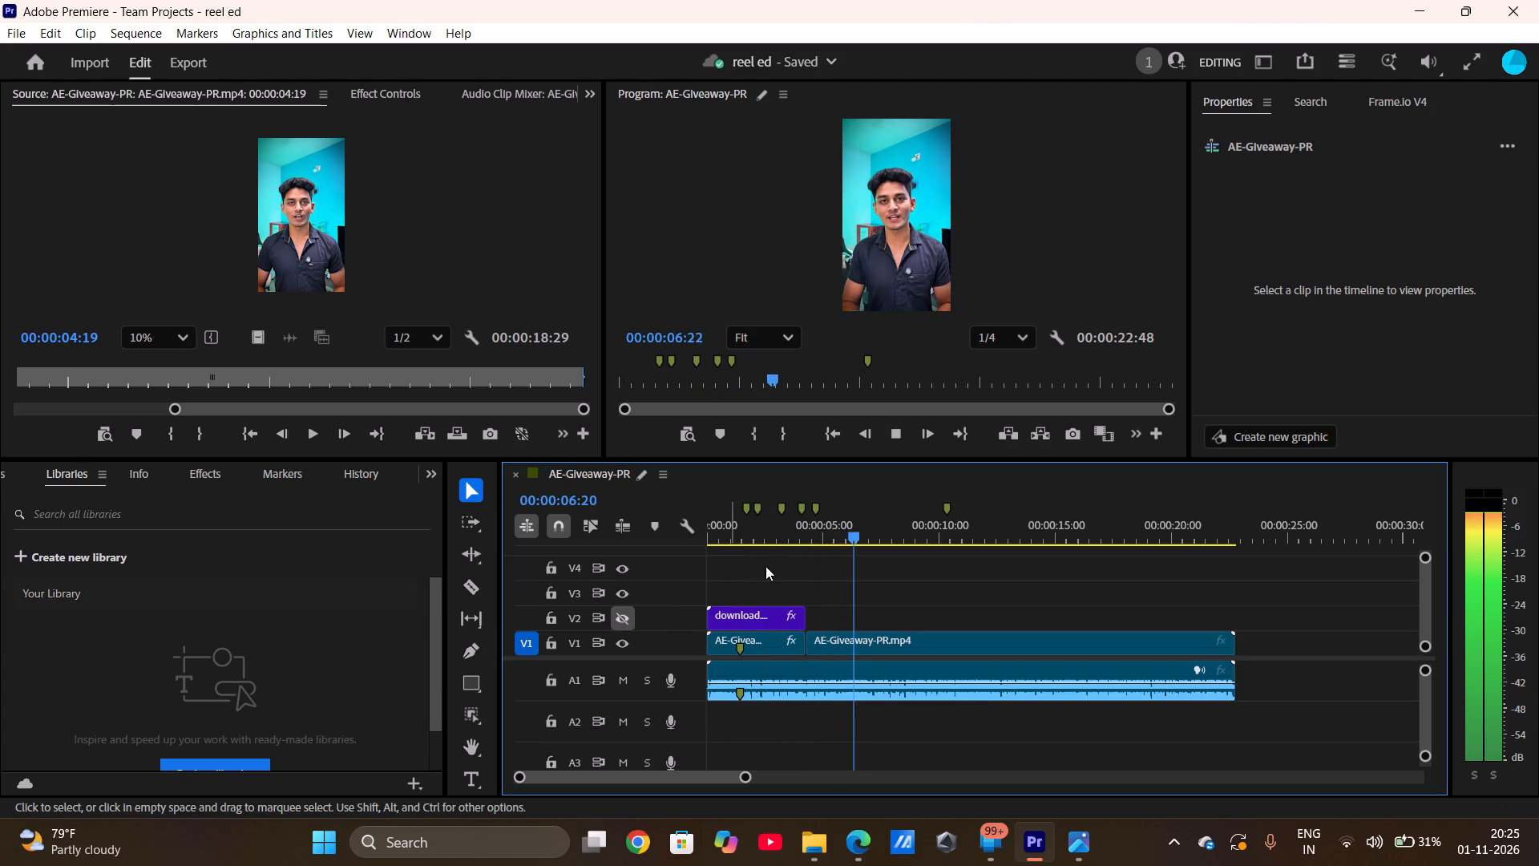
left_click(830, 436)
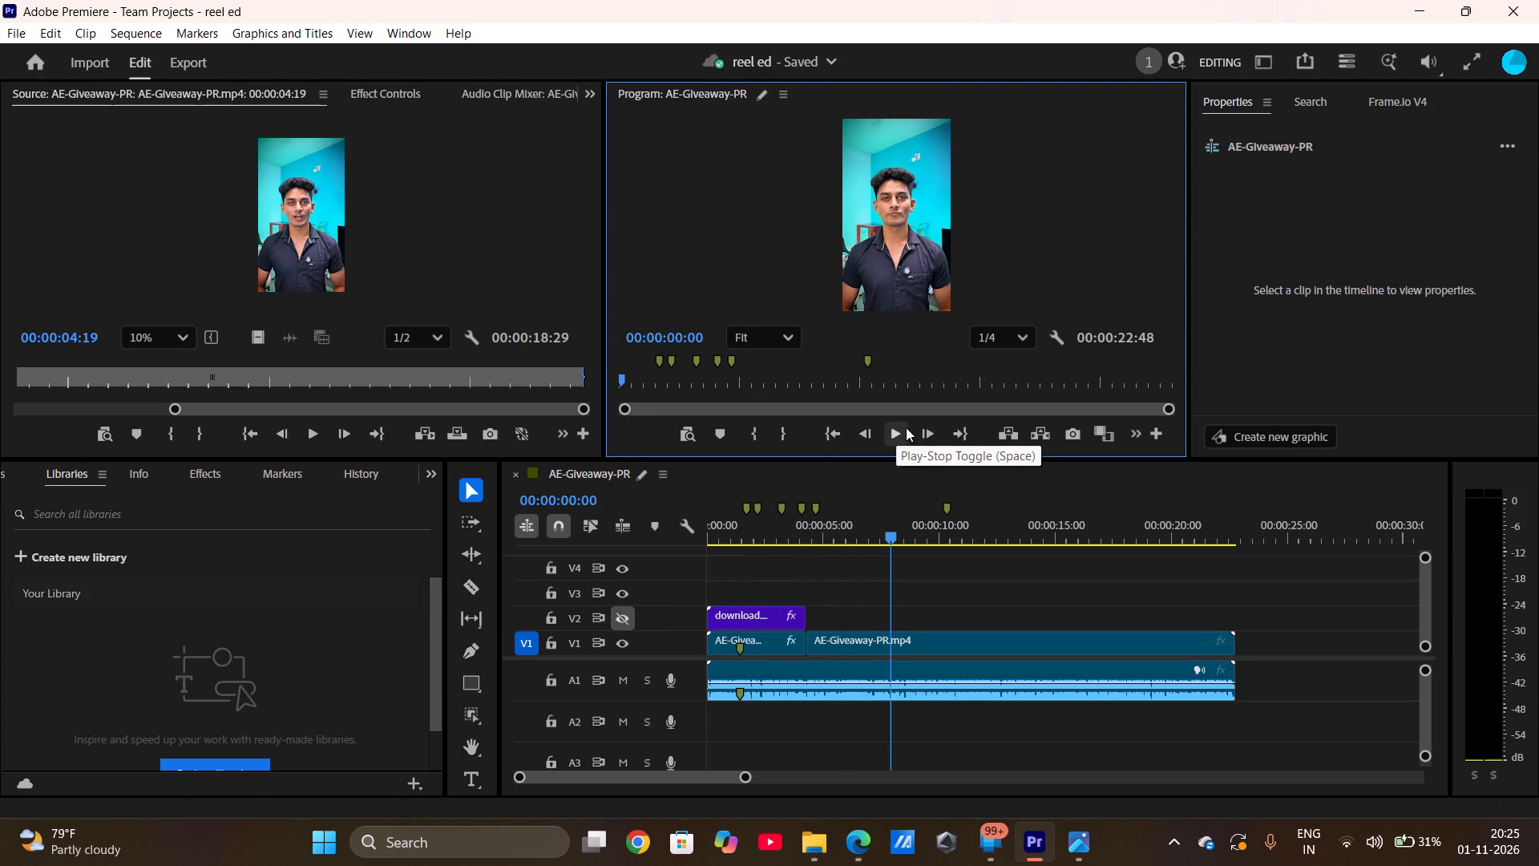
left_click(900, 431)
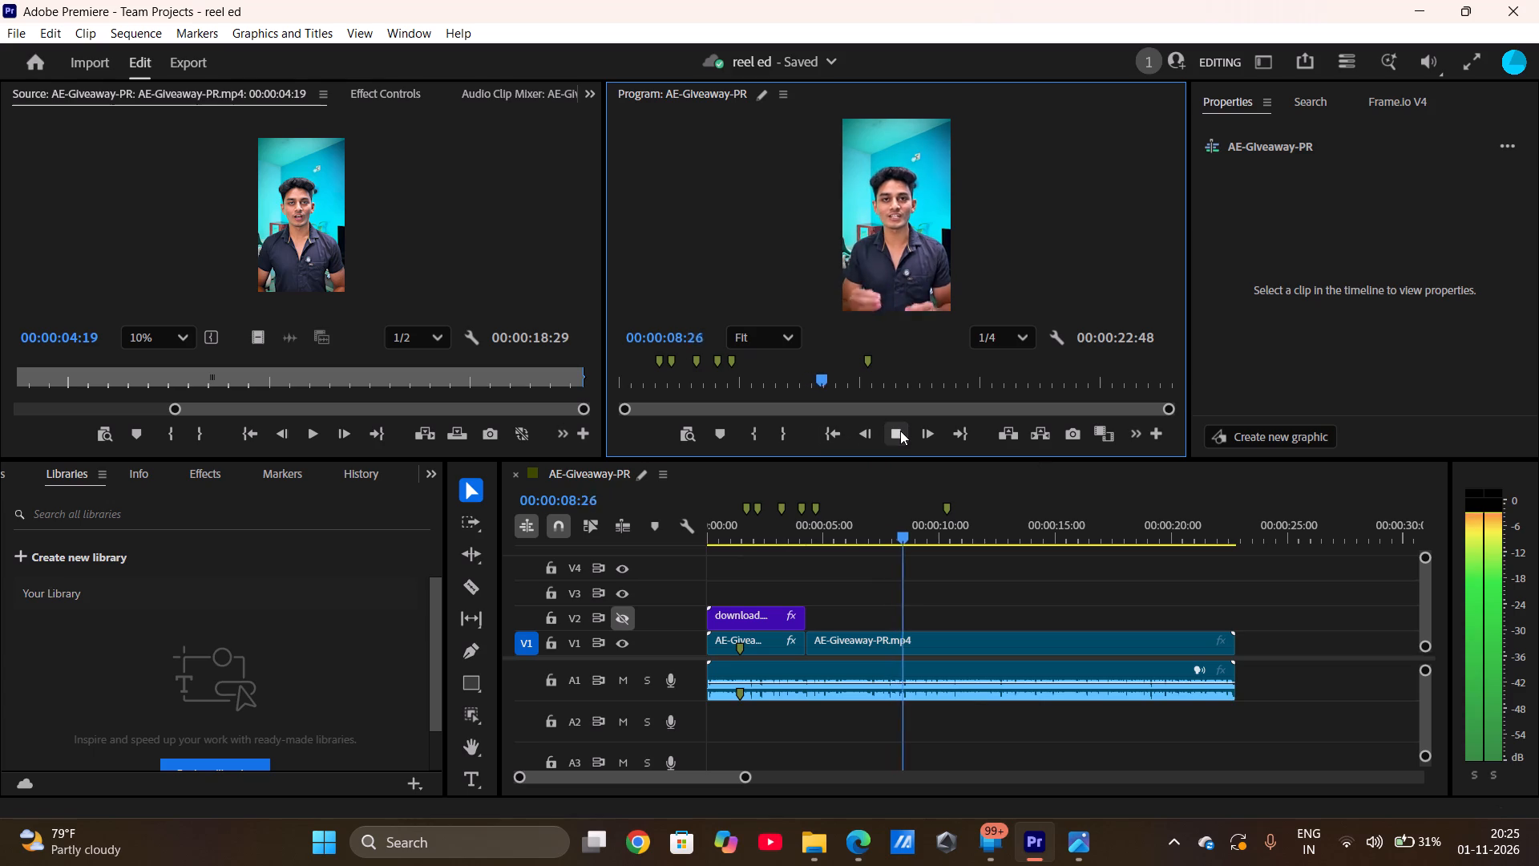
left_click(838, 435)
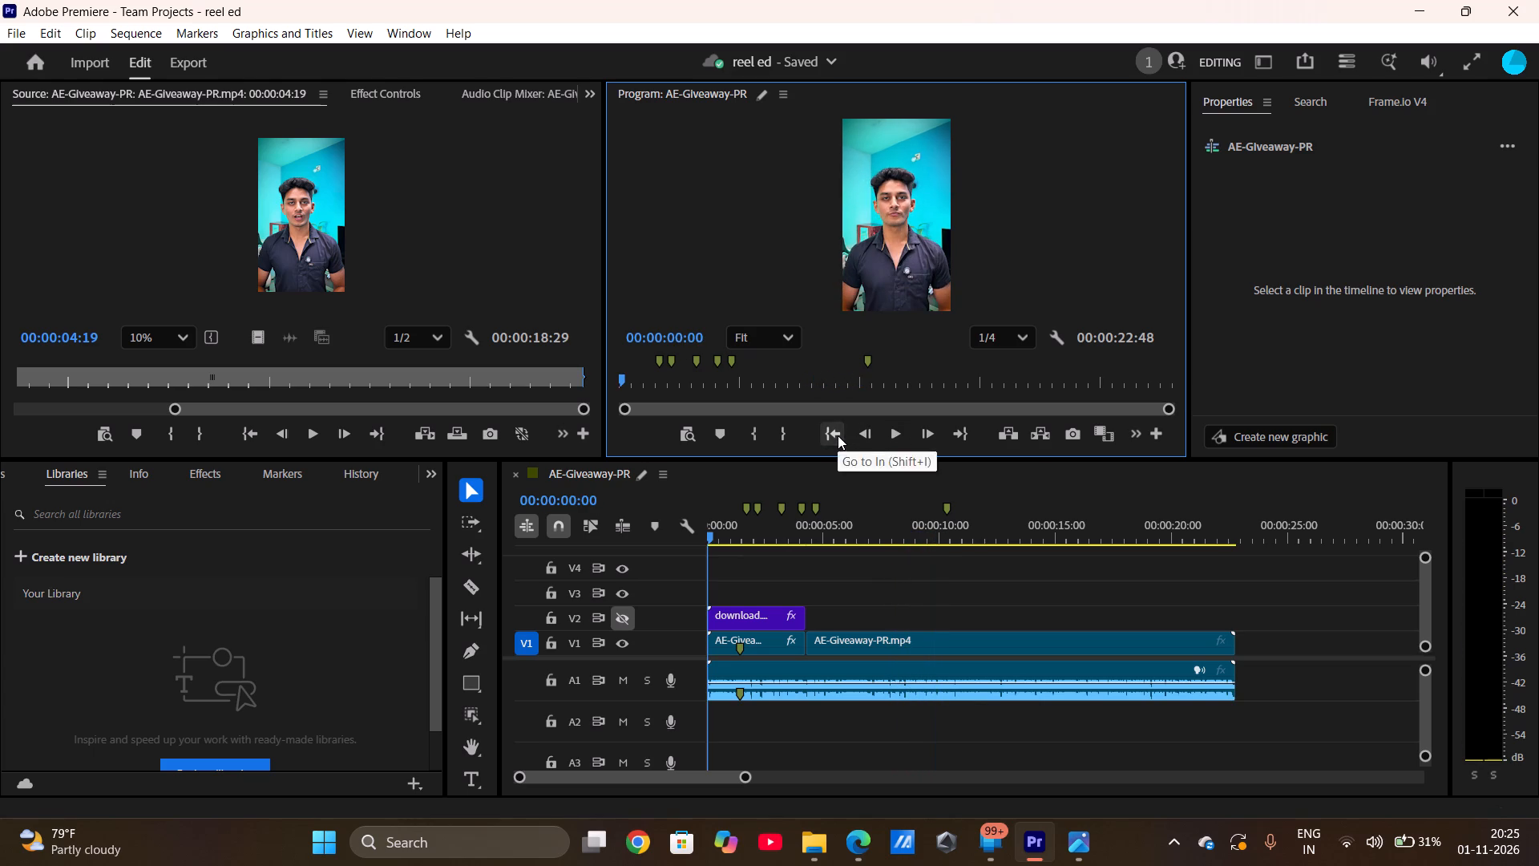
Mute audio track A1 and play the opening from the beginning.
left_click(632, 684)
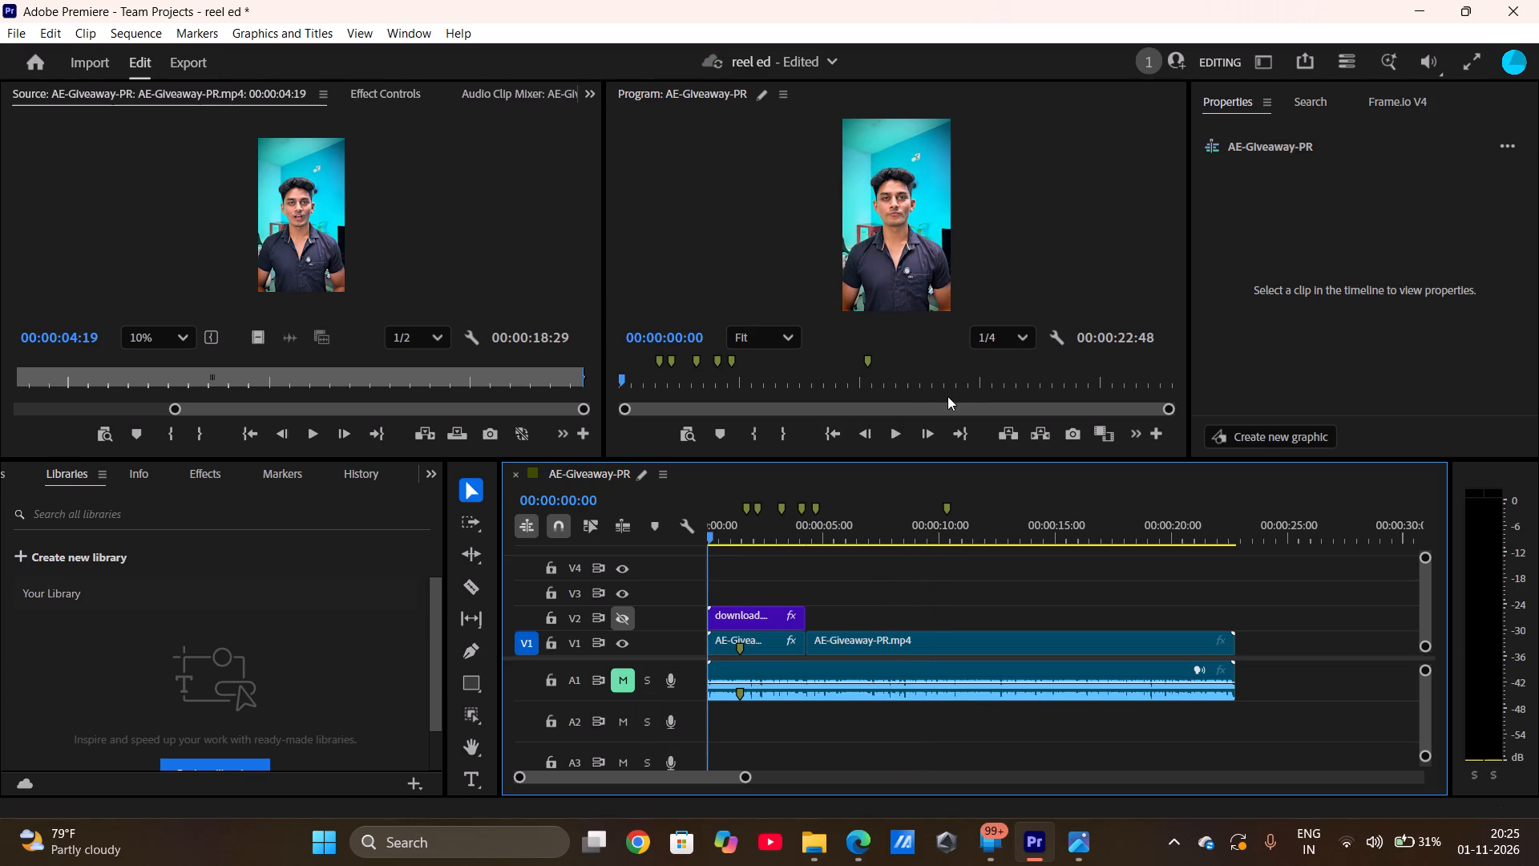
left_click(896, 427)
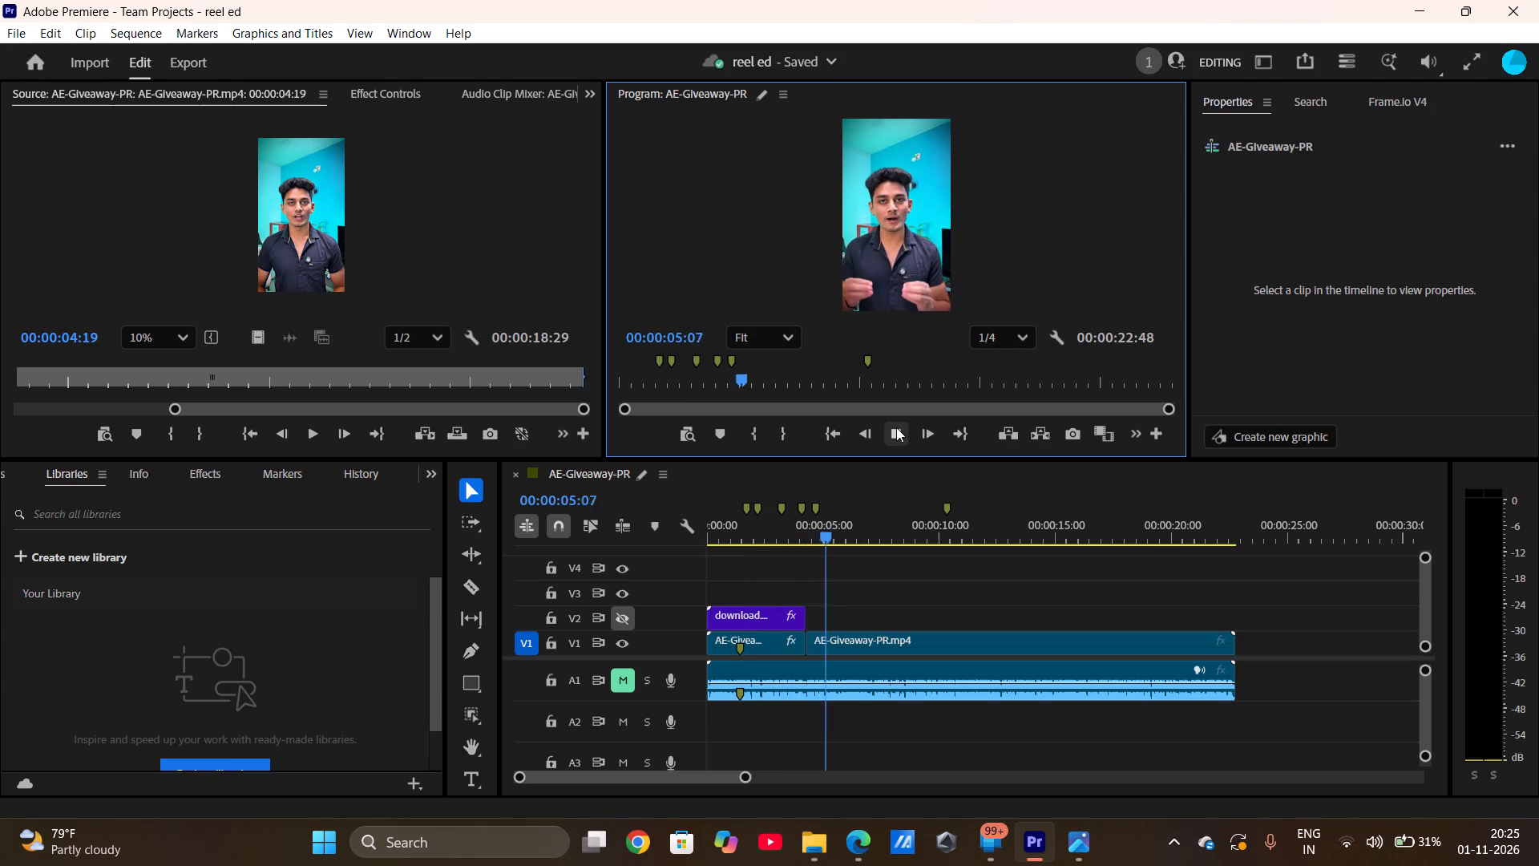
Show track V2 again, play the opening from the beginning and return to 00:00:00:00.
left_click(624, 618)
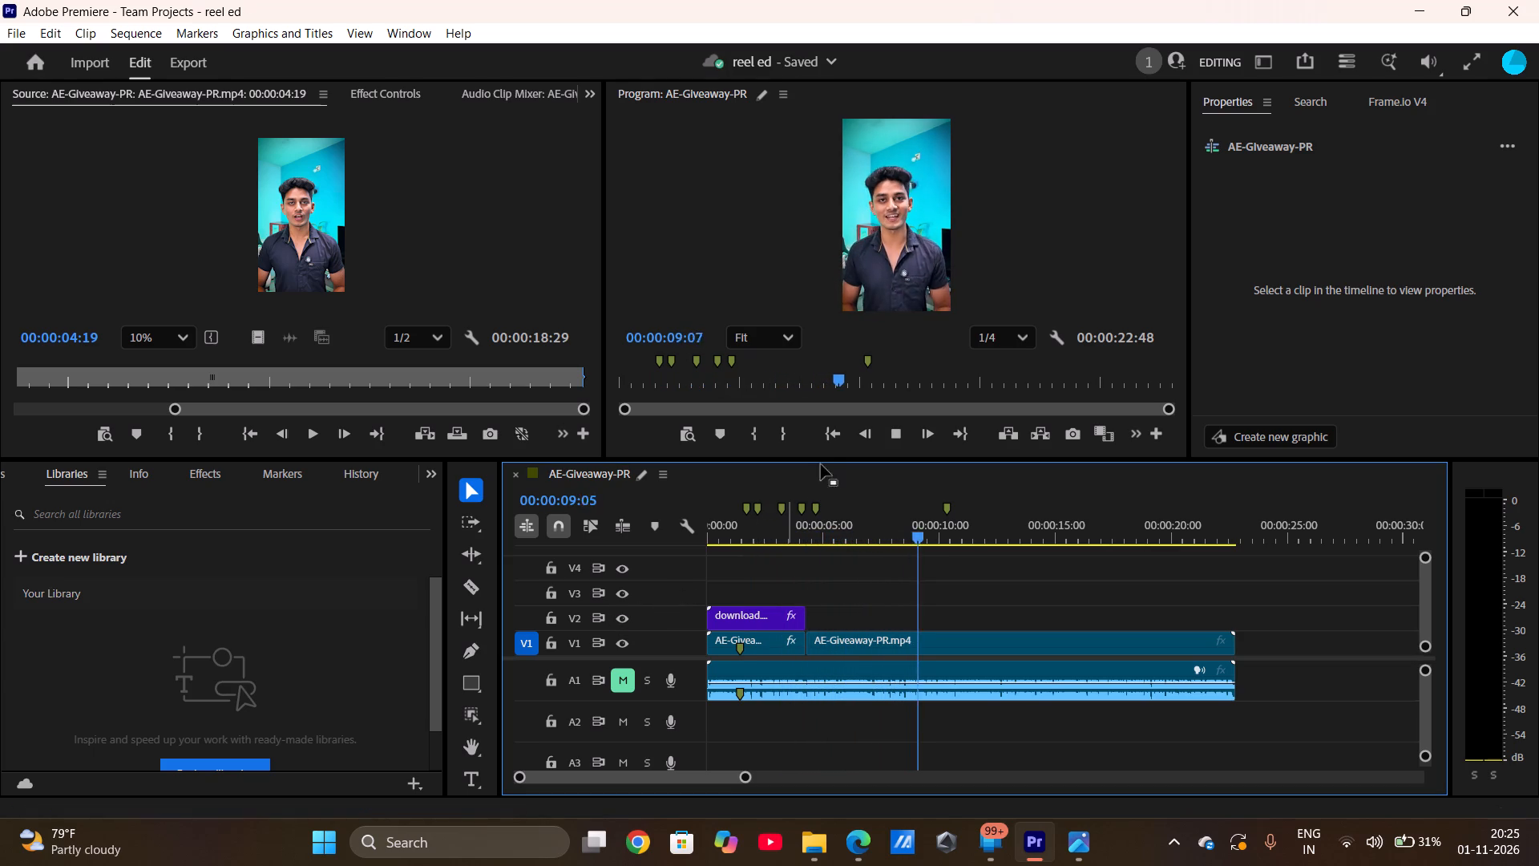
left_click(826, 443)
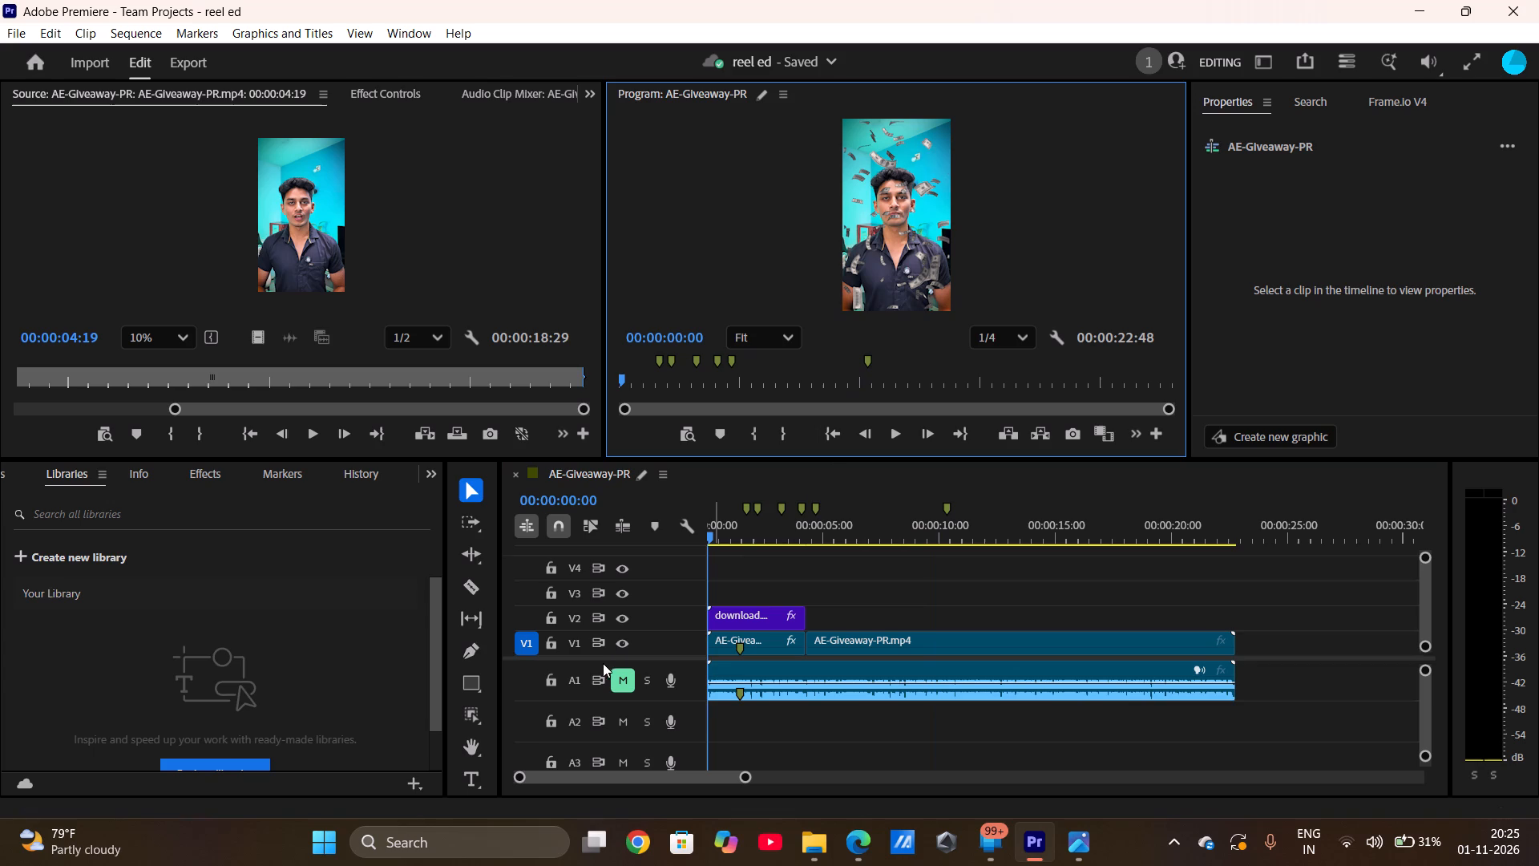
left_click(889, 432)
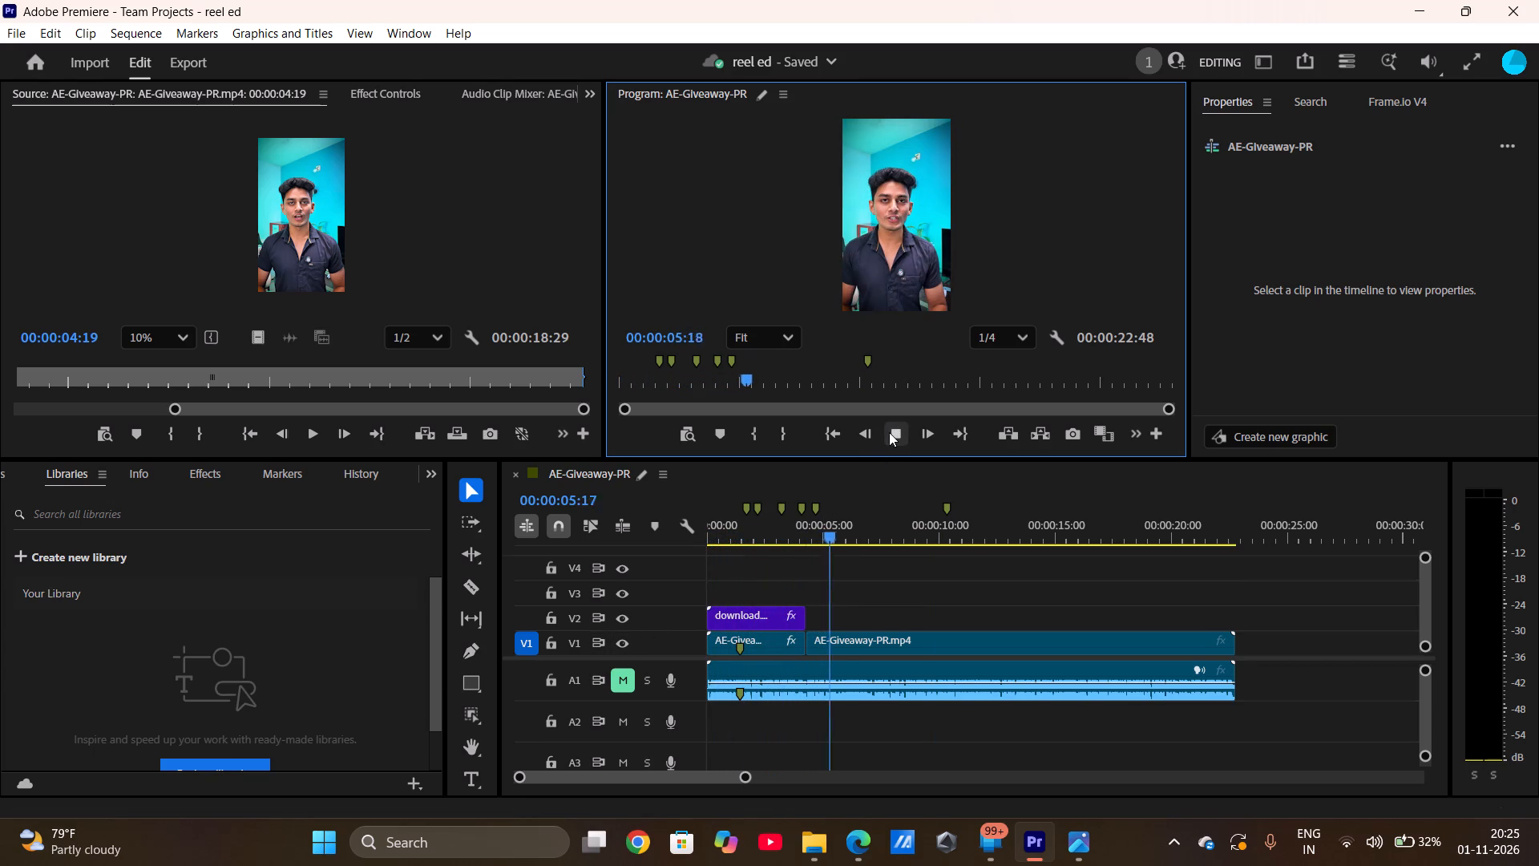
left_click(851, 430)
left_click(838, 432)
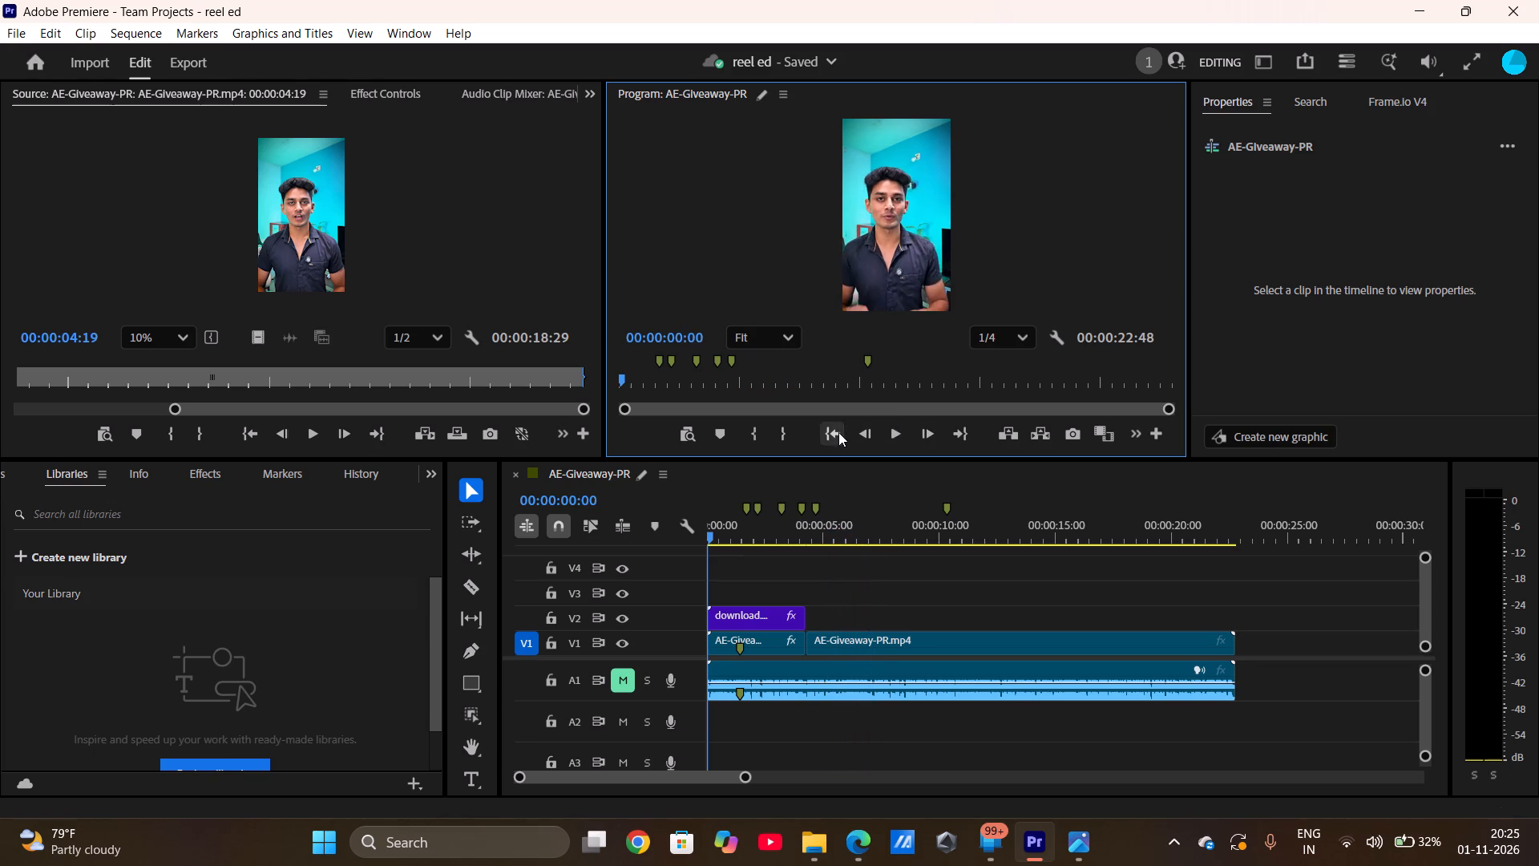
Duplicate the opening AE-Giveaway-PR.mp4 clip and place the copy on V3, starting at the sequence's beginning above the GIF.
left_click(758, 644)
key("ctrl+c")
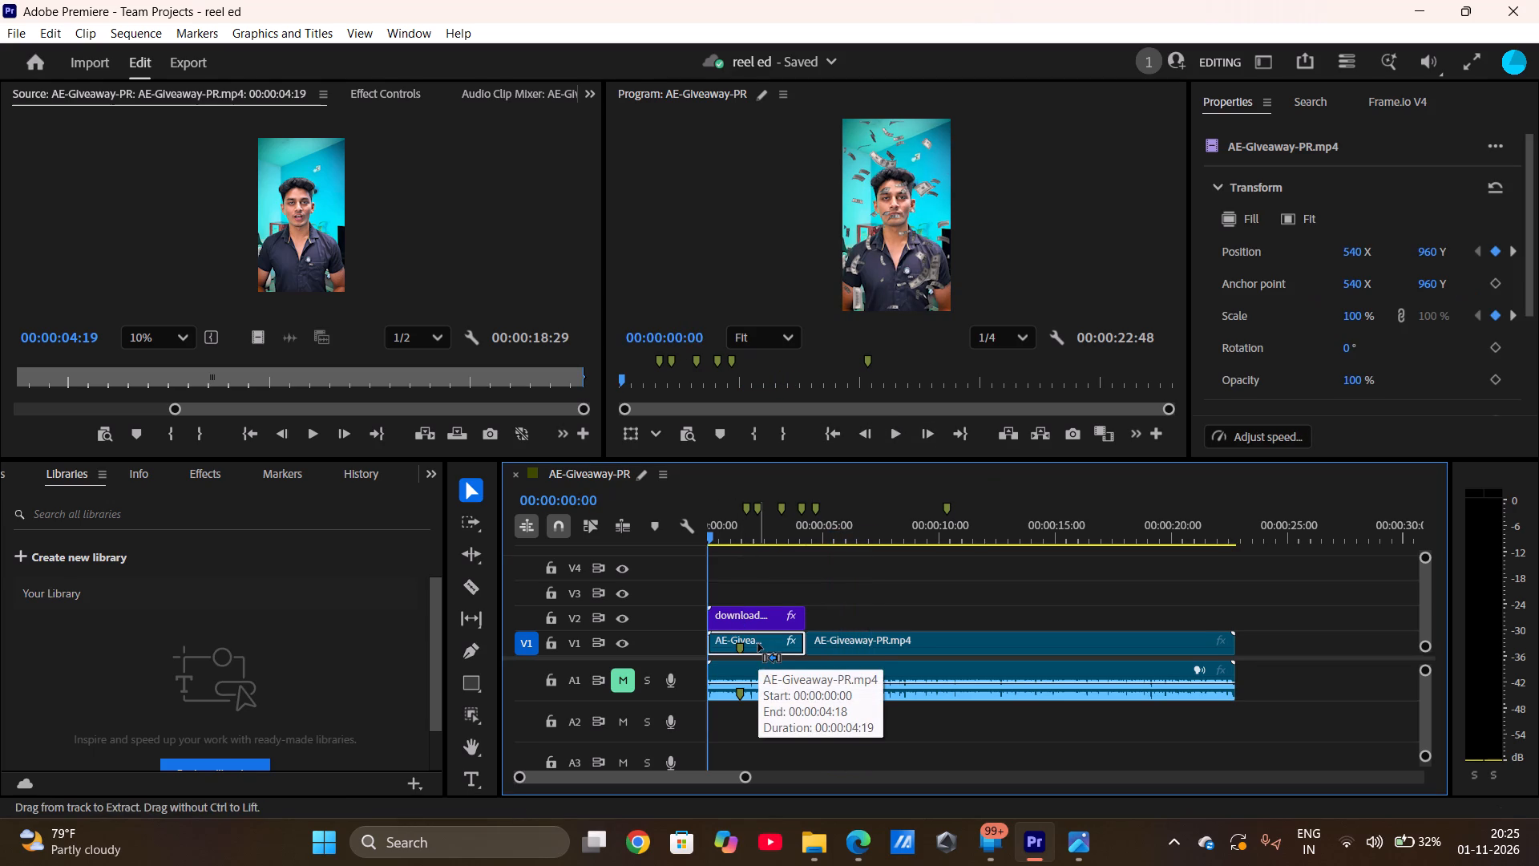
key("ctrl+v")
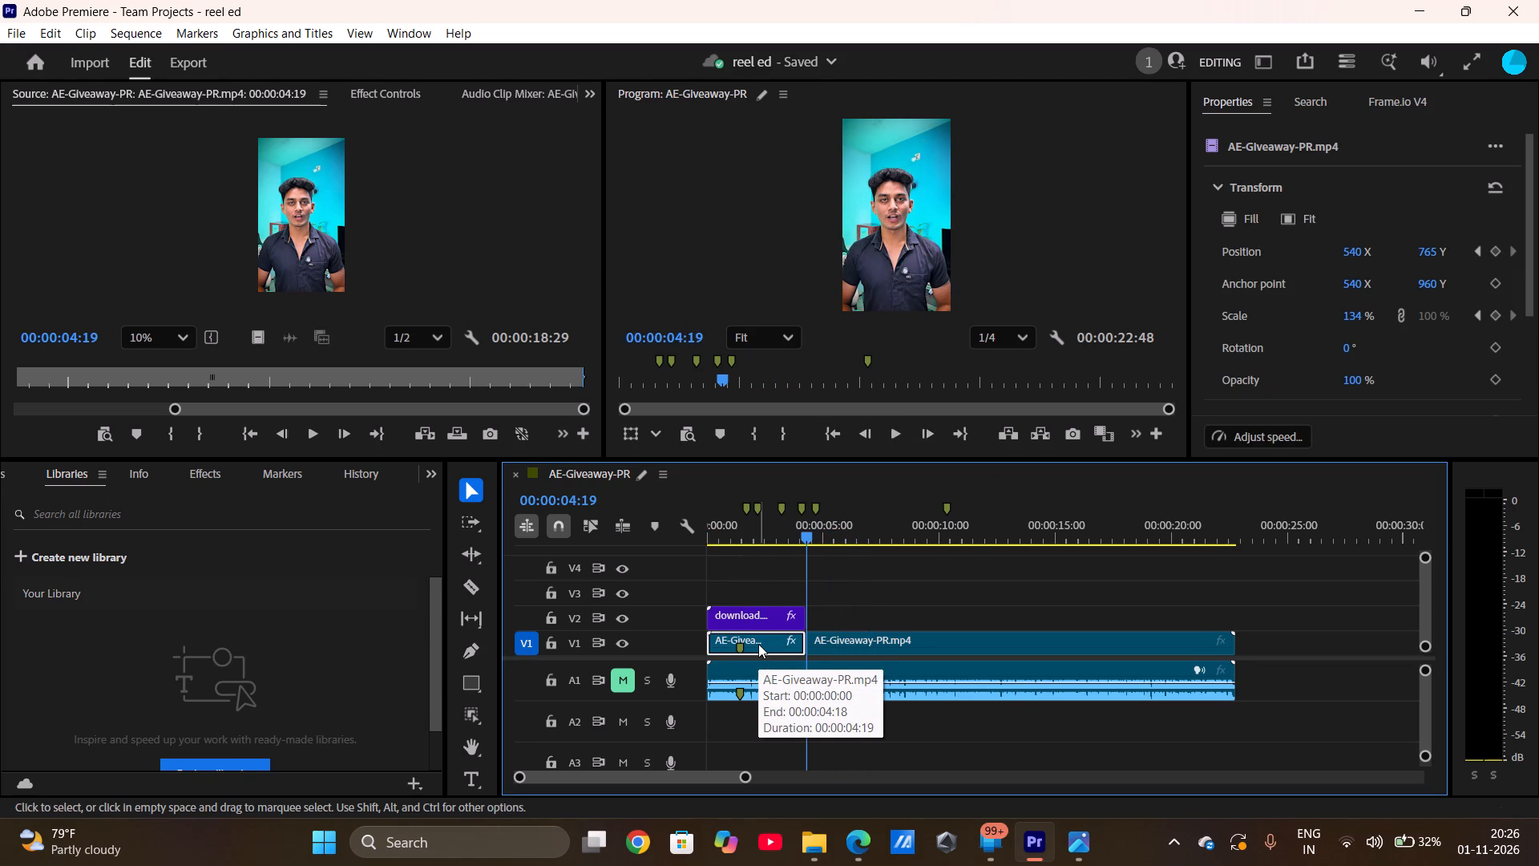
key("ctrl+v")
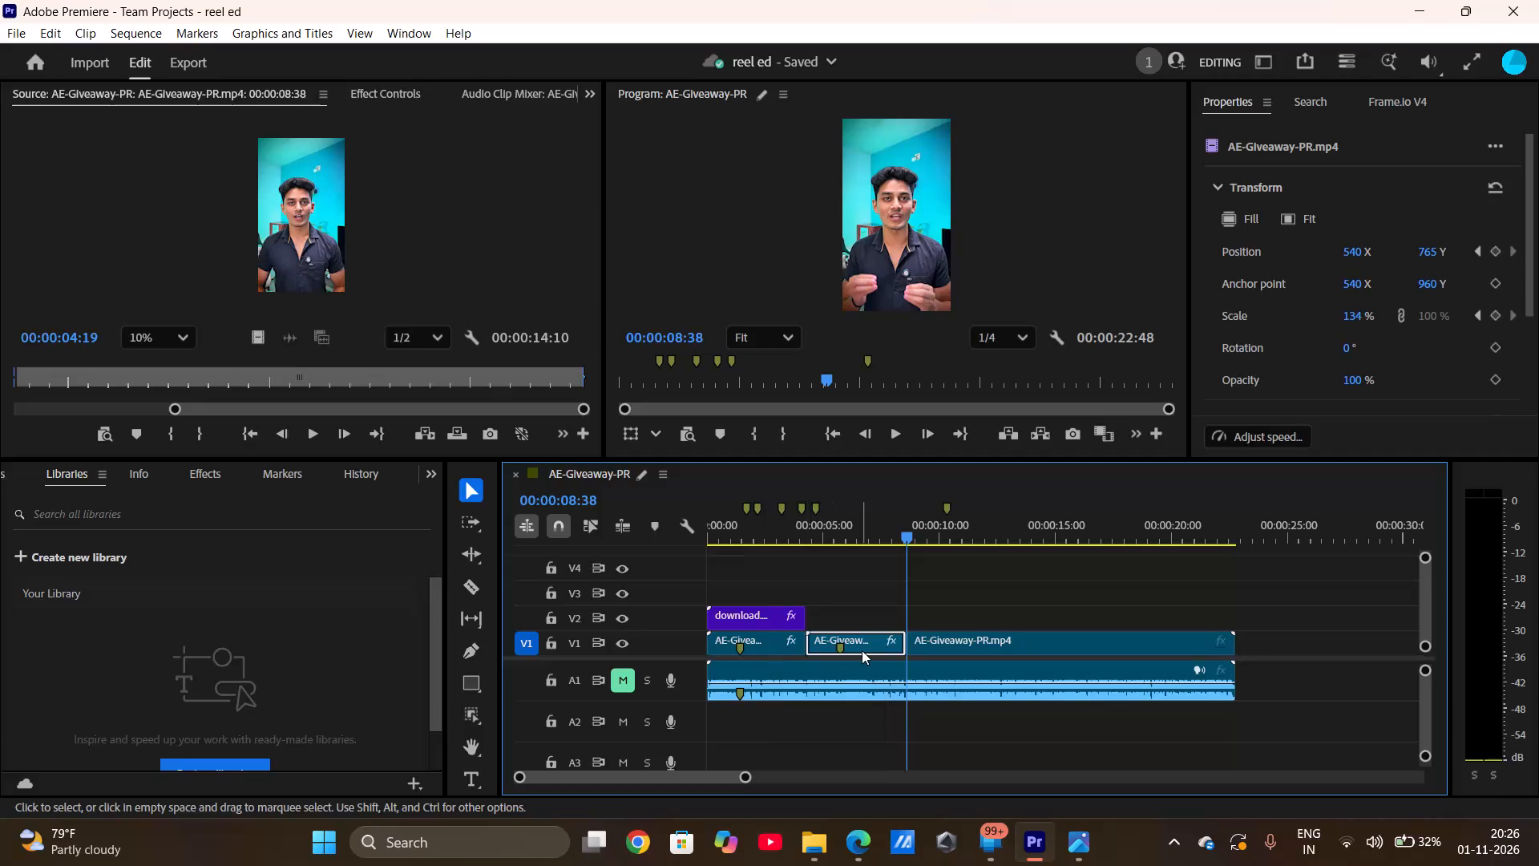
left_click(862, 650)
left_click_drag(862, 650, 762, 602)
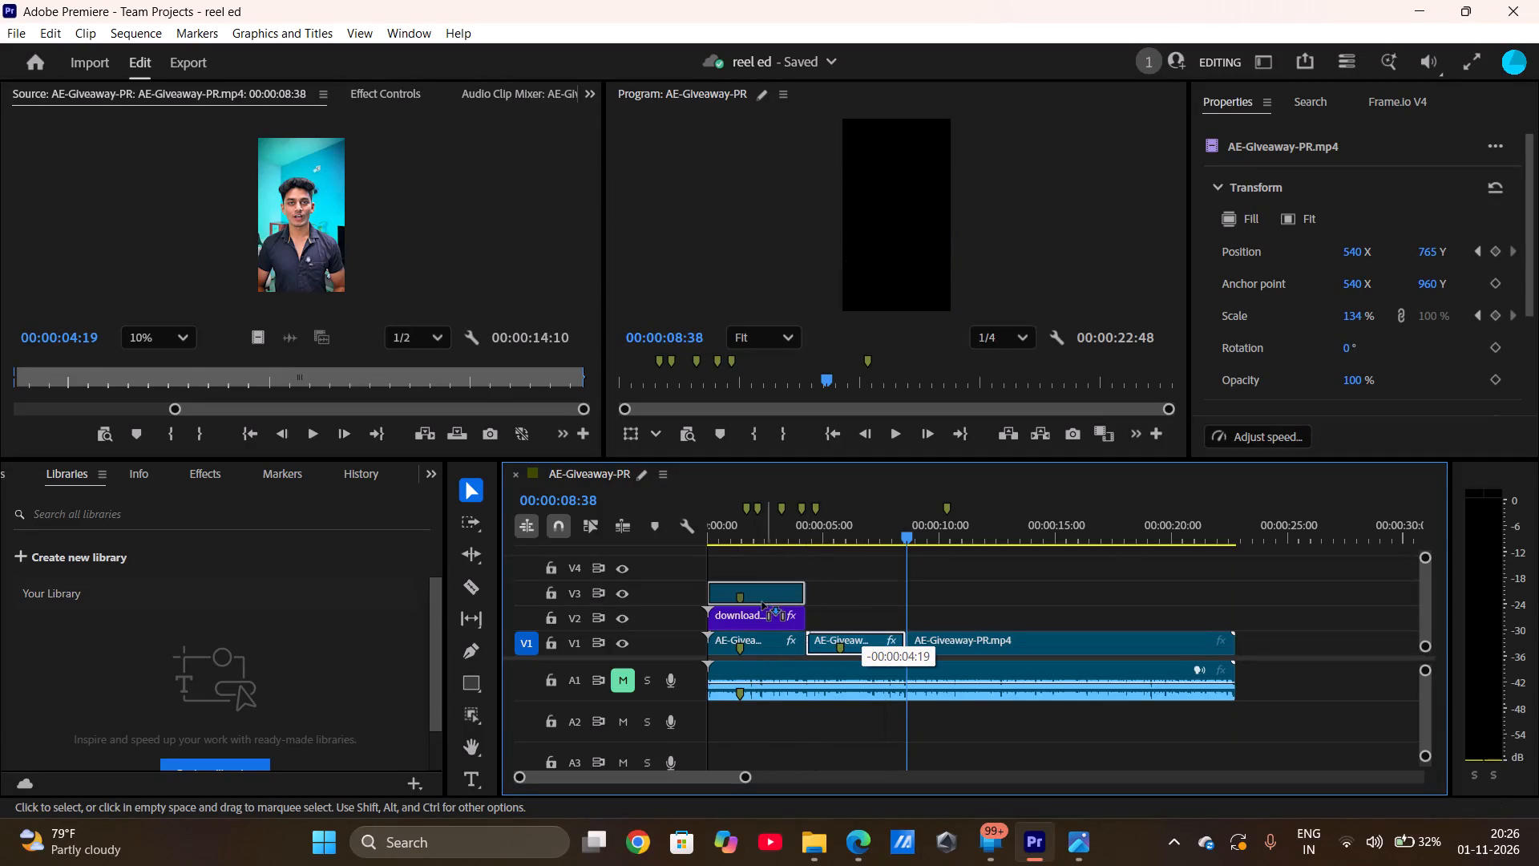
left_click_drag(762, 602, 743, 595)
Play the sequence, return to 00:00:00:00 and select the opening clip on V1.
left_click(895, 435)
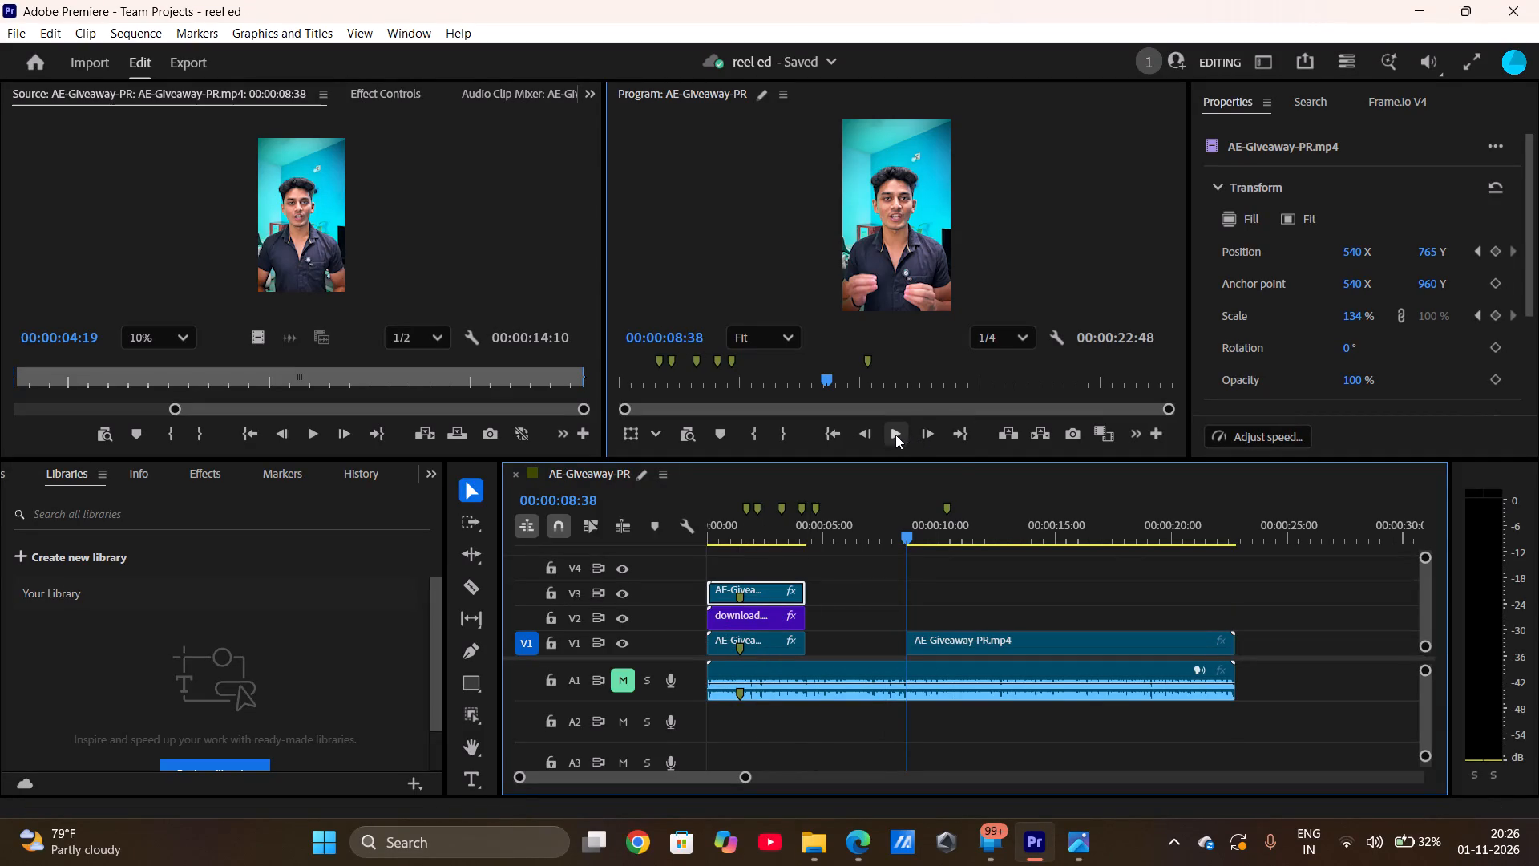
left_click(755, 585)
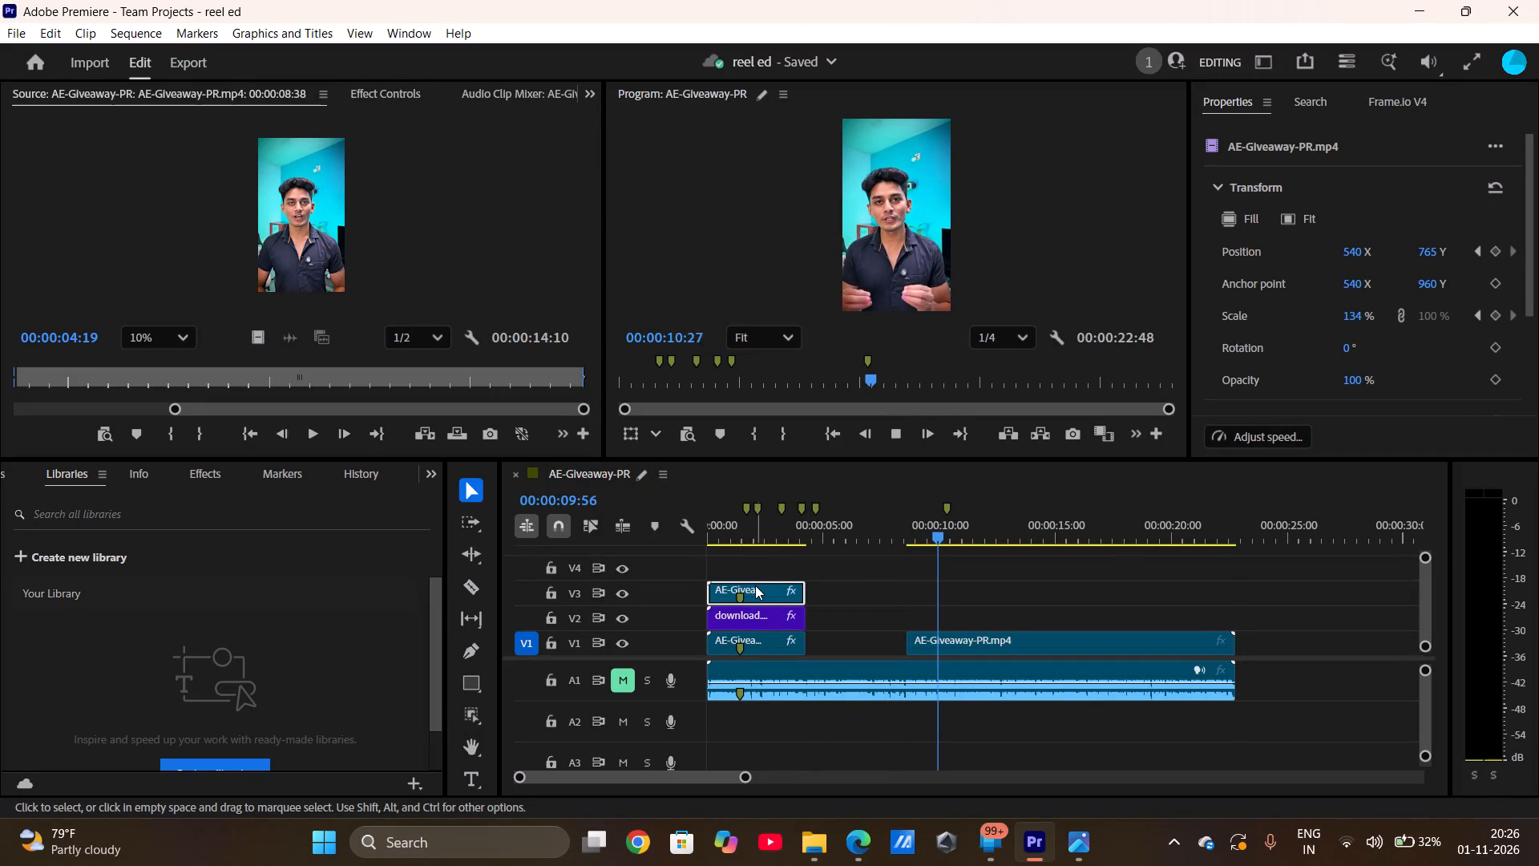
left_click(730, 646)
left_click(832, 439)
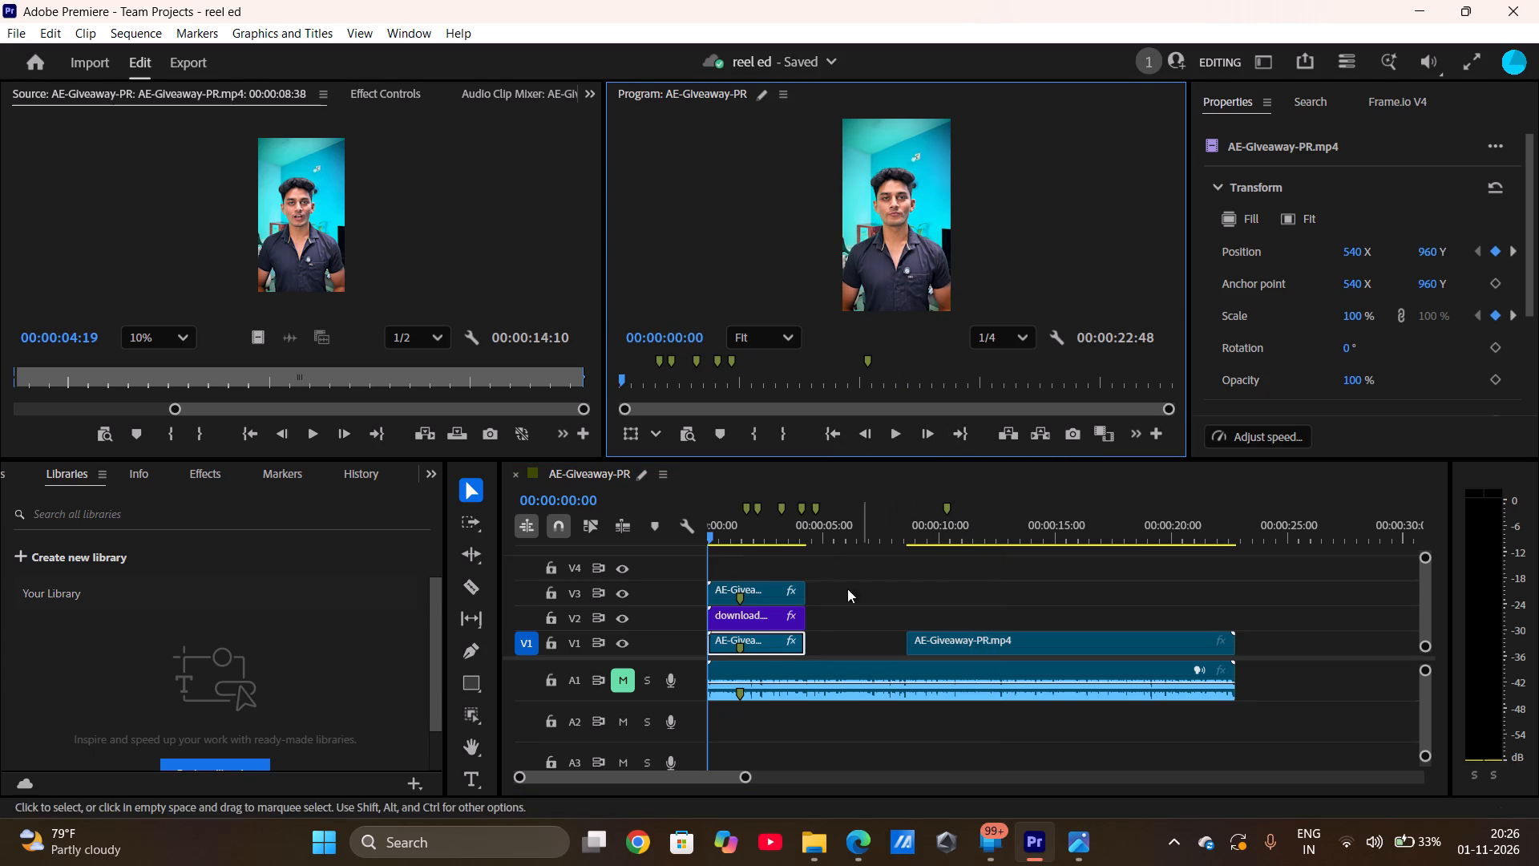
left_click(775, 647)
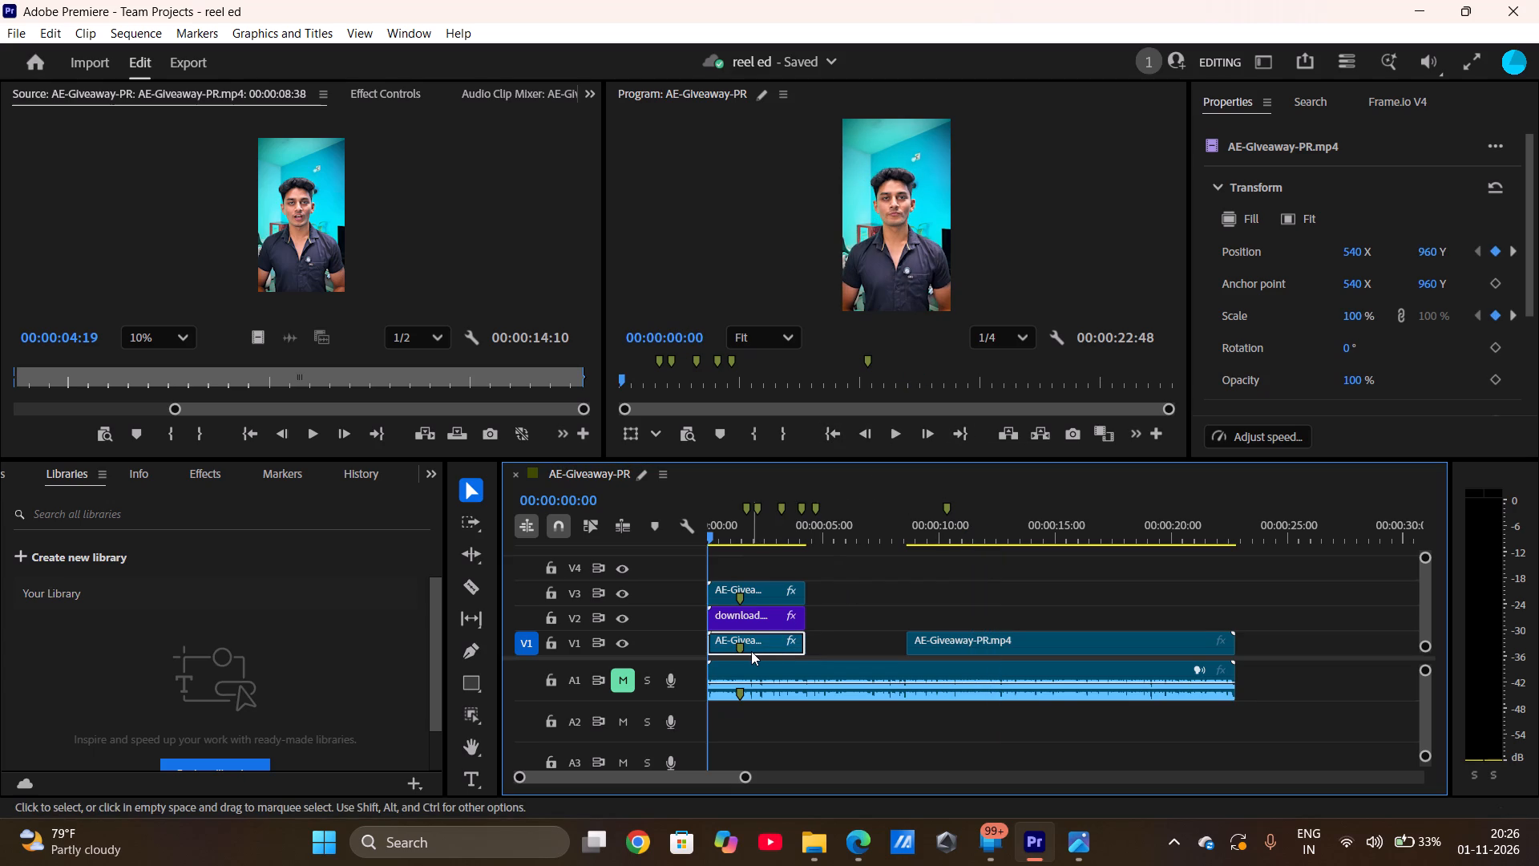
left_click(751, 651)
Switch to Edge, resume the PWThor video-editing lecture, skip ahead through it, go back to the lecture list and return to Premiere.
left_click(852, 763)
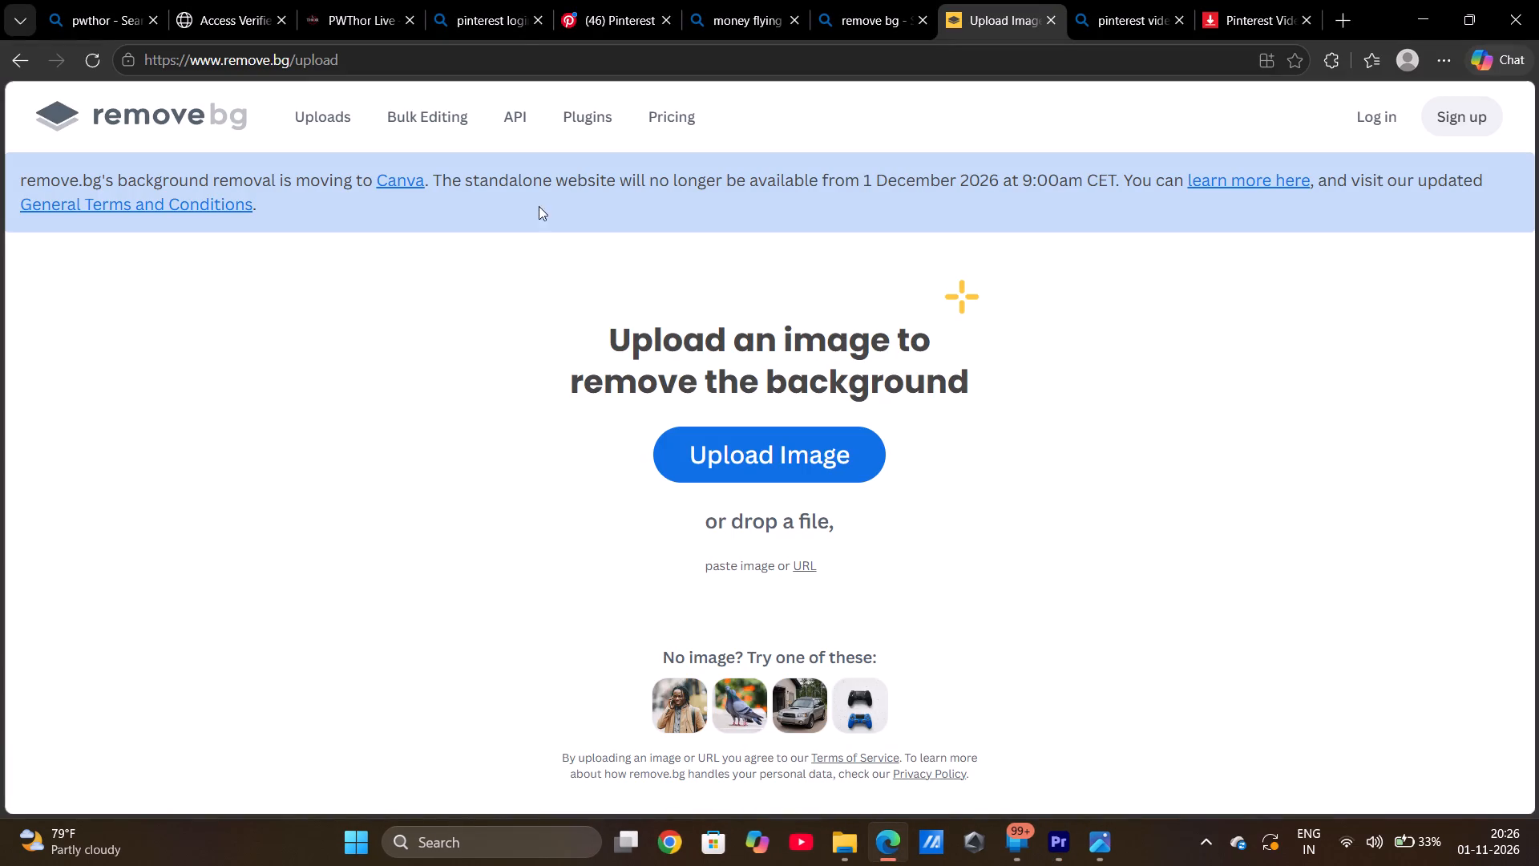
left_click(366, 18)
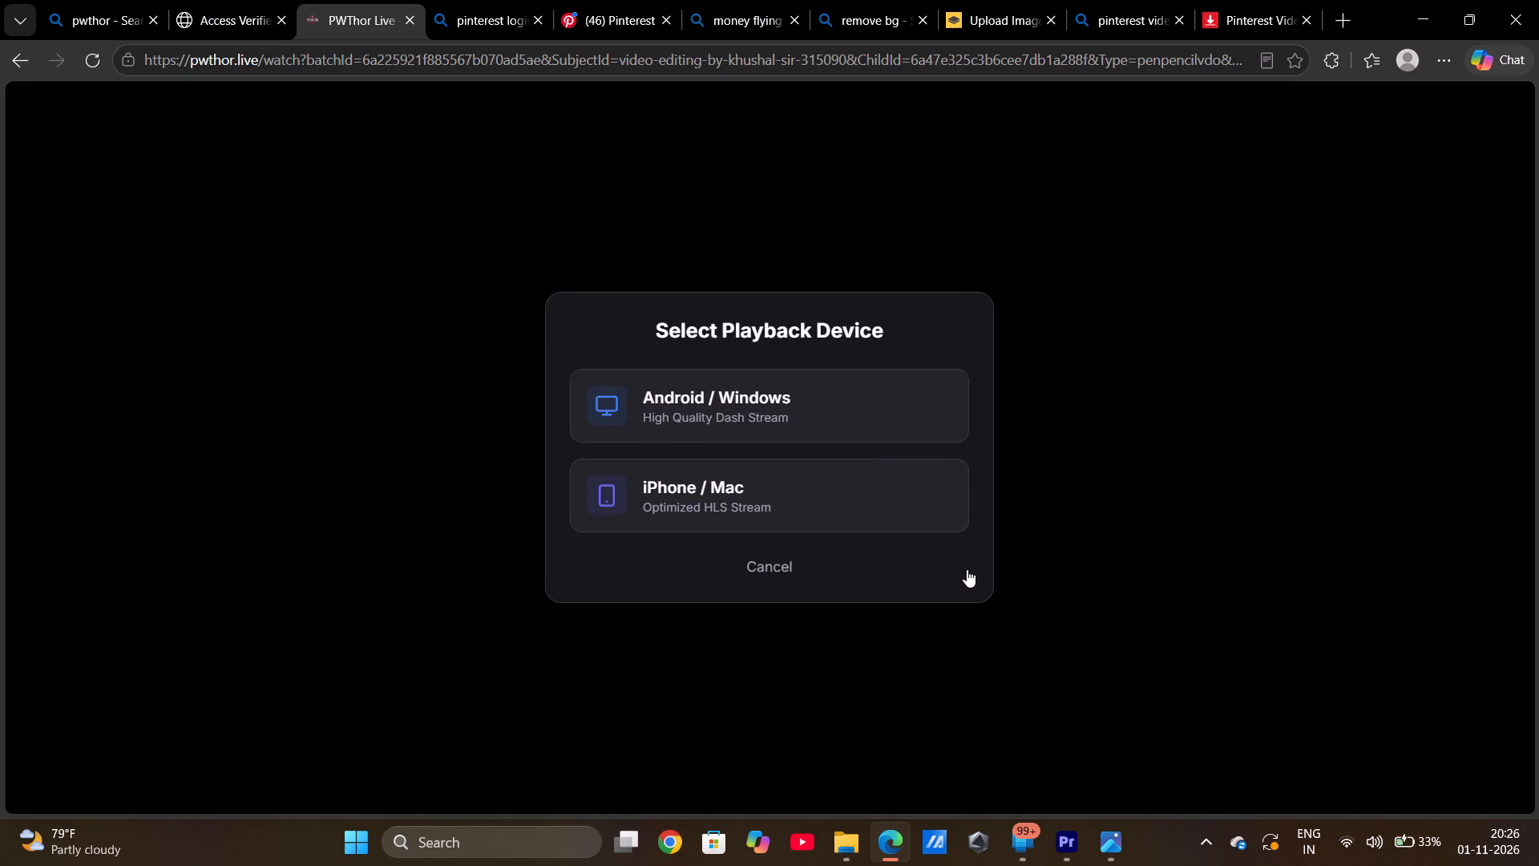
left_click(788, 402)
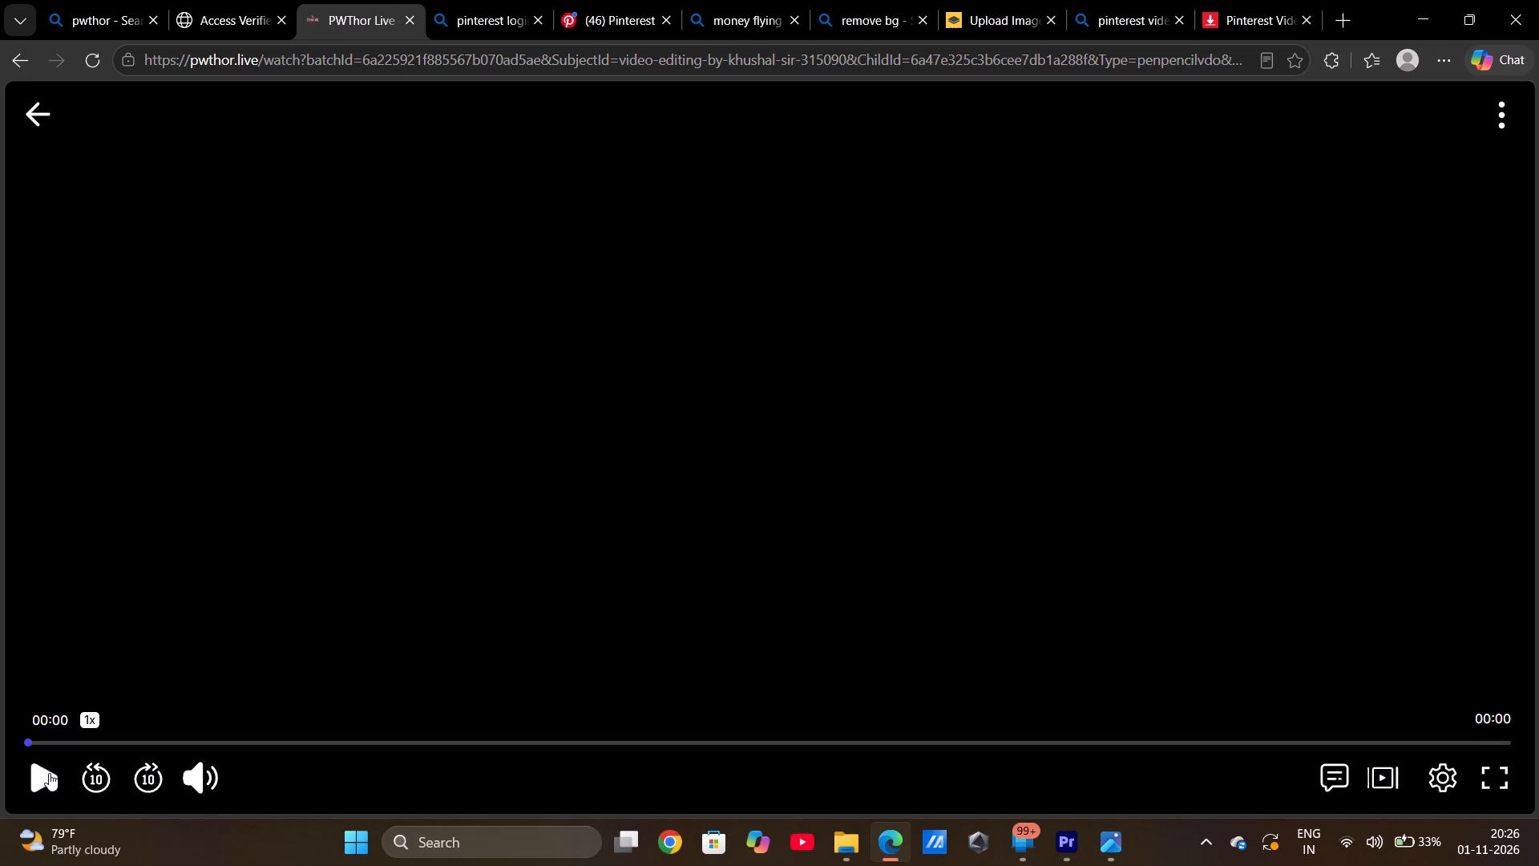
left_click(49, 773)
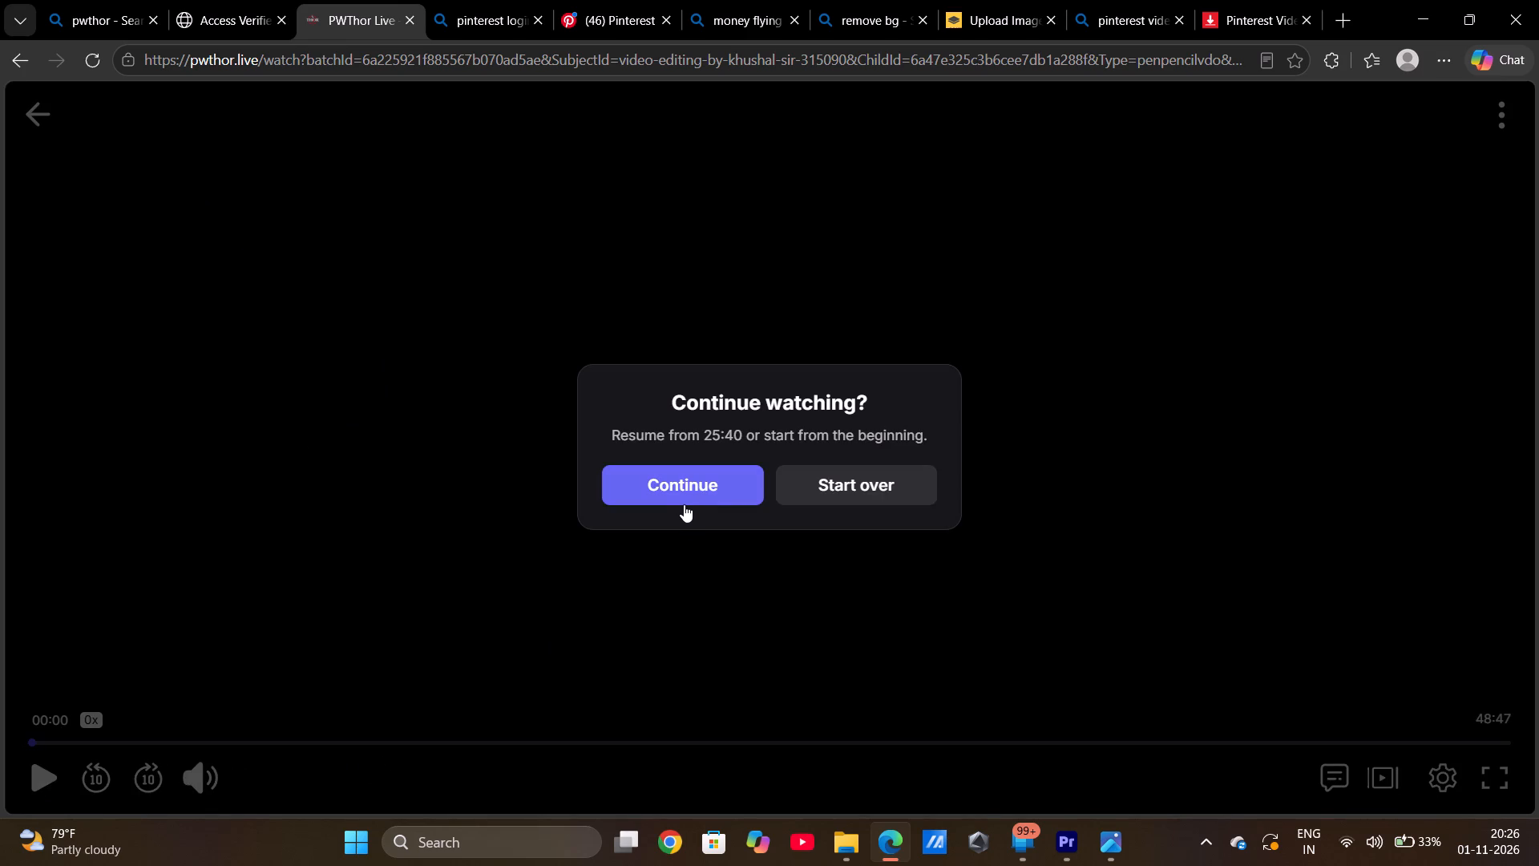
left_click(684, 504)
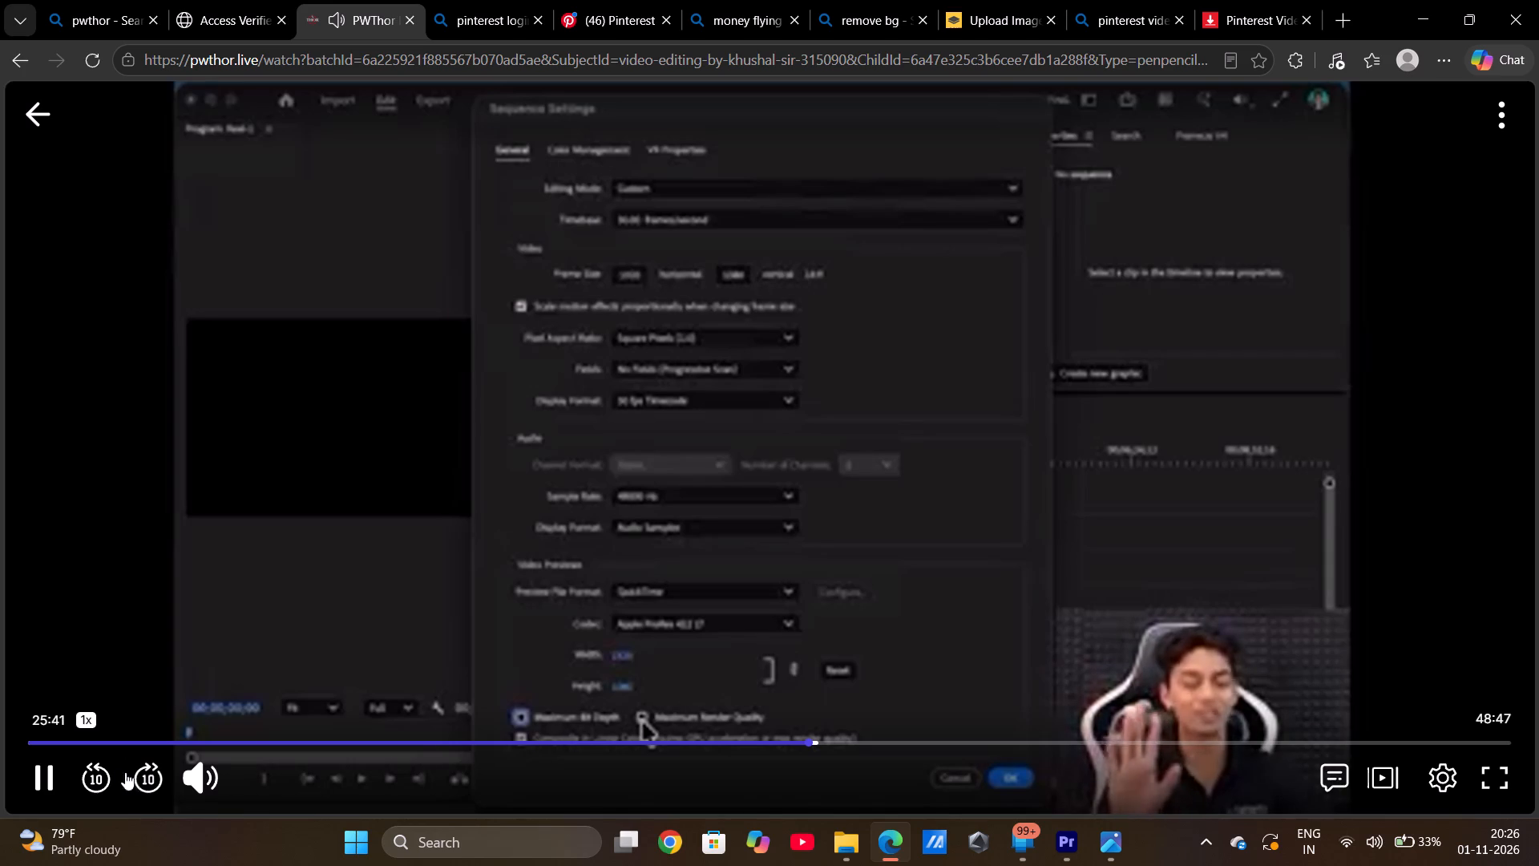
left_click(104, 779)
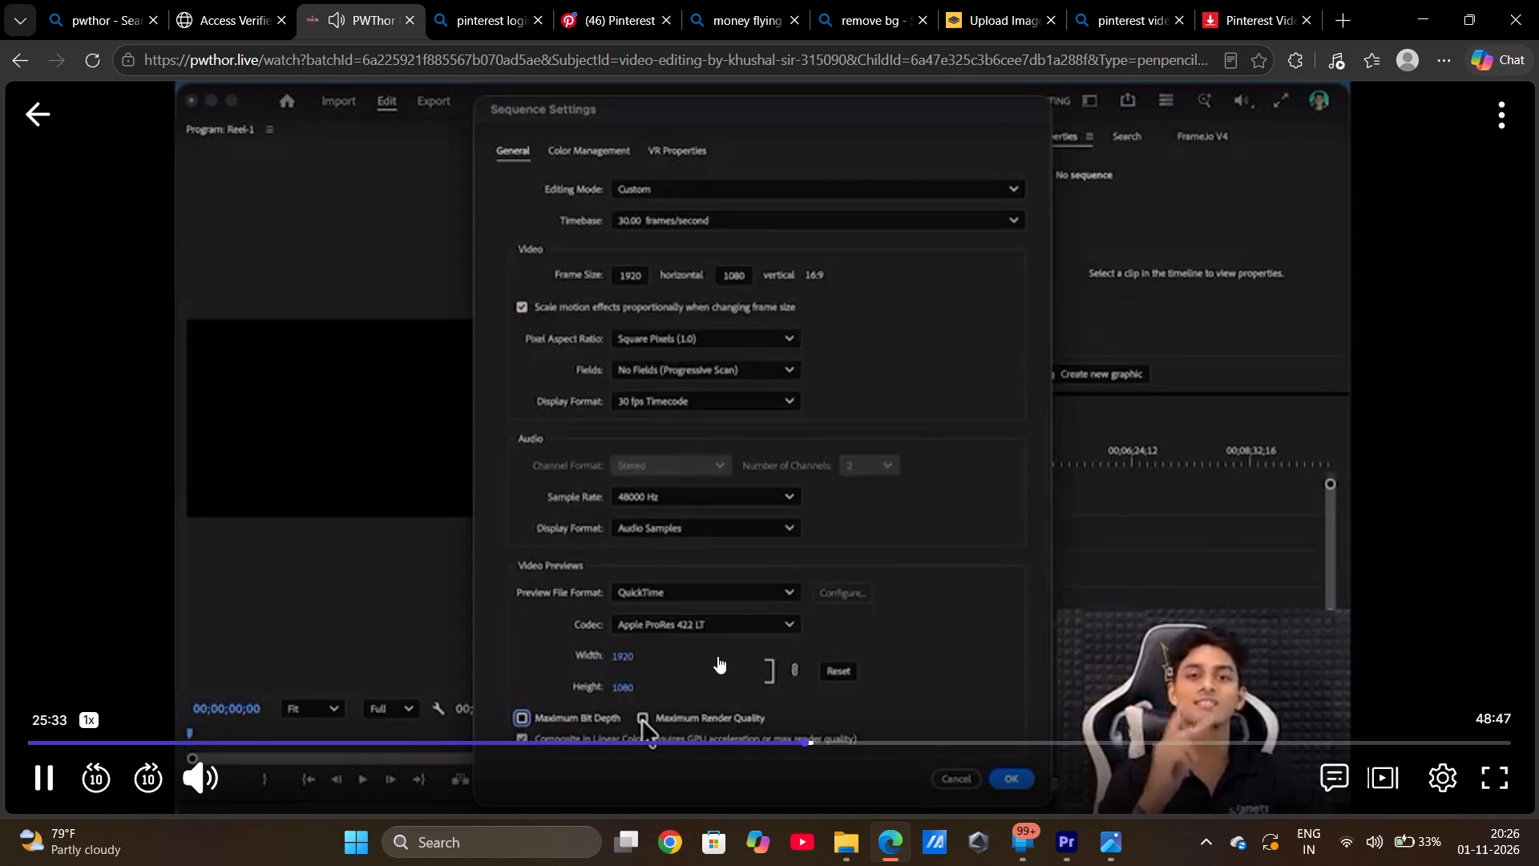
left_click(816, 740)
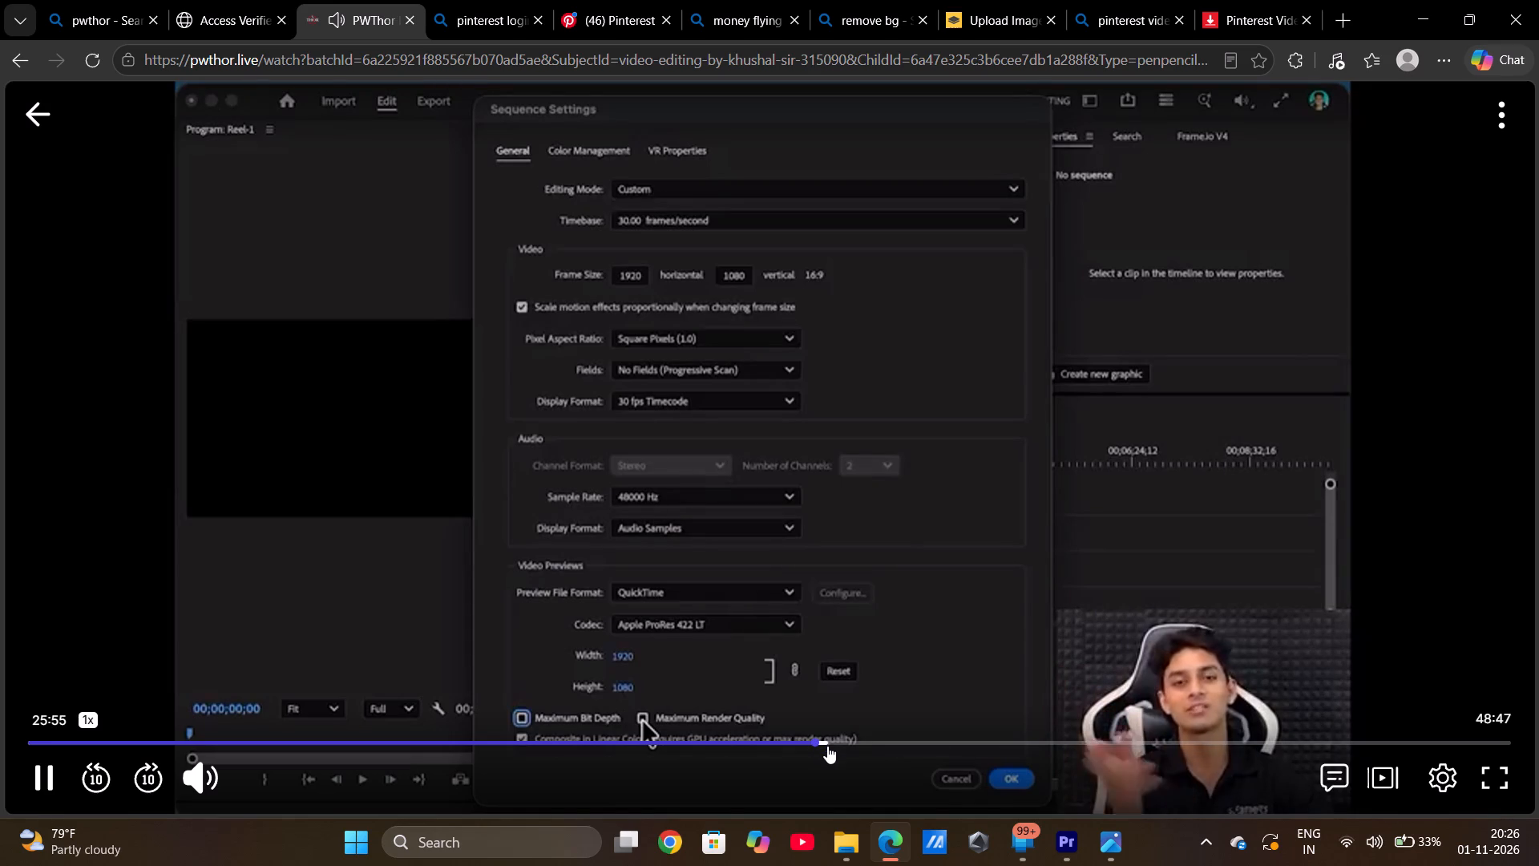
left_click(827, 744)
left_click(862, 747)
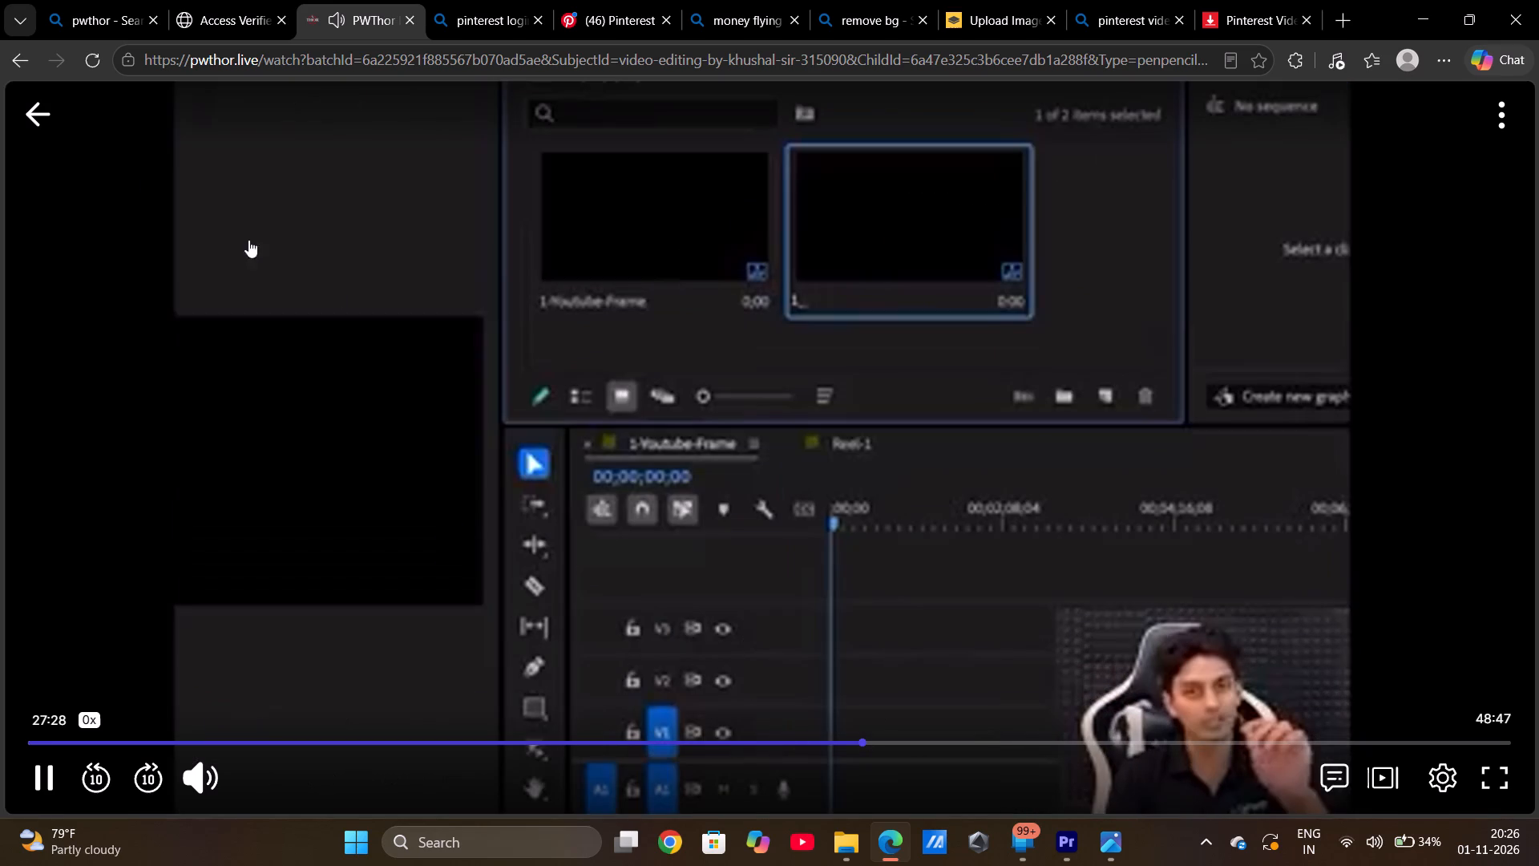
left_click(14, 49)
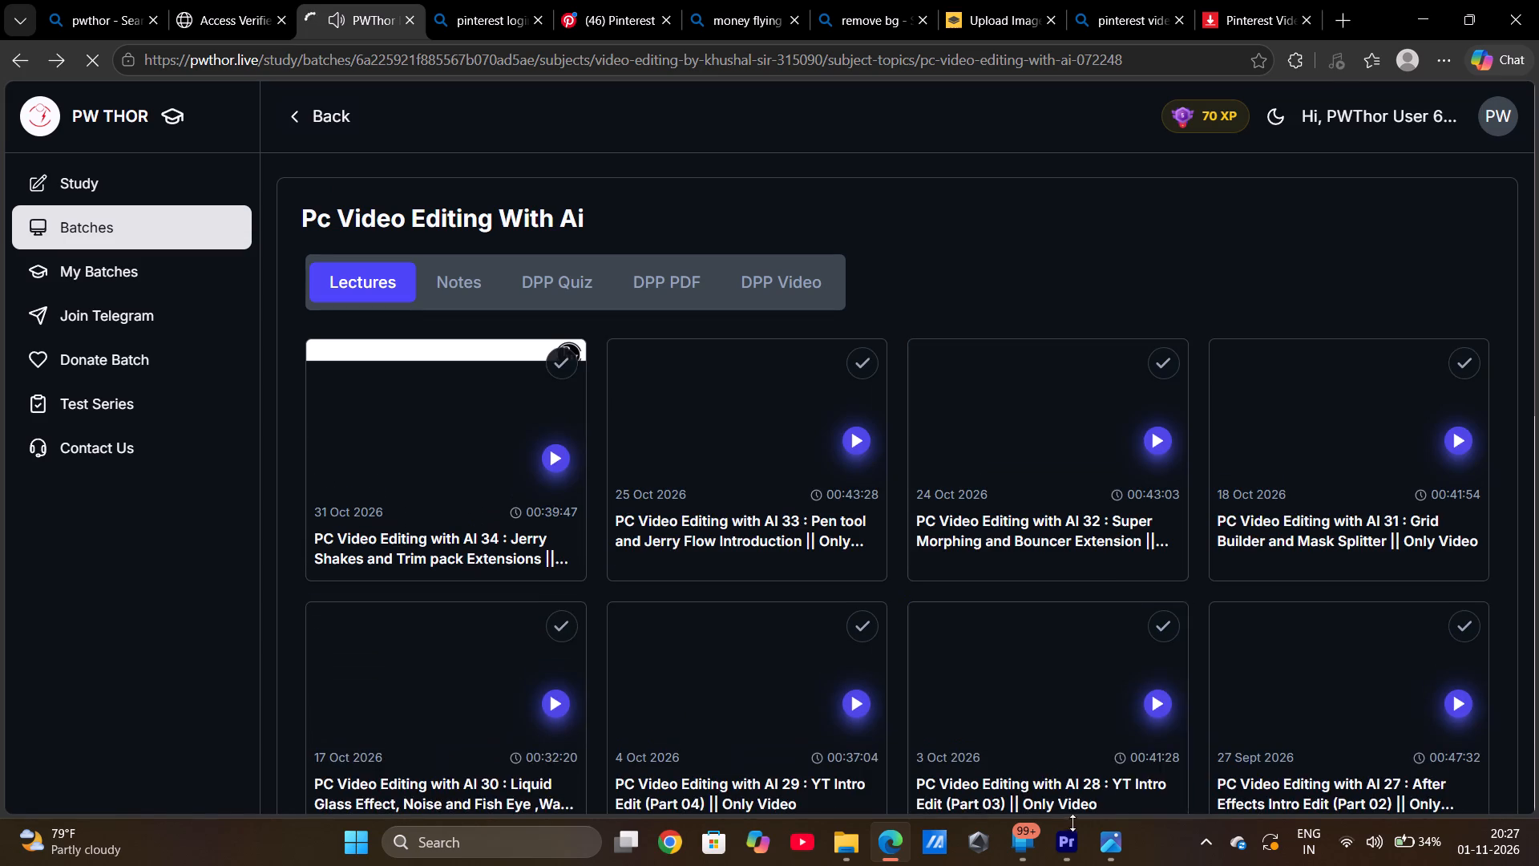
left_click(1057, 722)
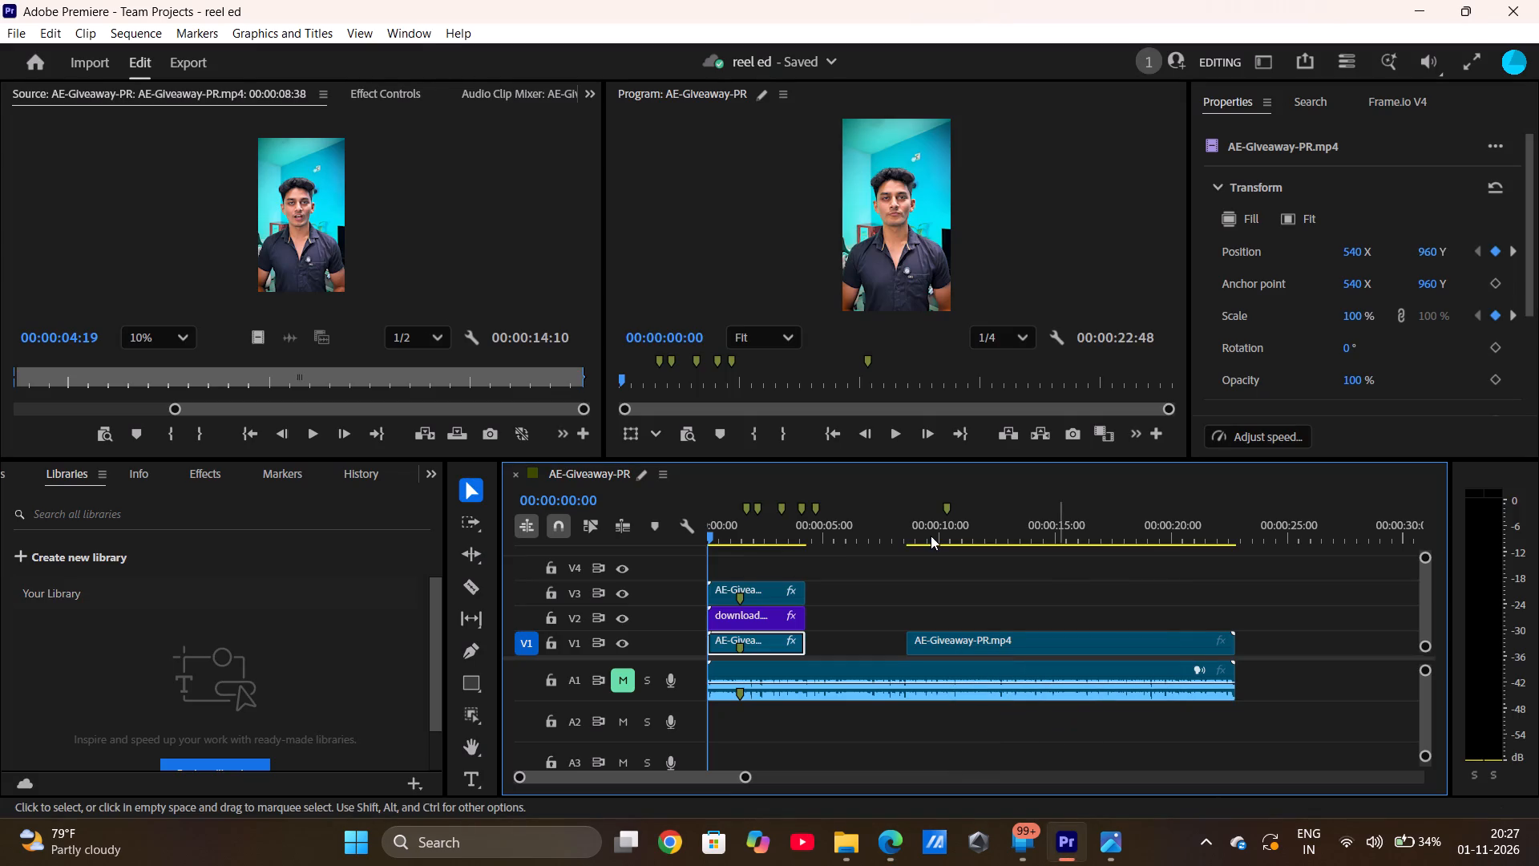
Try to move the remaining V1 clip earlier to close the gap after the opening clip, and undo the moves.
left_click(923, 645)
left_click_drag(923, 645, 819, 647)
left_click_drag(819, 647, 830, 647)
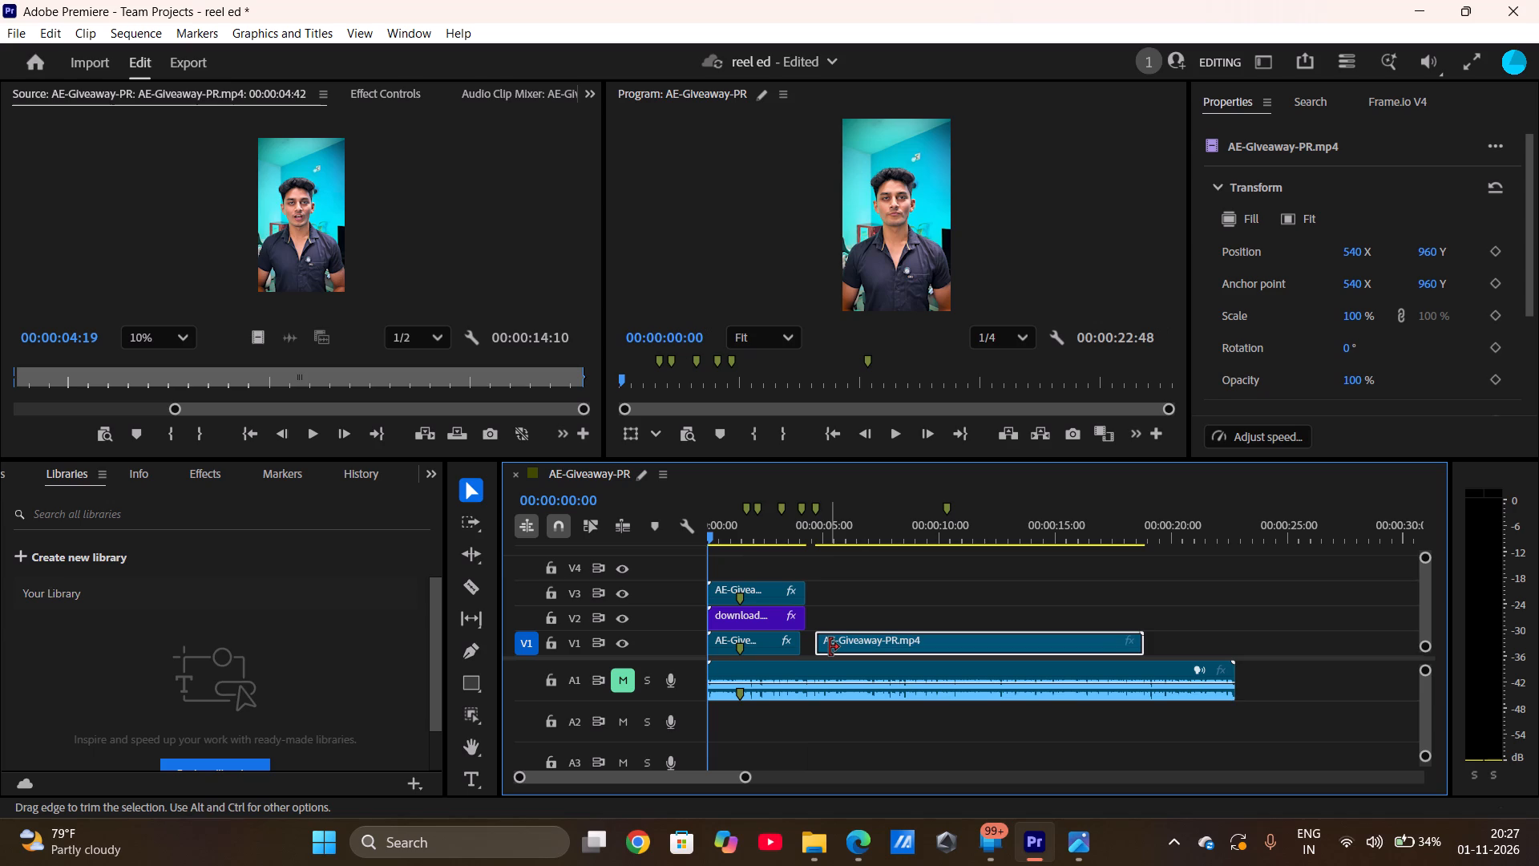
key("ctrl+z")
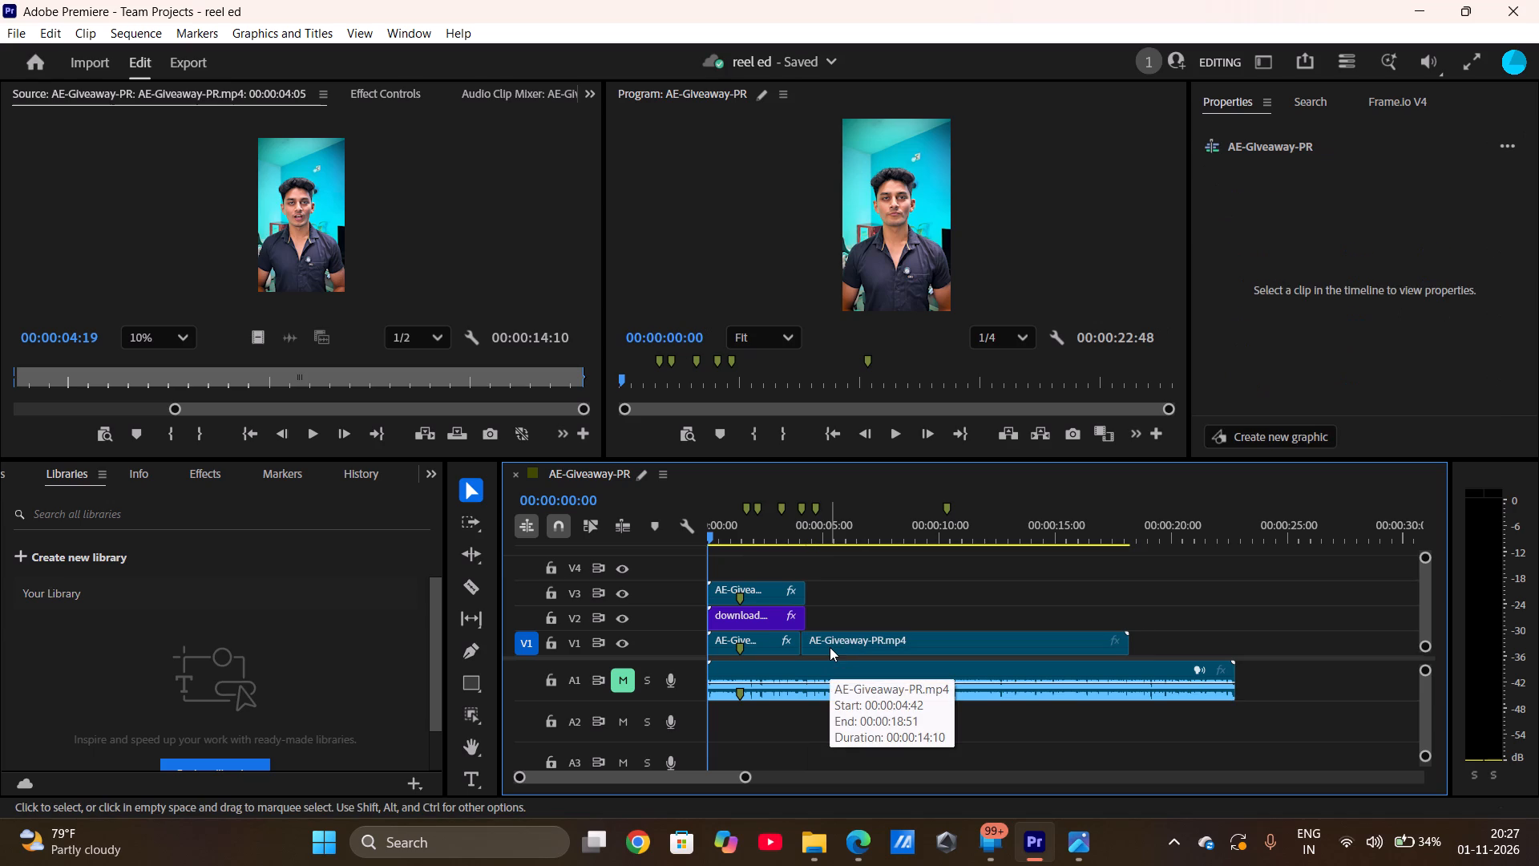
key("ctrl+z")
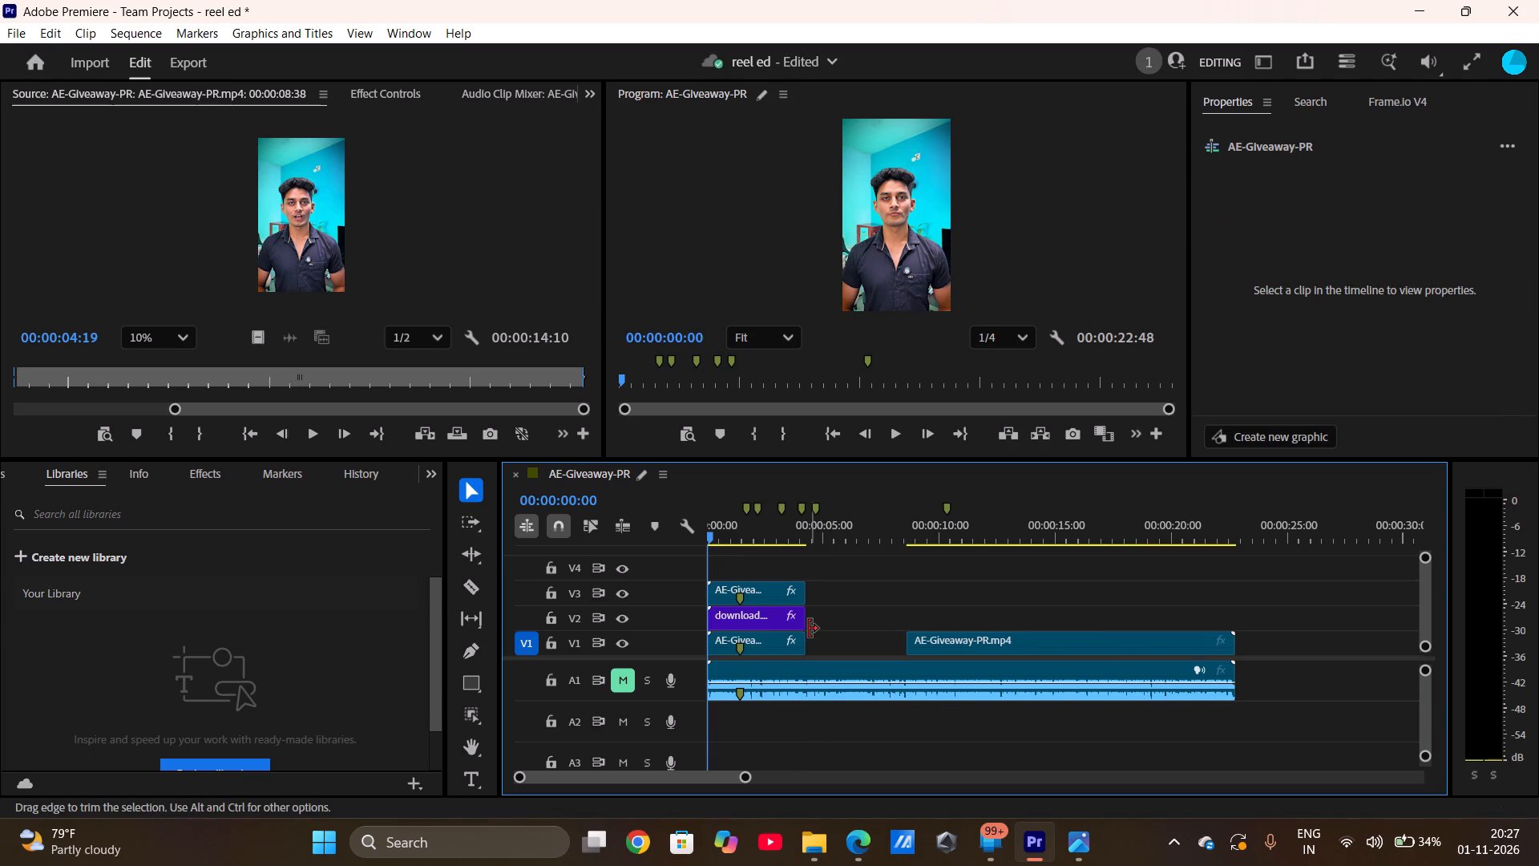
Move the remaining AE-Giveaway-PR.mp4 clip on V1 back to 00:00:04:19, directly against the end of the opening clip.
left_click_drag(953, 633, 858, 637)
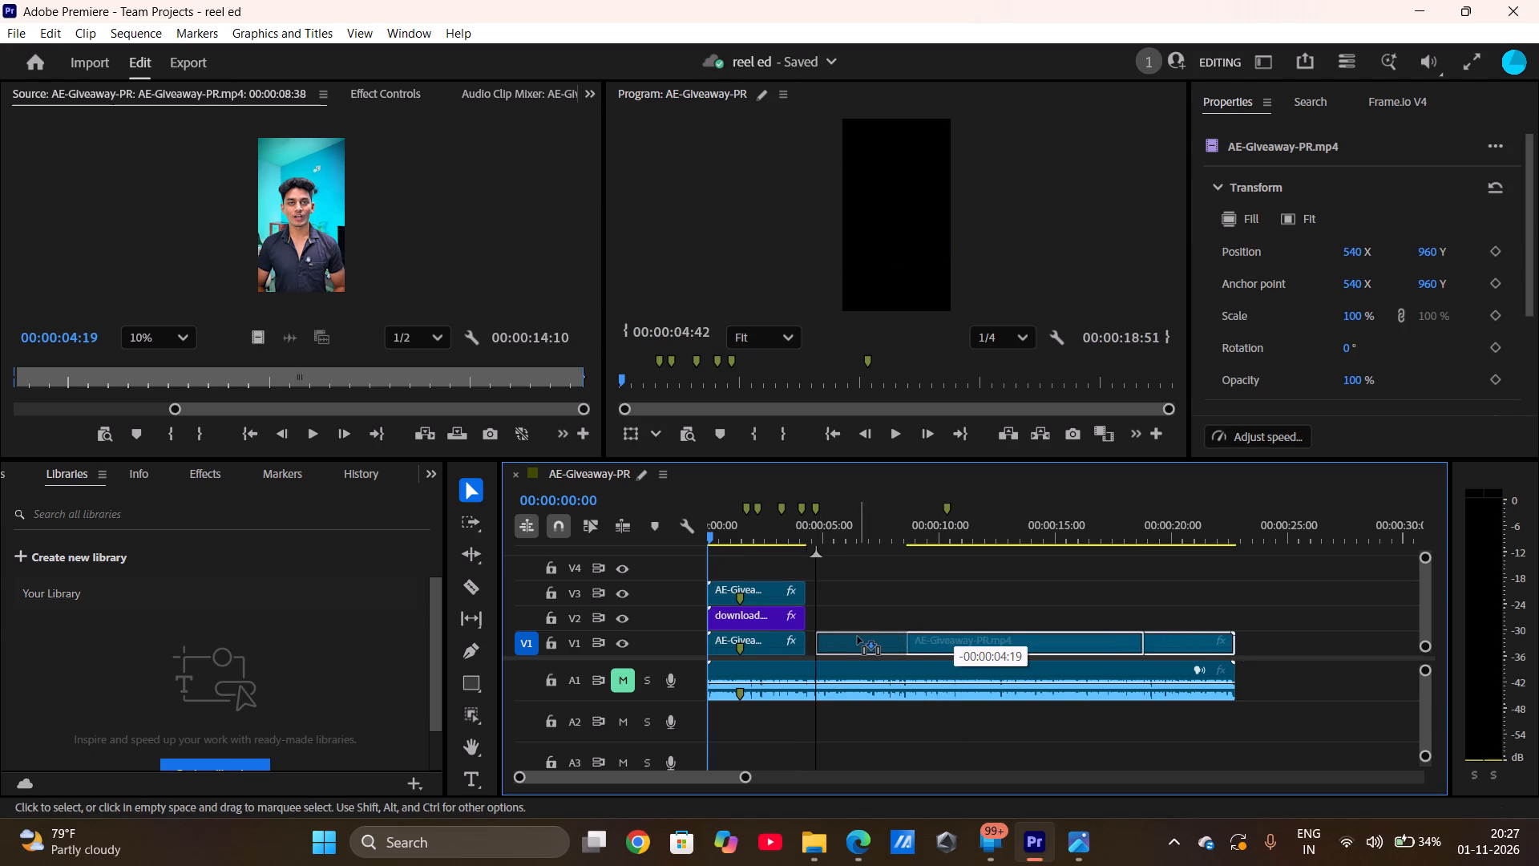
left_click_drag(858, 637, 865, 638)
left_click_drag(865, 638, 855, 637)
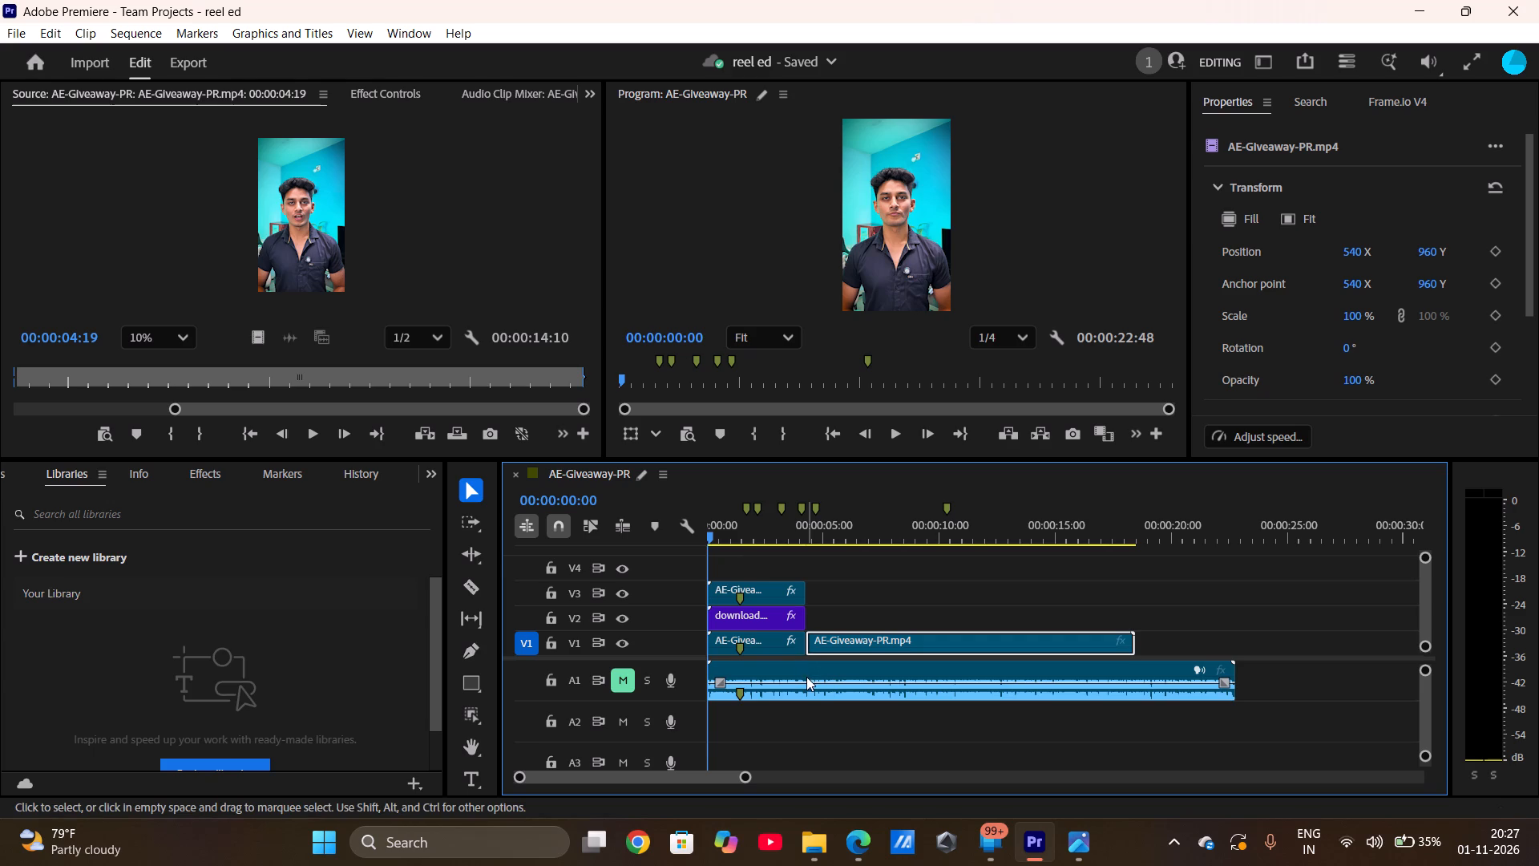
Split the A1 audio with the Razor tool at the end of the opening clip, in line with the V1 cut.
key("c")
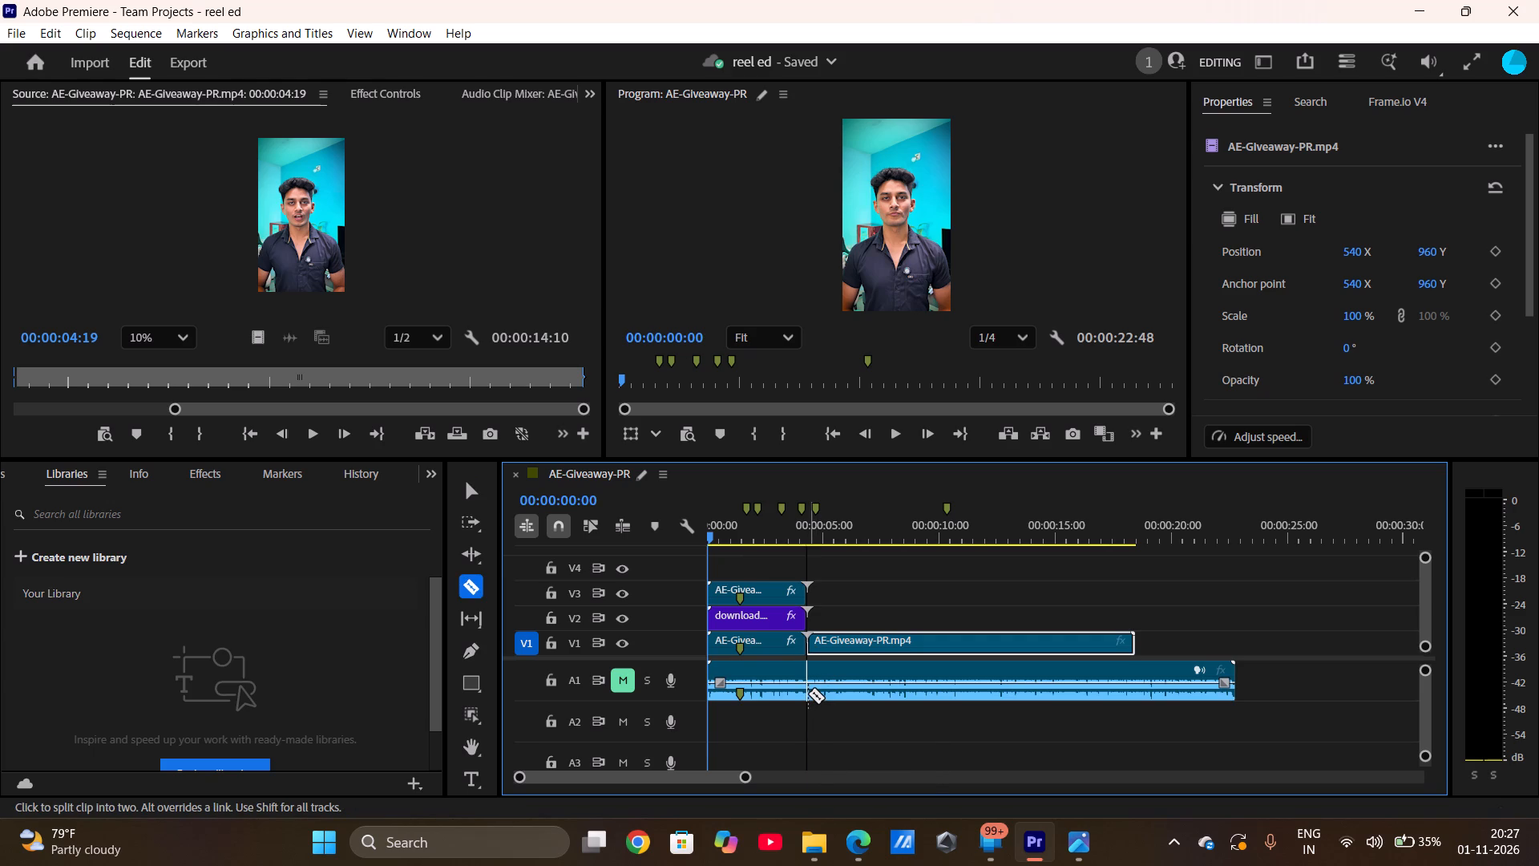
left_click(808, 694)
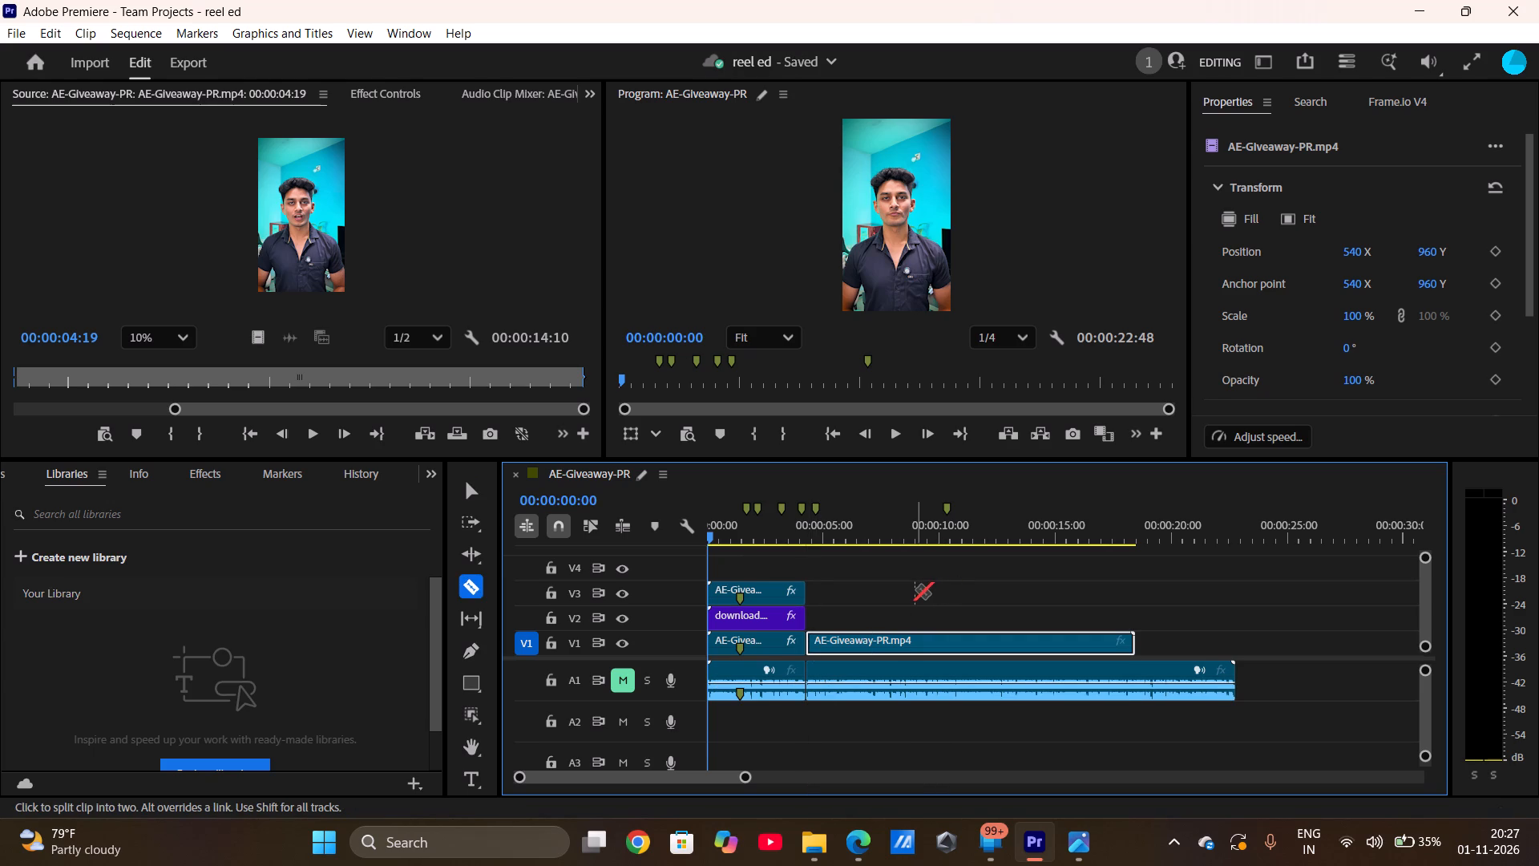
Play the opening, hide track V3, play it again from the beginning and return to 00:00:00:00.
left_click(890, 441)
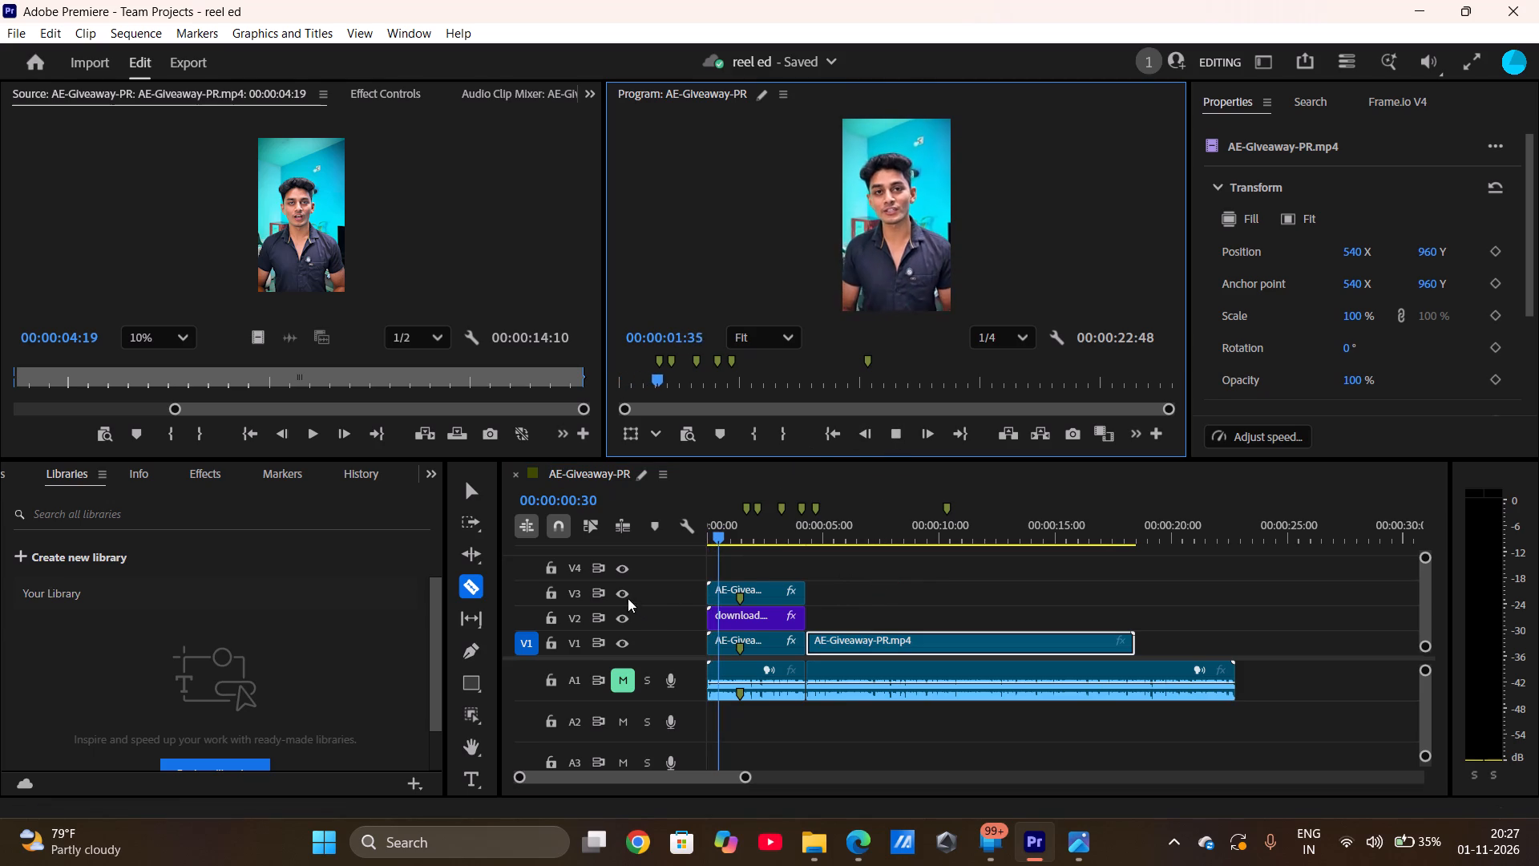
left_click(617, 592)
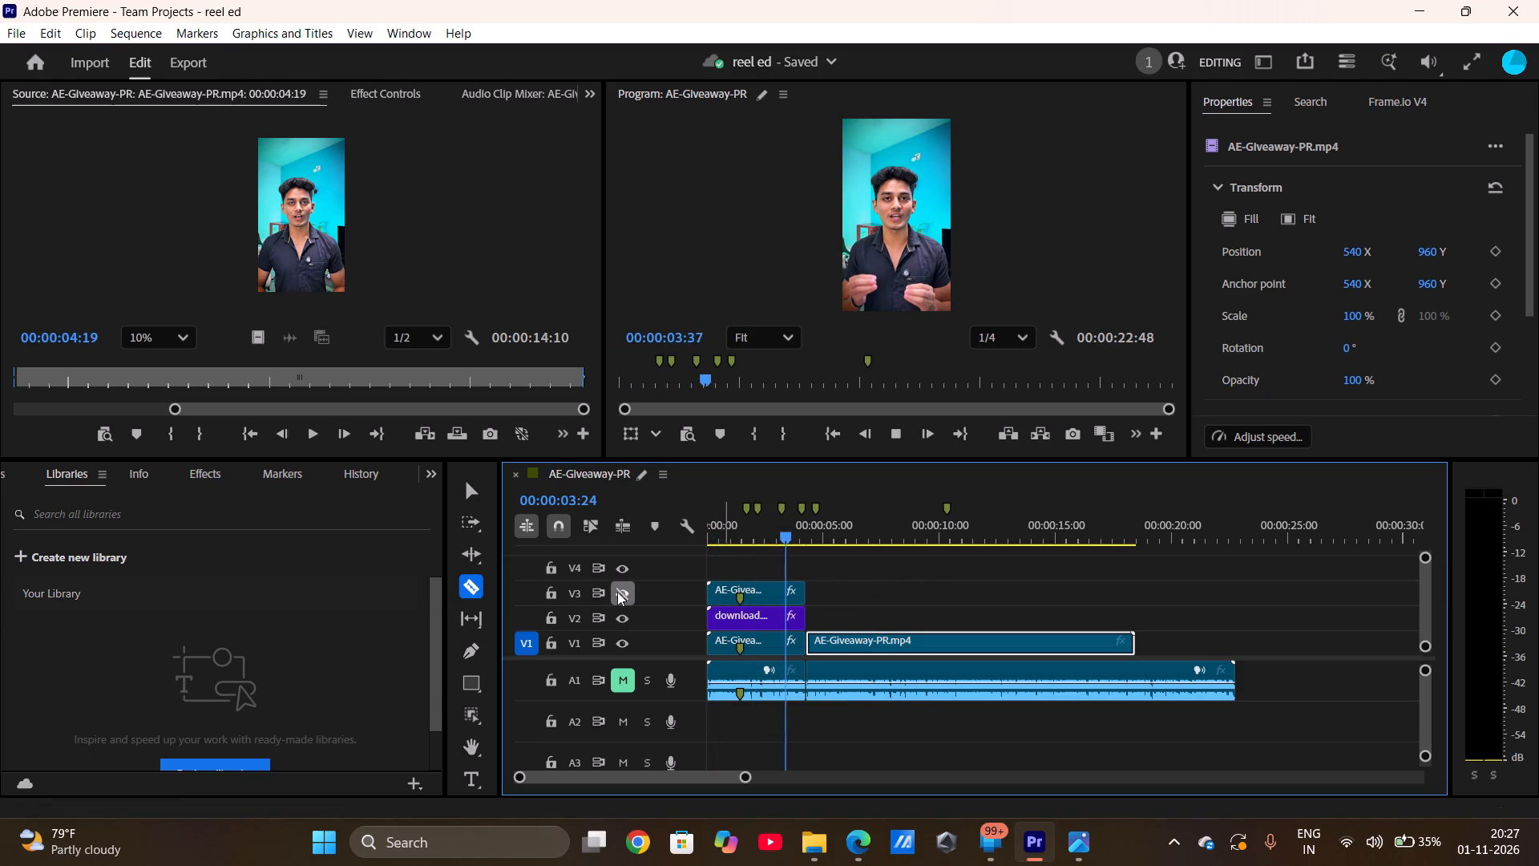
left_click(830, 442)
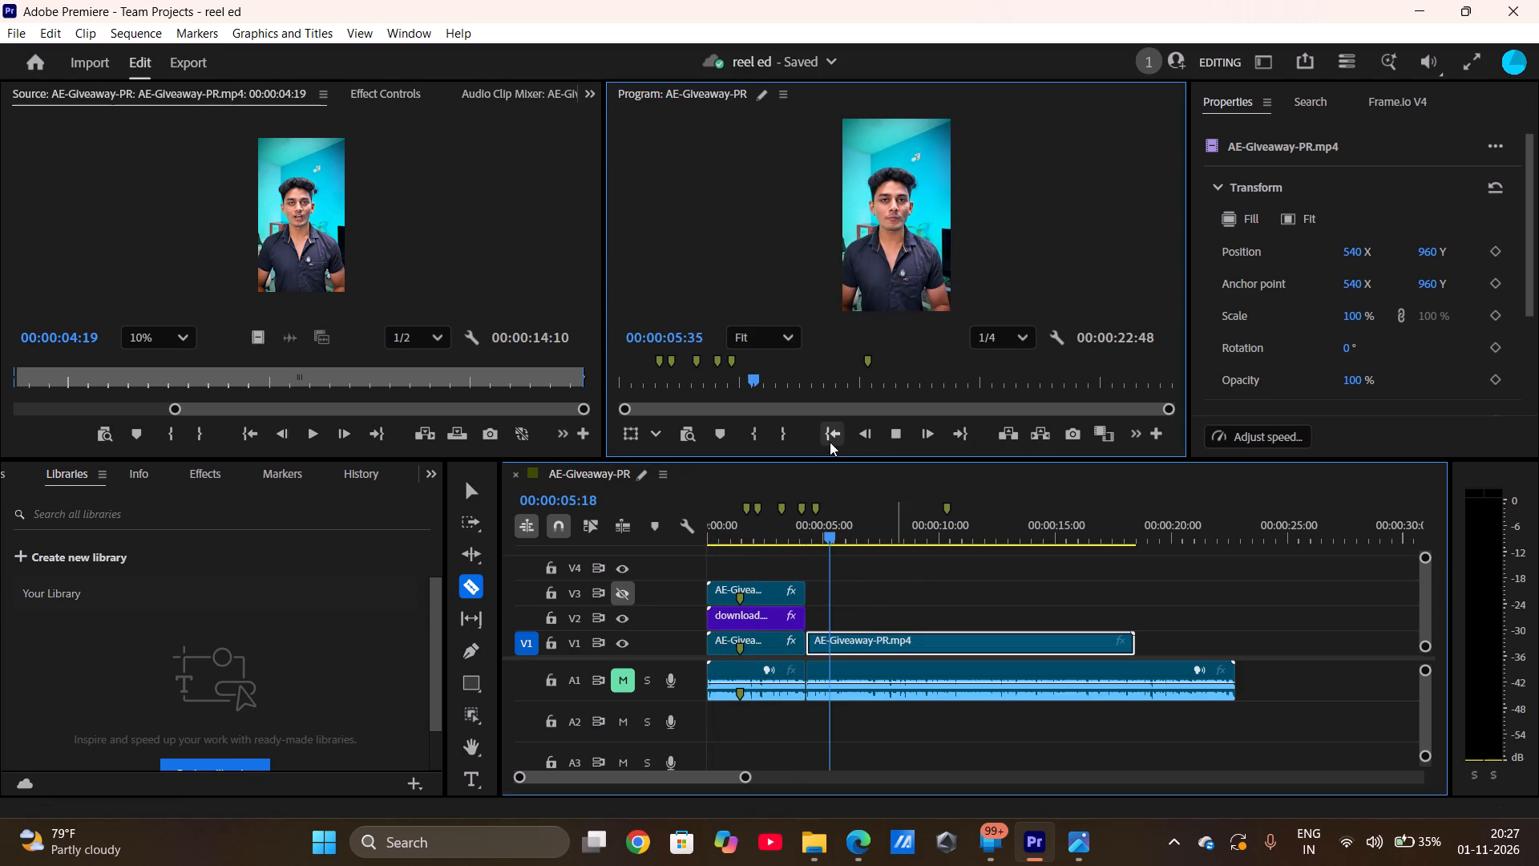
left_click(881, 436)
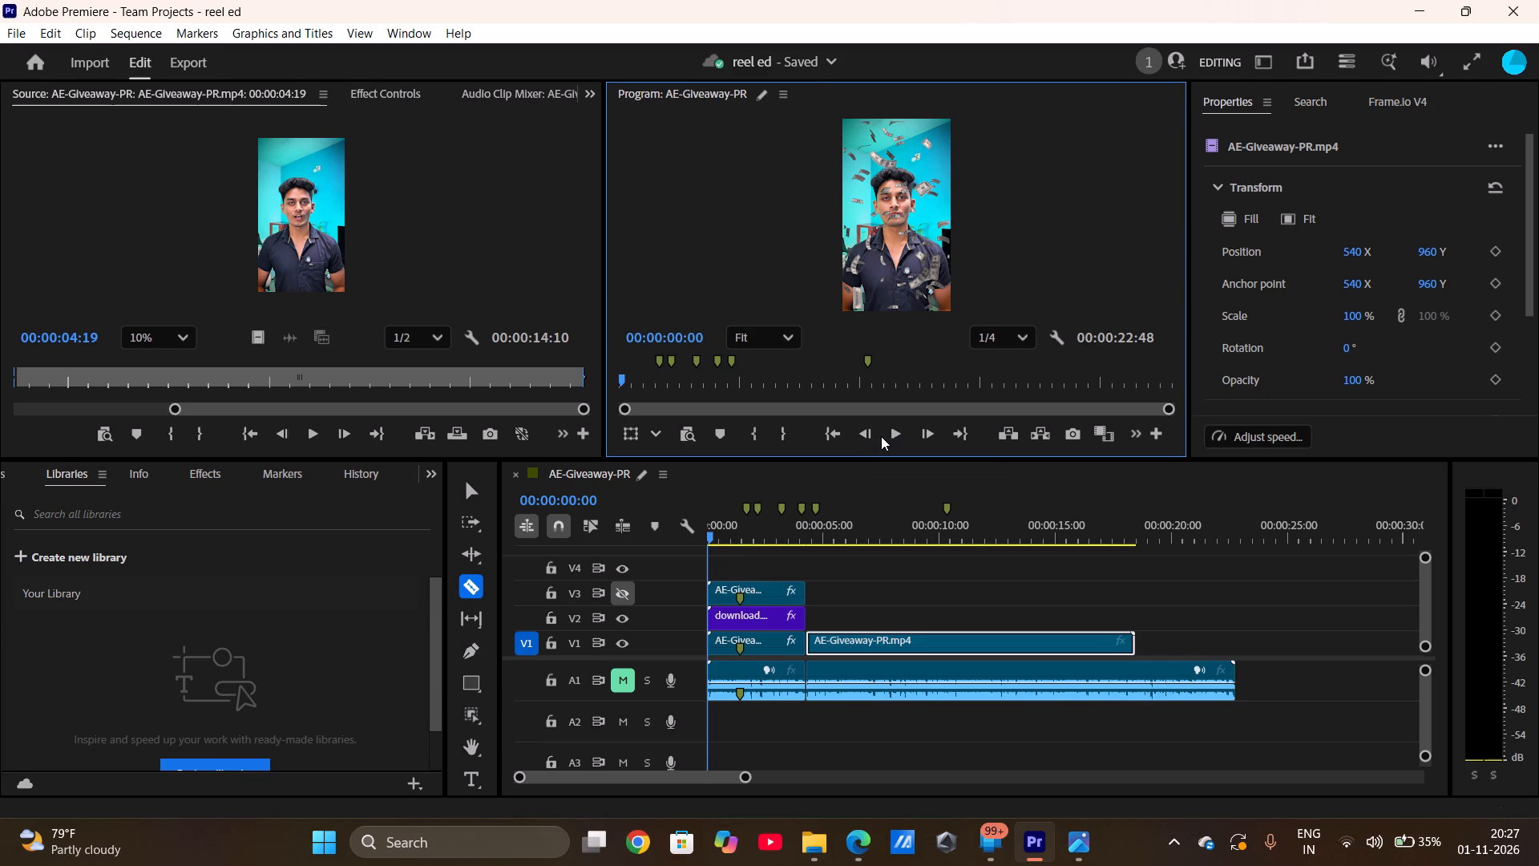
left_click(889, 436)
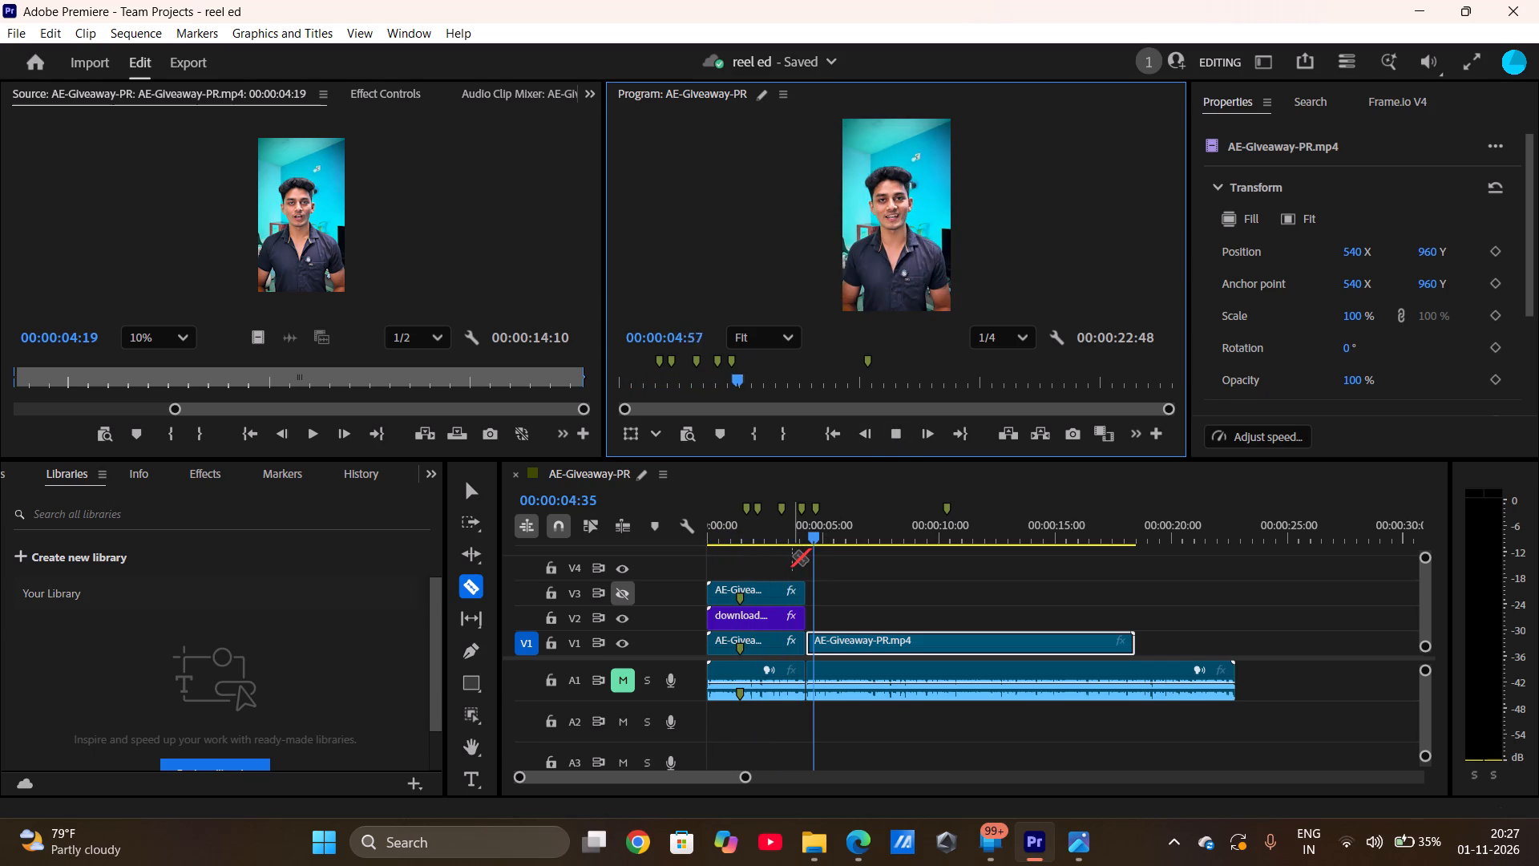
left_click(835, 436)
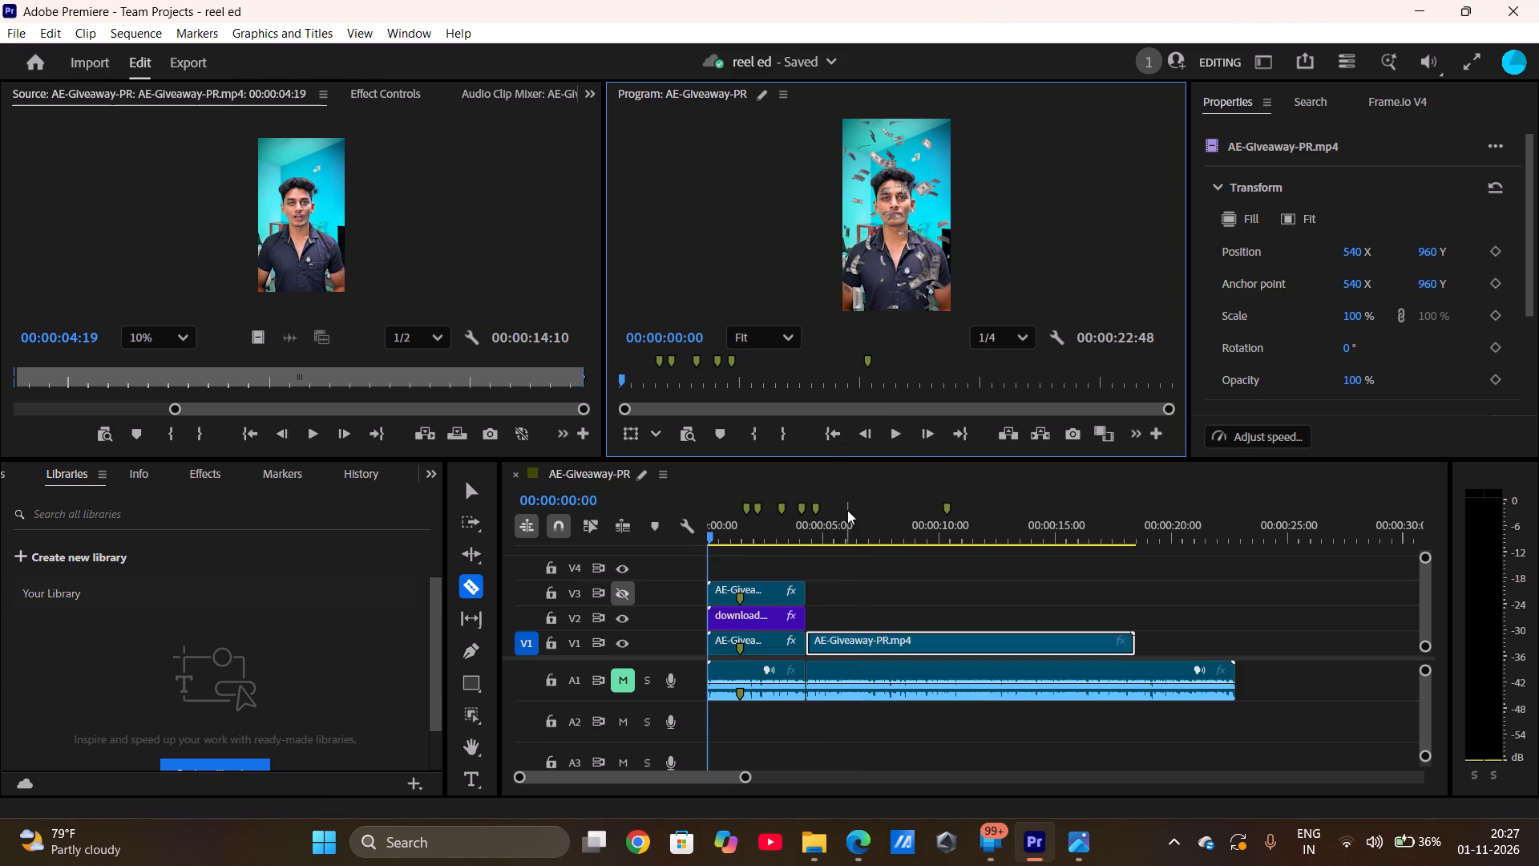
Split the flying-money GIF on V2 partway through with the Razor tool, keeping the playhead at 00:00:00:00.
left_click(770, 624)
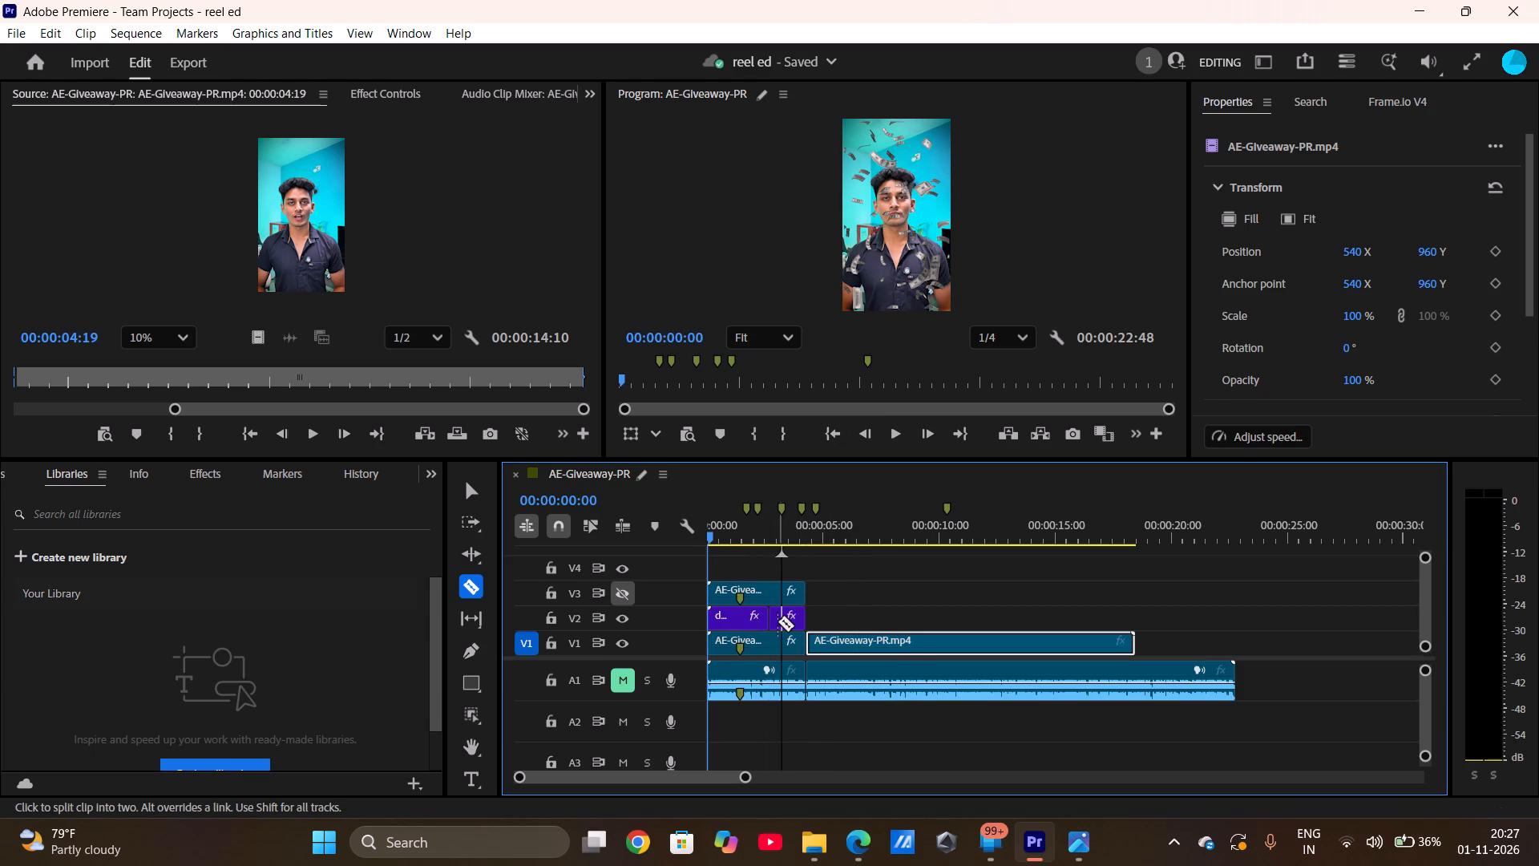
left_click(839, 429)
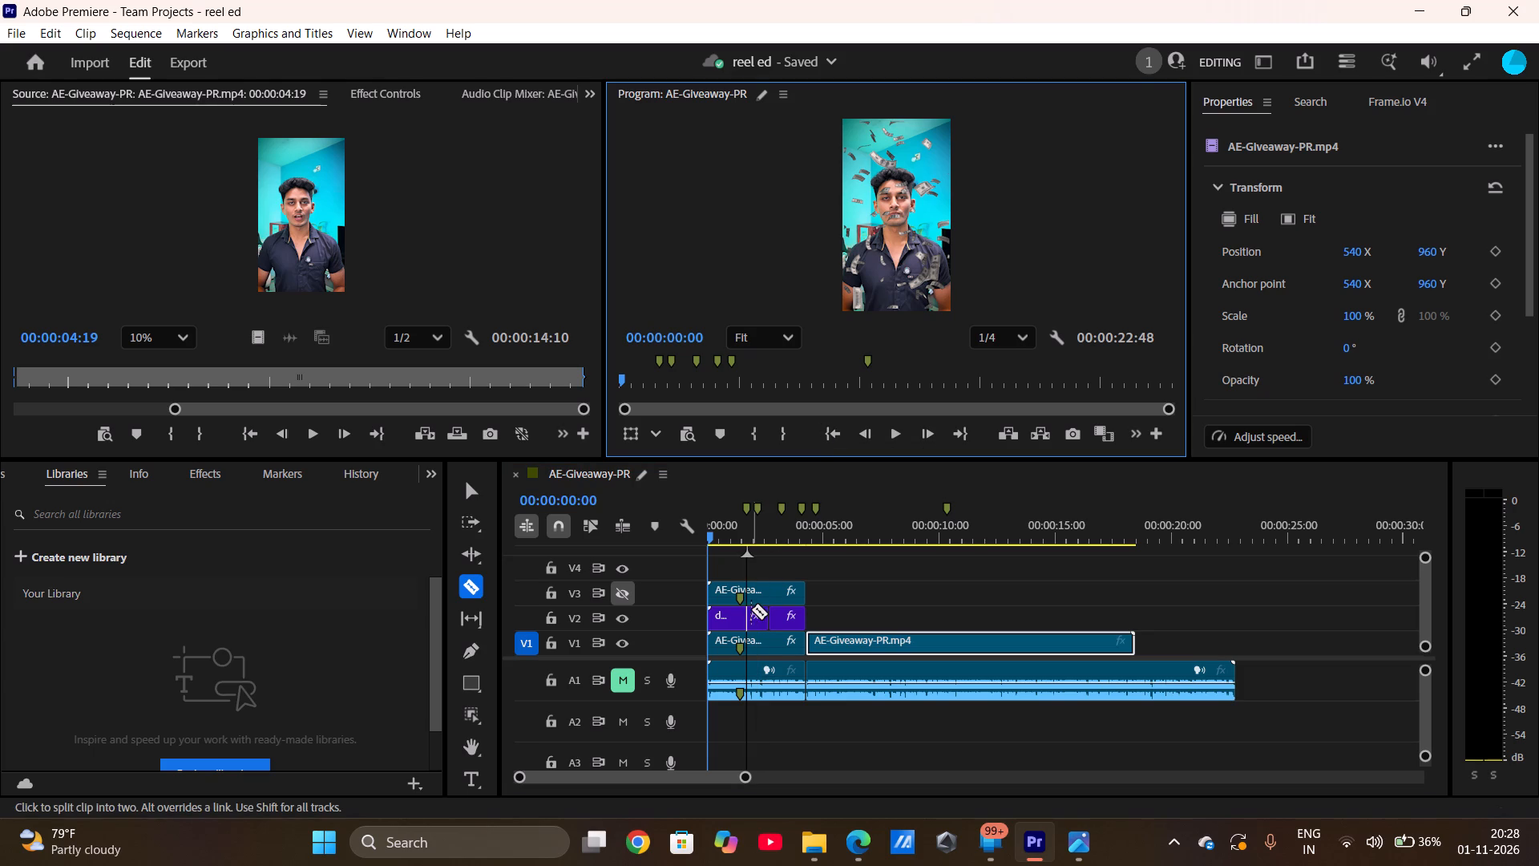
Delete the second piece of the split flying-money GIF on V2, after the cut.
key("v")
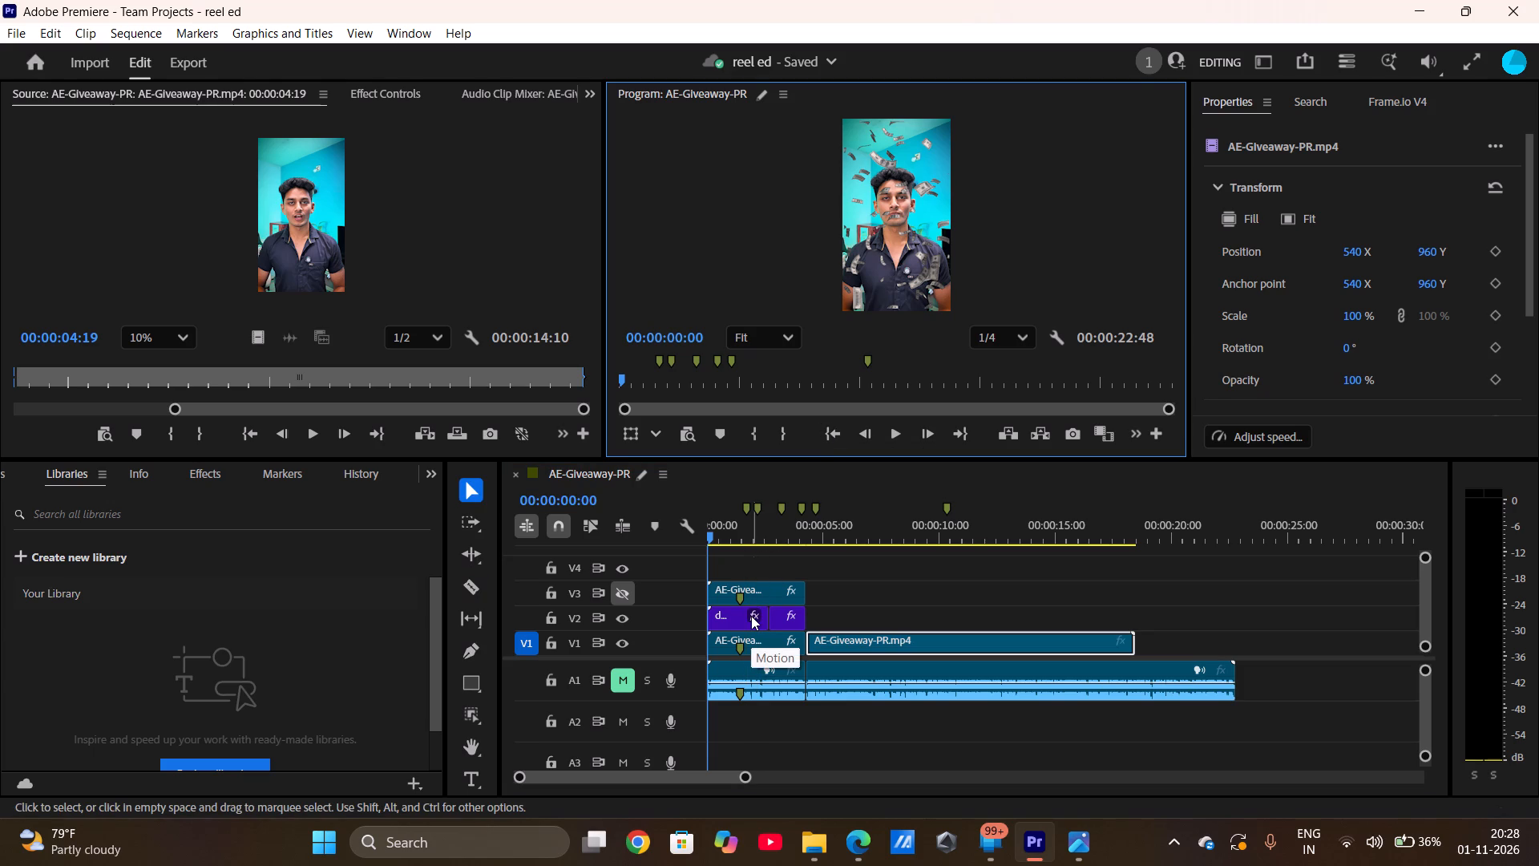
left_click(751, 617)
key("BackSpace")
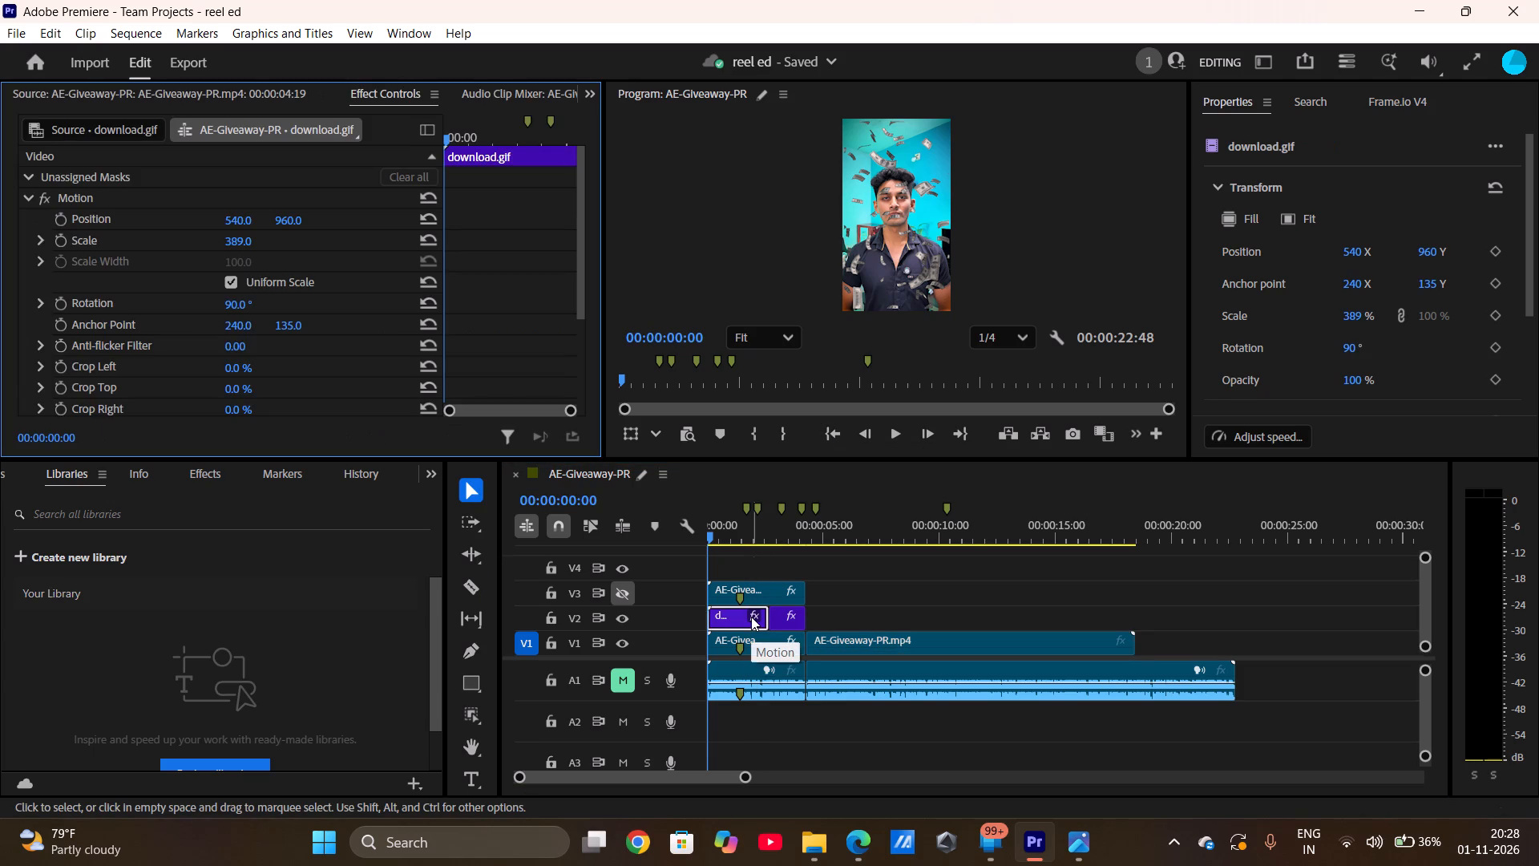
key("BackSpace")
left_click(779, 621)
key("BackSpace")
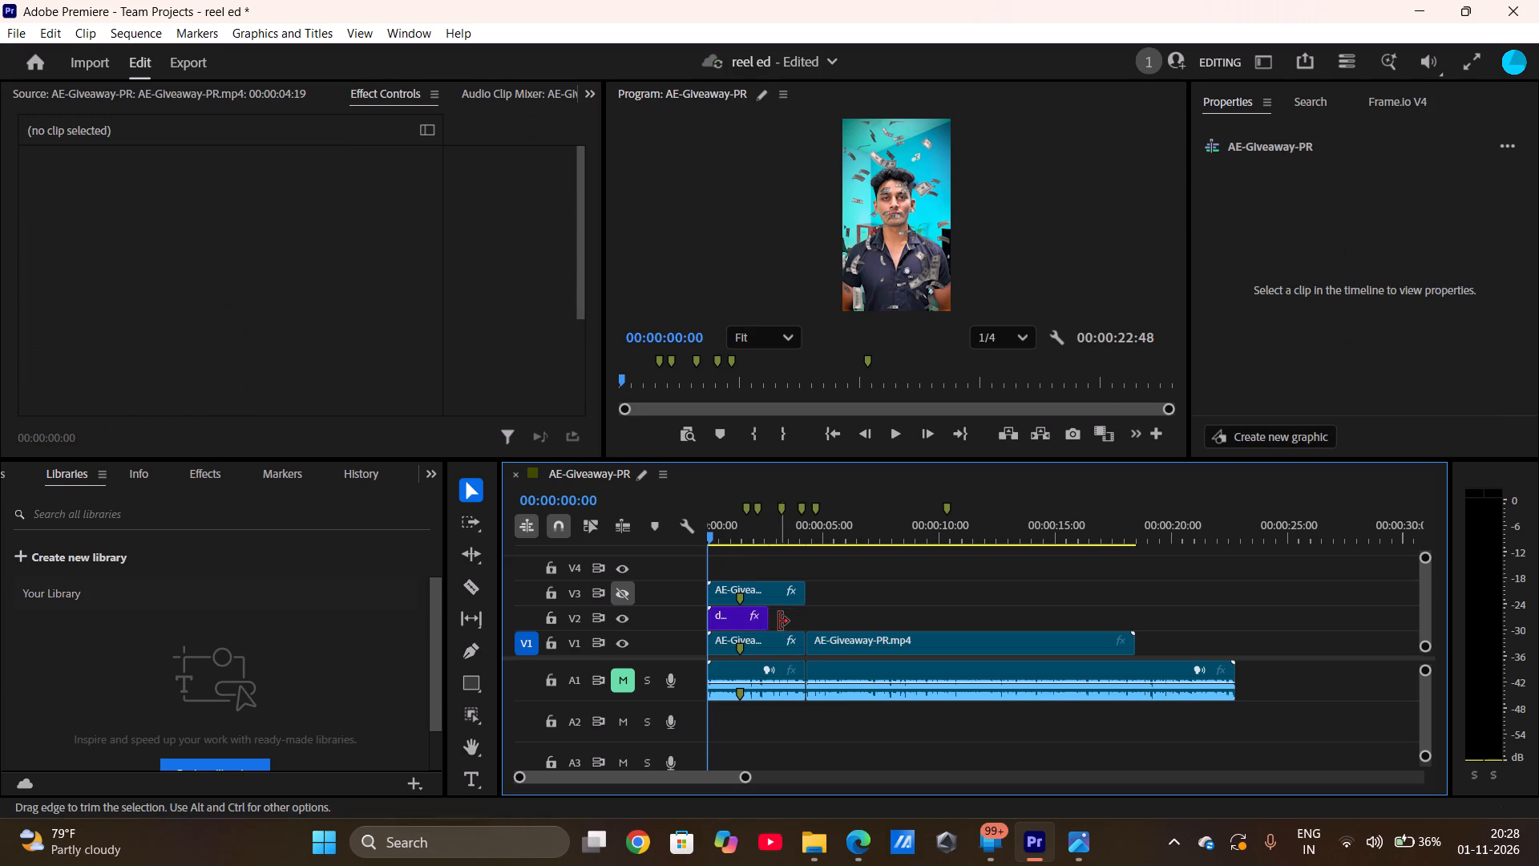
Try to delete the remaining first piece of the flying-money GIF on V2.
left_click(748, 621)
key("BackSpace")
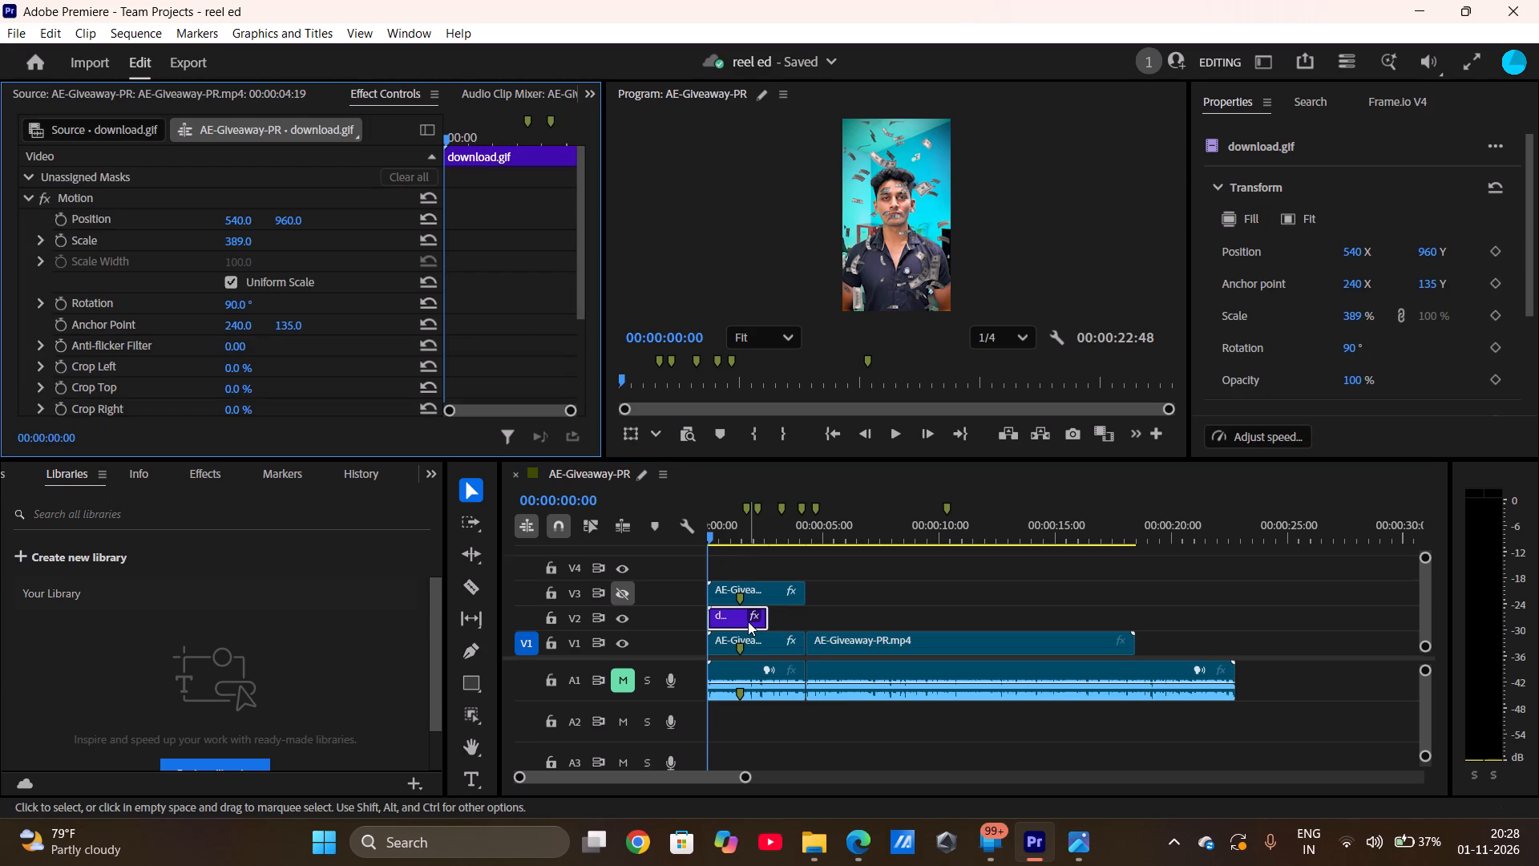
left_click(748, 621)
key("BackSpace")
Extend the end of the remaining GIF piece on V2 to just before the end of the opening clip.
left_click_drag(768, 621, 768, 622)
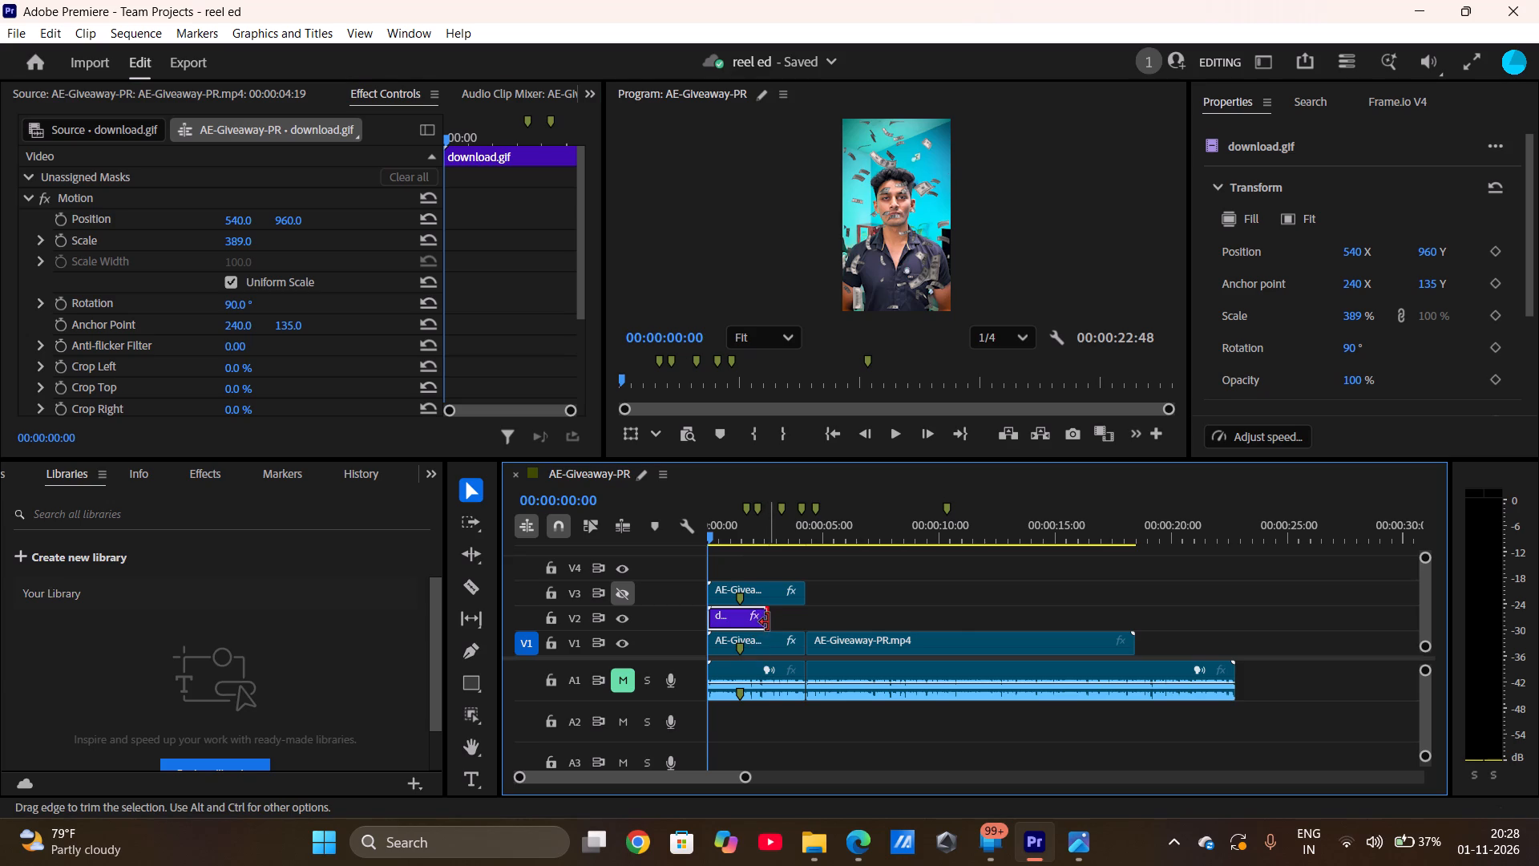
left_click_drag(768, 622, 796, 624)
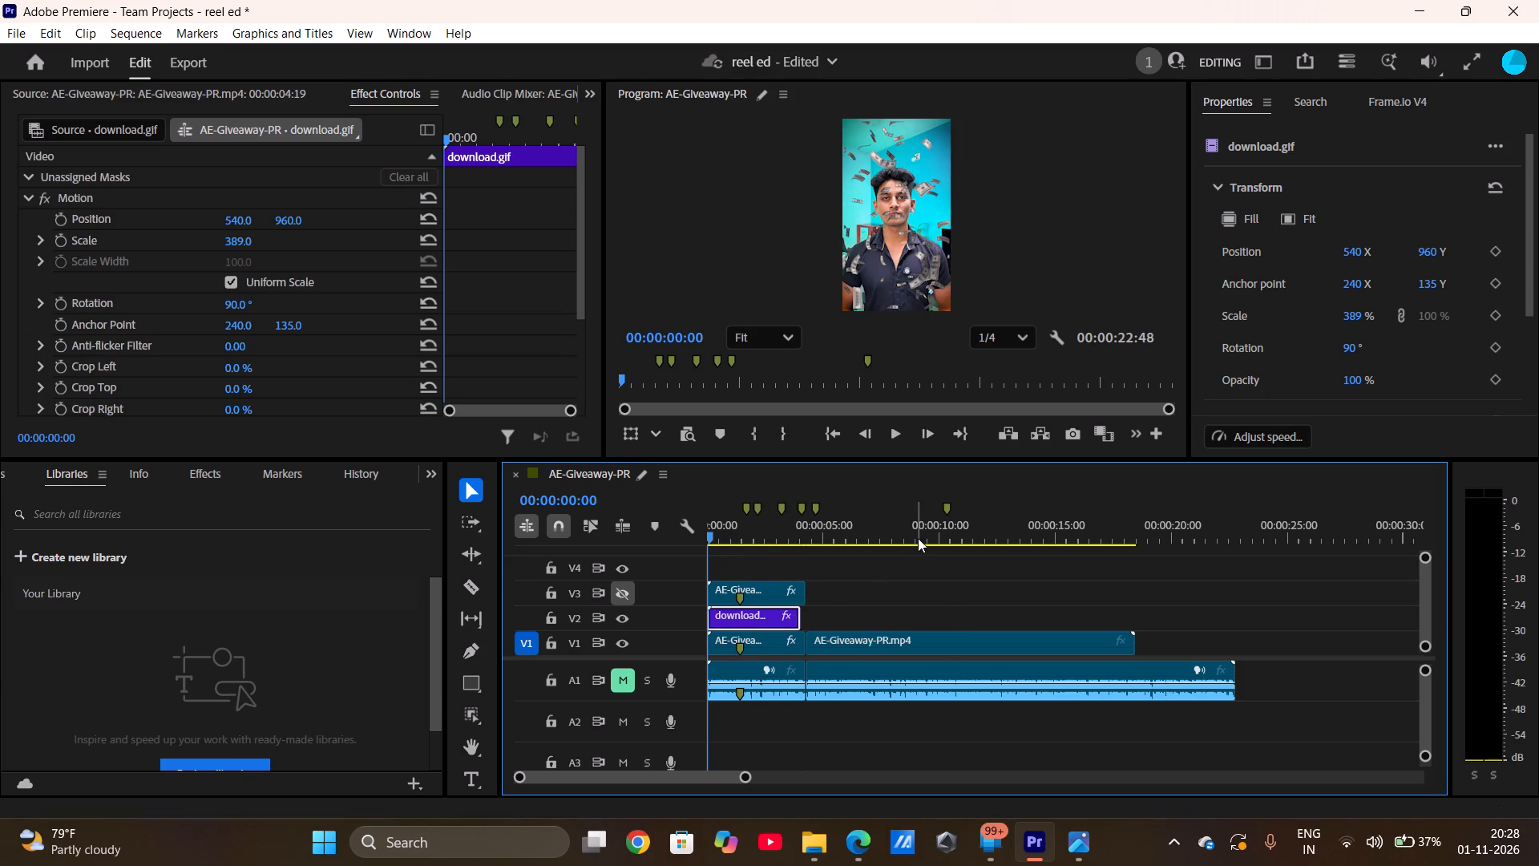
Play the sequence from the beginning to review the extended GIF over the opening clip.
left_click(841, 431)
left_click(898, 429)
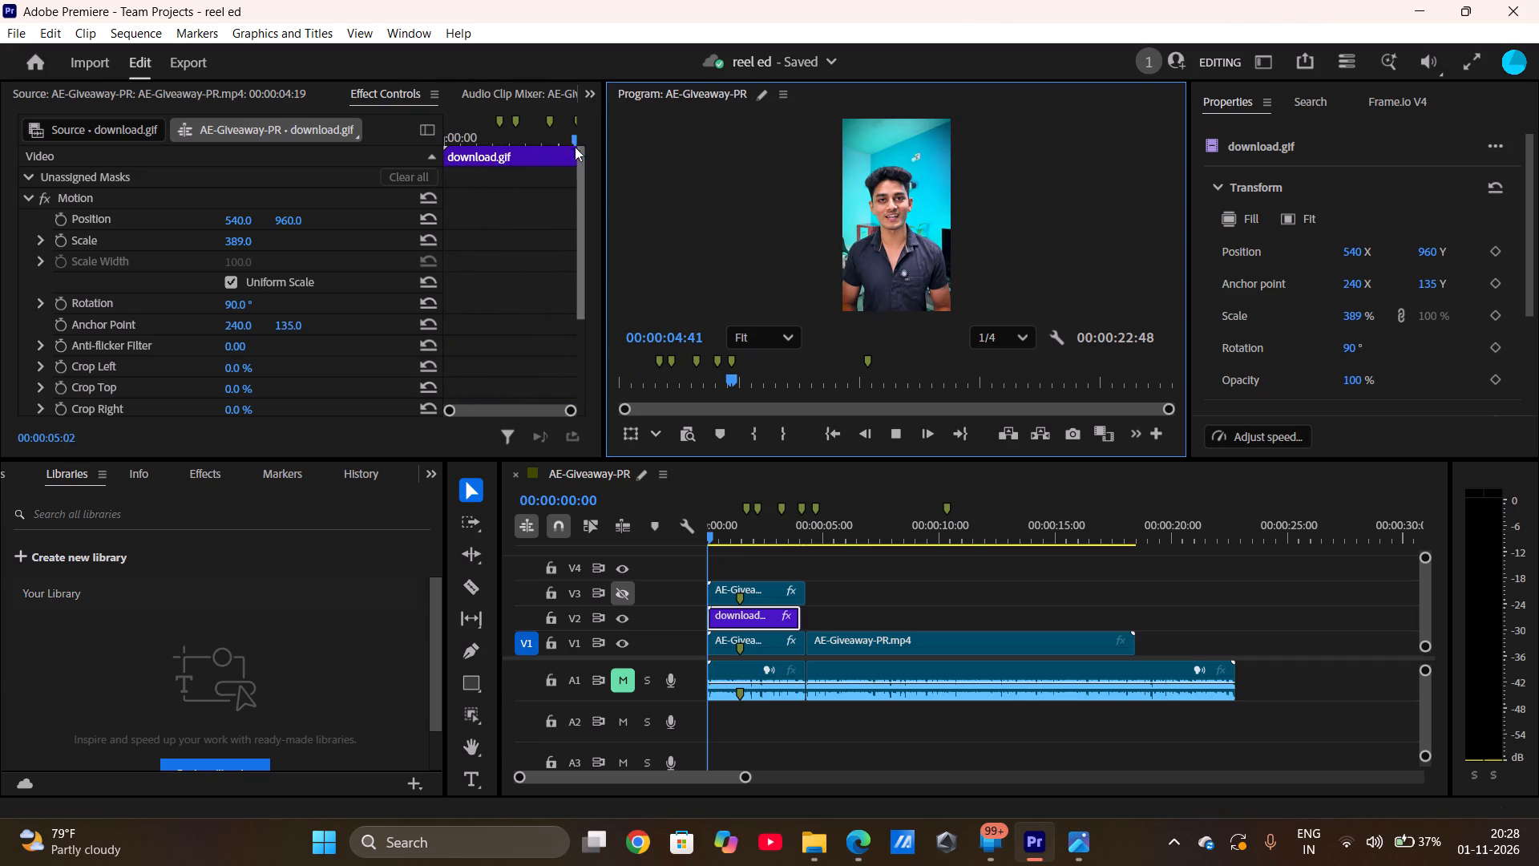
left_click(535, 148)
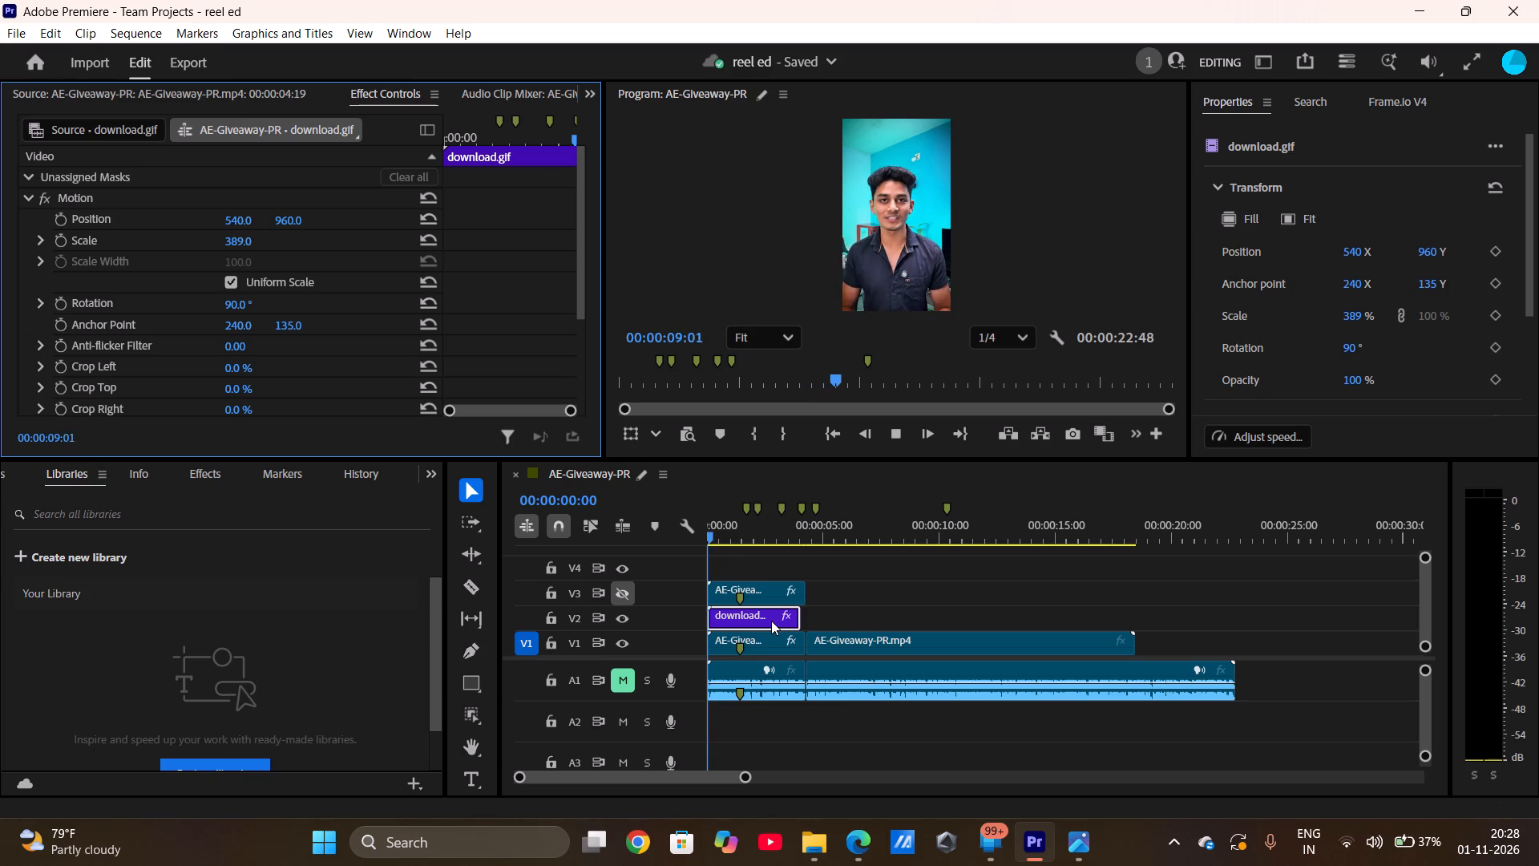
key("BackSpace")
key("BackSpace")
Move the Media Browser panel into the panel group that holds Effect Controls.
scroll(235, 725, "down", 2)
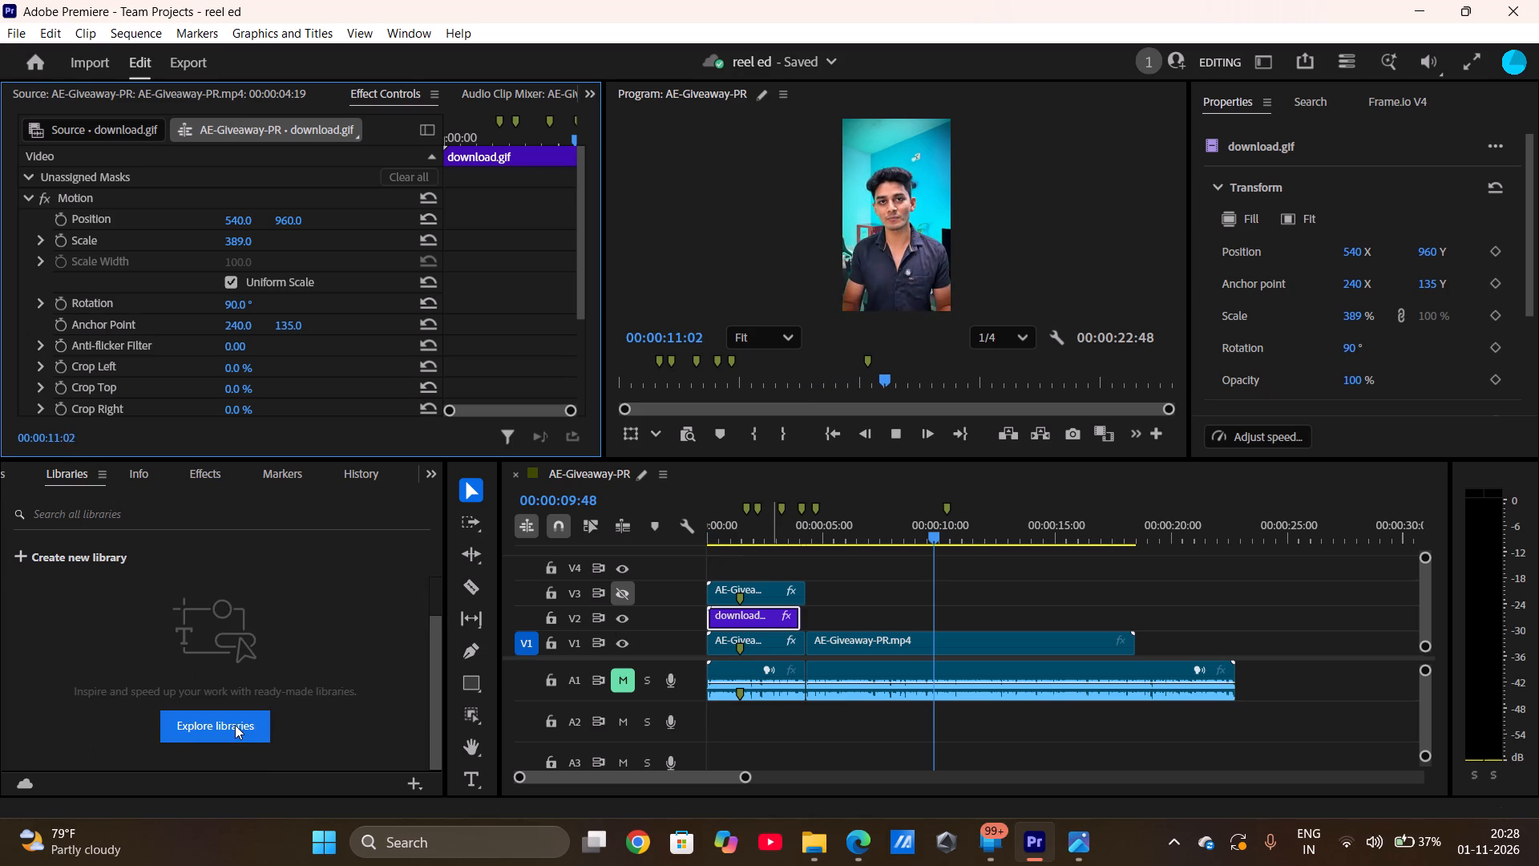
left_click(203, 478)
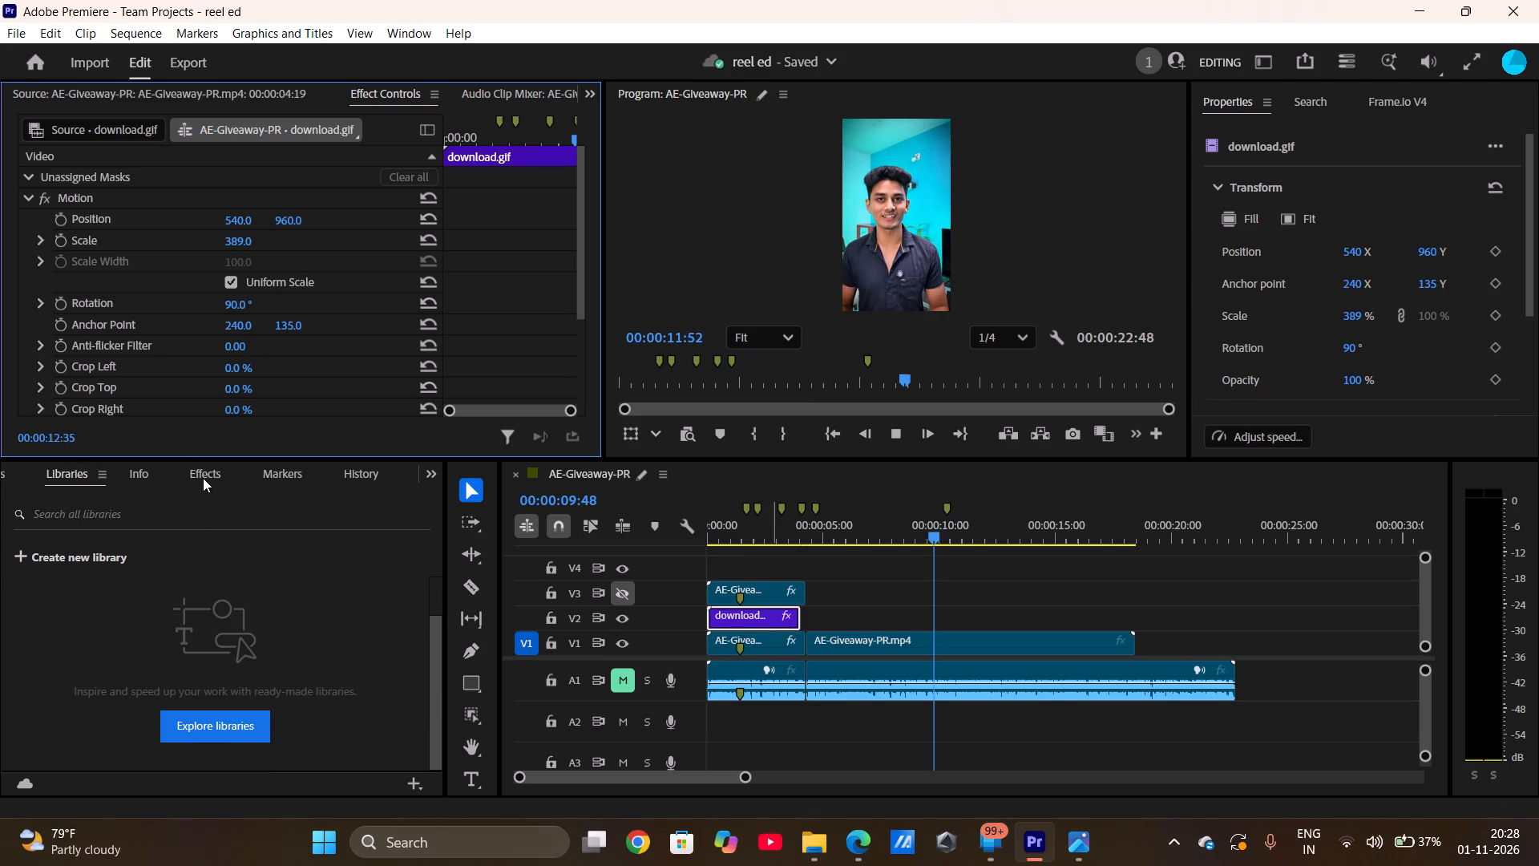
left_click(1, 473)
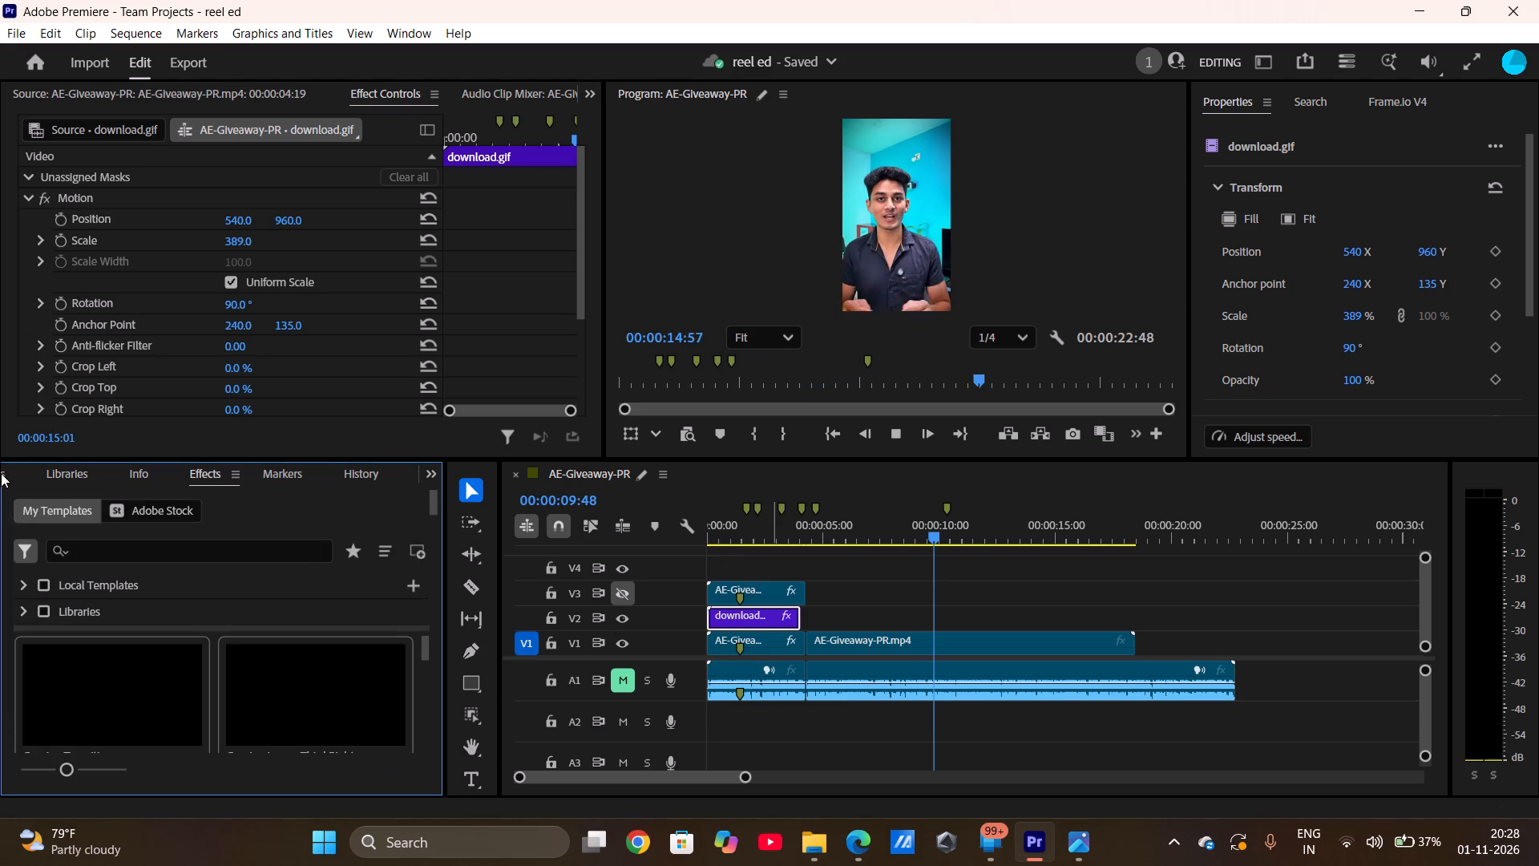
scroll(88, 598, "down", 2)
scroll(172, 665, "down", 3)
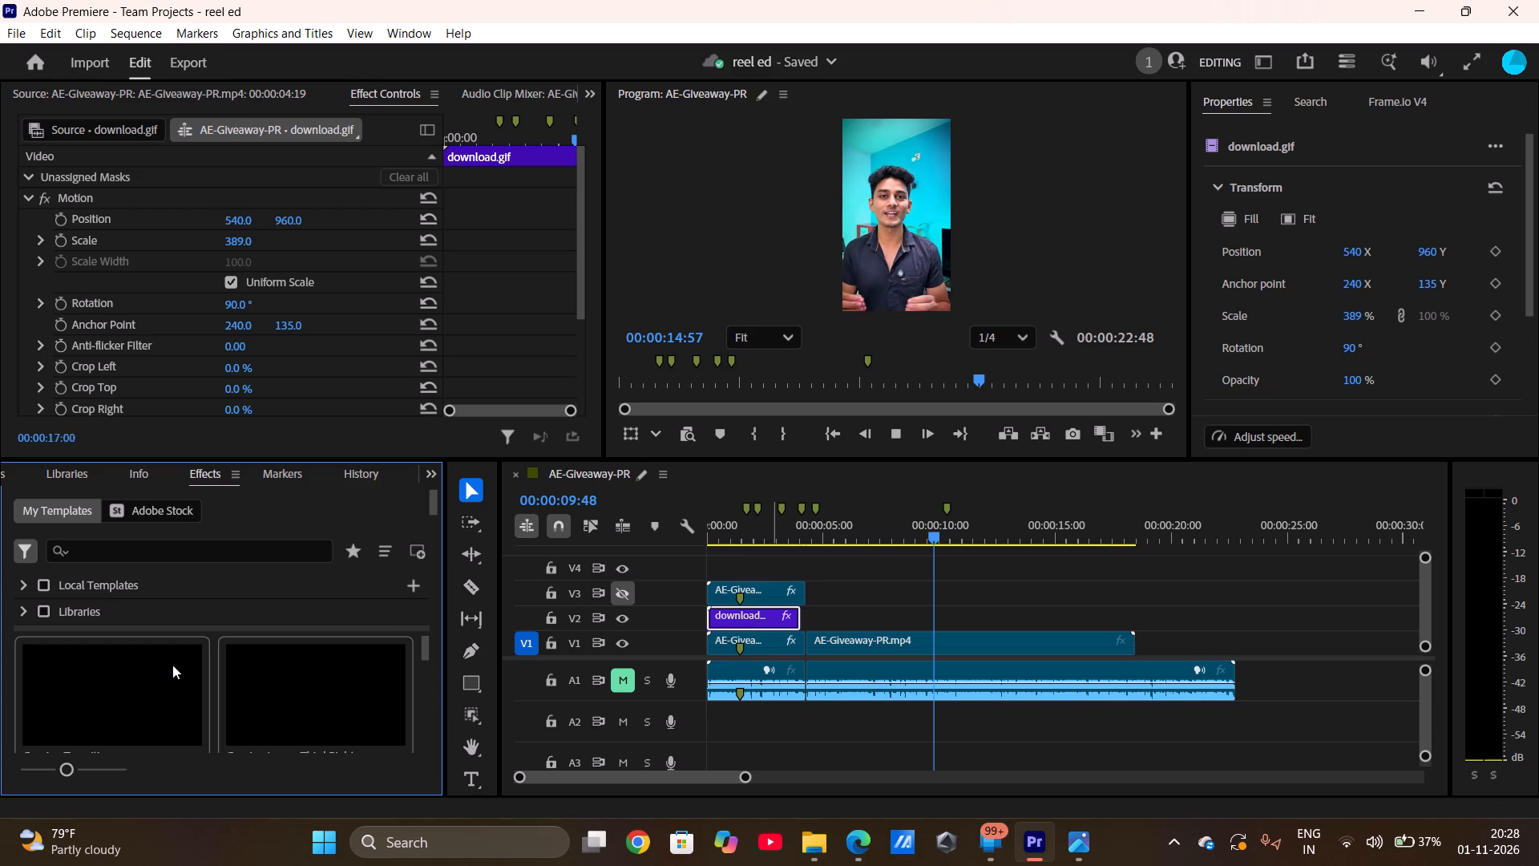
scroll(172, 665, "down", 3)
scroll(33, 485, "right", 2)
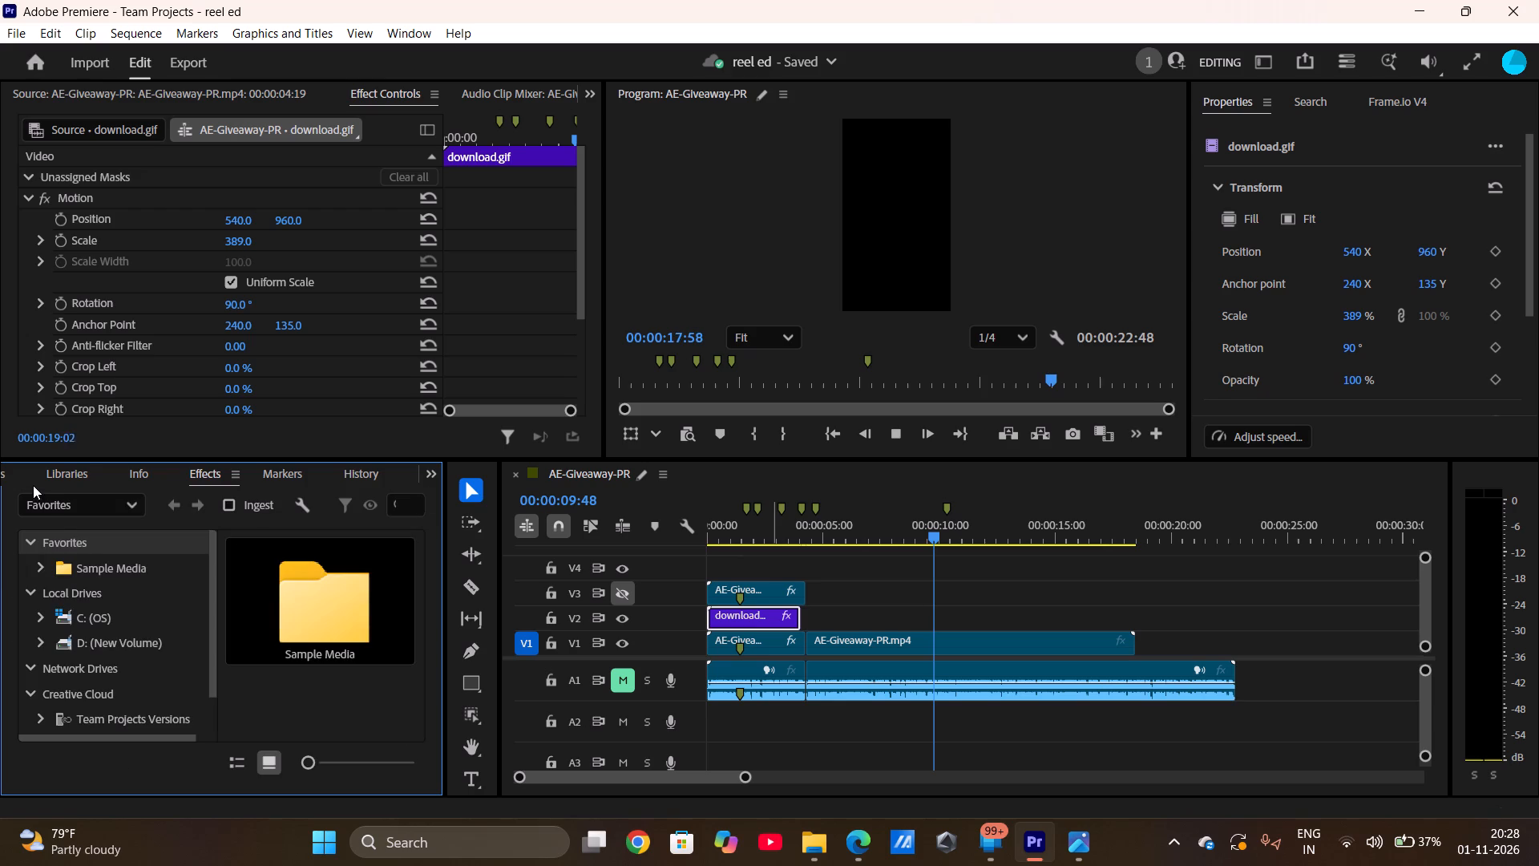
left_click(46, 469)
left_click_drag(59, 469, 0, 478)
left_click_drag(0, 478, 252, 403)
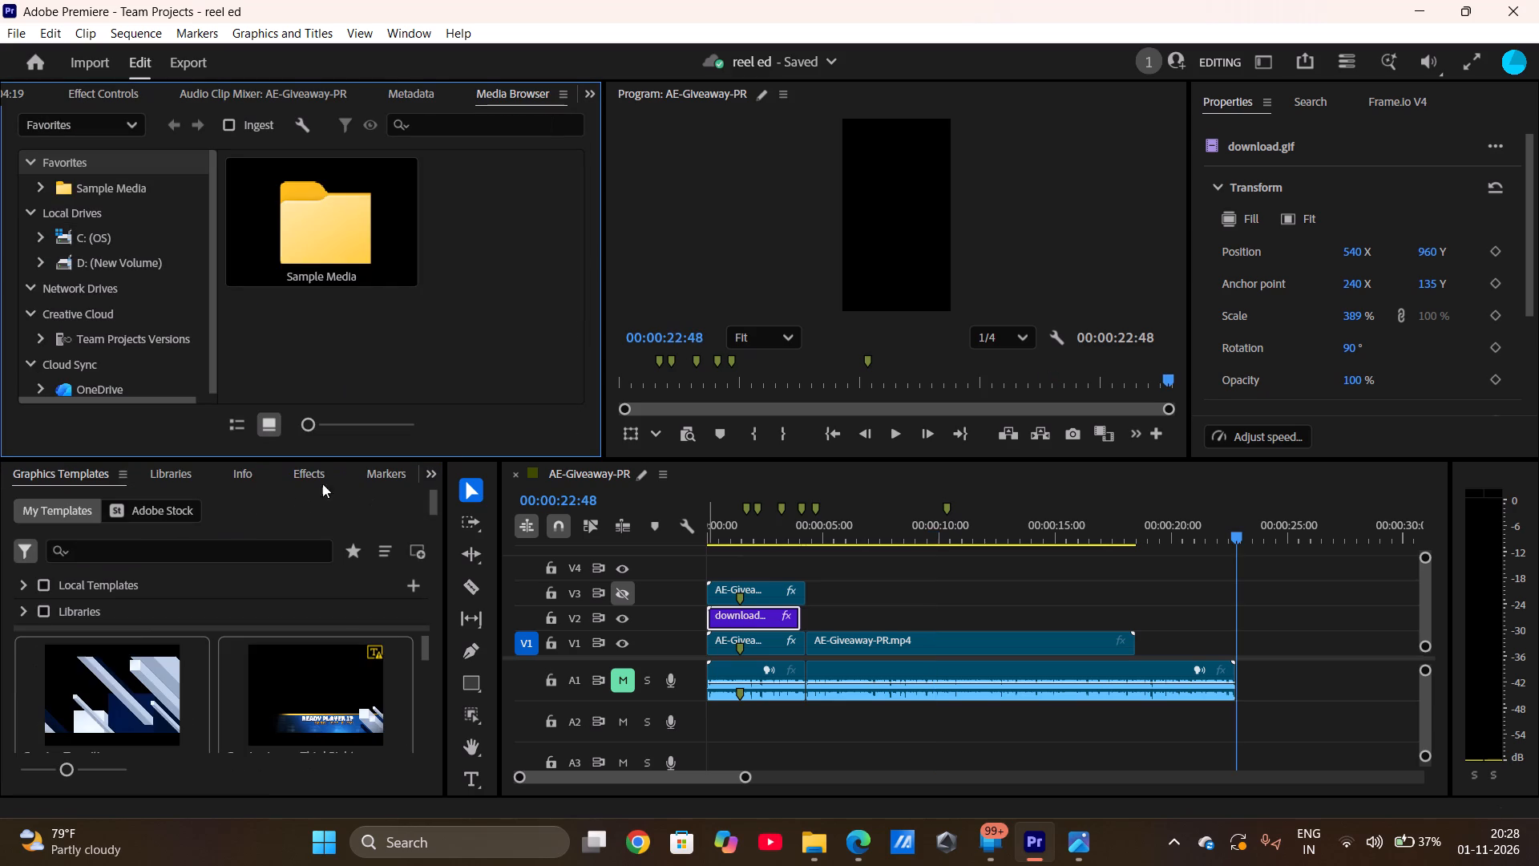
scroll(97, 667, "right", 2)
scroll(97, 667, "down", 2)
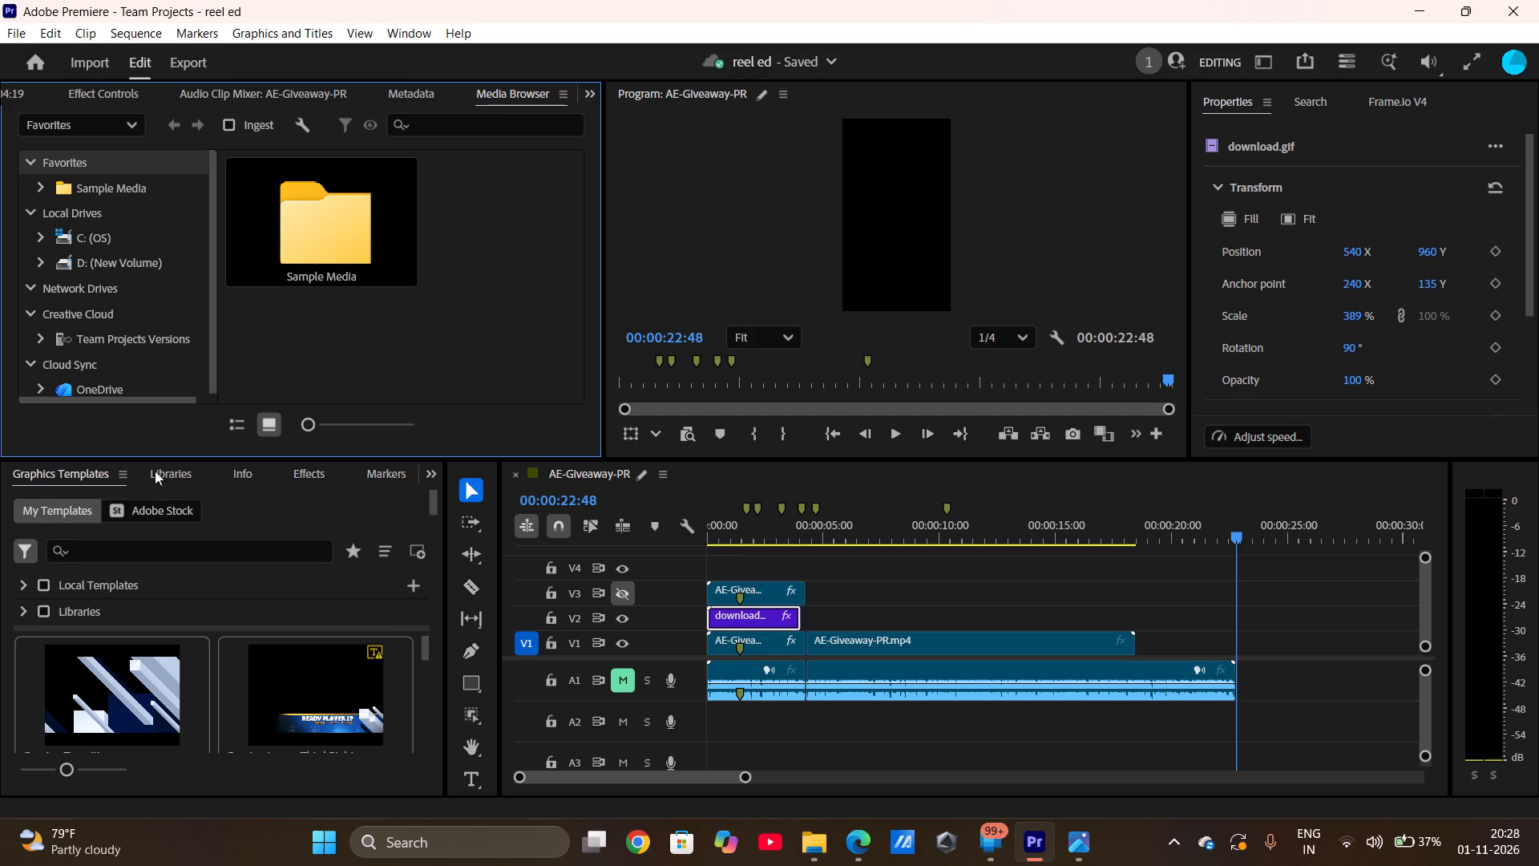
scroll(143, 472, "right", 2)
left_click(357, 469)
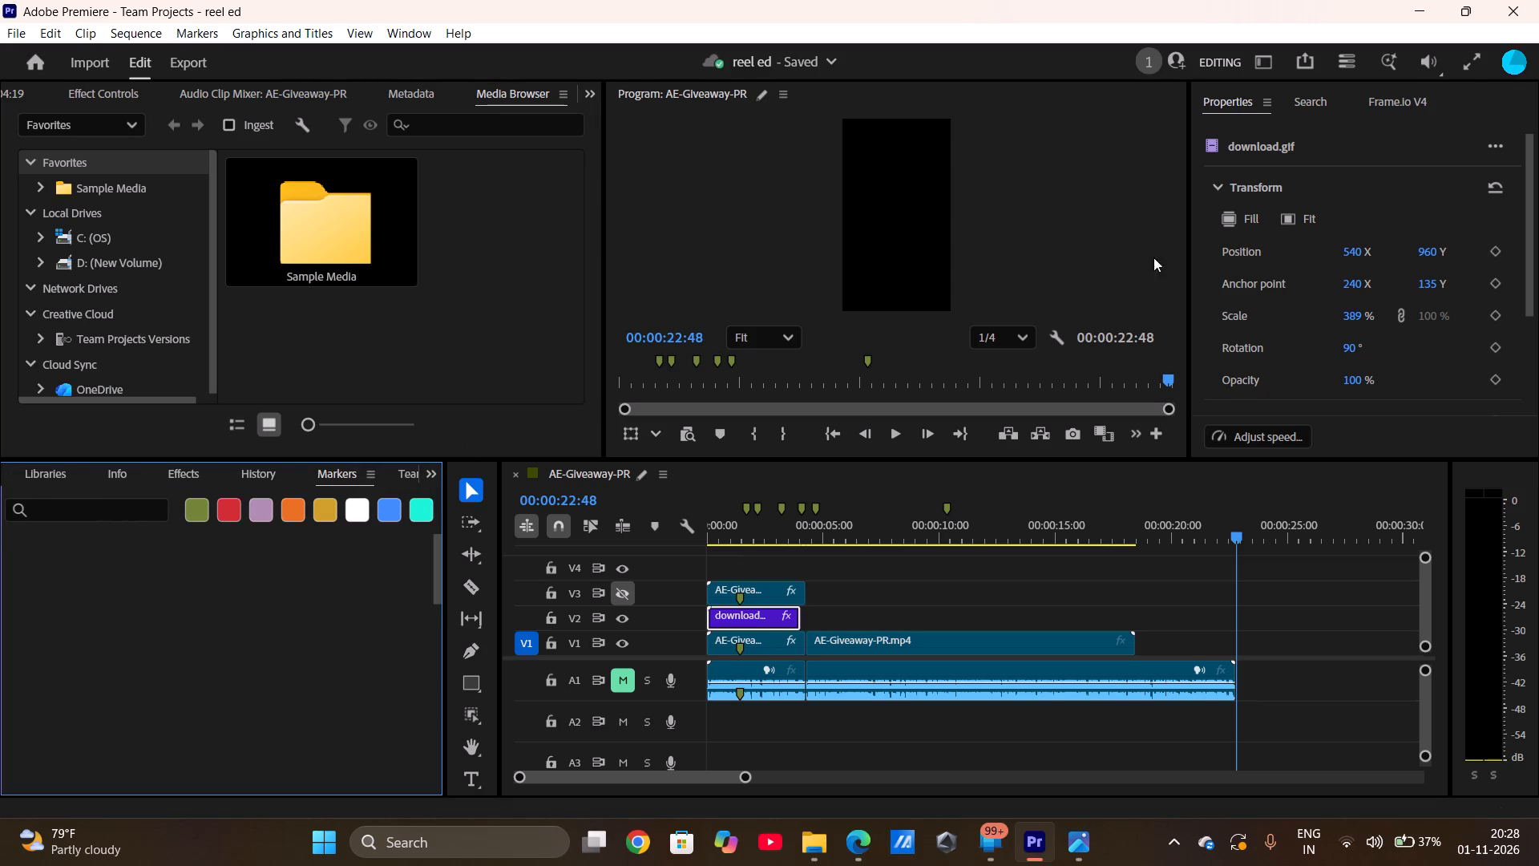
Delete the download.gif clip from V2.
left_click(778, 613)
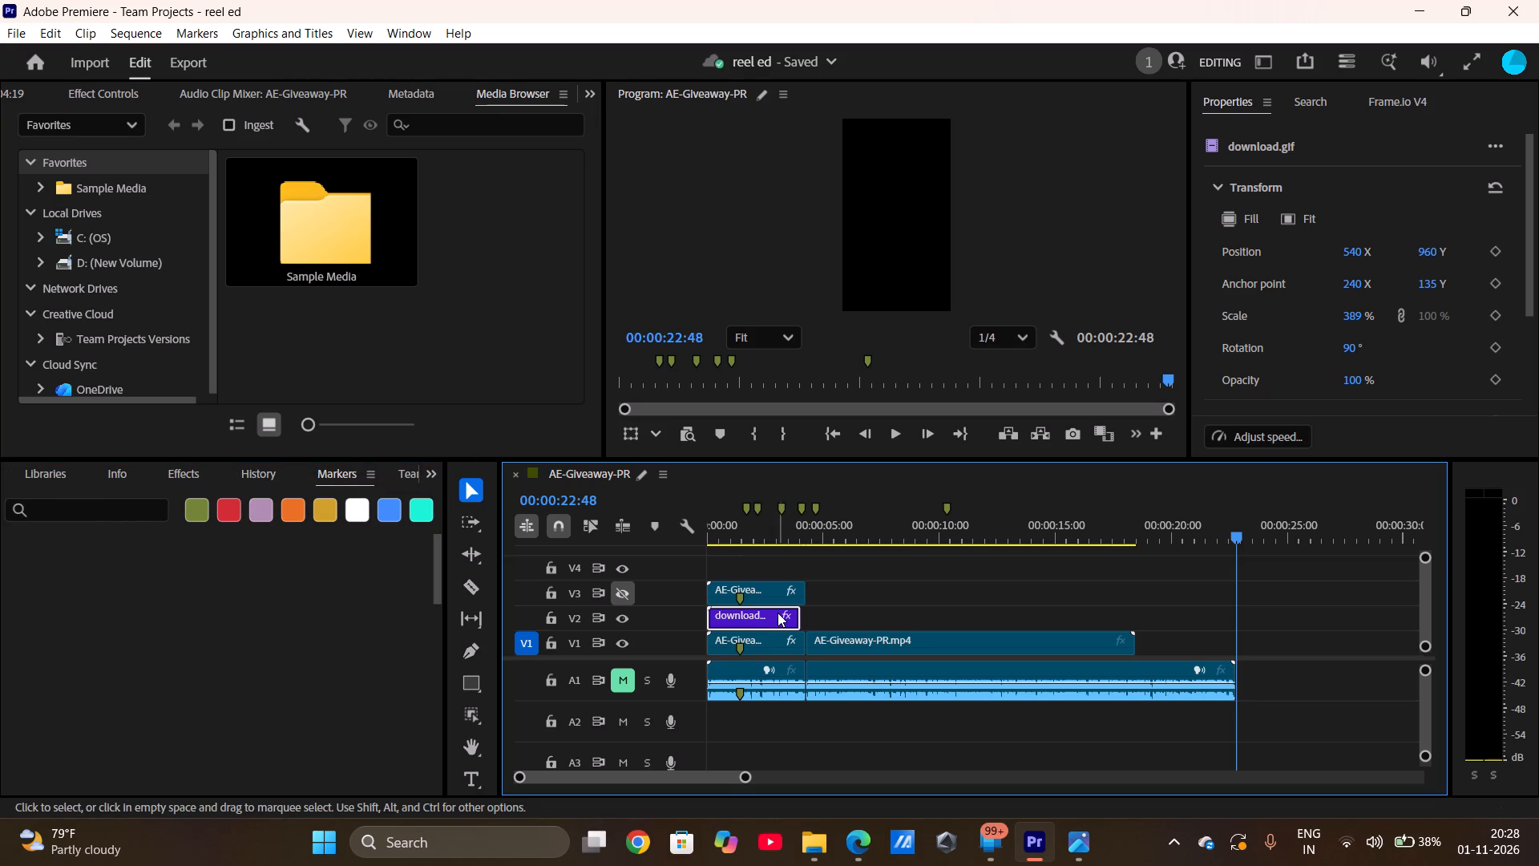
key("BackSpace")
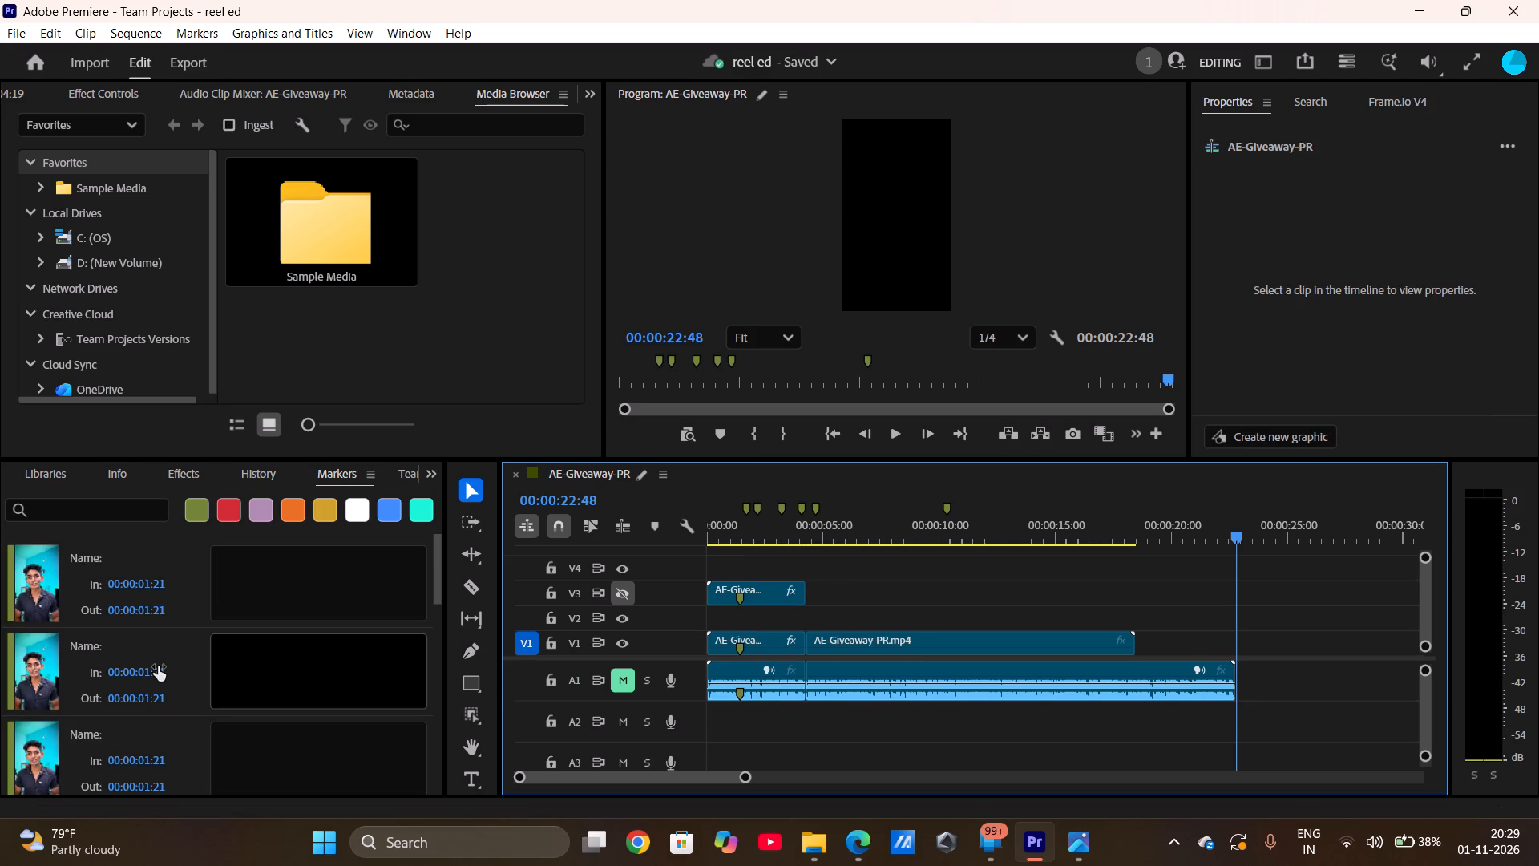
Place a fresh copy of download.gif from the reel ed project on V2 at 00:00:00:00, above the opening clip.
left_click(840, 434)
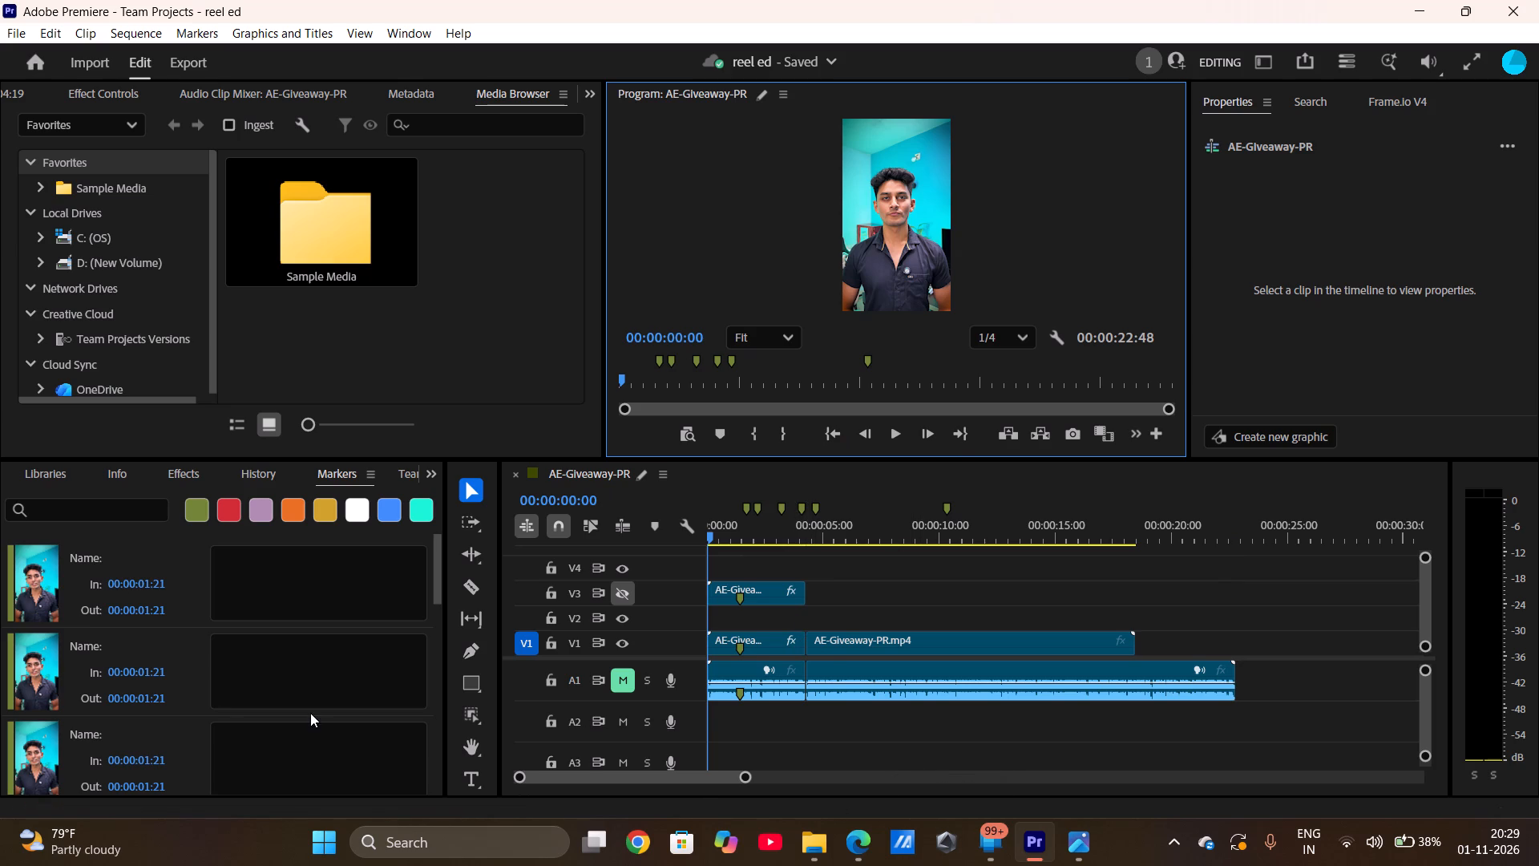
left_click(186, 467)
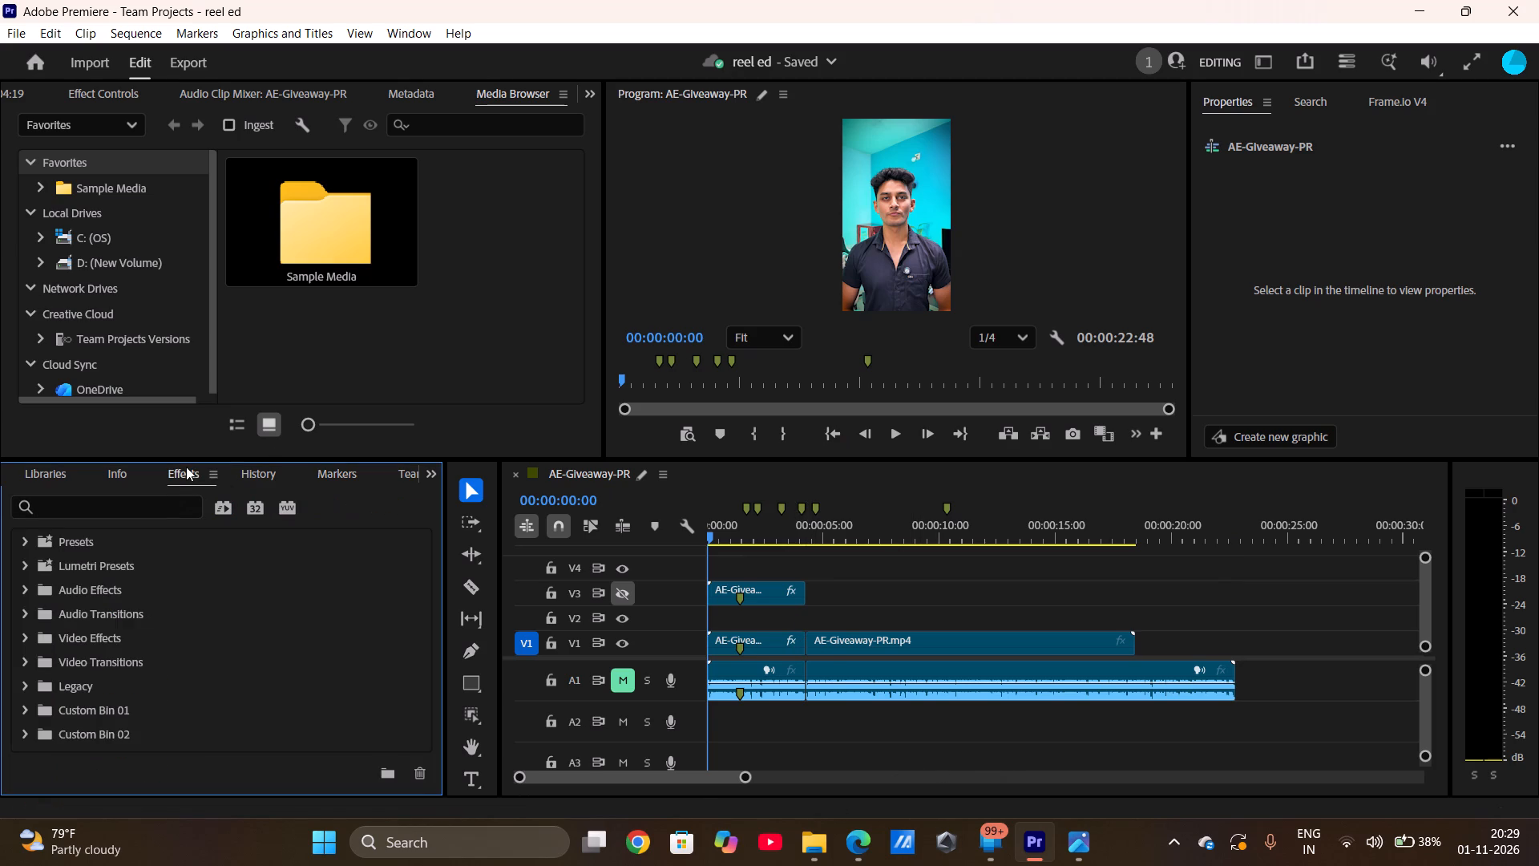
left_click(78, 480)
left_click(147, 475)
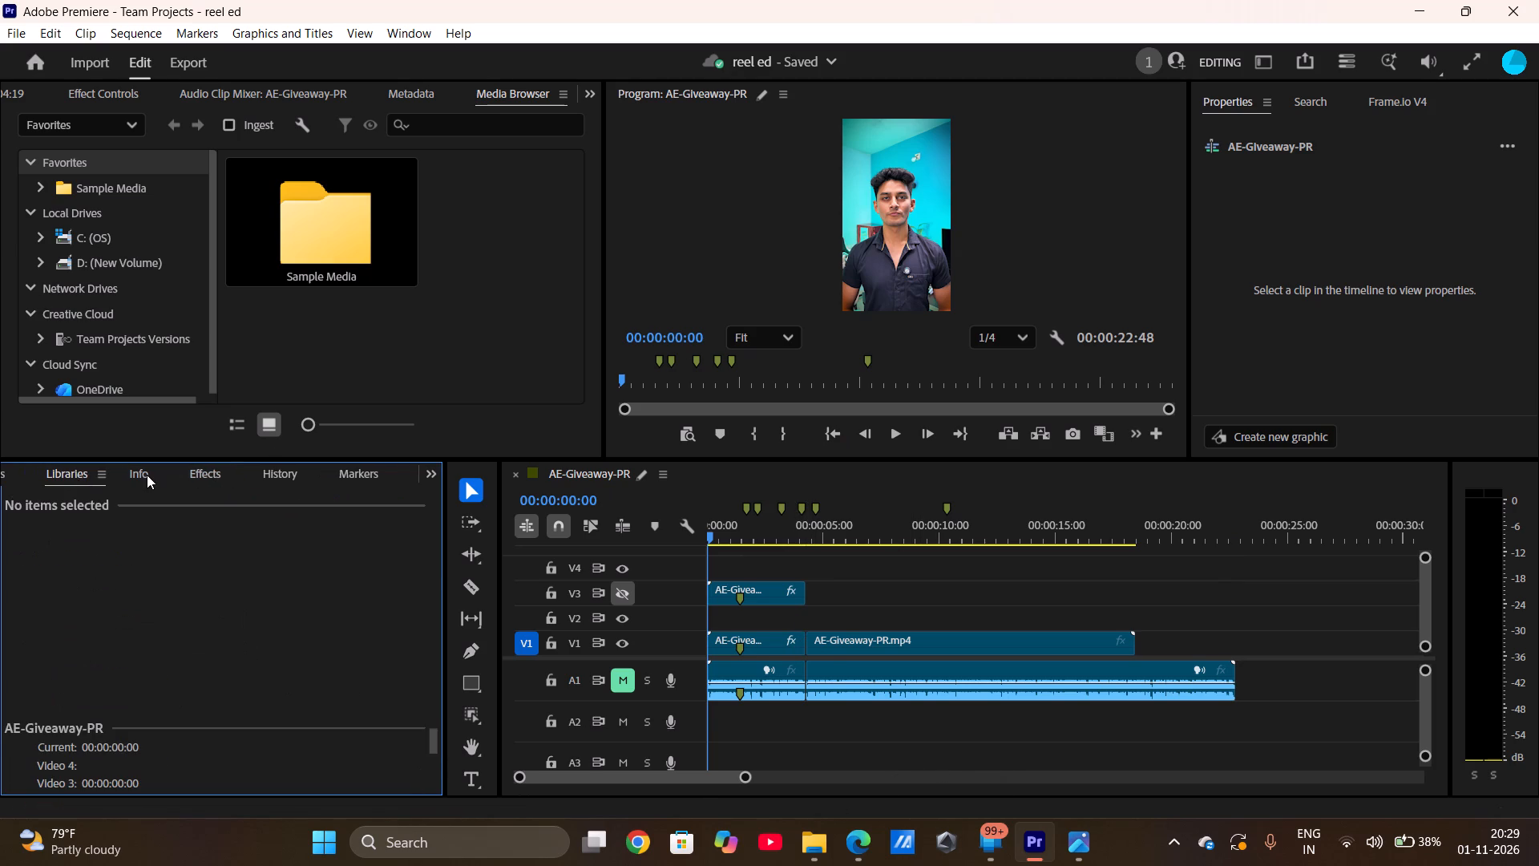
scroll(52, 475, "right", 2)
left_click(52, 475)
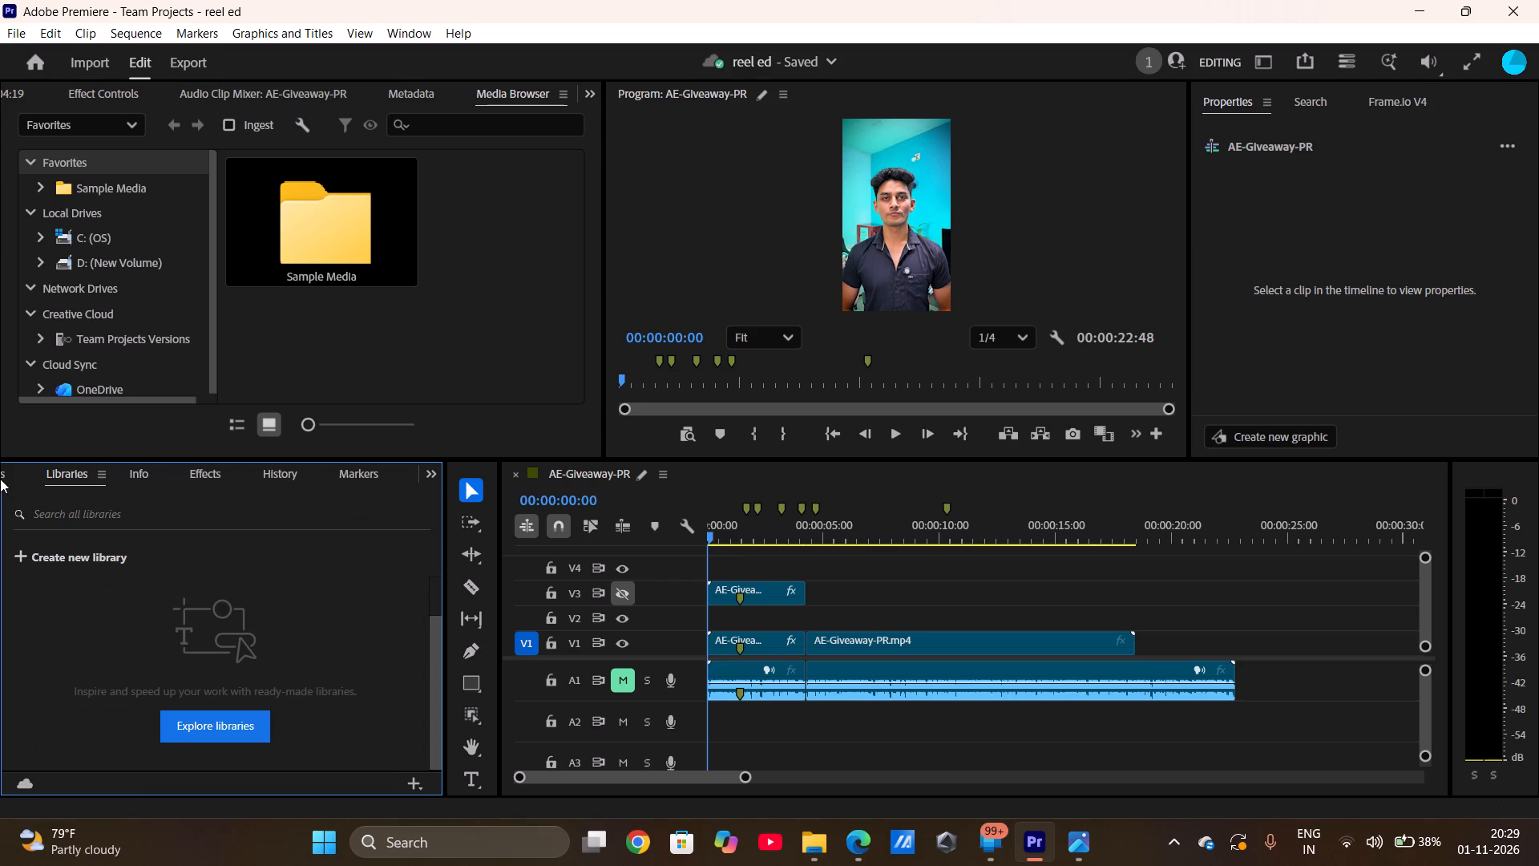
left_click(7, 477)
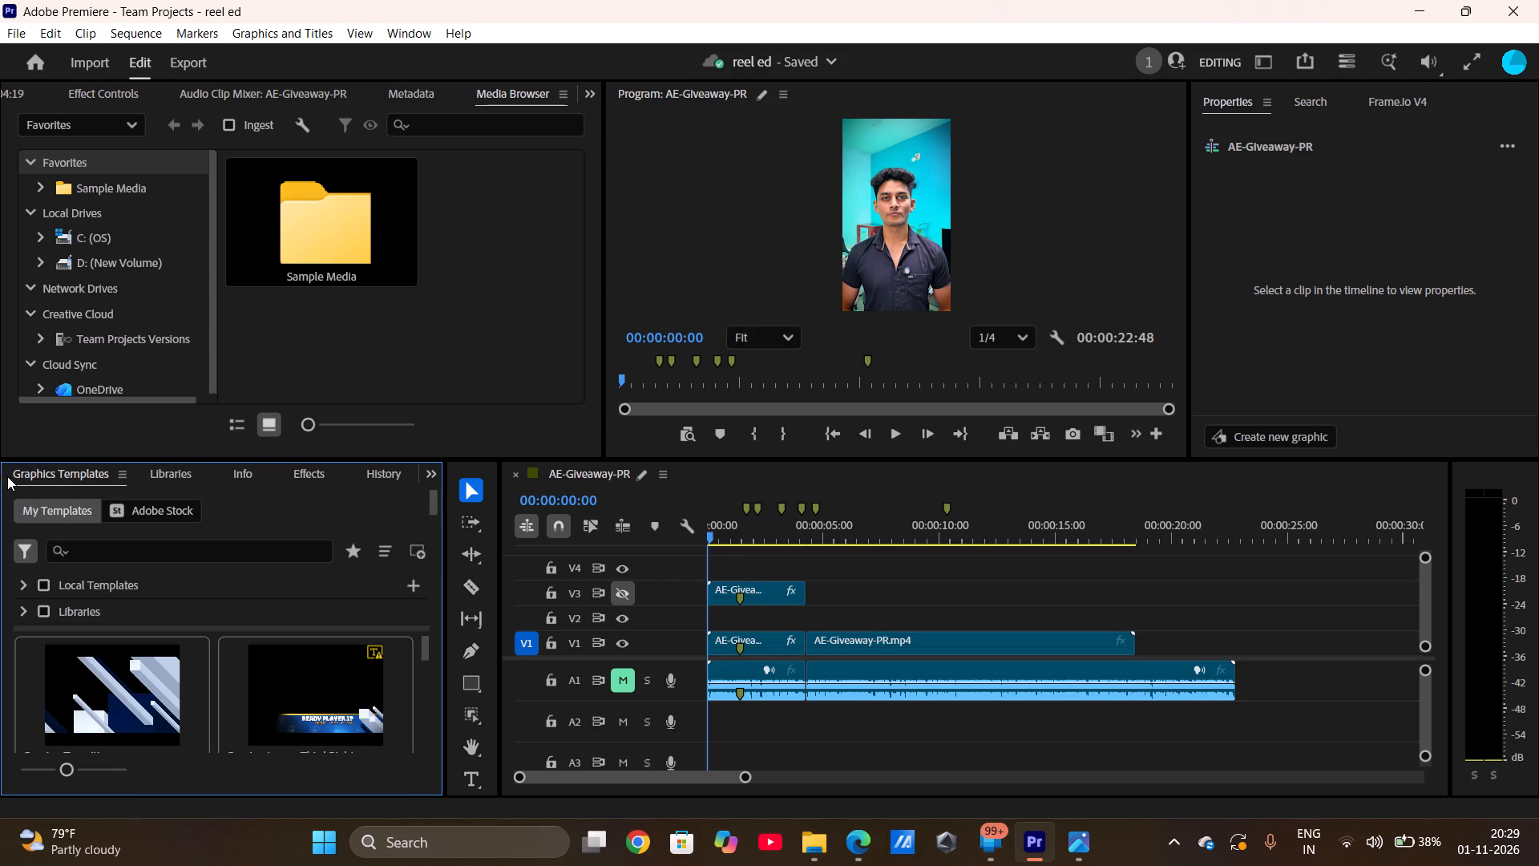
scroll(57, 467, "right", 1)
left_click(438, 466)
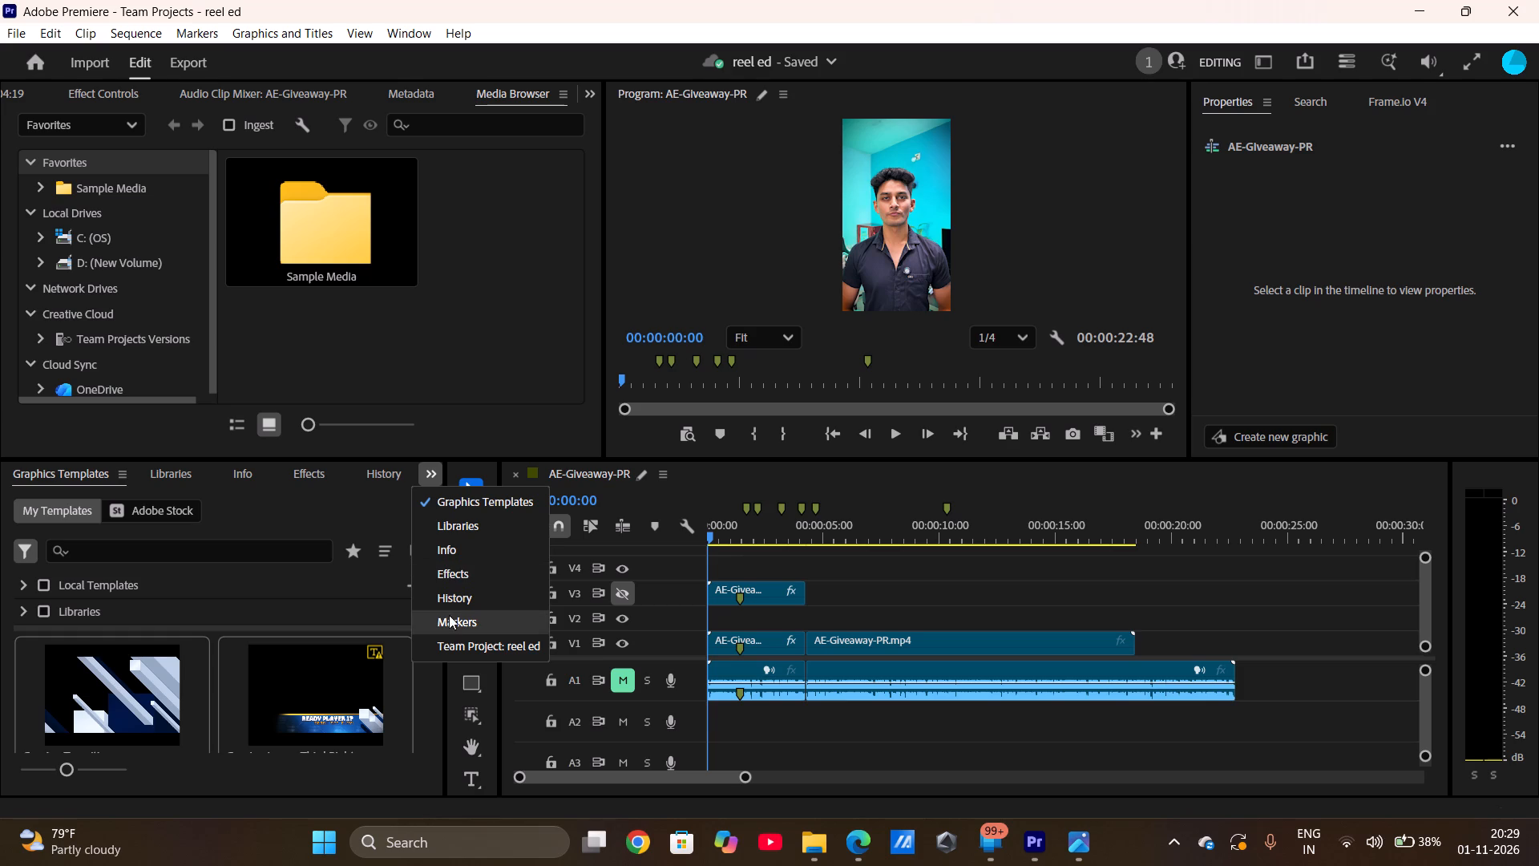
left_click(450, 649)
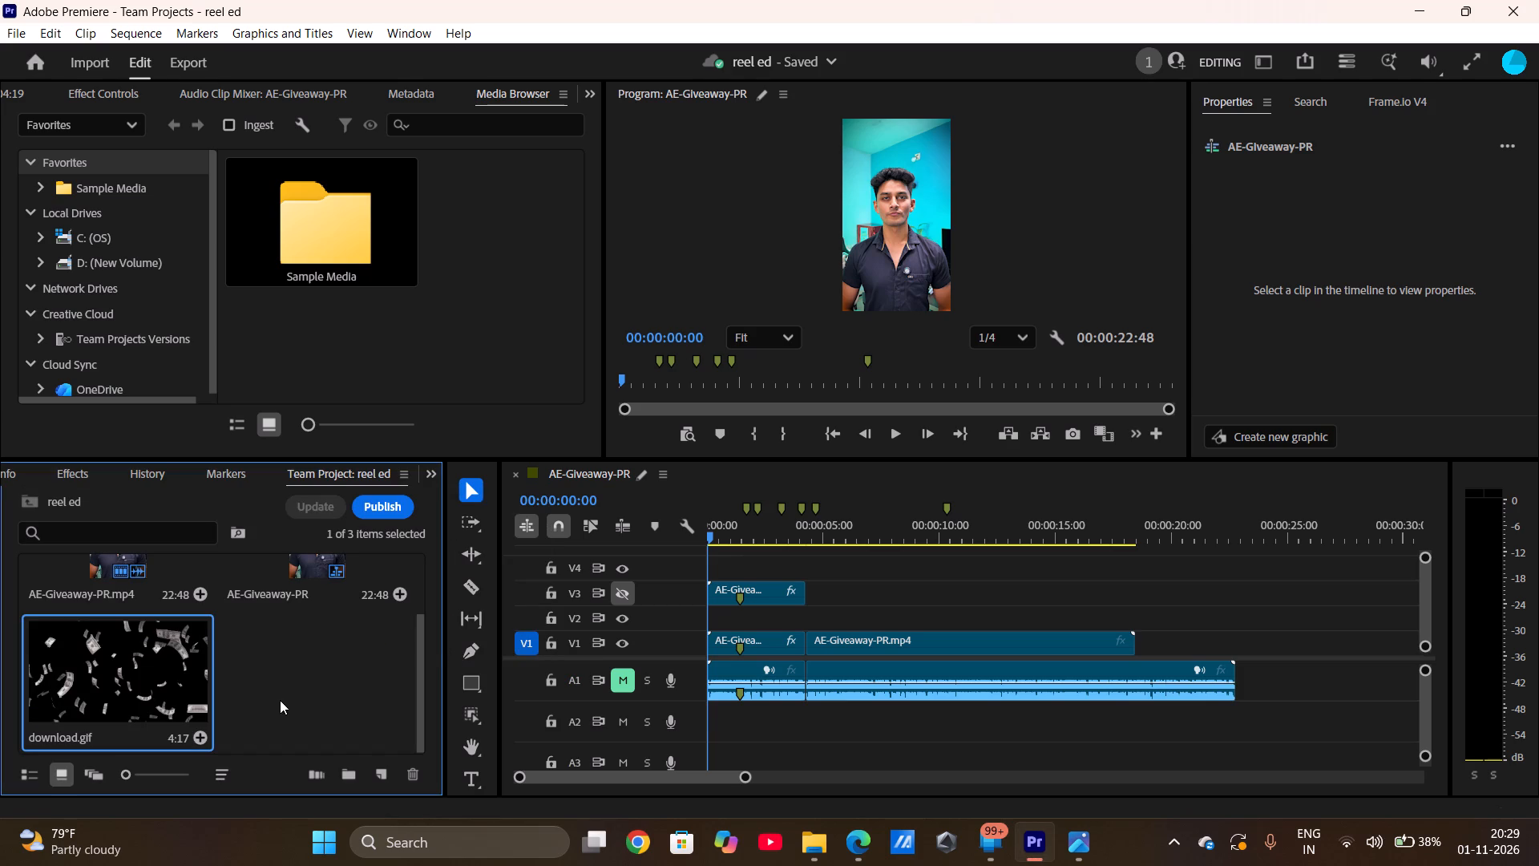
left_click_drag(166, 698, 710, 650)
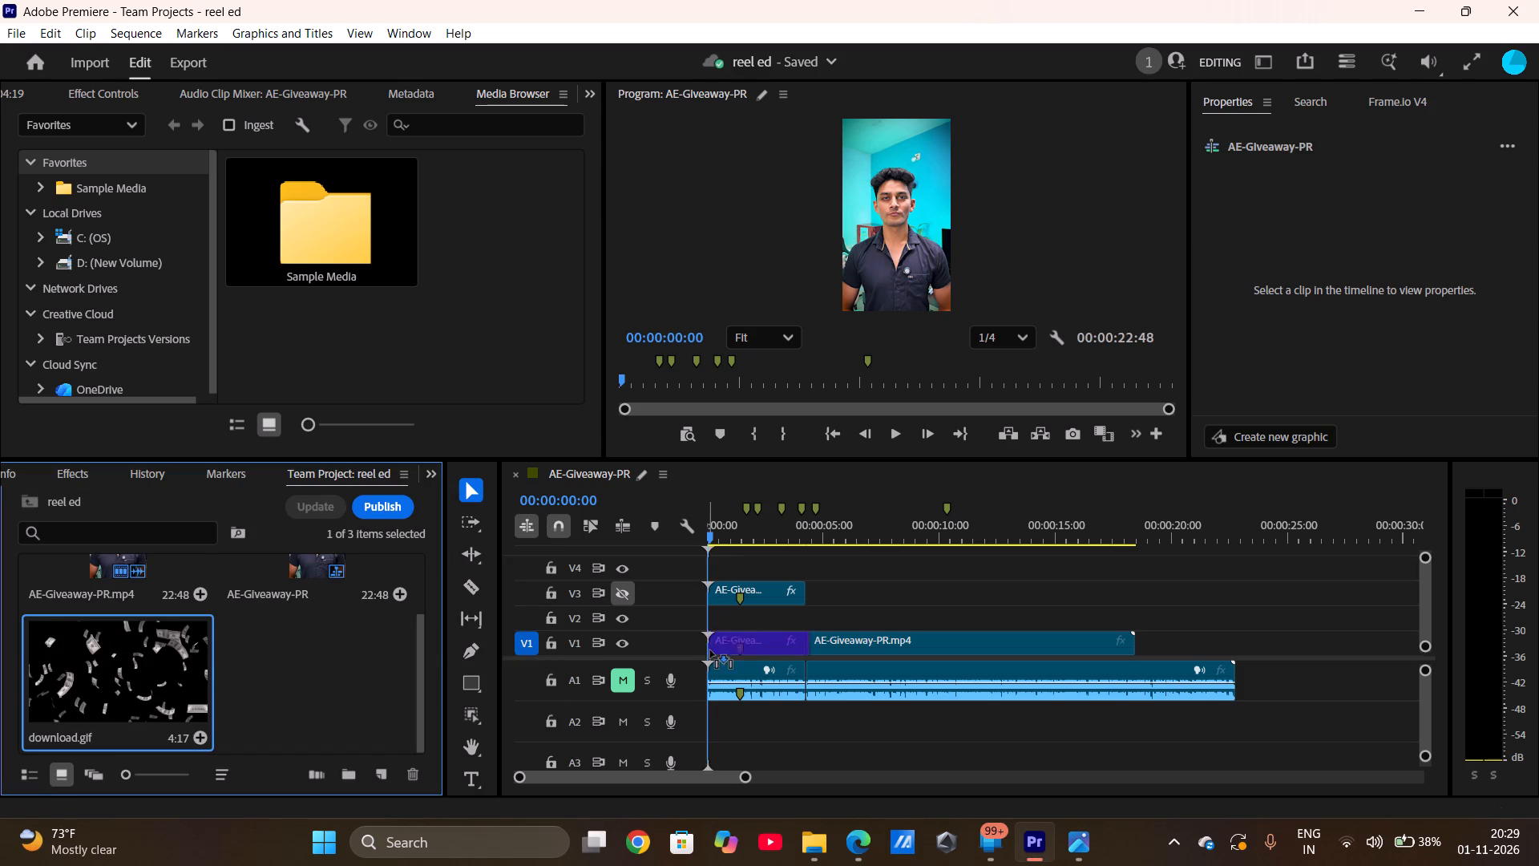
left_click_drag(710, 650, 709, 615)
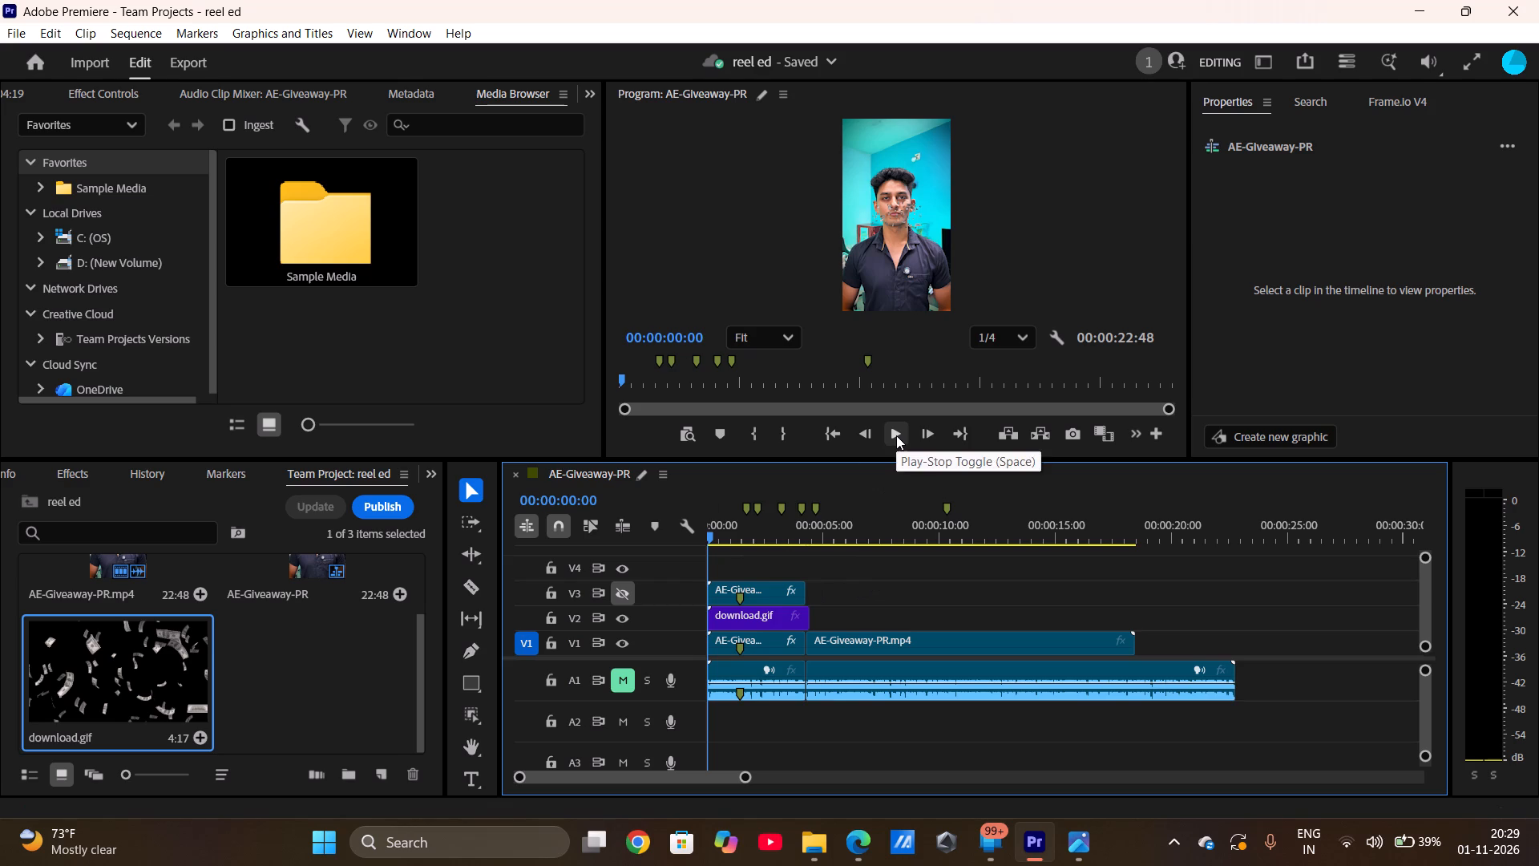
Set the rotation of the download.gif clip on V2 to 90° in its Motion properties.
left_click(777, 613)
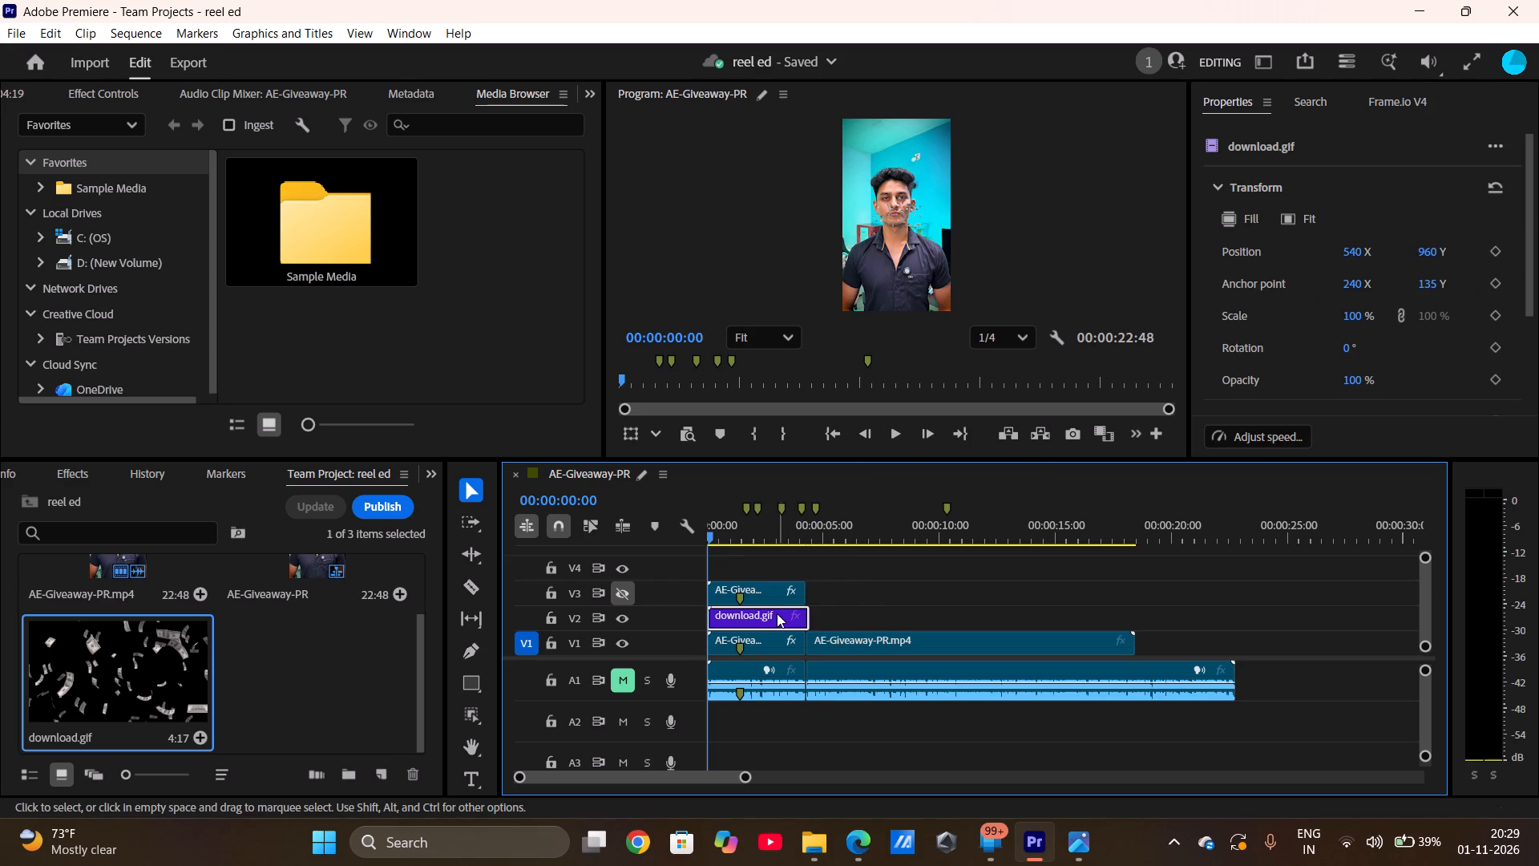
left_click(749, 613)
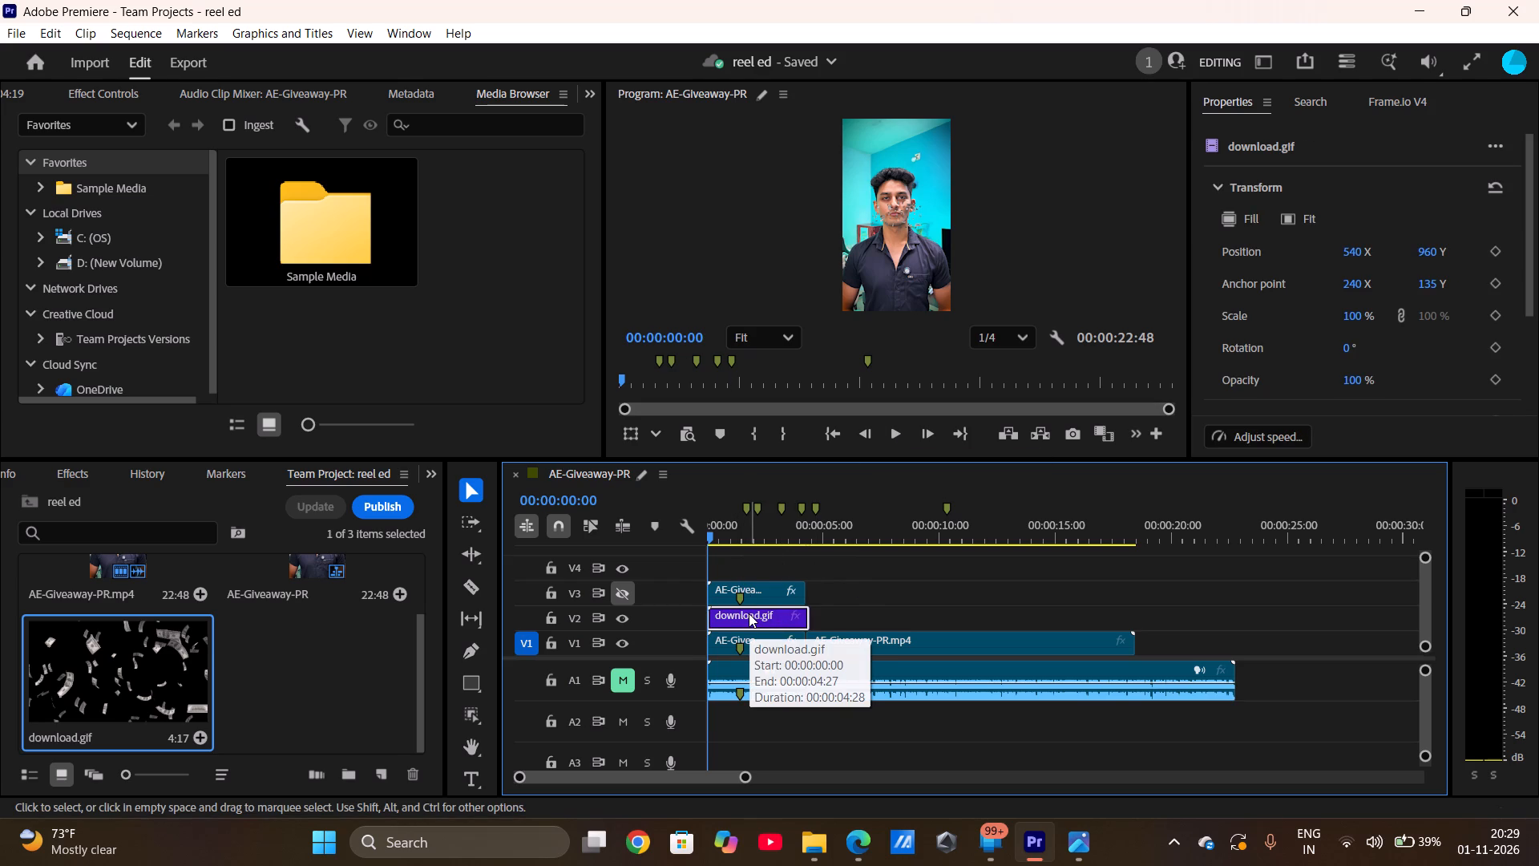
left_click(749, 613)
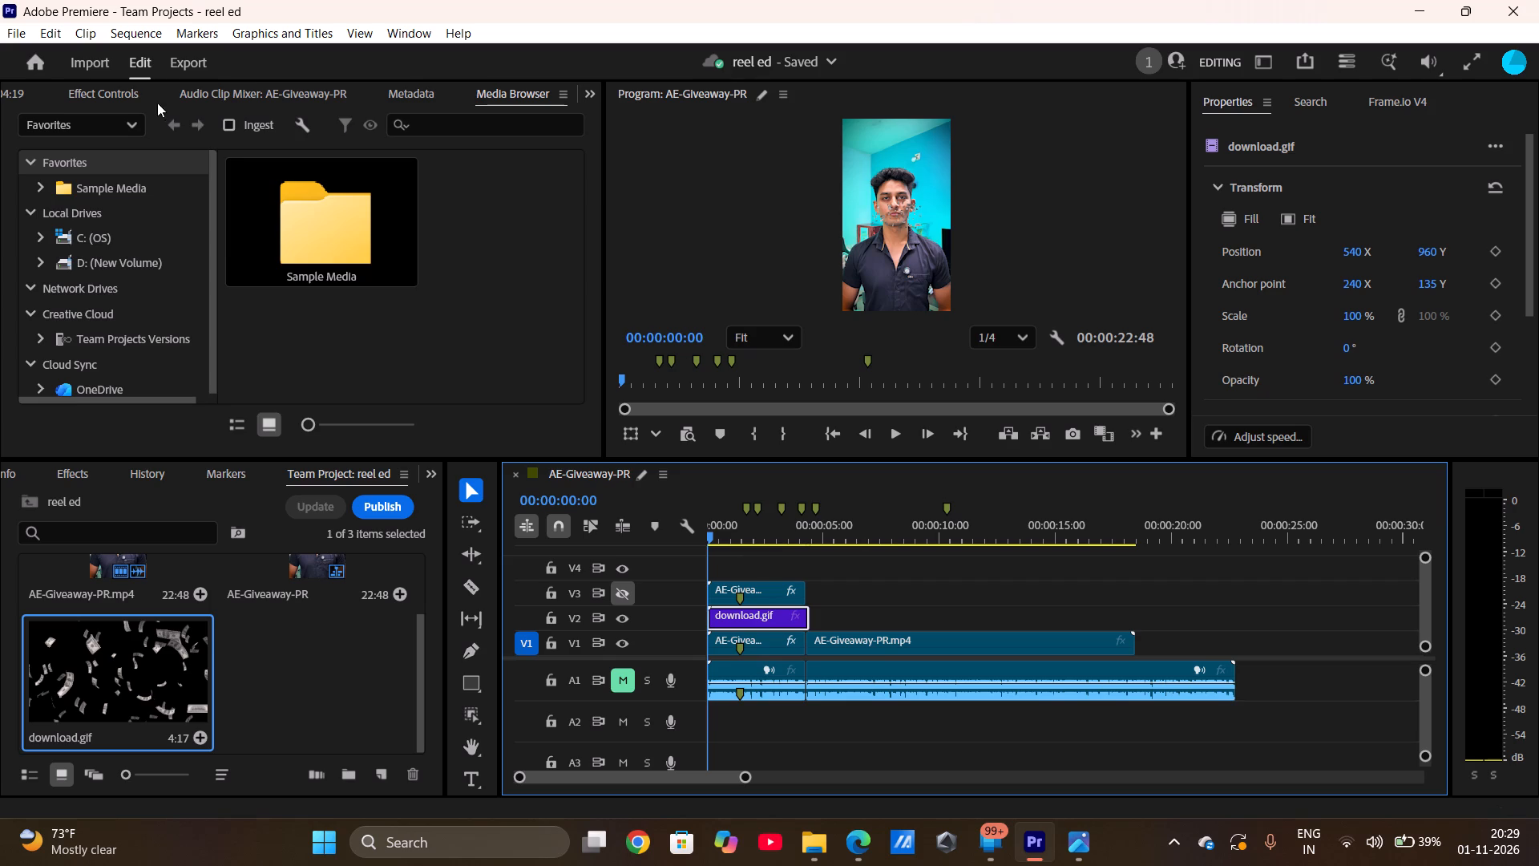
left_click(127, 99)
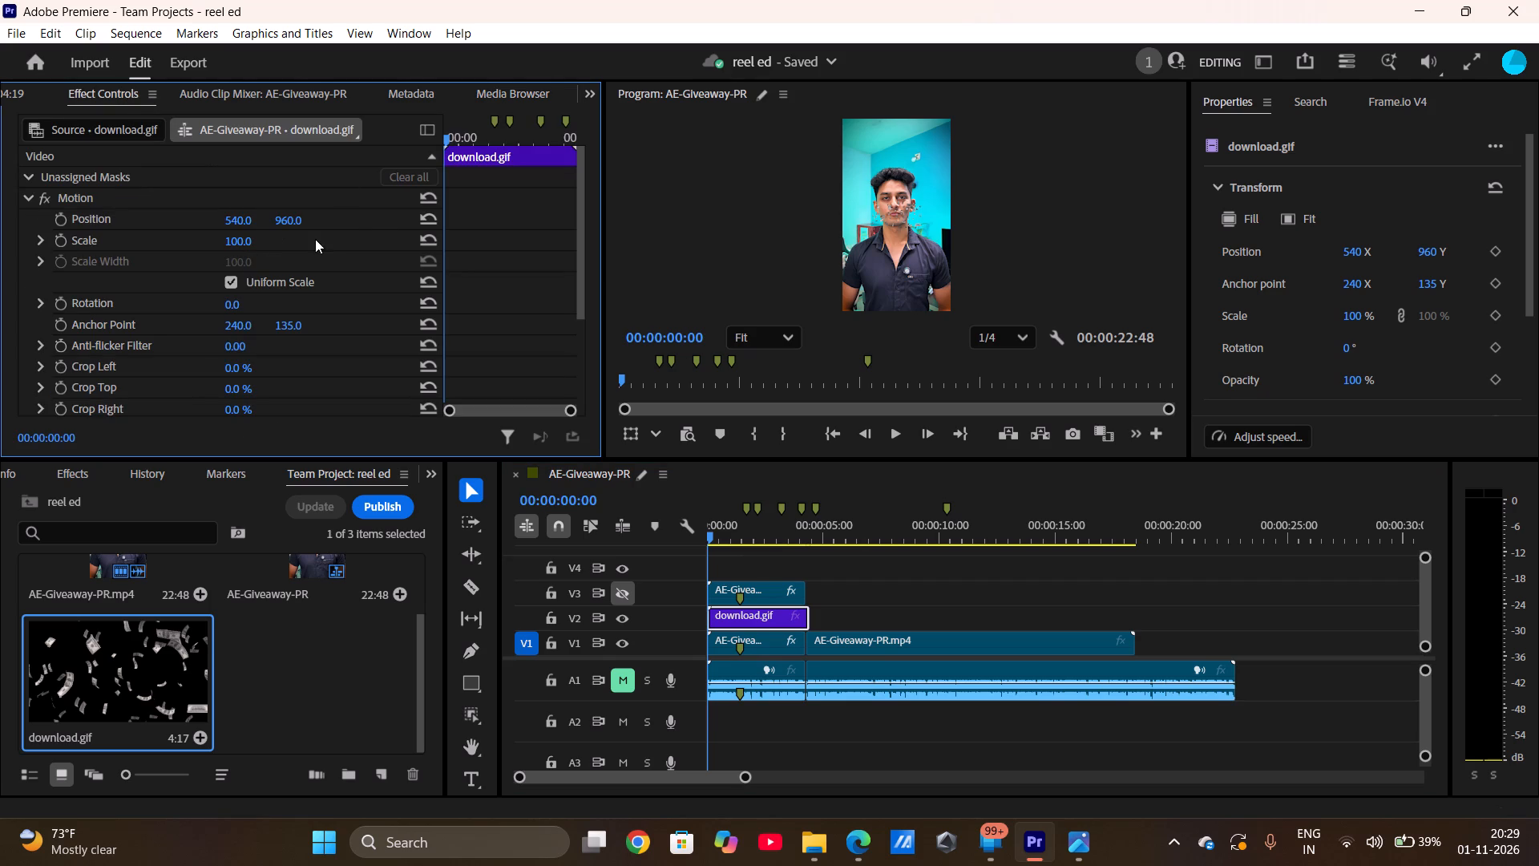
left_click(524, 154)
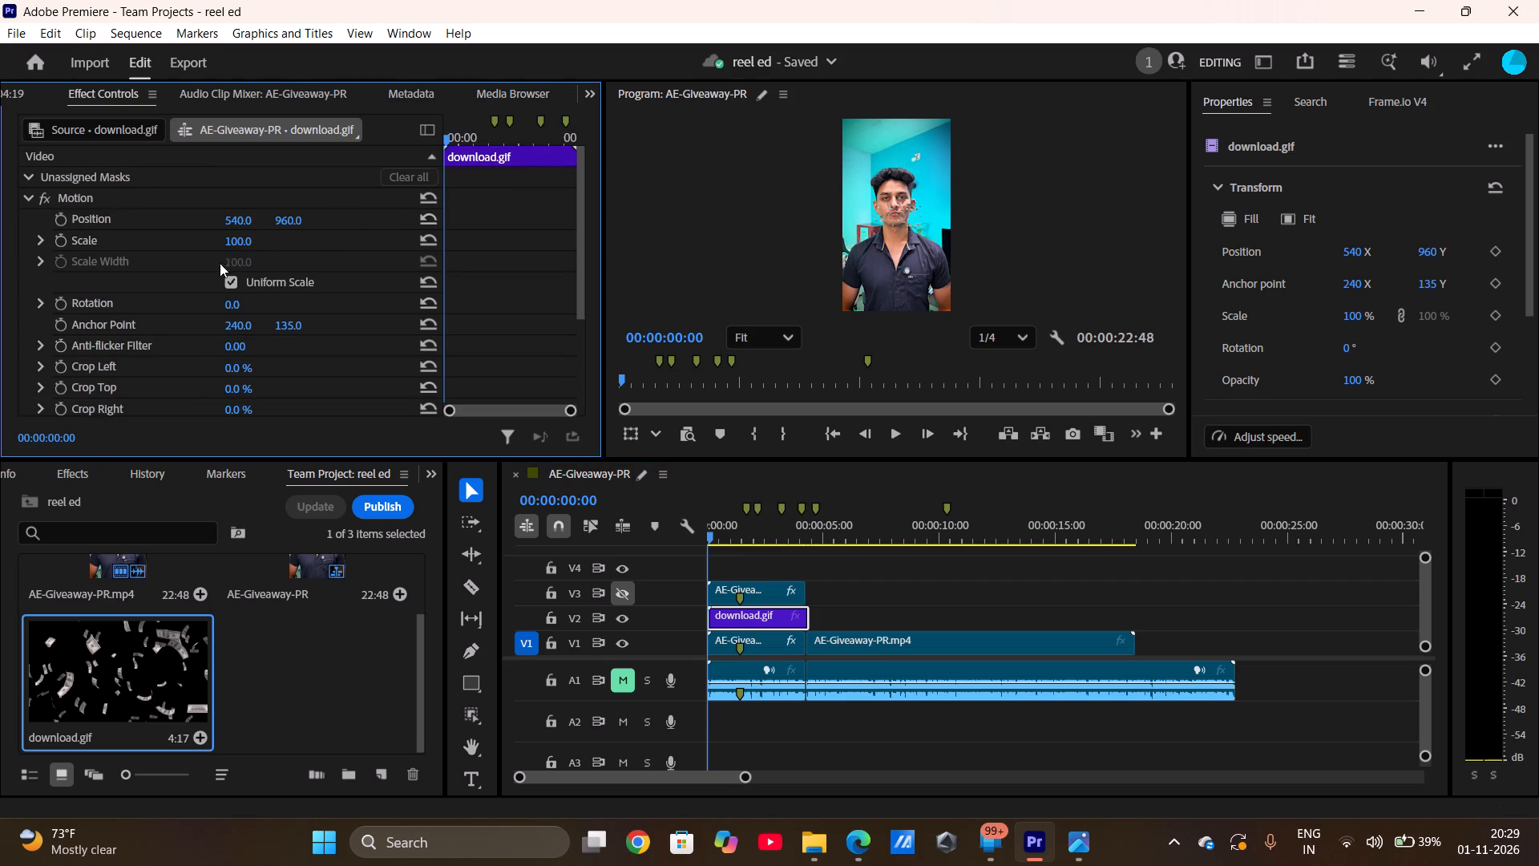
left_click(229, 313)
left_click(228, 307)
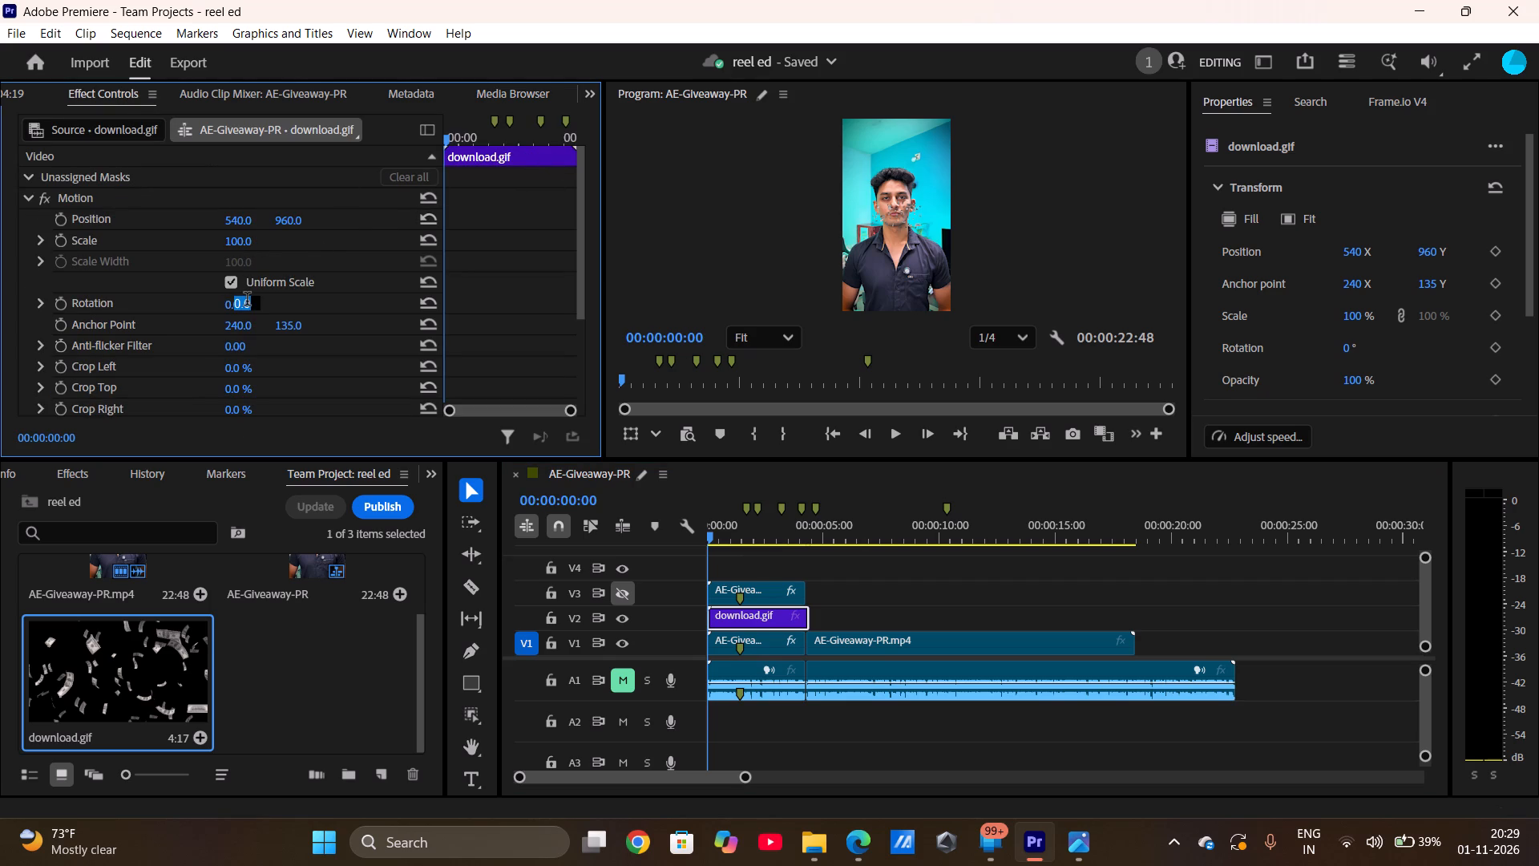
type("90")
key("Return")
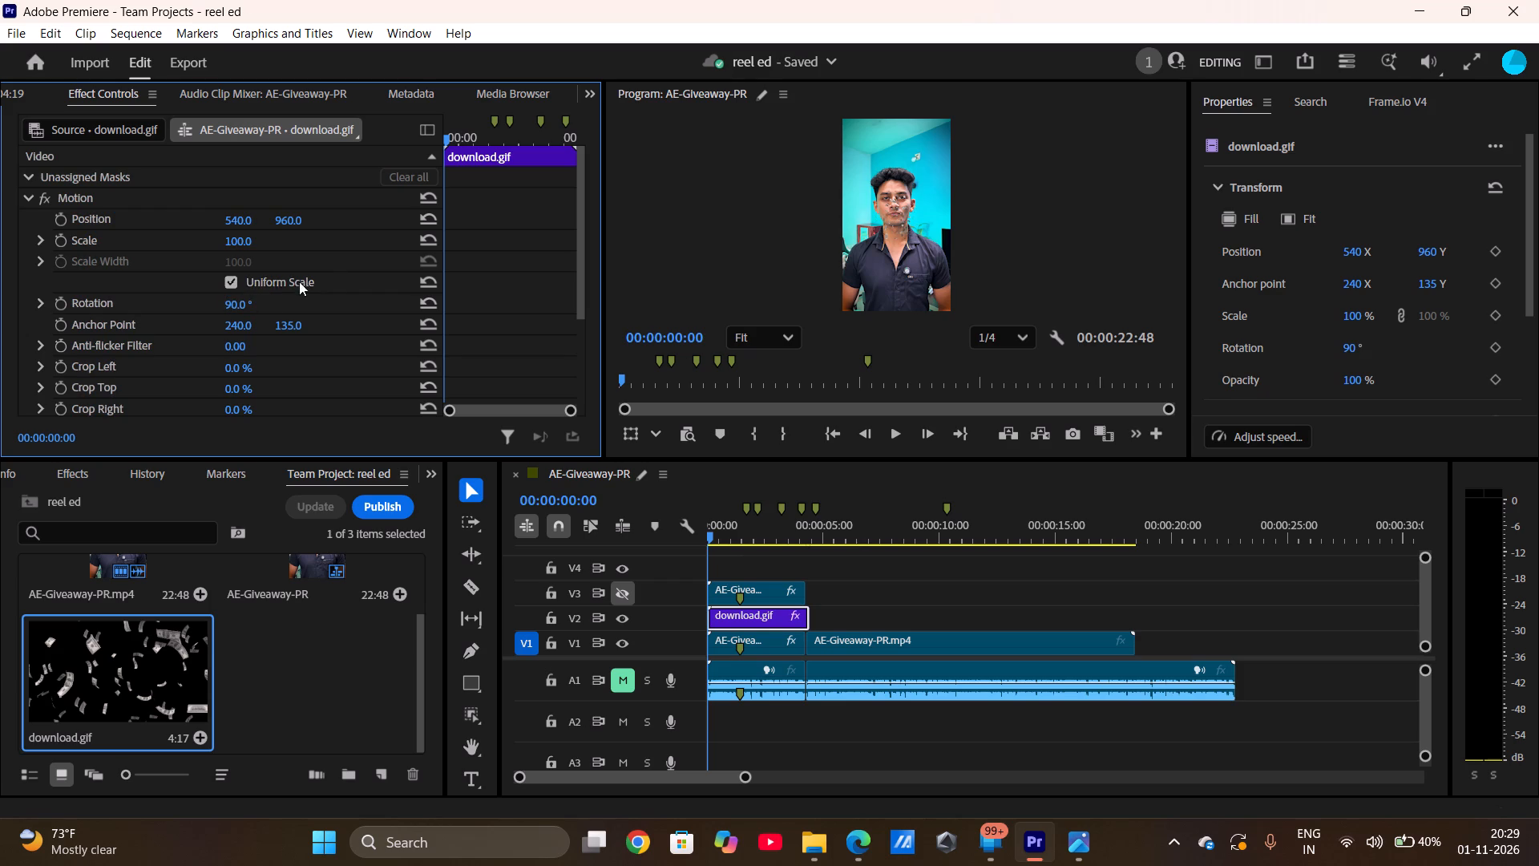
Scale the download.gif clip up to 383 so the flying money fills the vertical frame.
left_click_drag(232, 243, 257, 248)
left_click_drag(257, 248, 455, 284)
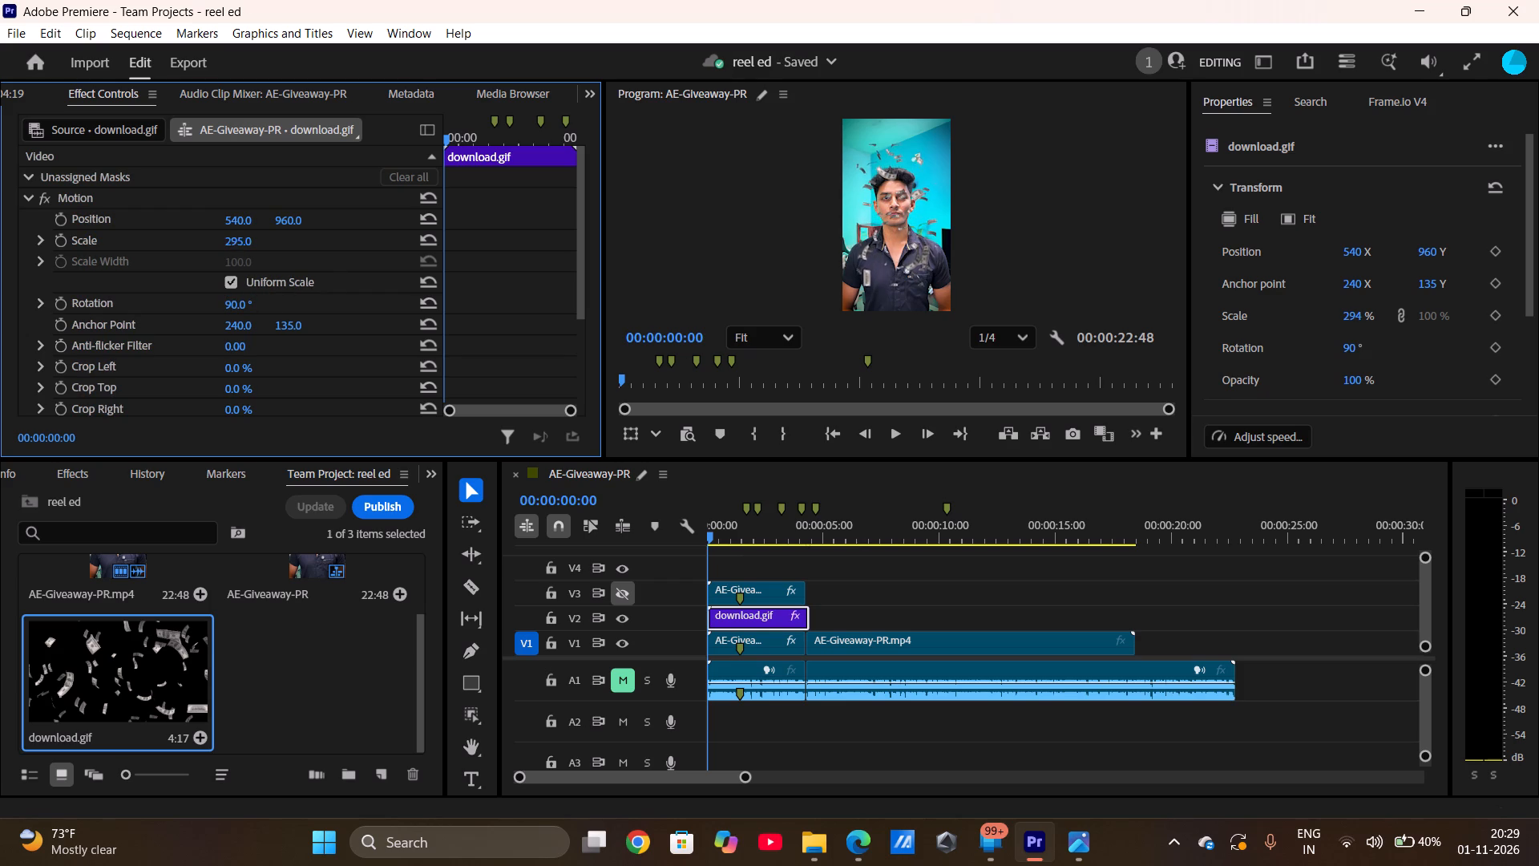
left_click_drag(455, 284, 518, 300)
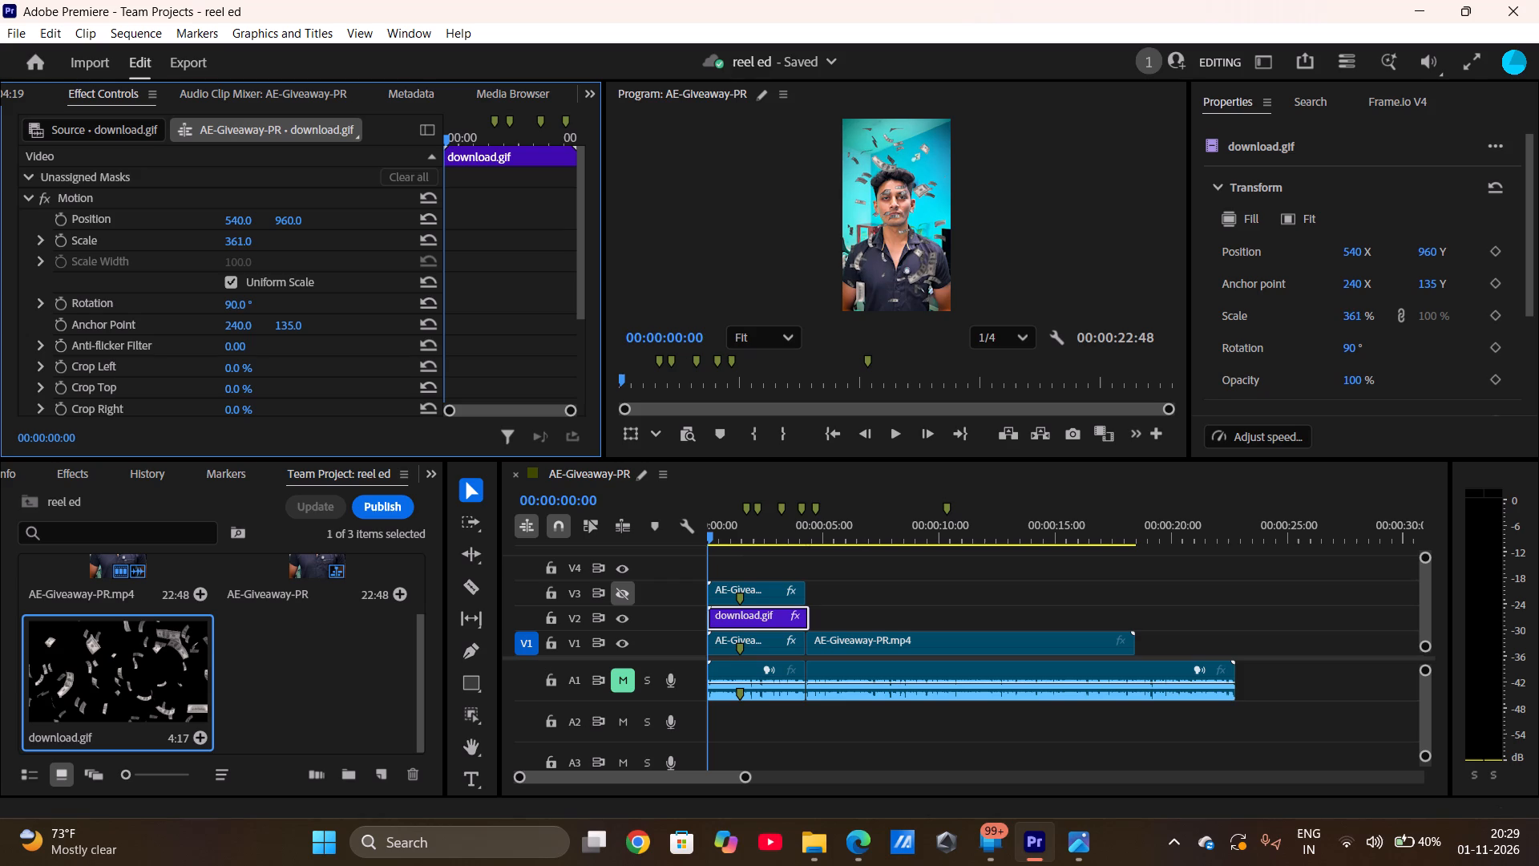
left_click_drag(518, 300, 520, 302)
left_click_drag(520, 302, 541, 306)
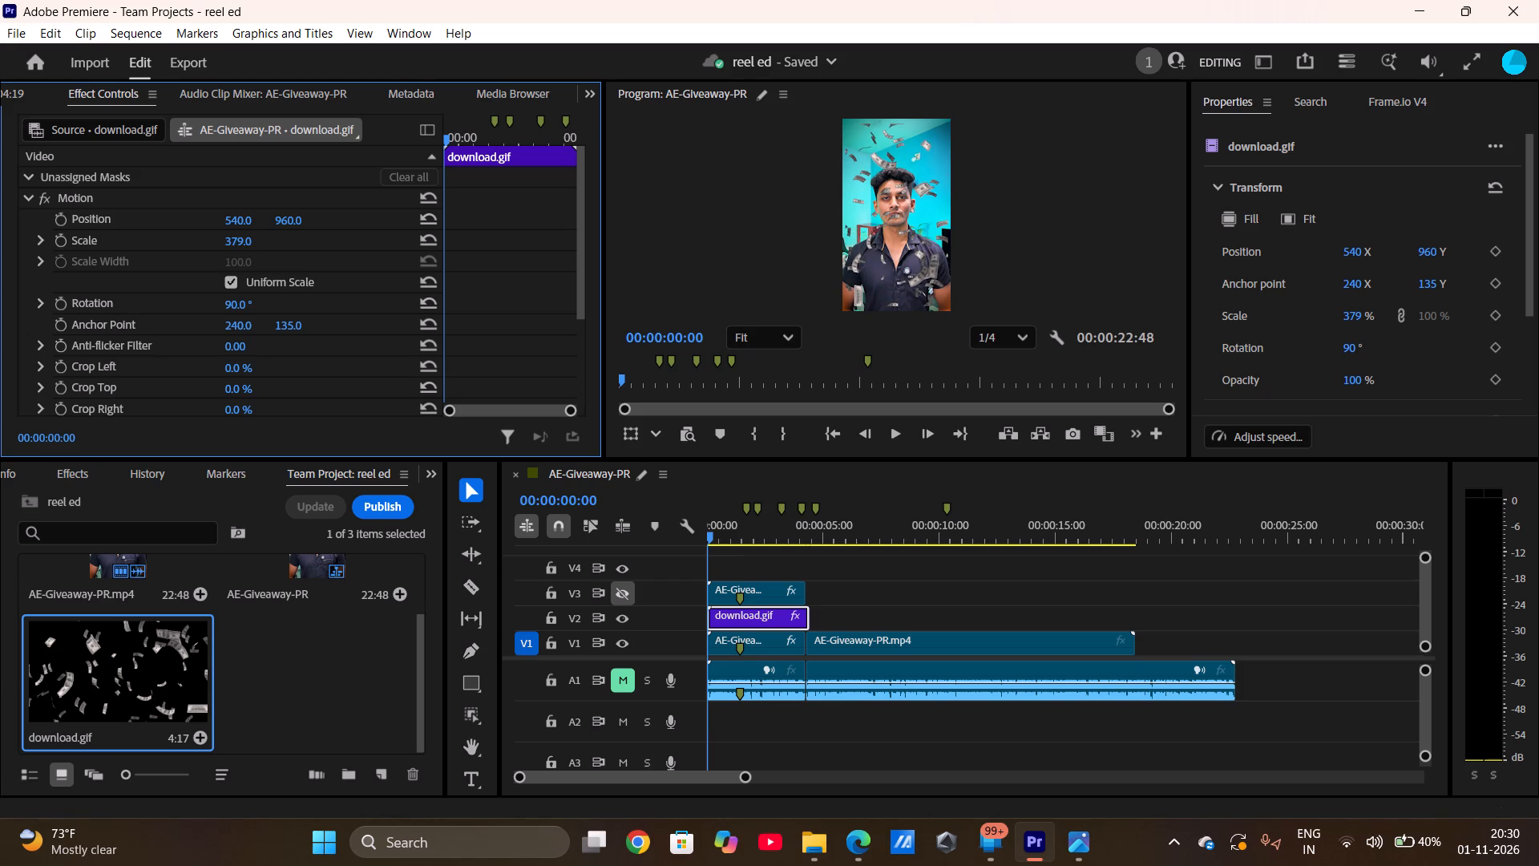
left_click_drag(541, 306, 548, 310)
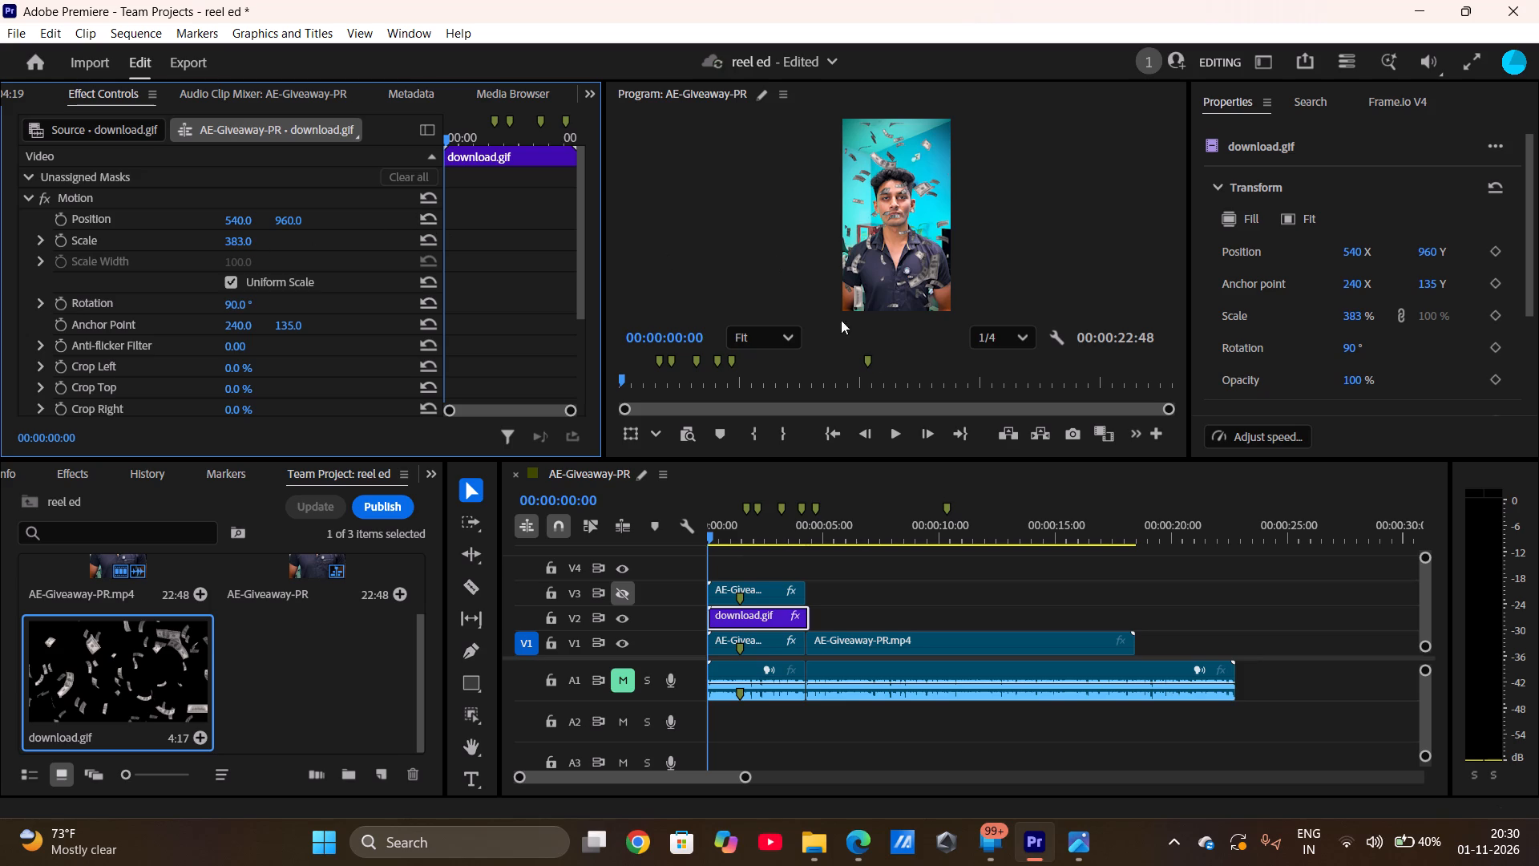
Play the sequence from the beginning to review the rotated, enlarged GIF over the opening clip, and return to the start.
left_click(892, 430)
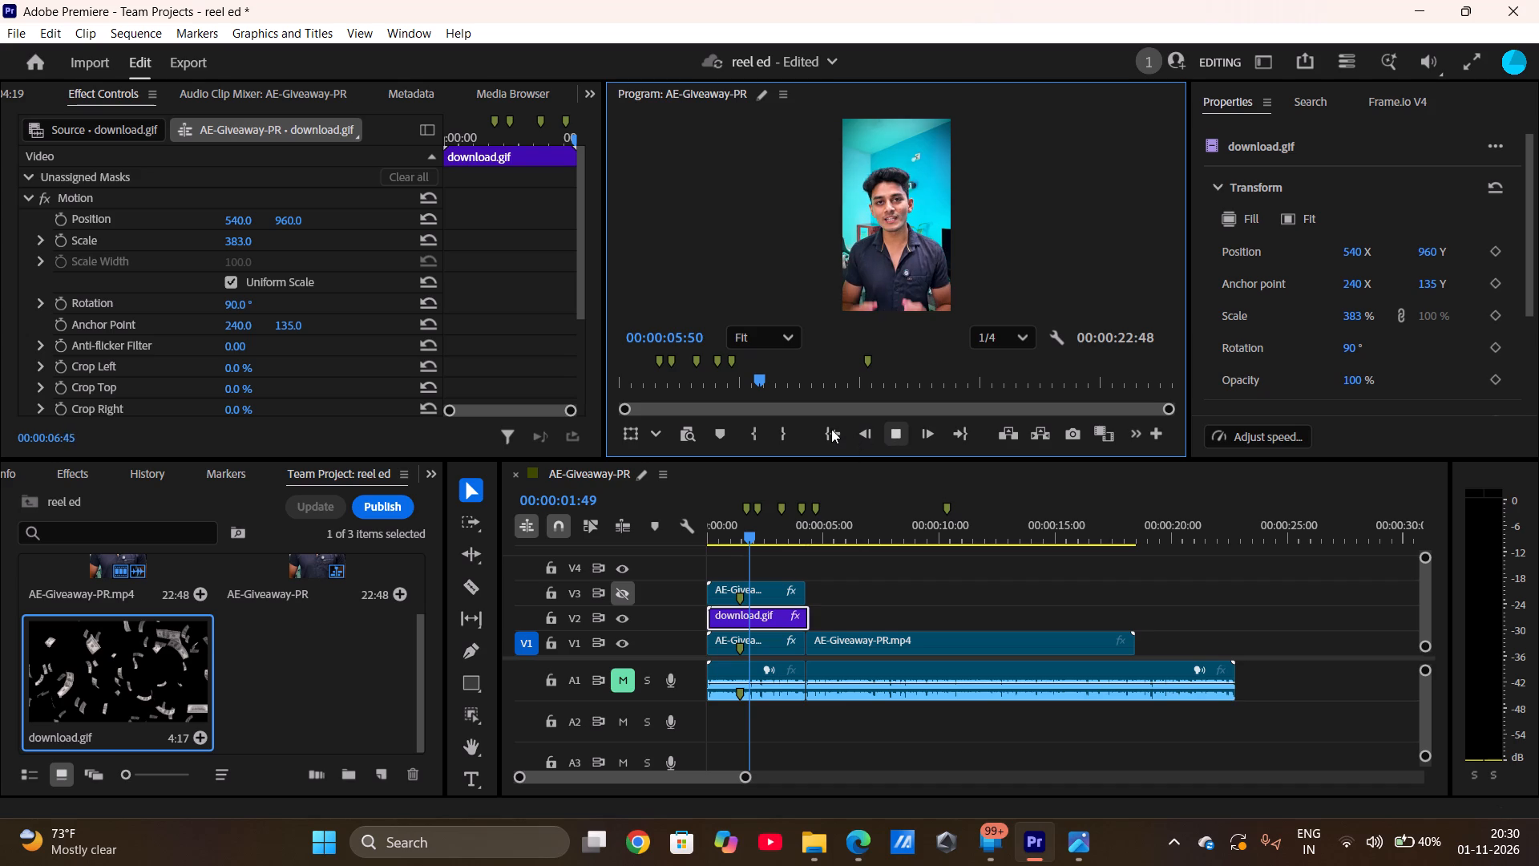
left_click(831, 429)
left_click(892, 424)
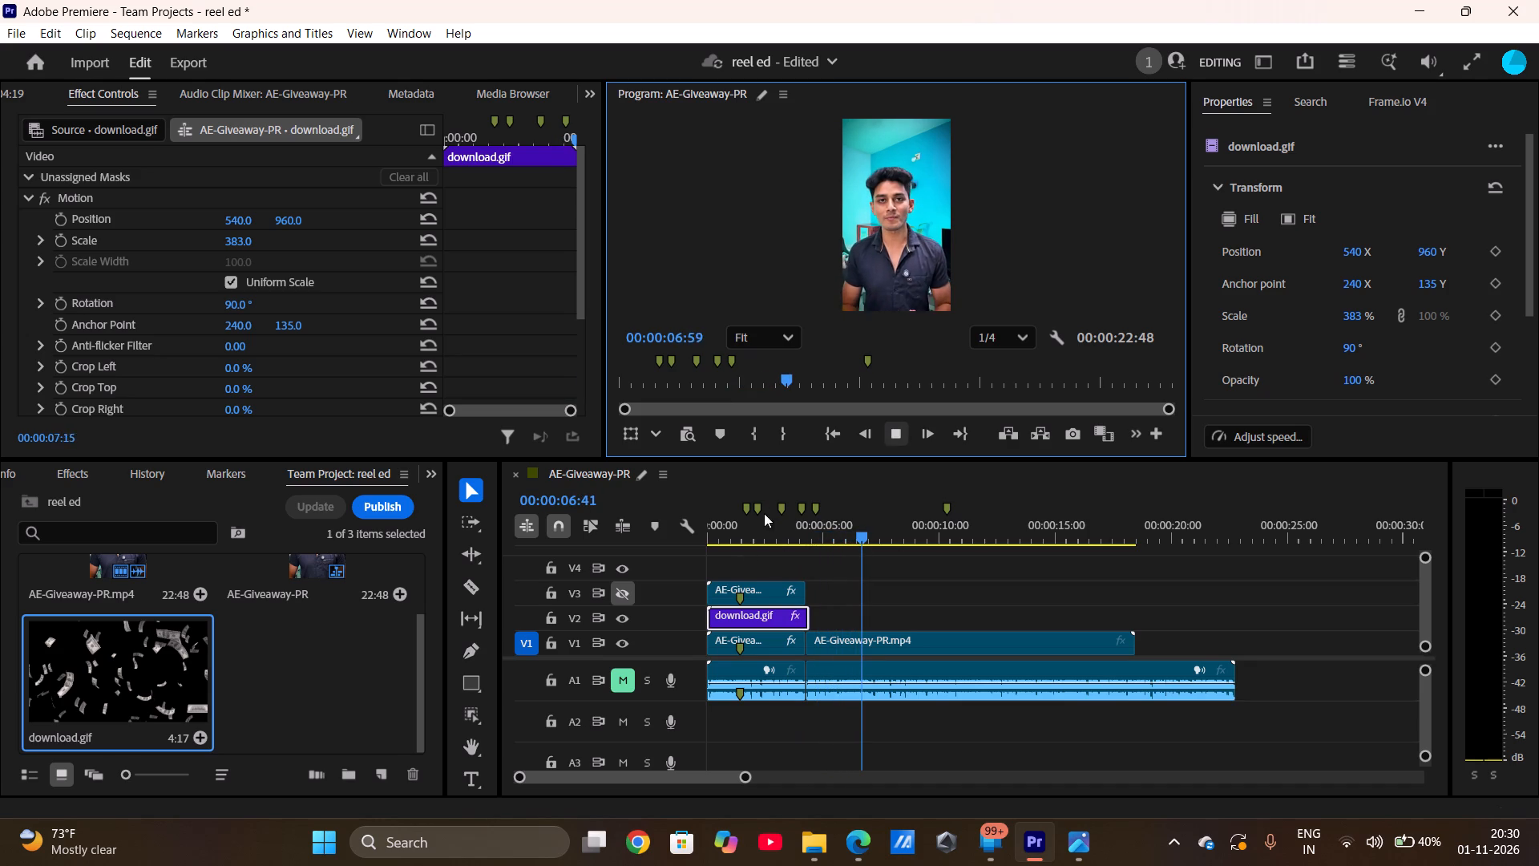
left_click(749, 580)
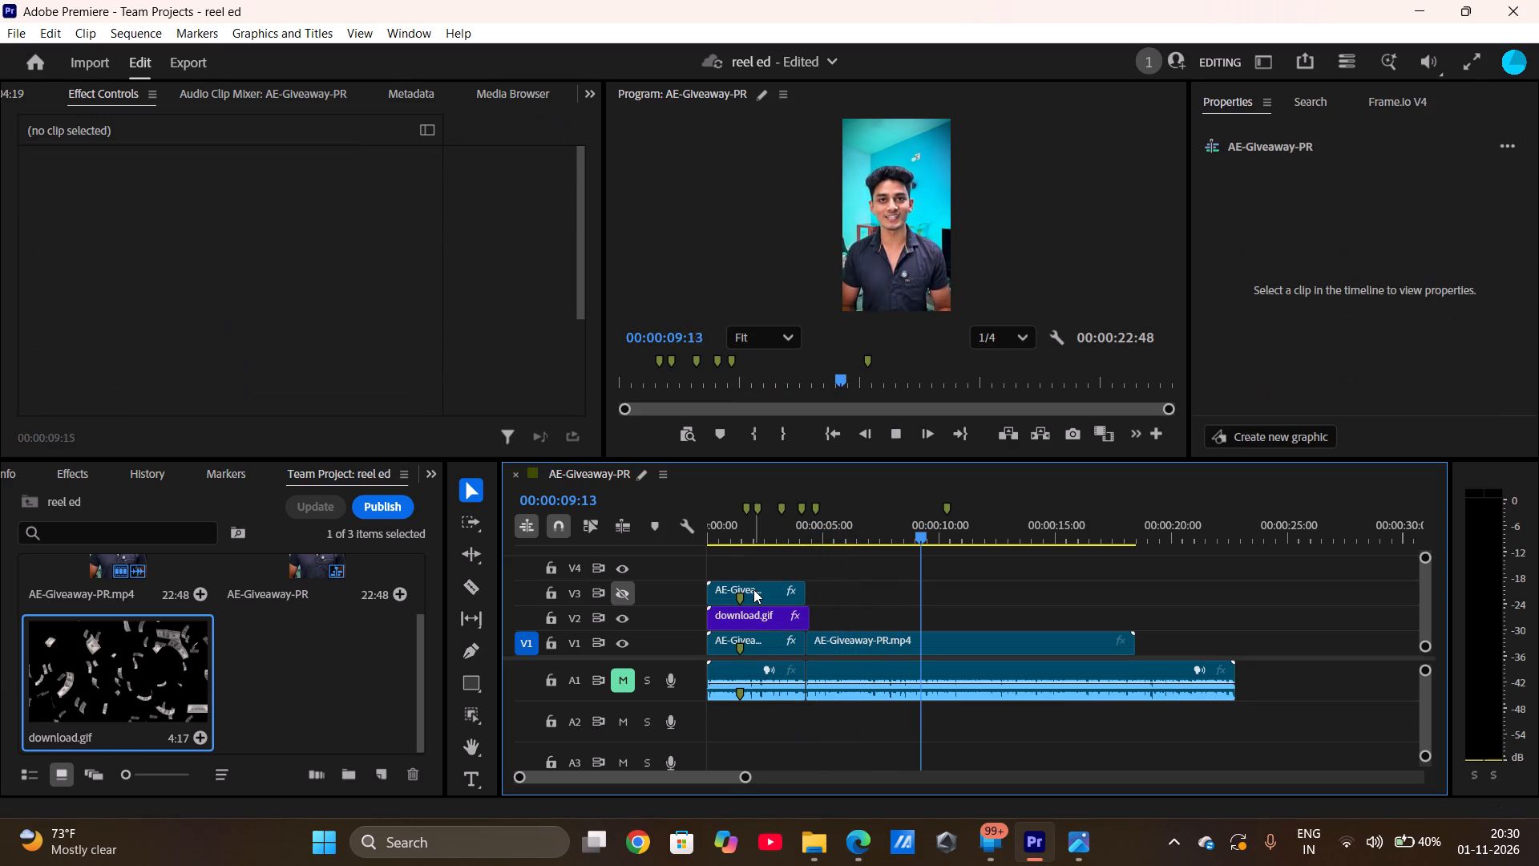
left_click(753, 589)
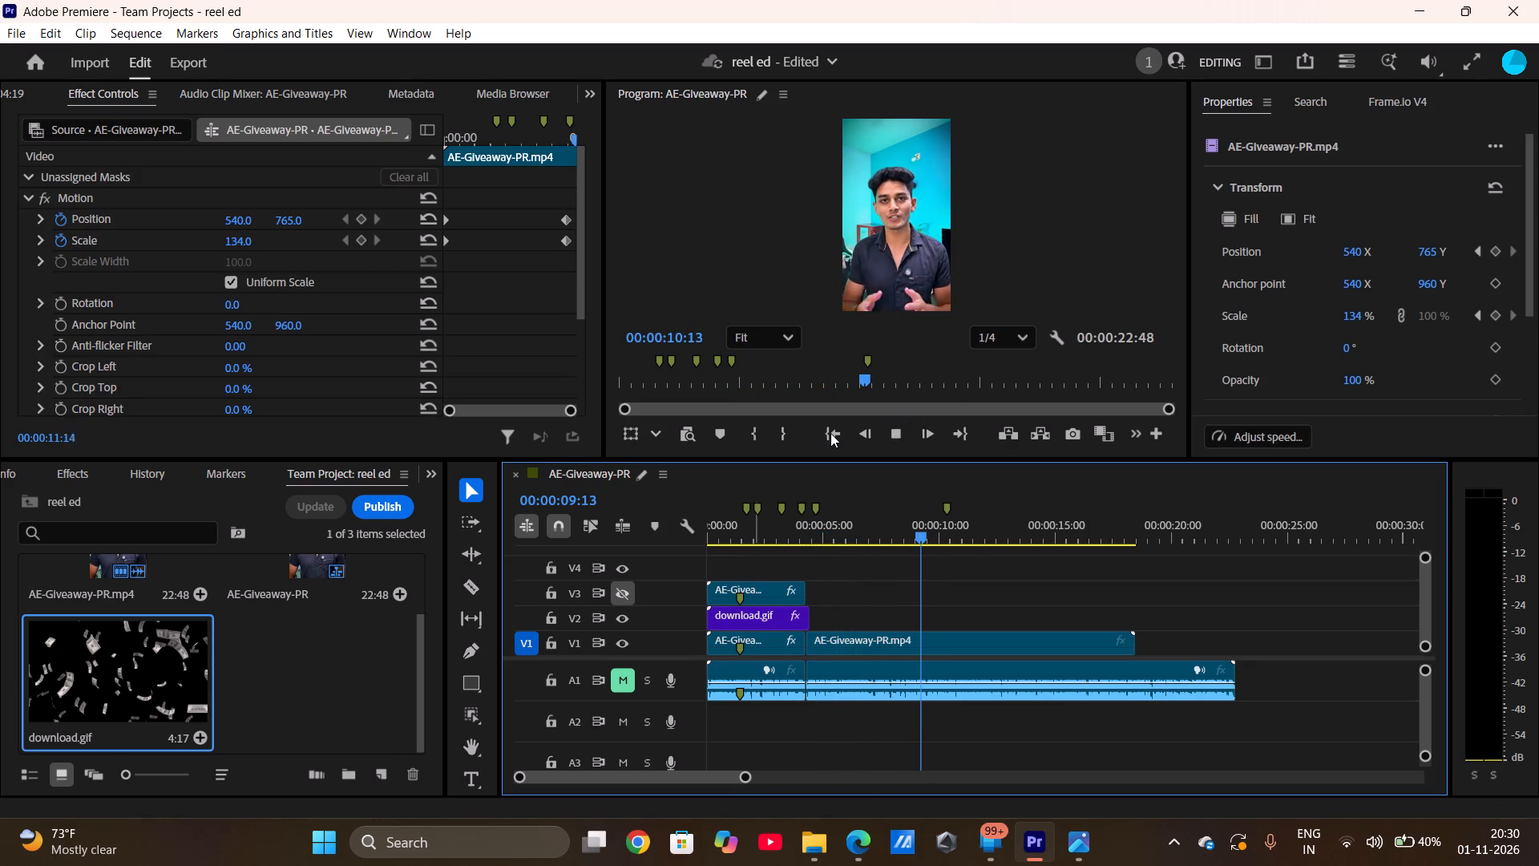
left_click(830, 433)
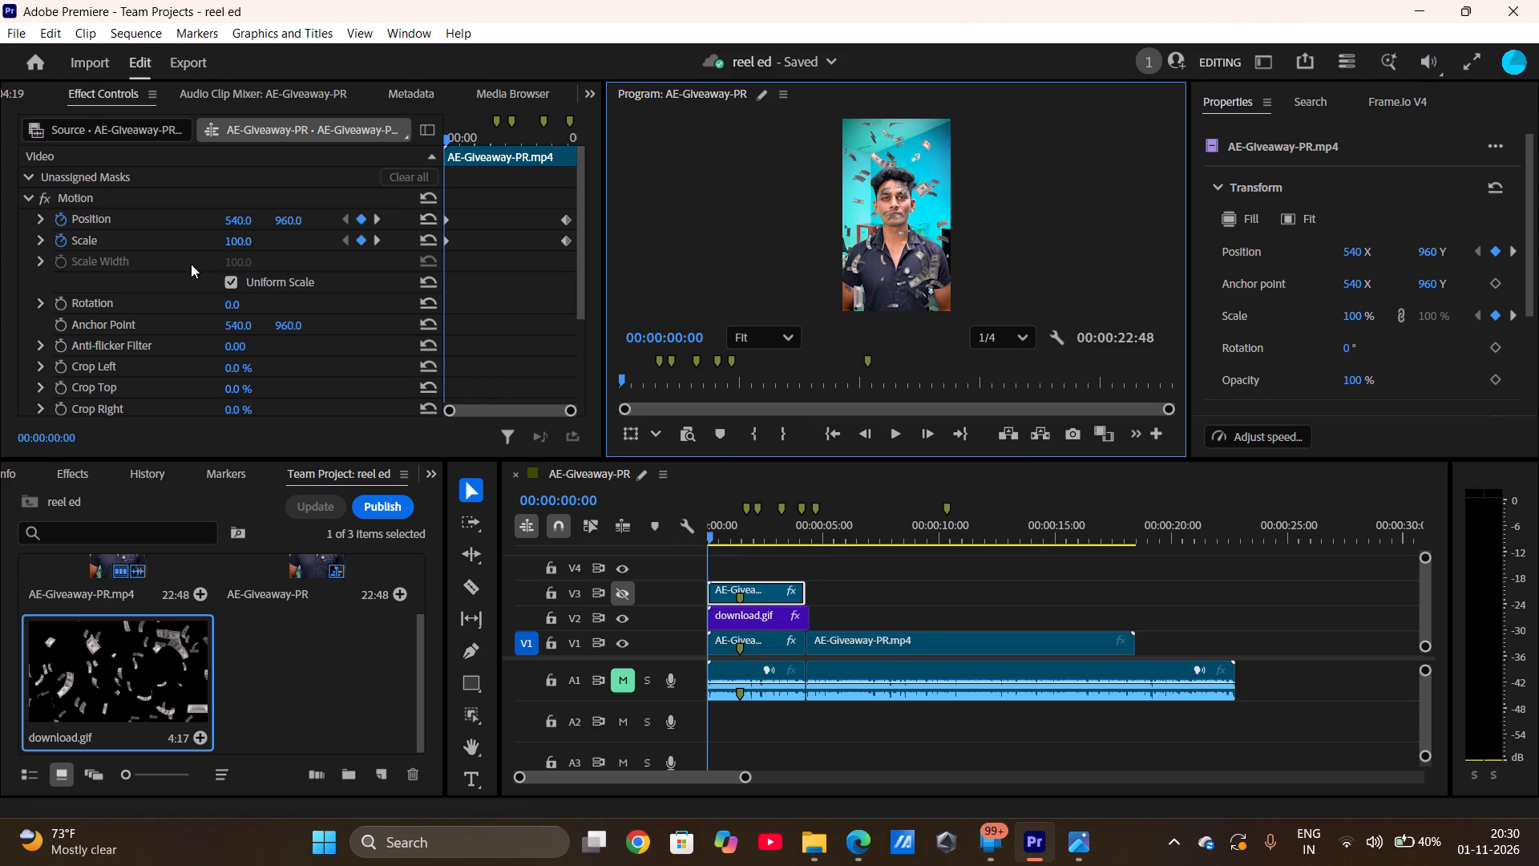
Turn on the output of track V3 so the footage copy shows above download.gif.
left_click(745, 623)
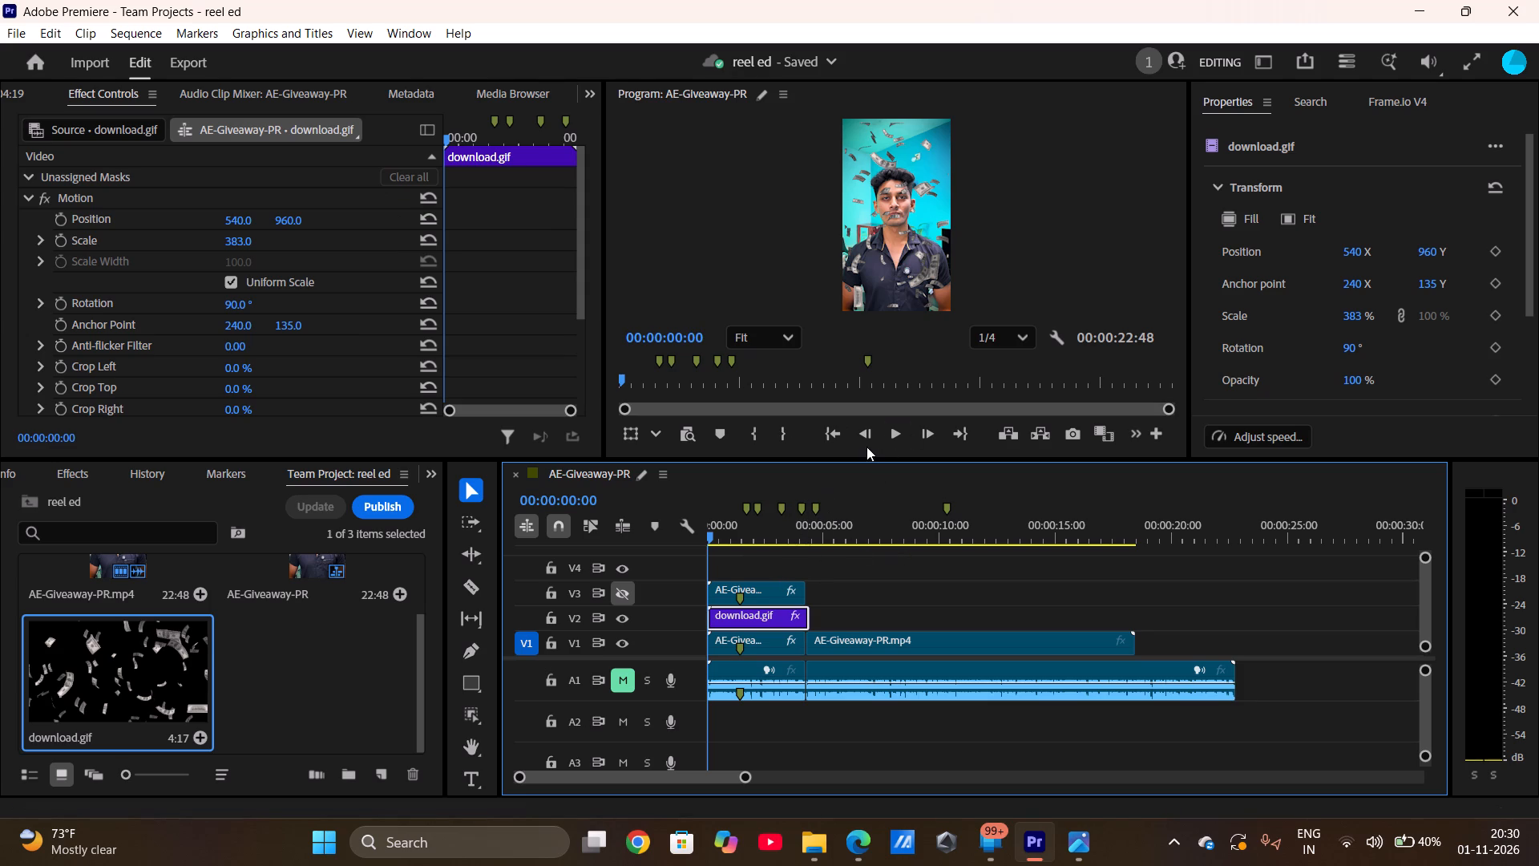
left_click(746, 597)
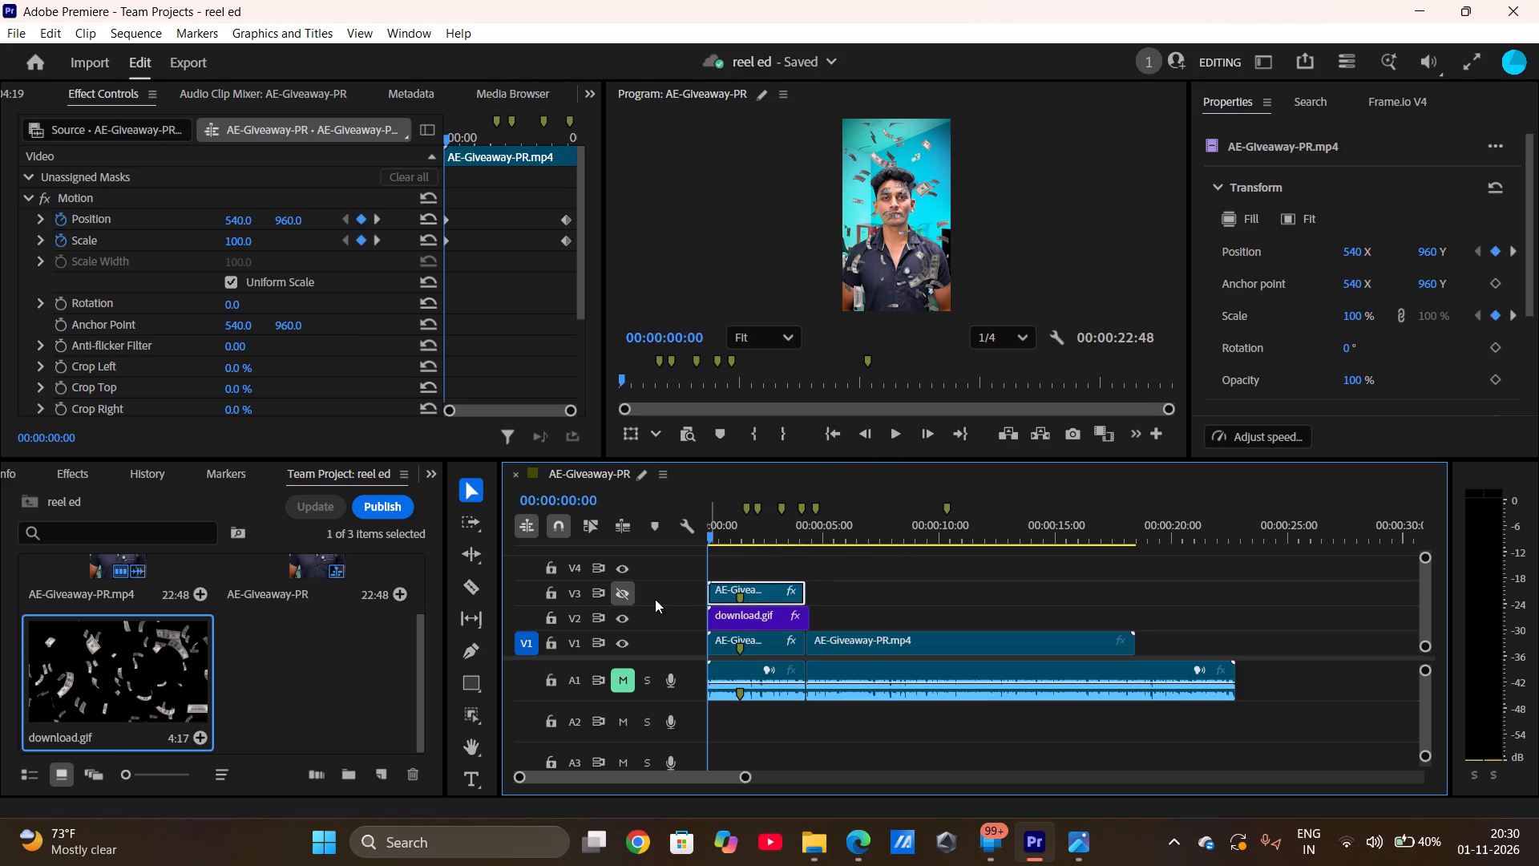
left_click(626, 597)
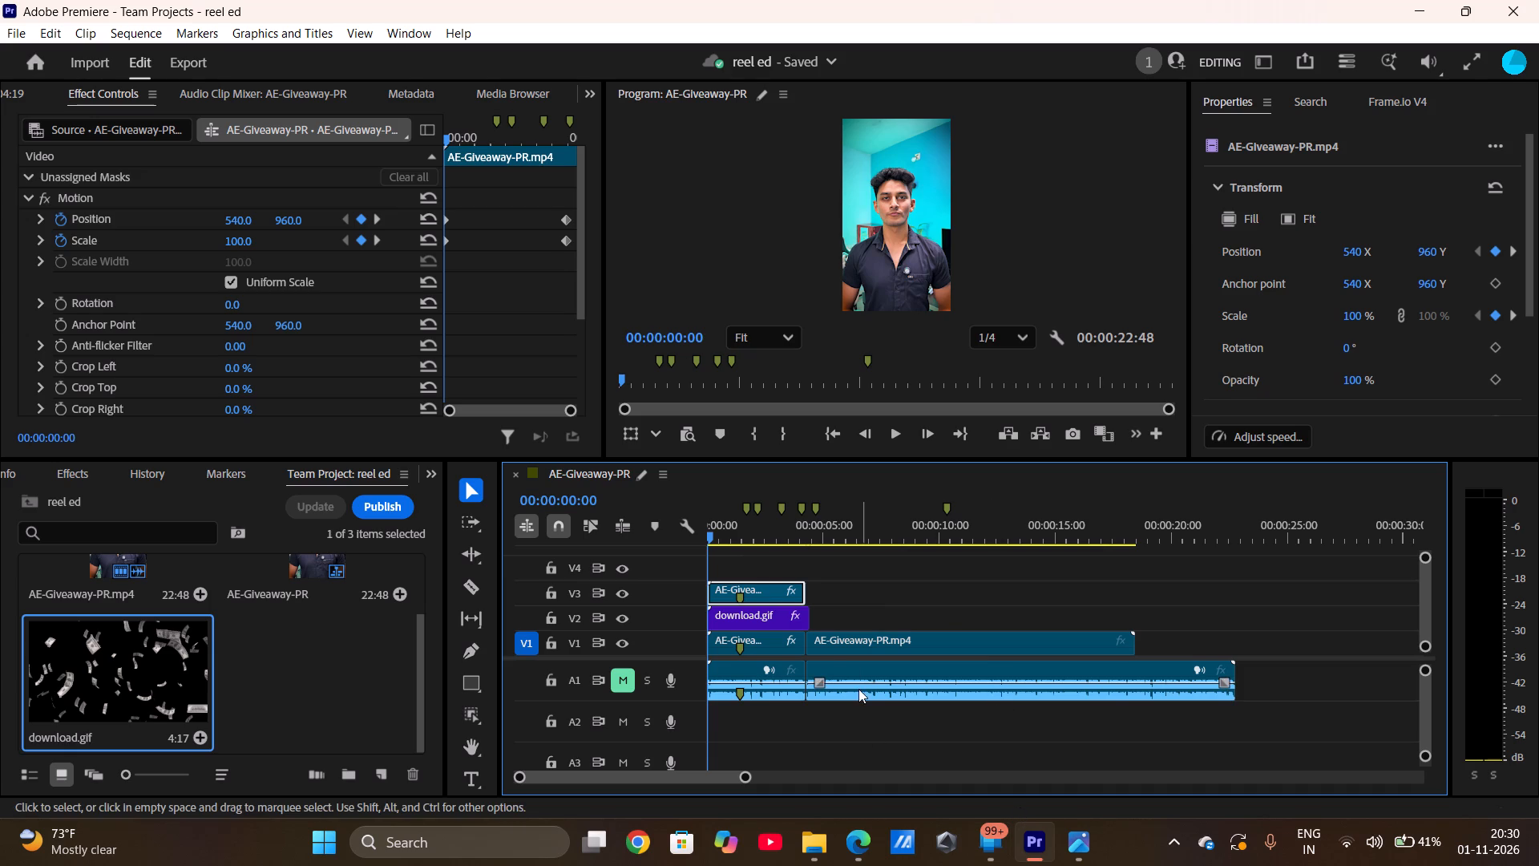
left_click(762, 624)
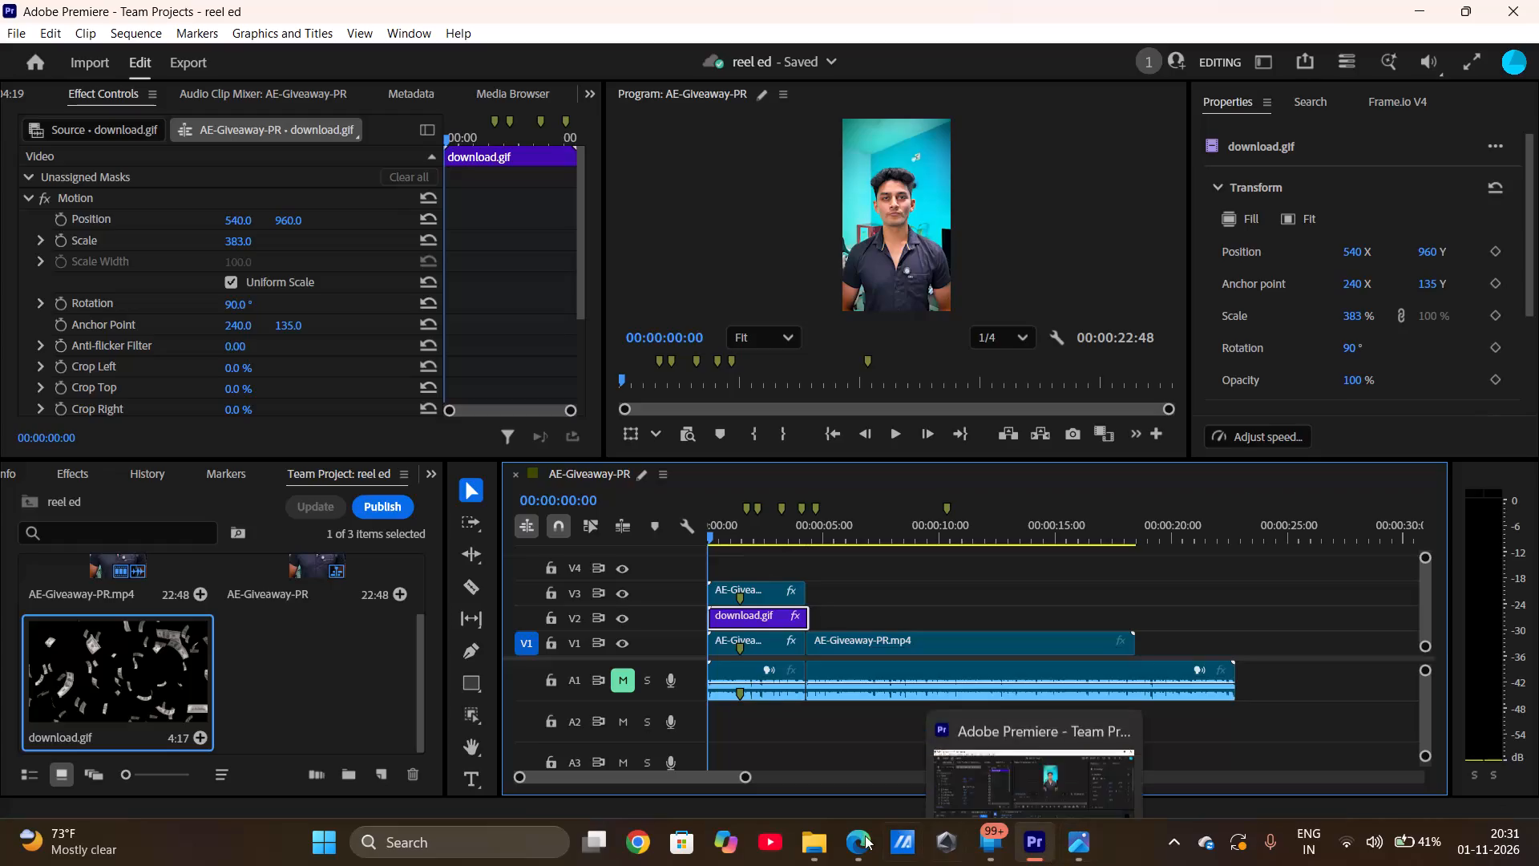
Switch to Microsoft Edge, load more PWThor lectures and resume Lecture 7, Editing Full Reel Part-1, using the iPhone / Mac stream.
left_click(846, 755)
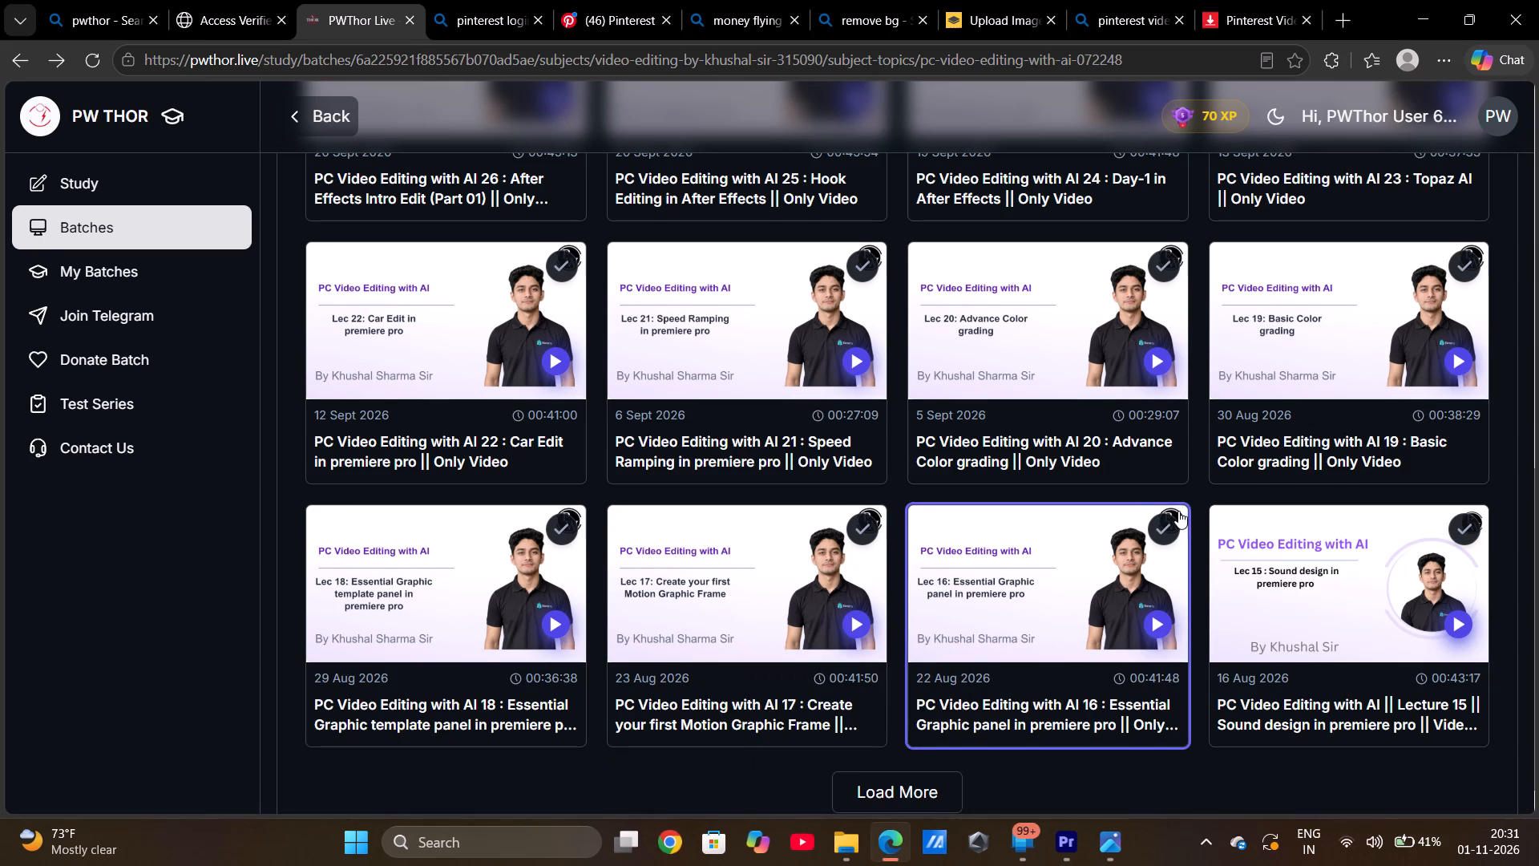
scroll(1178, 511, "down", 3)
left_click(931, 726)
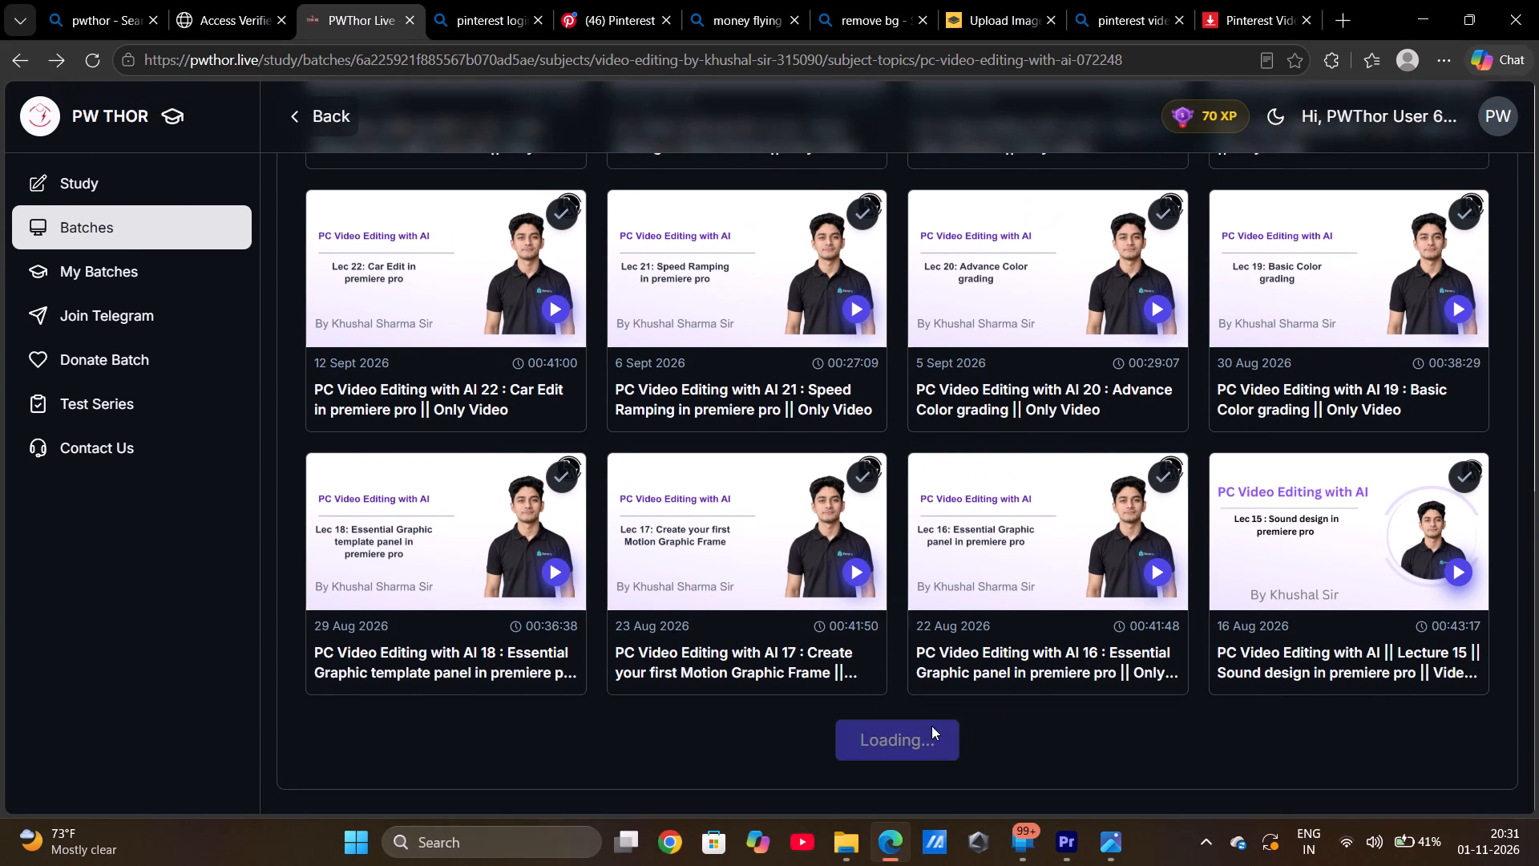
scroll(1048, 585, "down", 3)
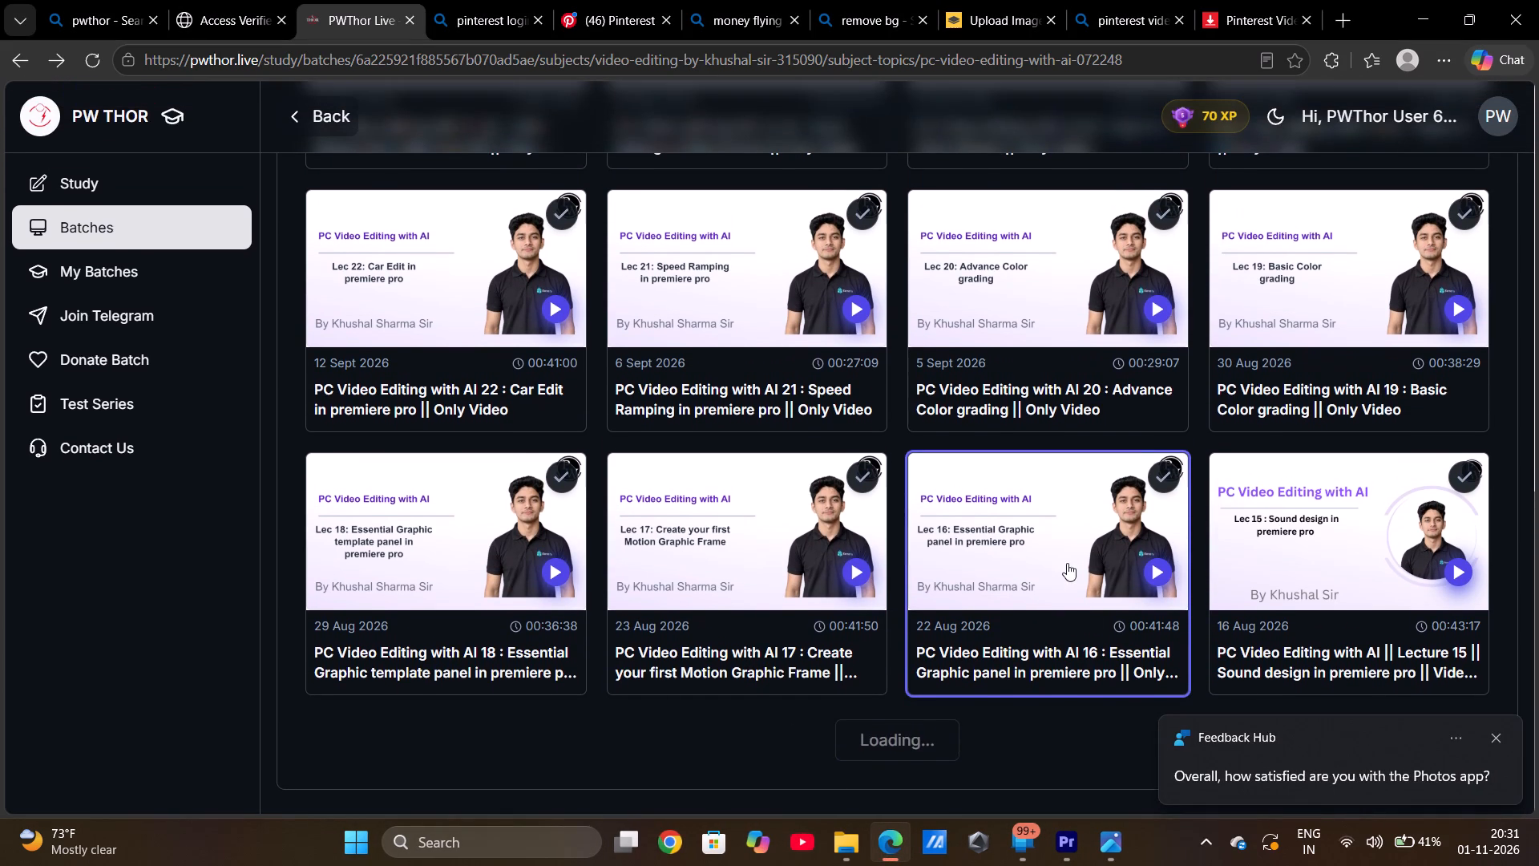
scroll(1067, 563, "down", 2)
scroll(932, 617, "down", 3)
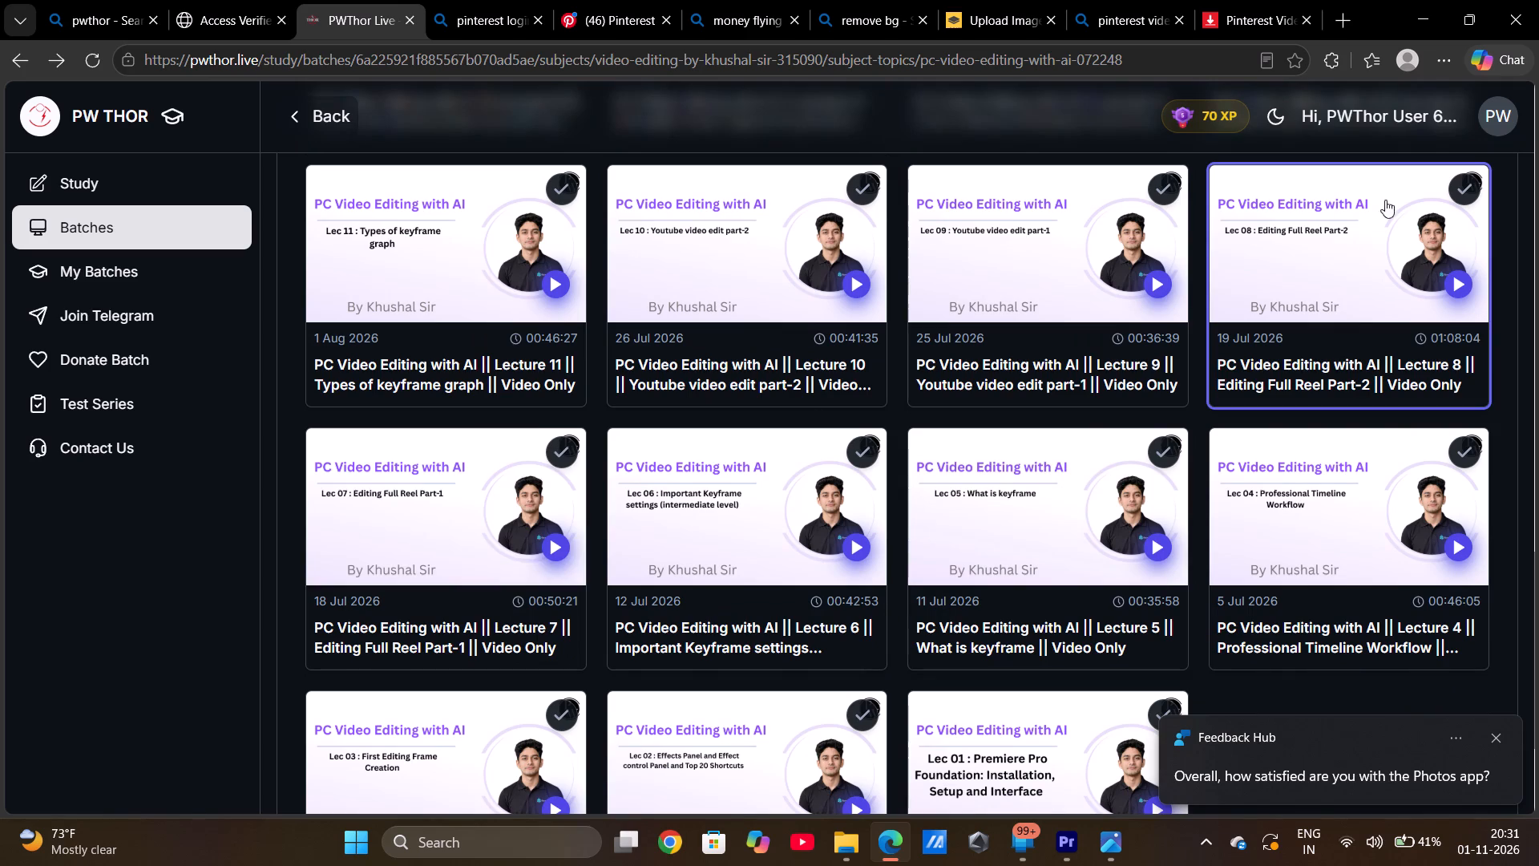
left_click(520, 538)
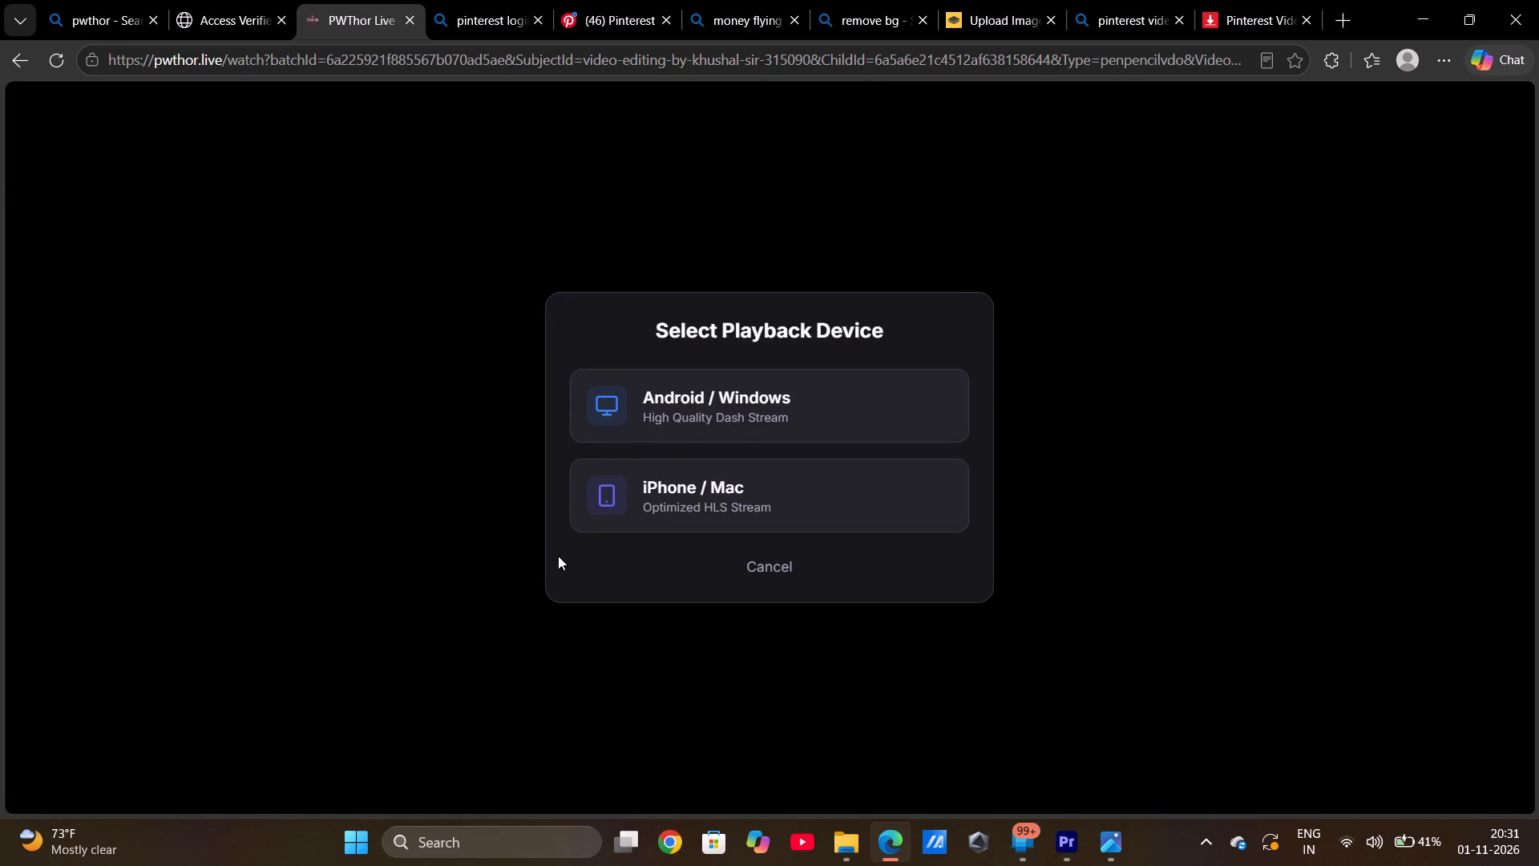
left_click(737, 479)
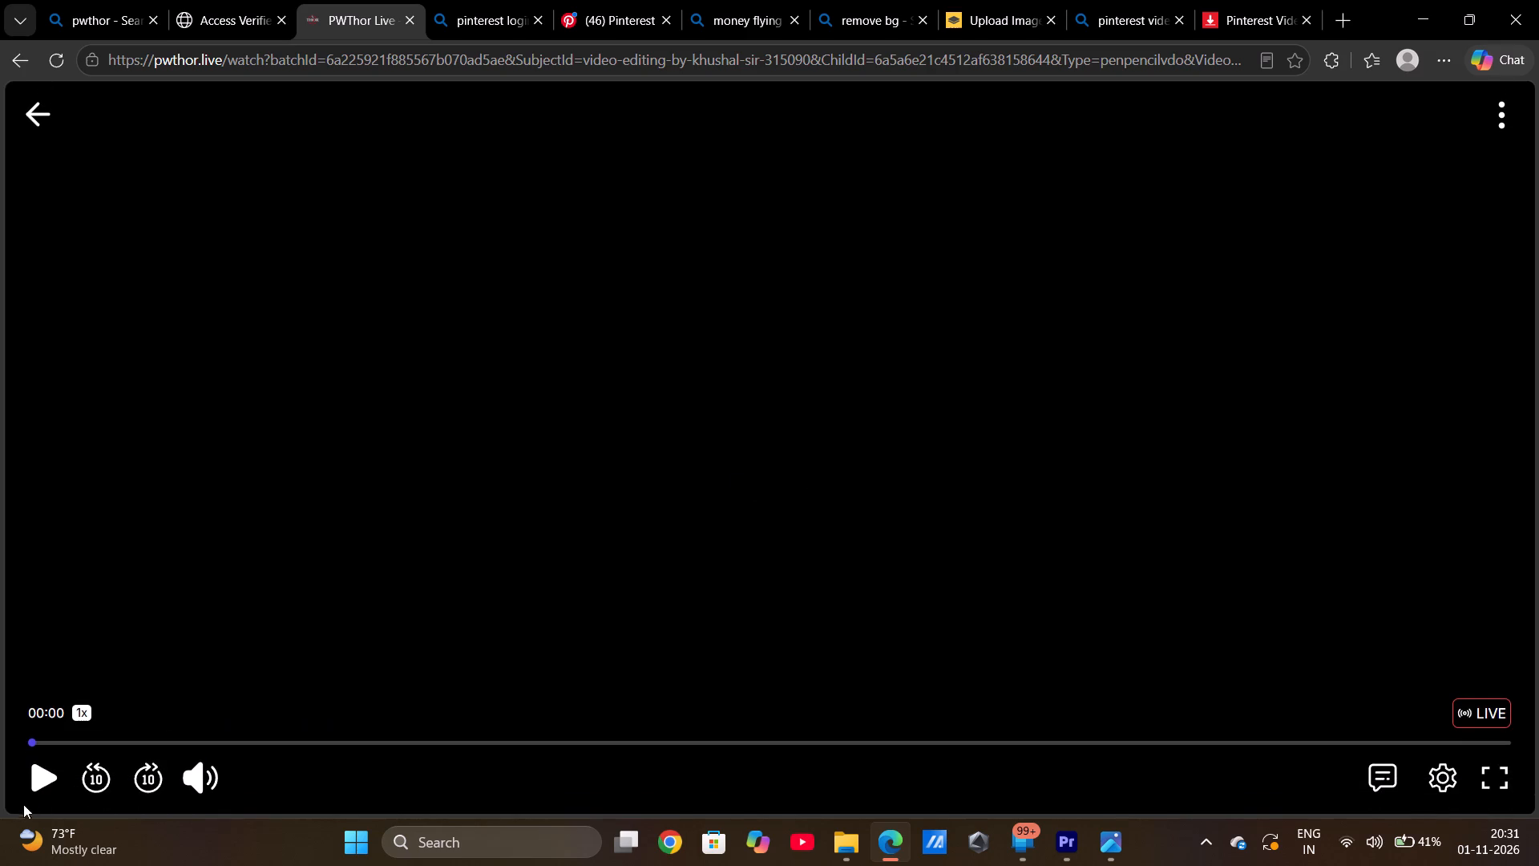
left_click(38, 795)
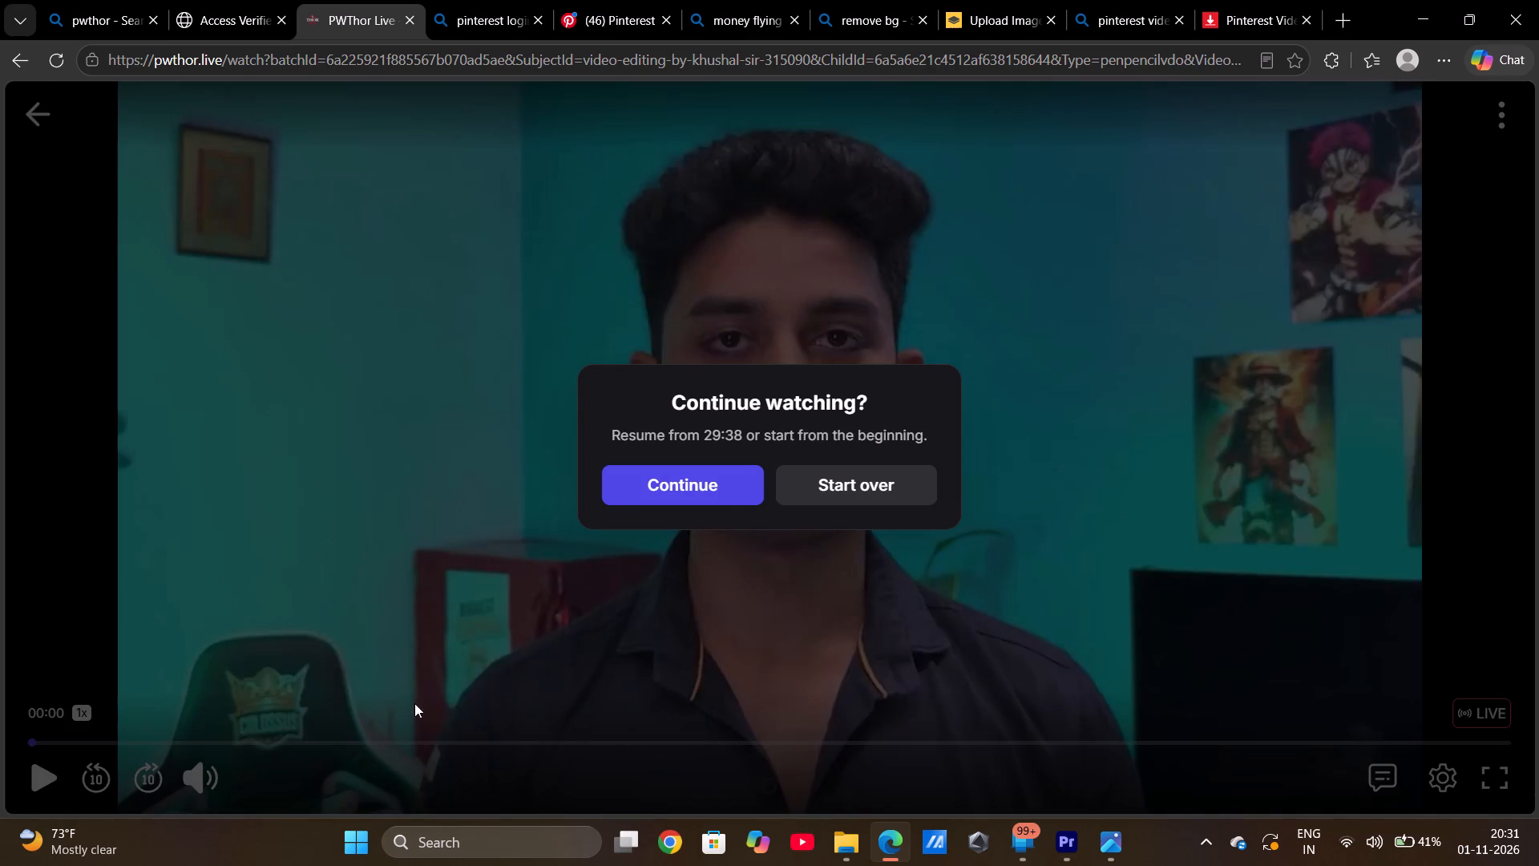
left_click(730, 488)
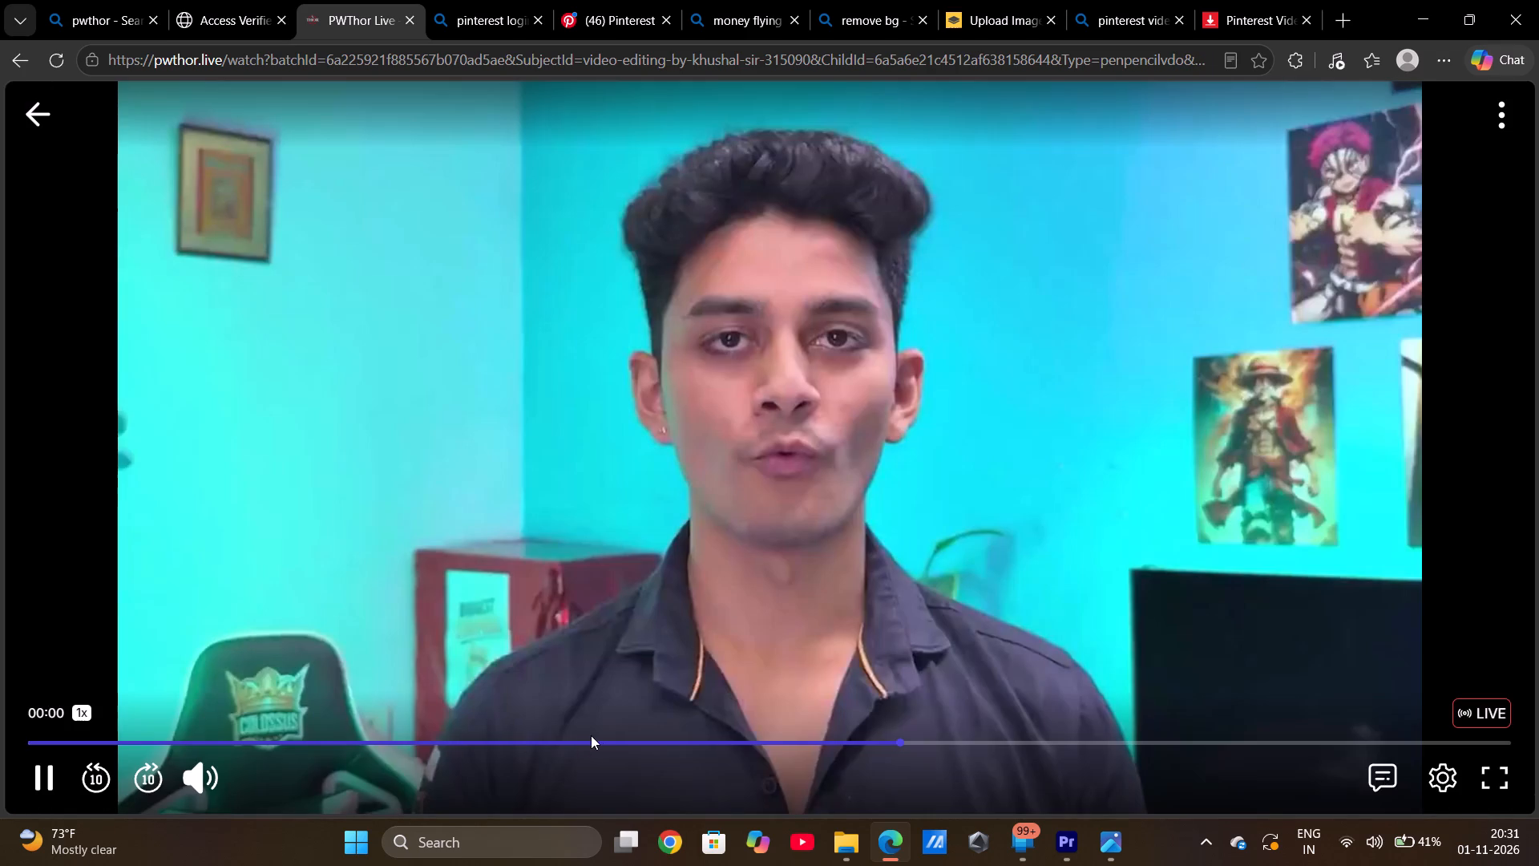
Go back to about 24:15 in the lecture, skip ahead through the money explosion overlay demonstration, and pause at 25:10.
left_click(741, 743)
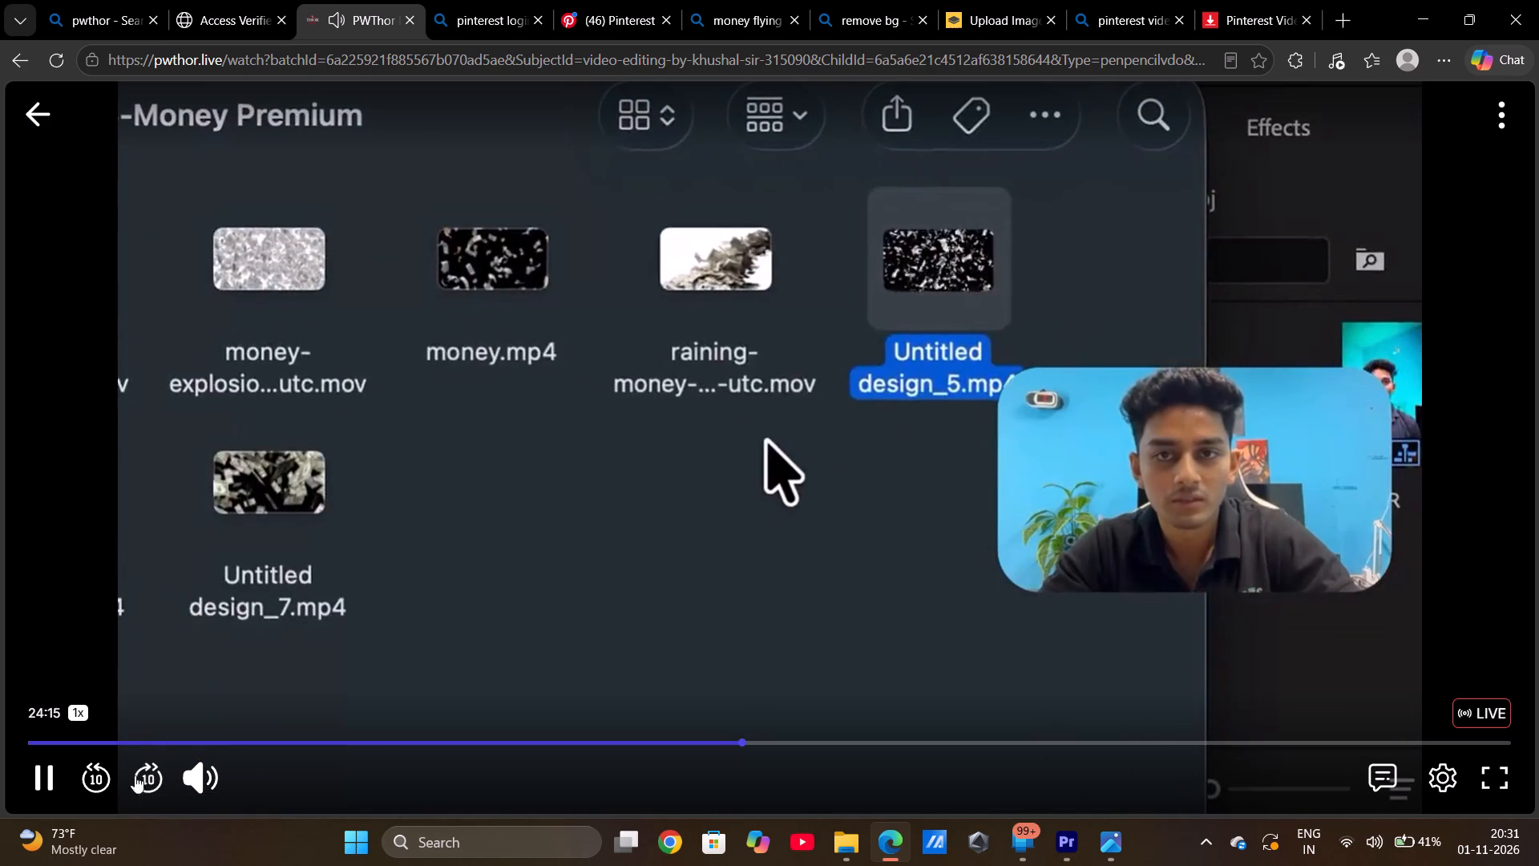
left_click(157, 775)
left_click(157, 775)
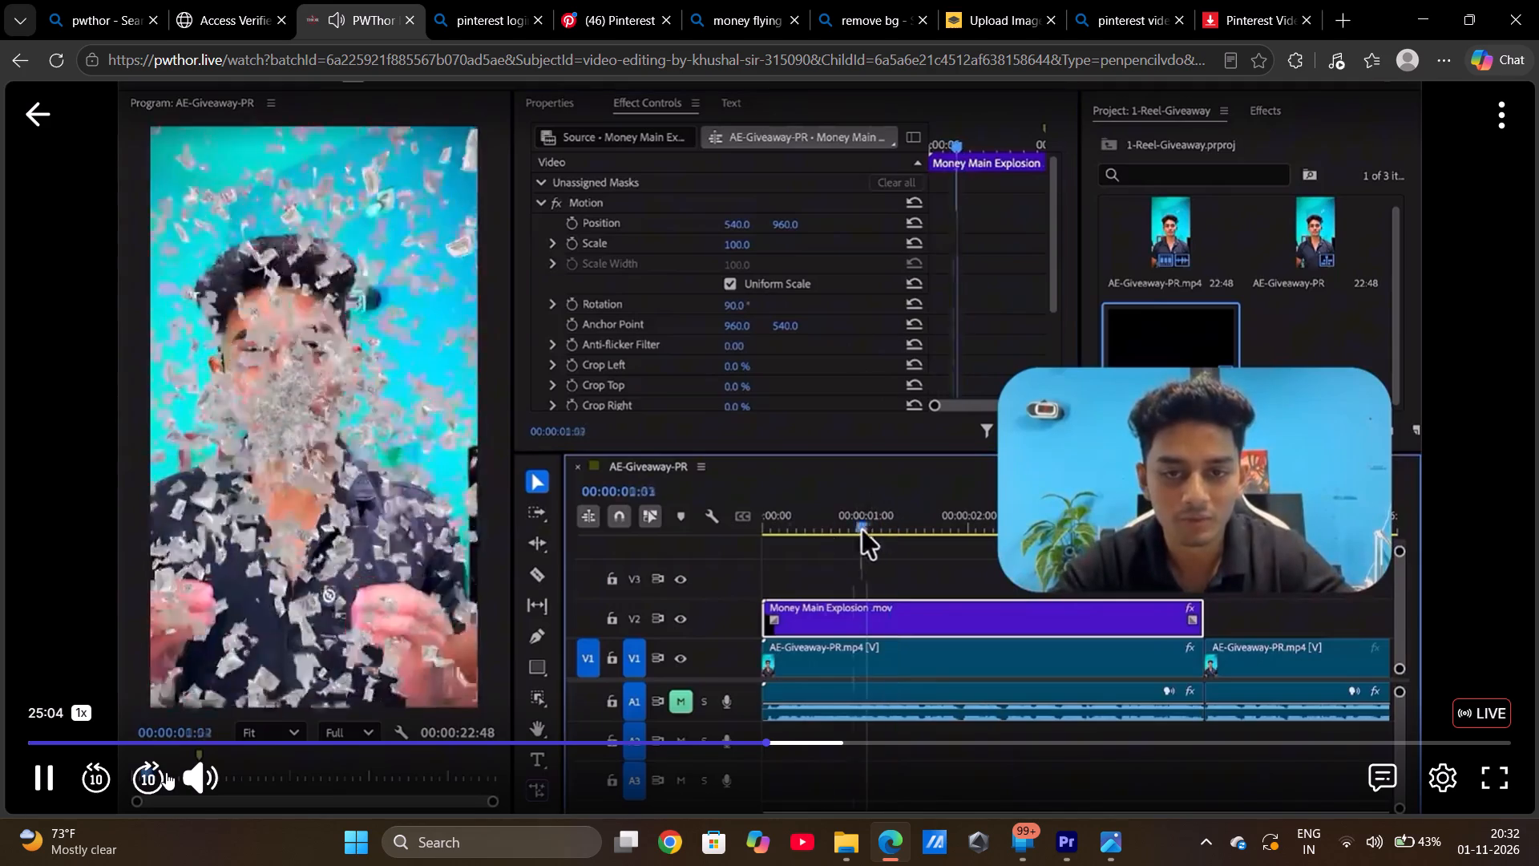
left_click(166, 772)
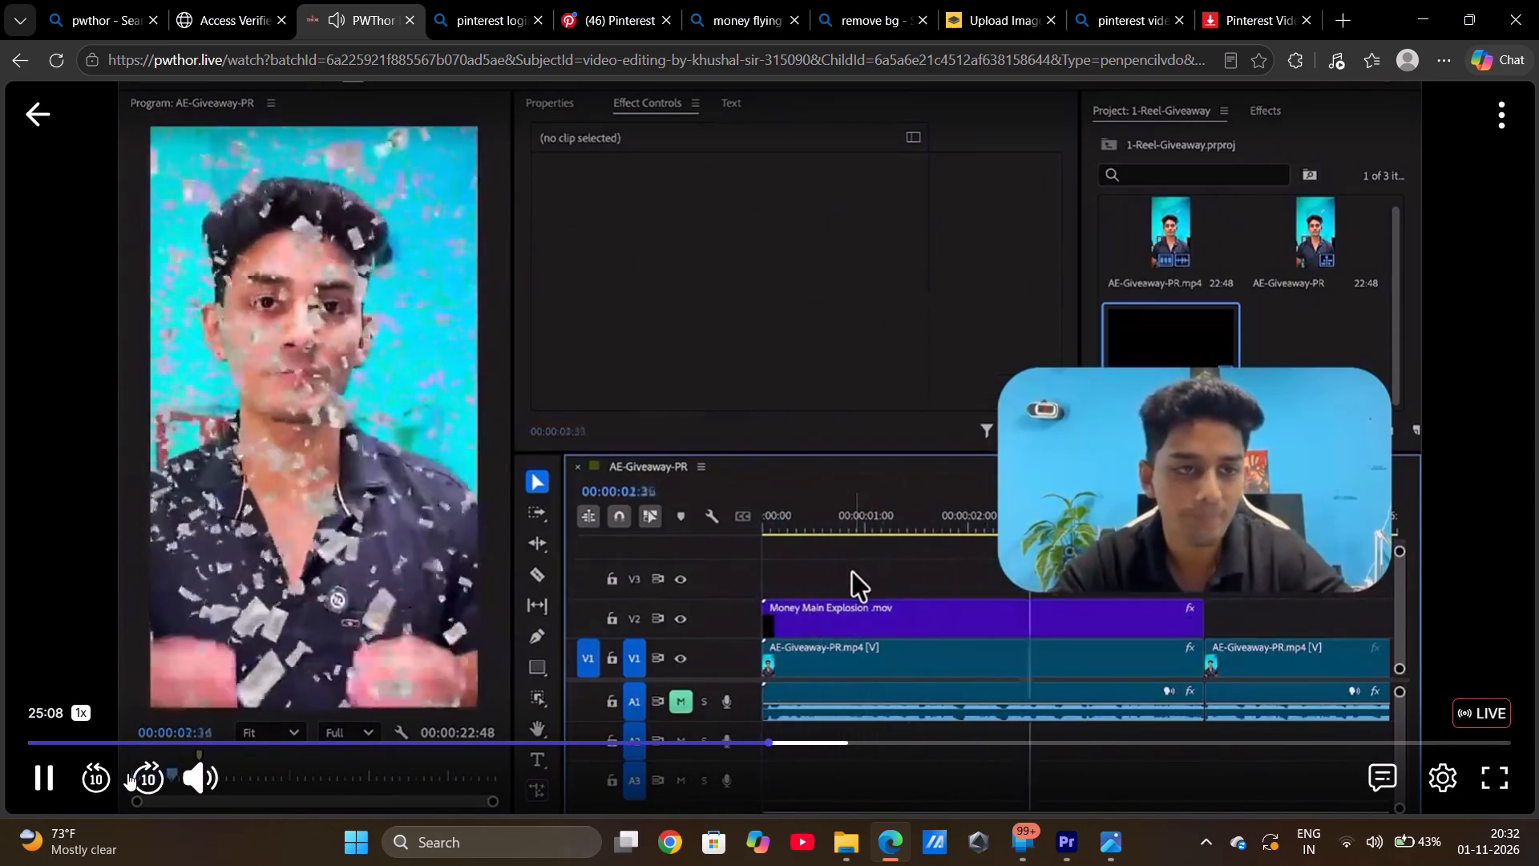
left_click(51, 774)
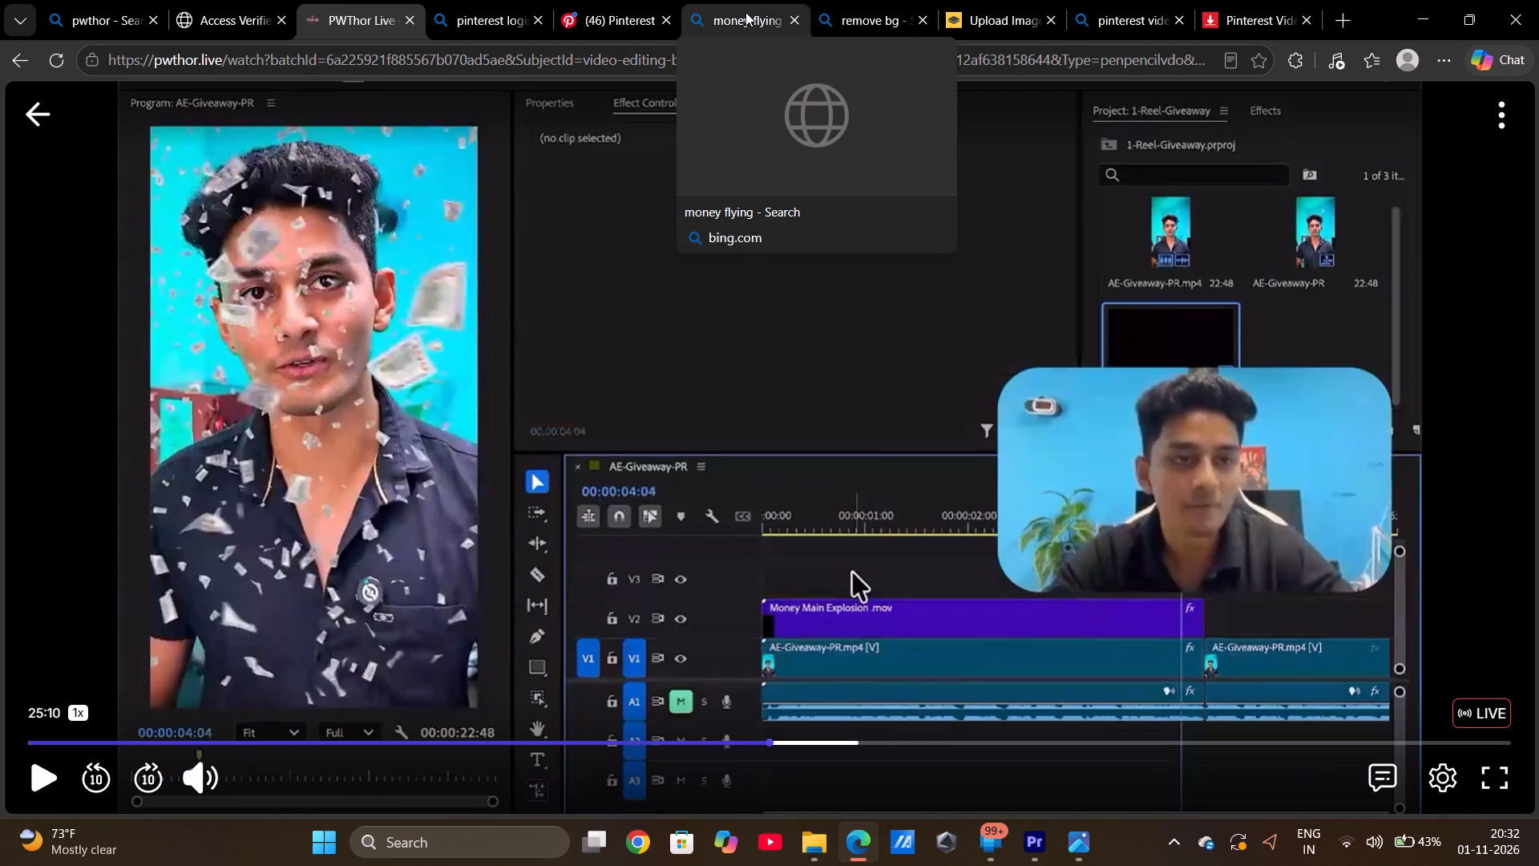
Search Pinterest for "explotion money flow" to find a money explosion clip like the one in the lecture.
left_click(620, 16)
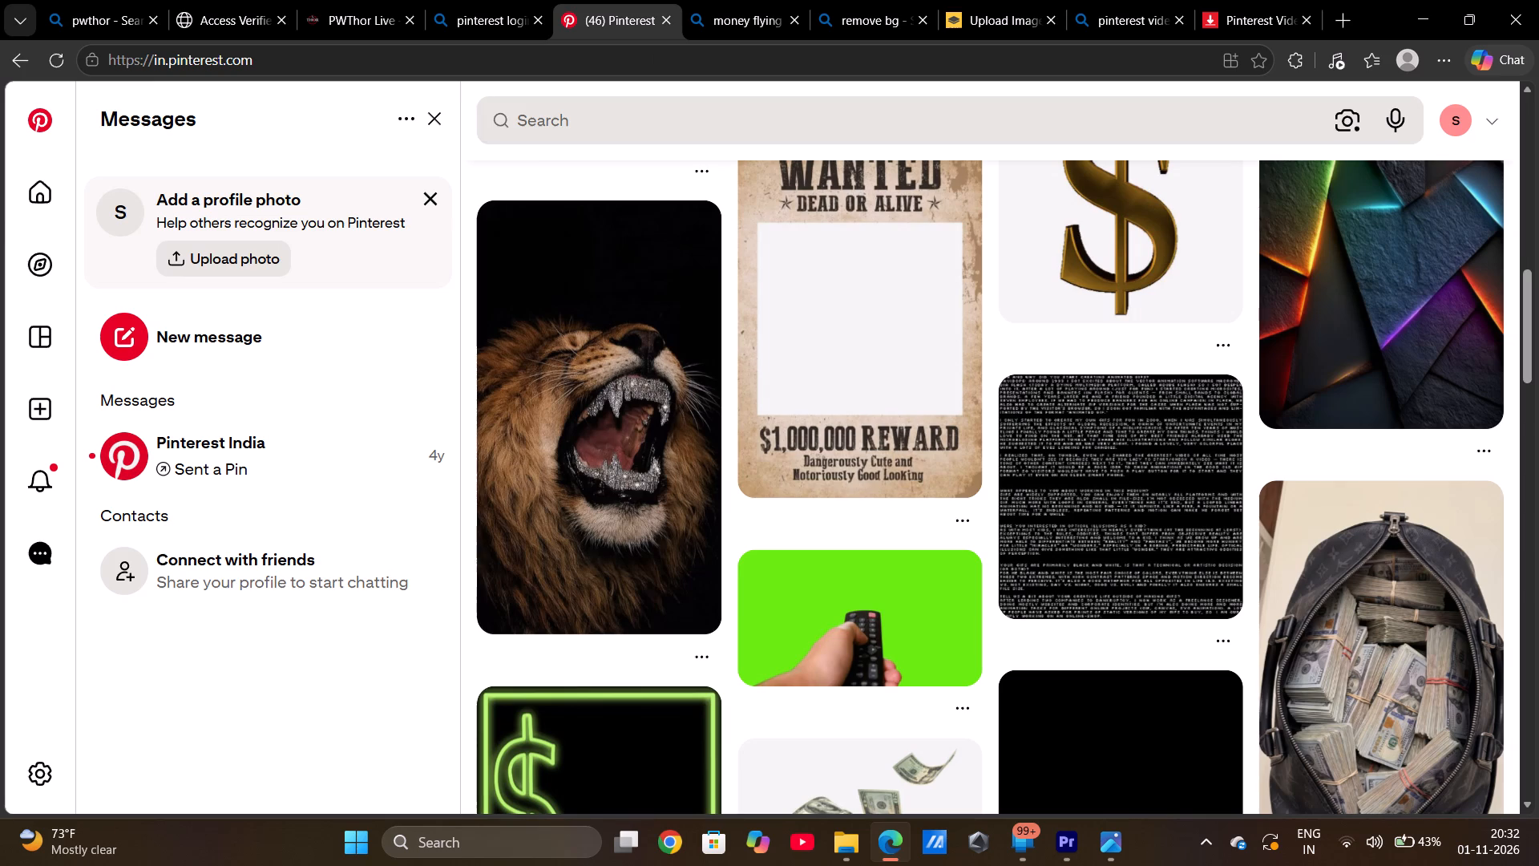
left_click(594, 125)
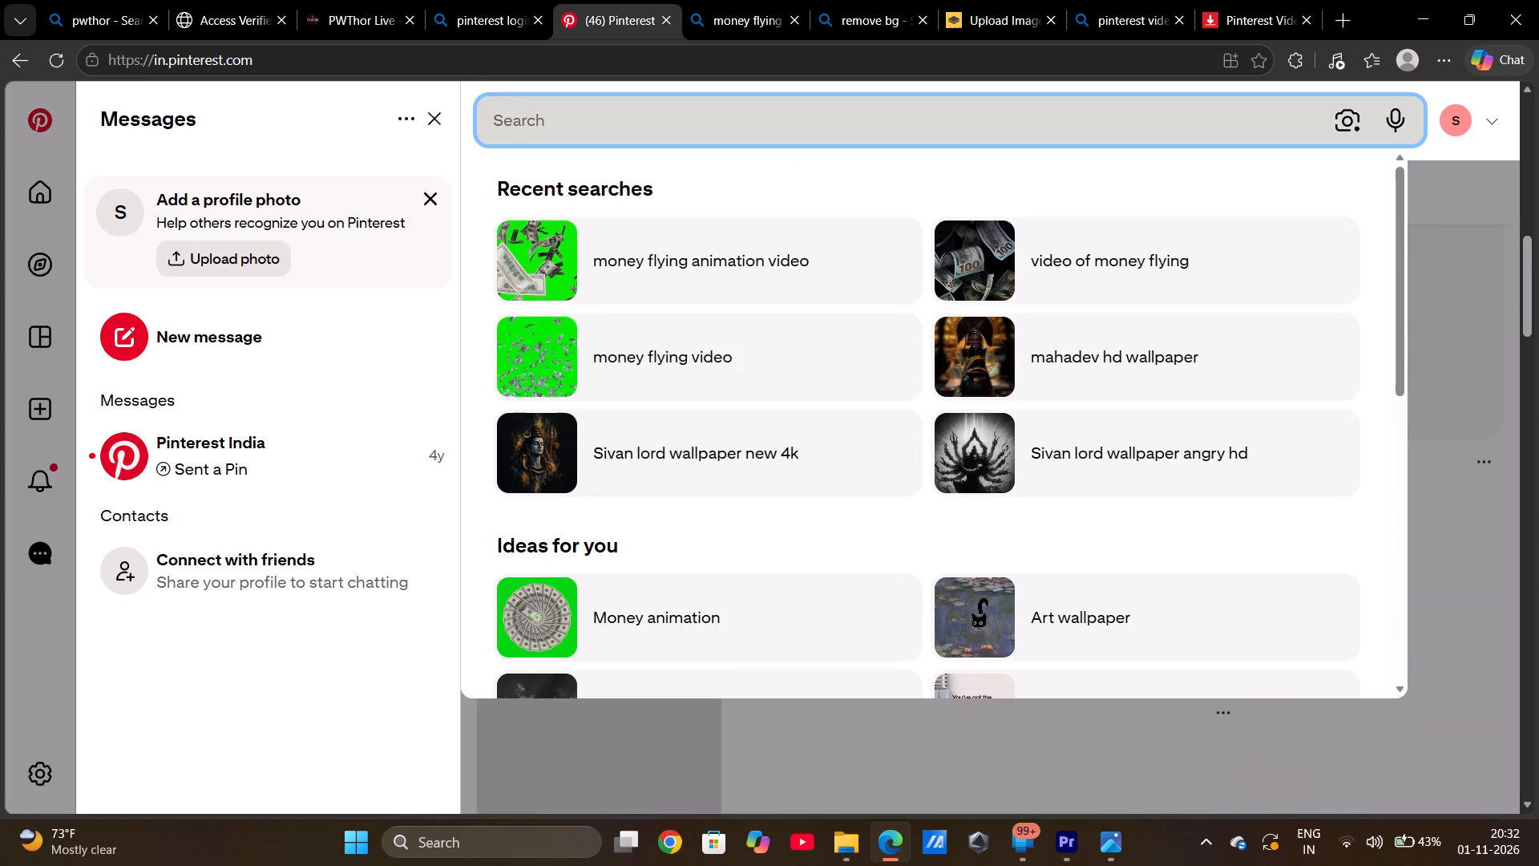
key("e")
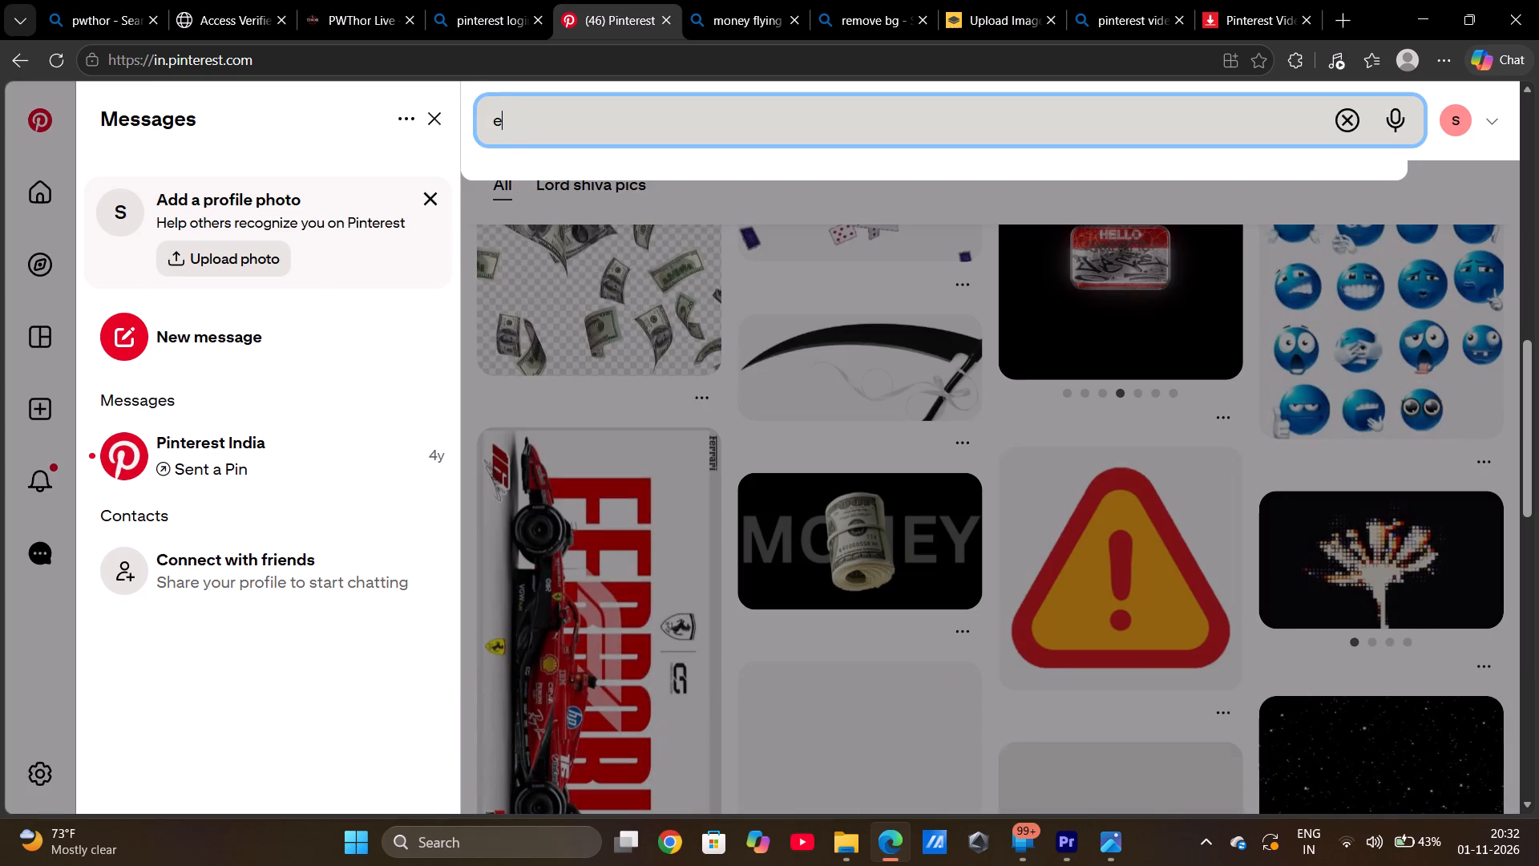
type("xplotion")
key("space")
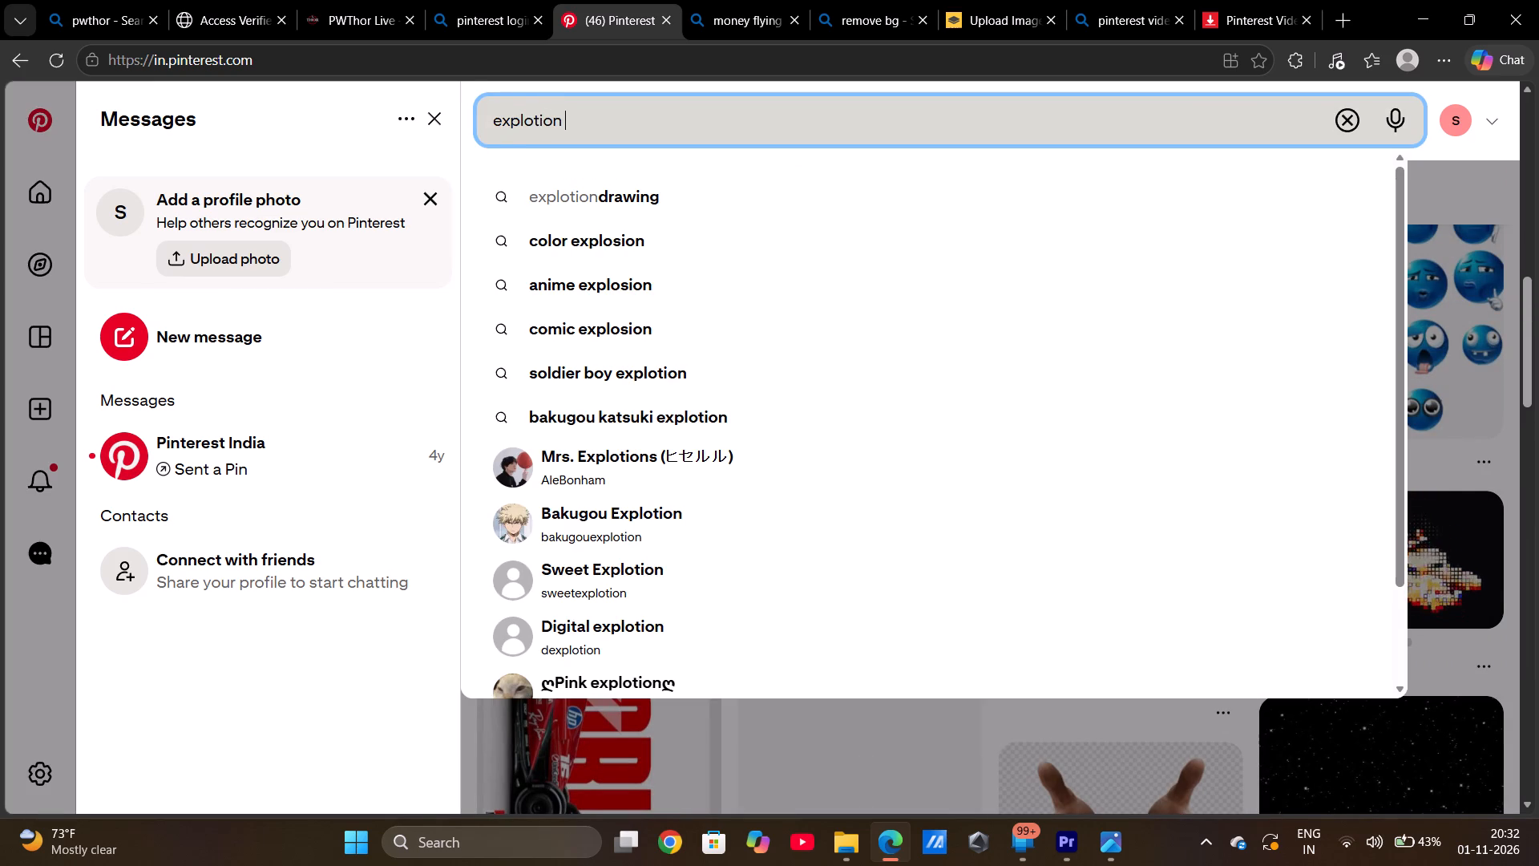
key("space")
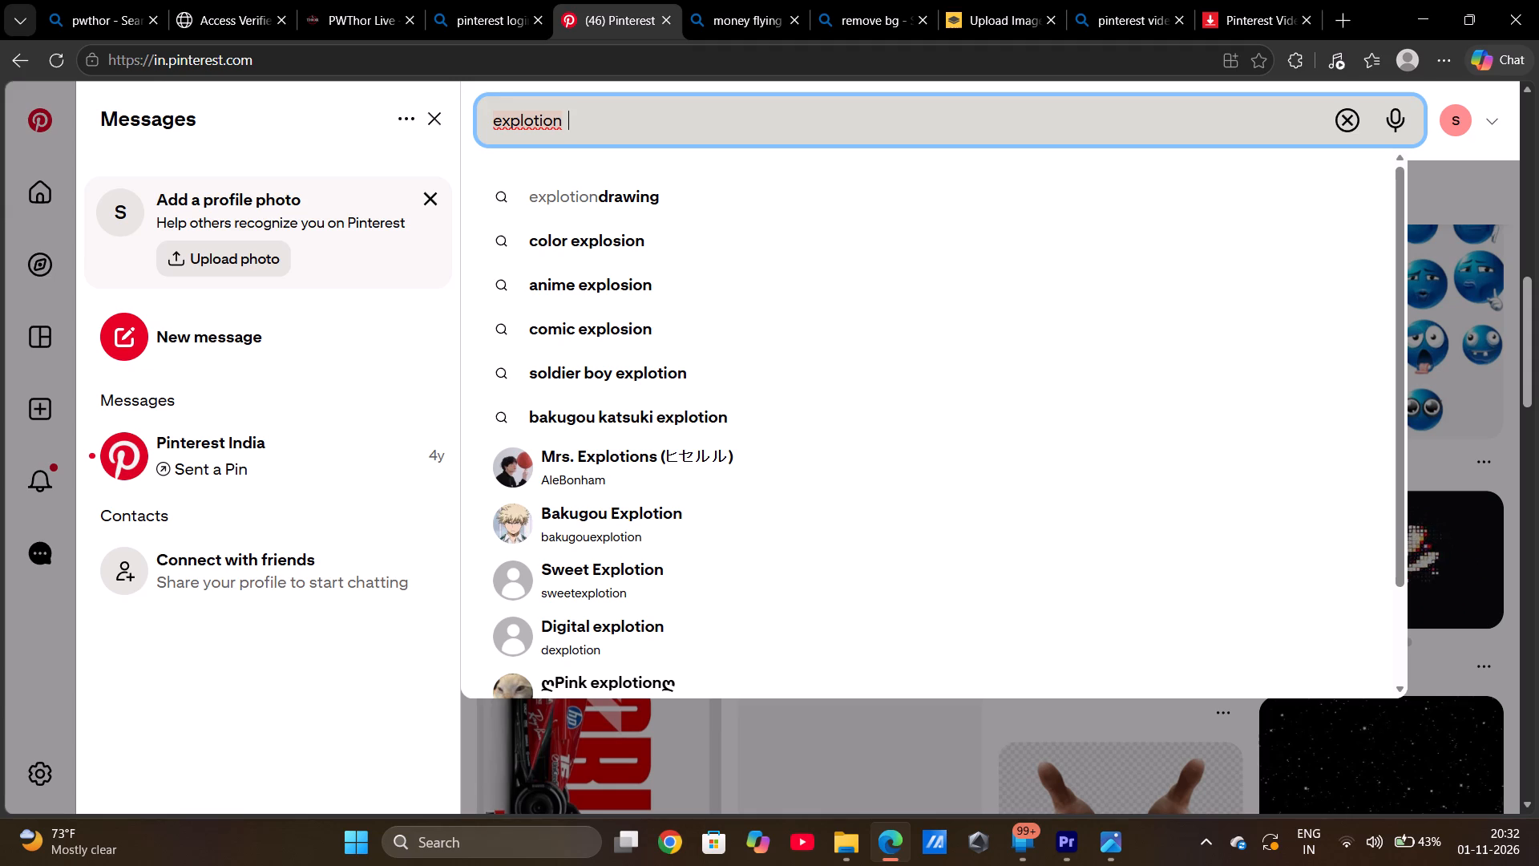
type("money")
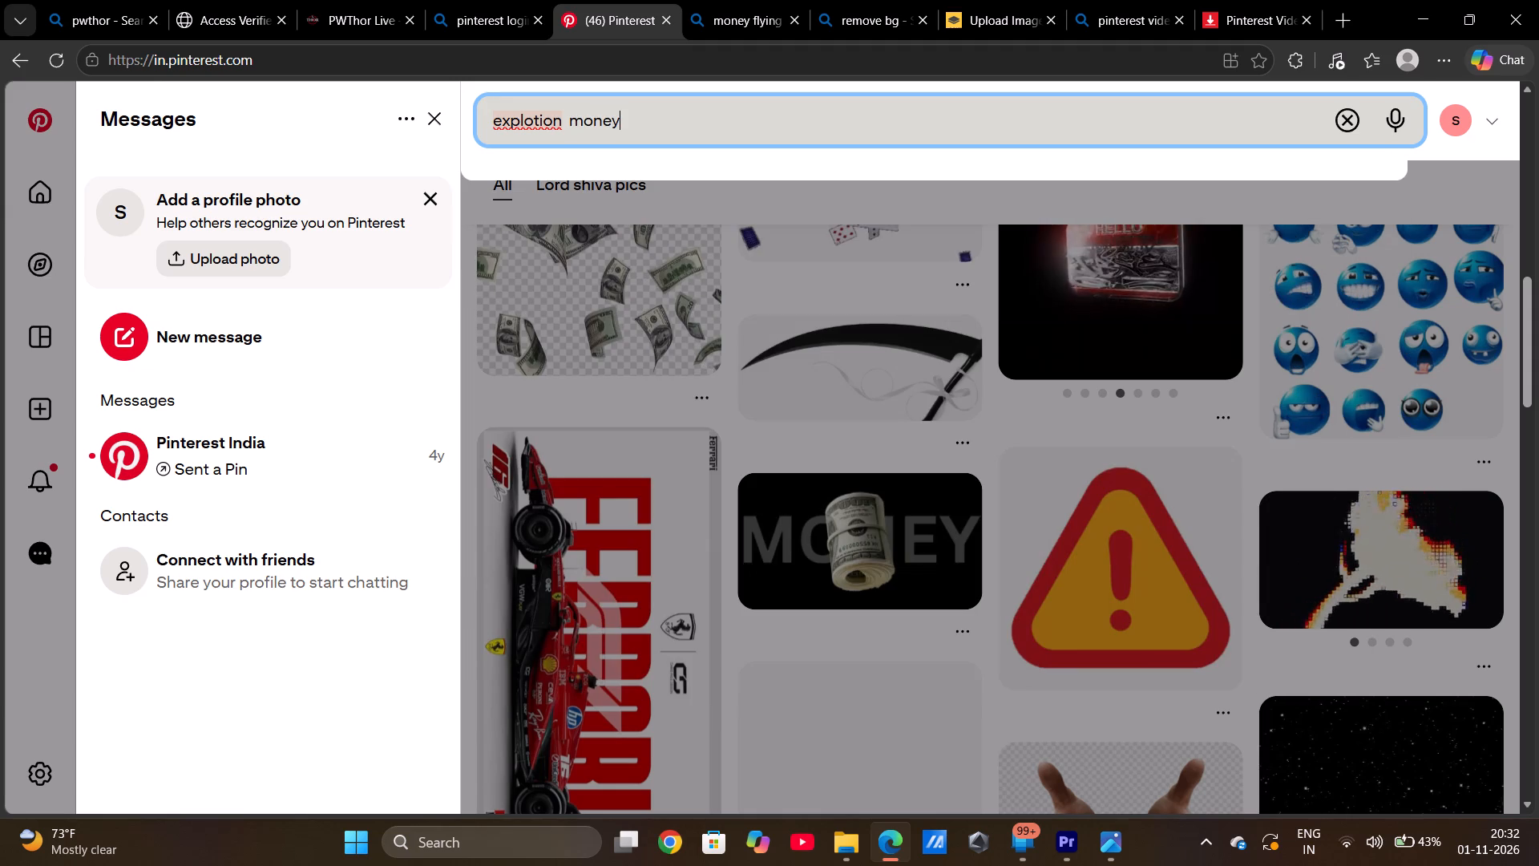
key("space")
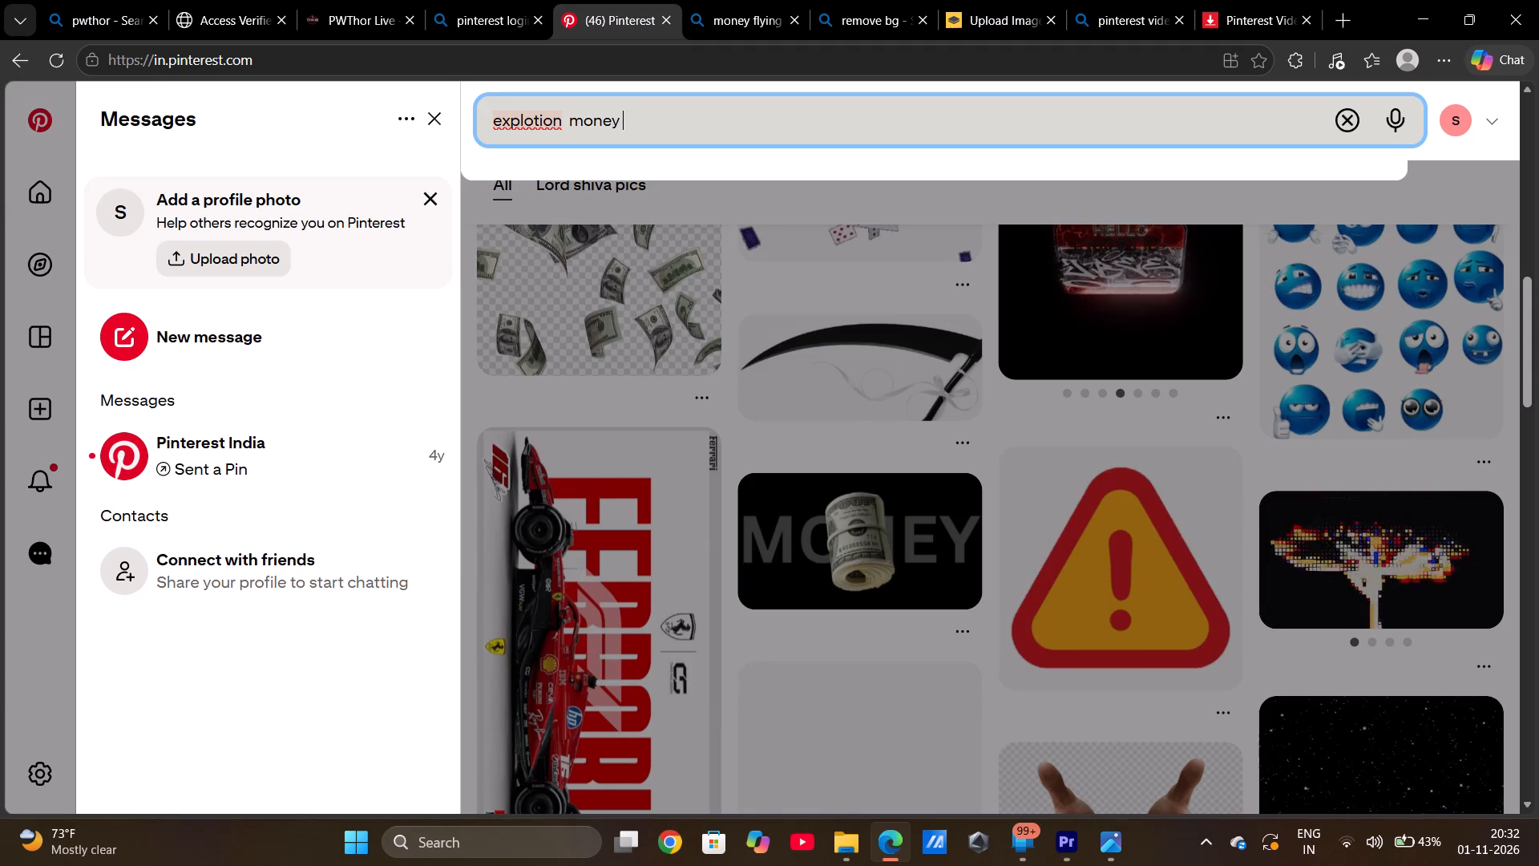
type("flow")
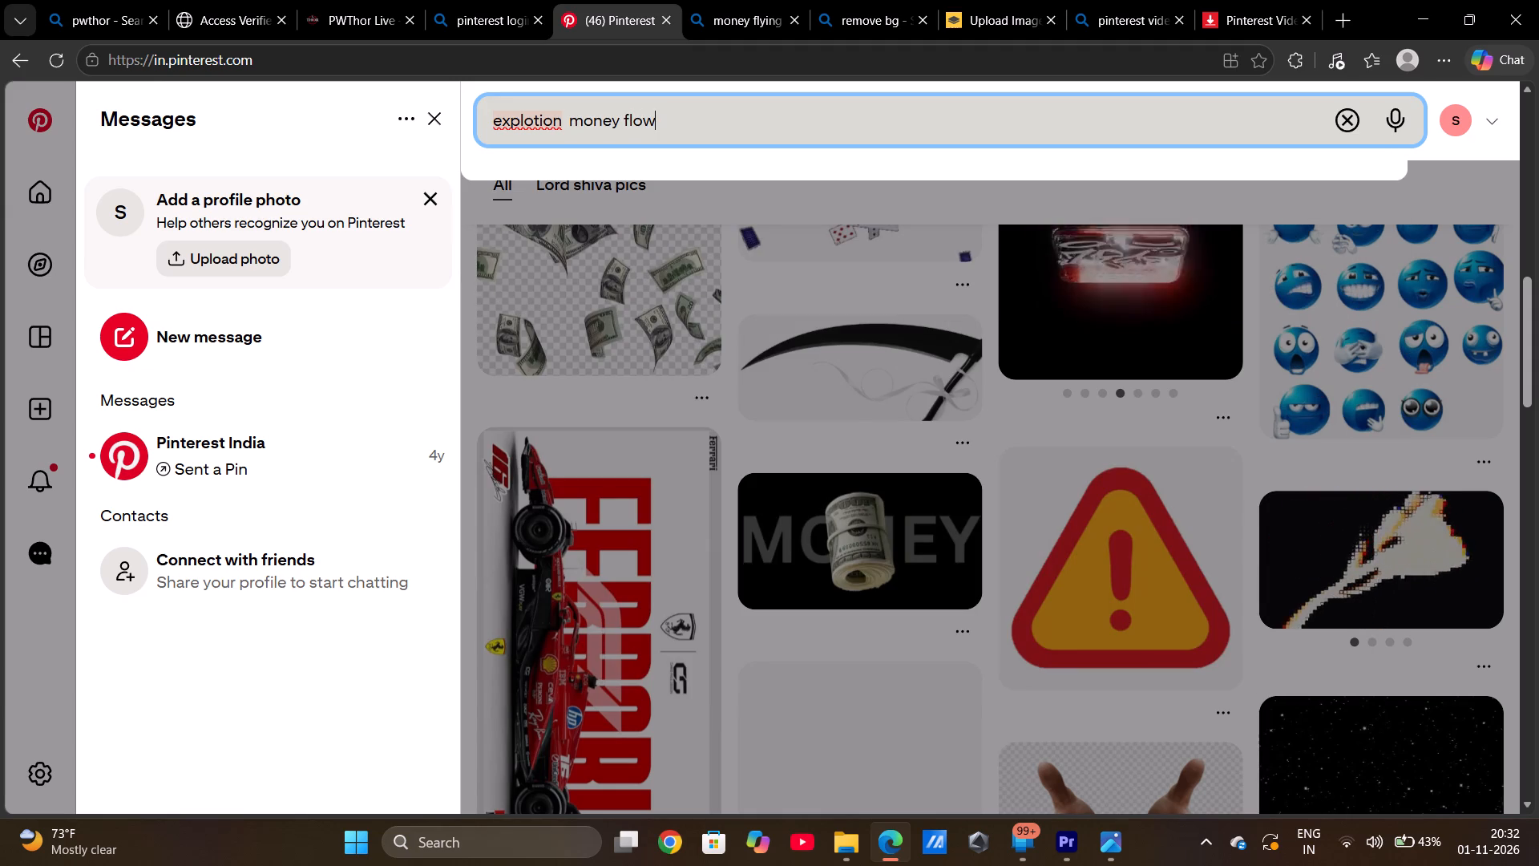
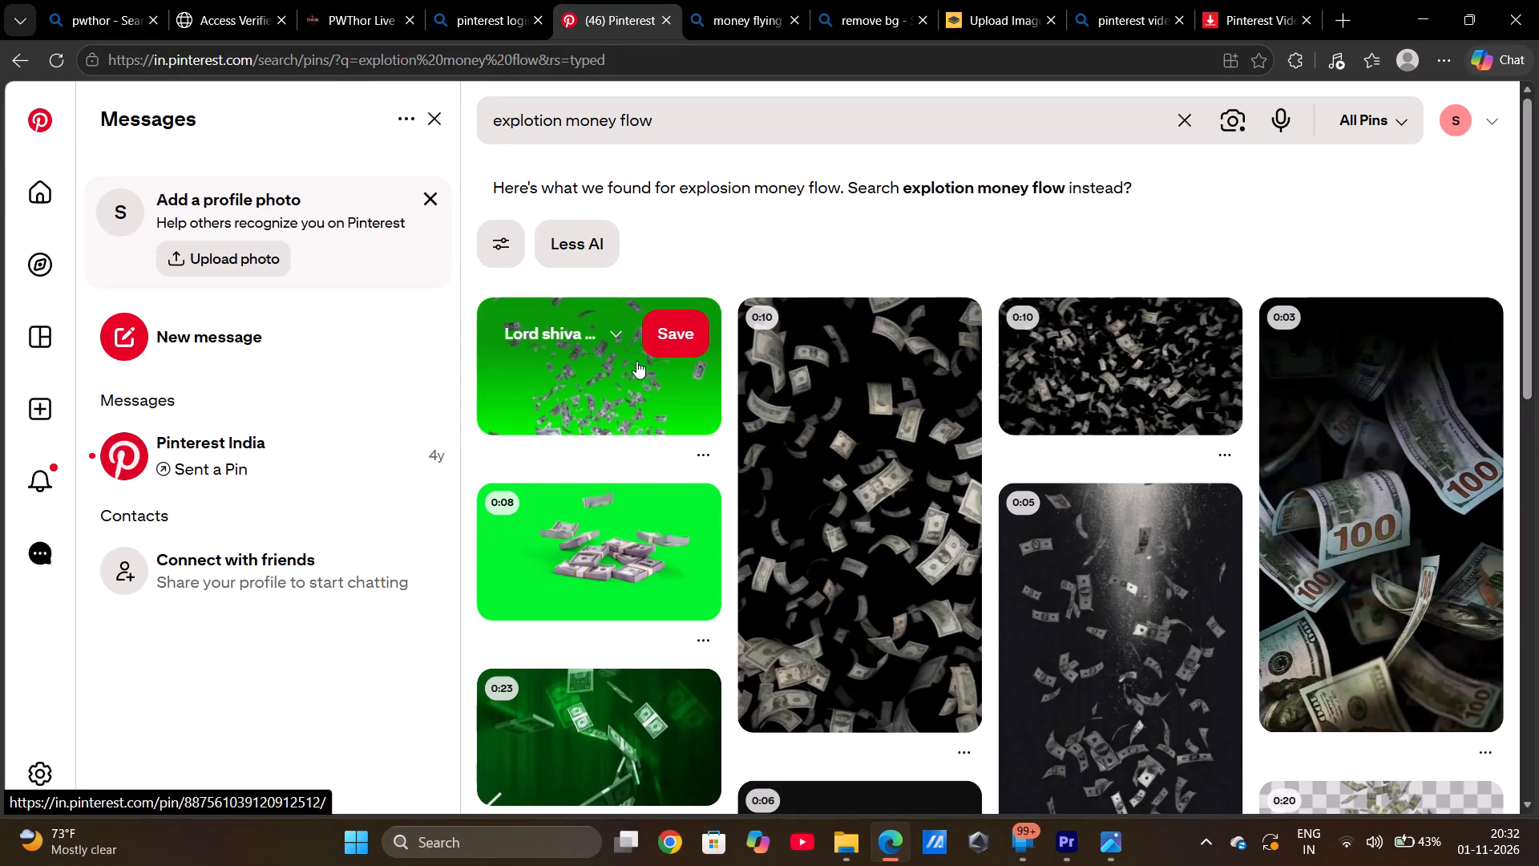
Look through the Pinterest results for "explotion money flow" for a suitable money explosion clip.
scroll(753, 469, "down", 4)
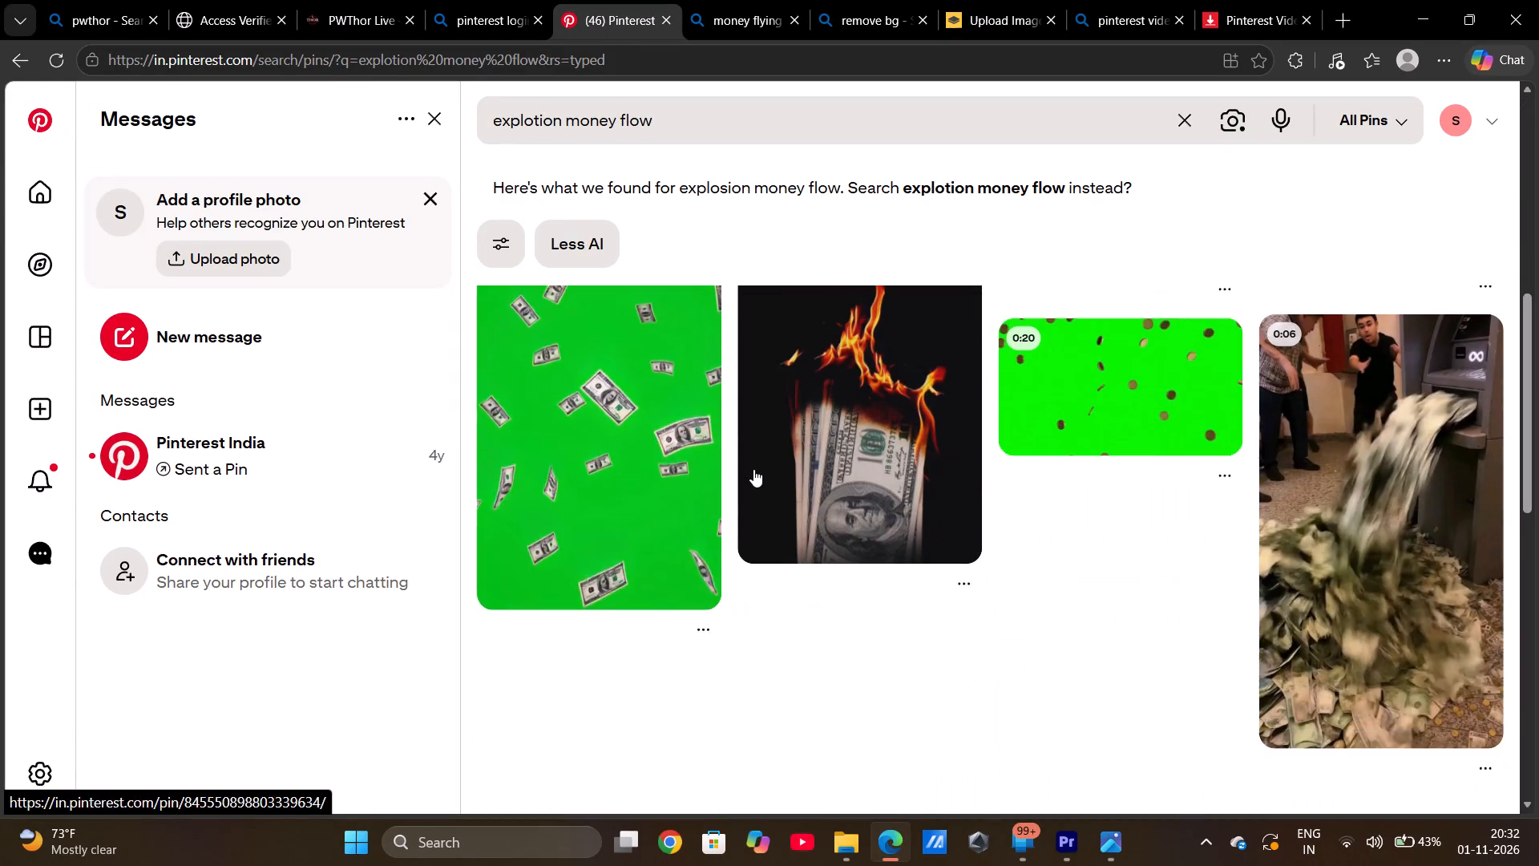
scroll(753, 469, "up", 5)
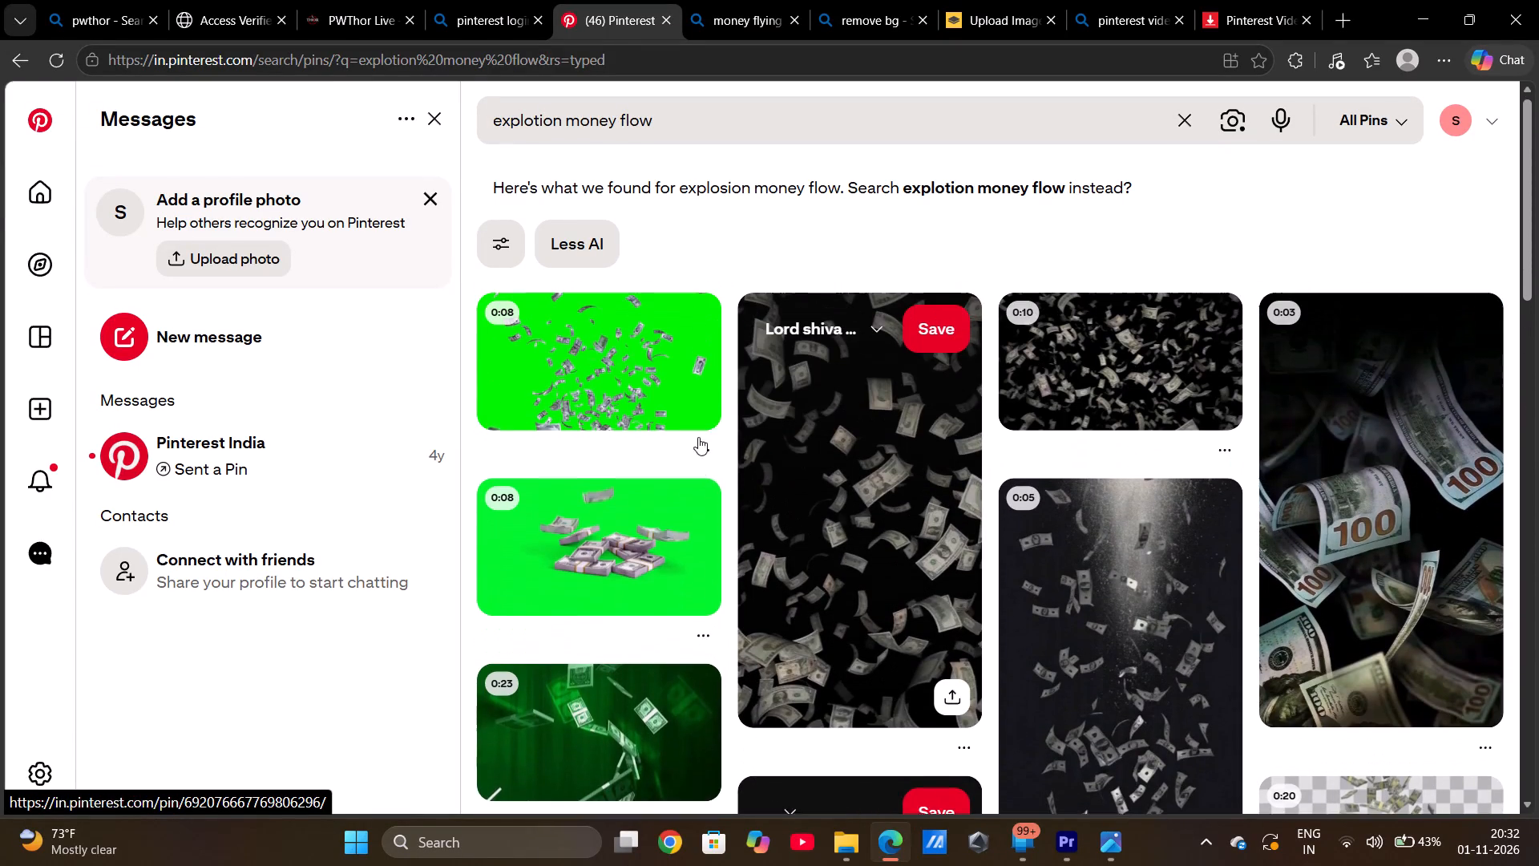
scroll(776, 277, "down", 4)
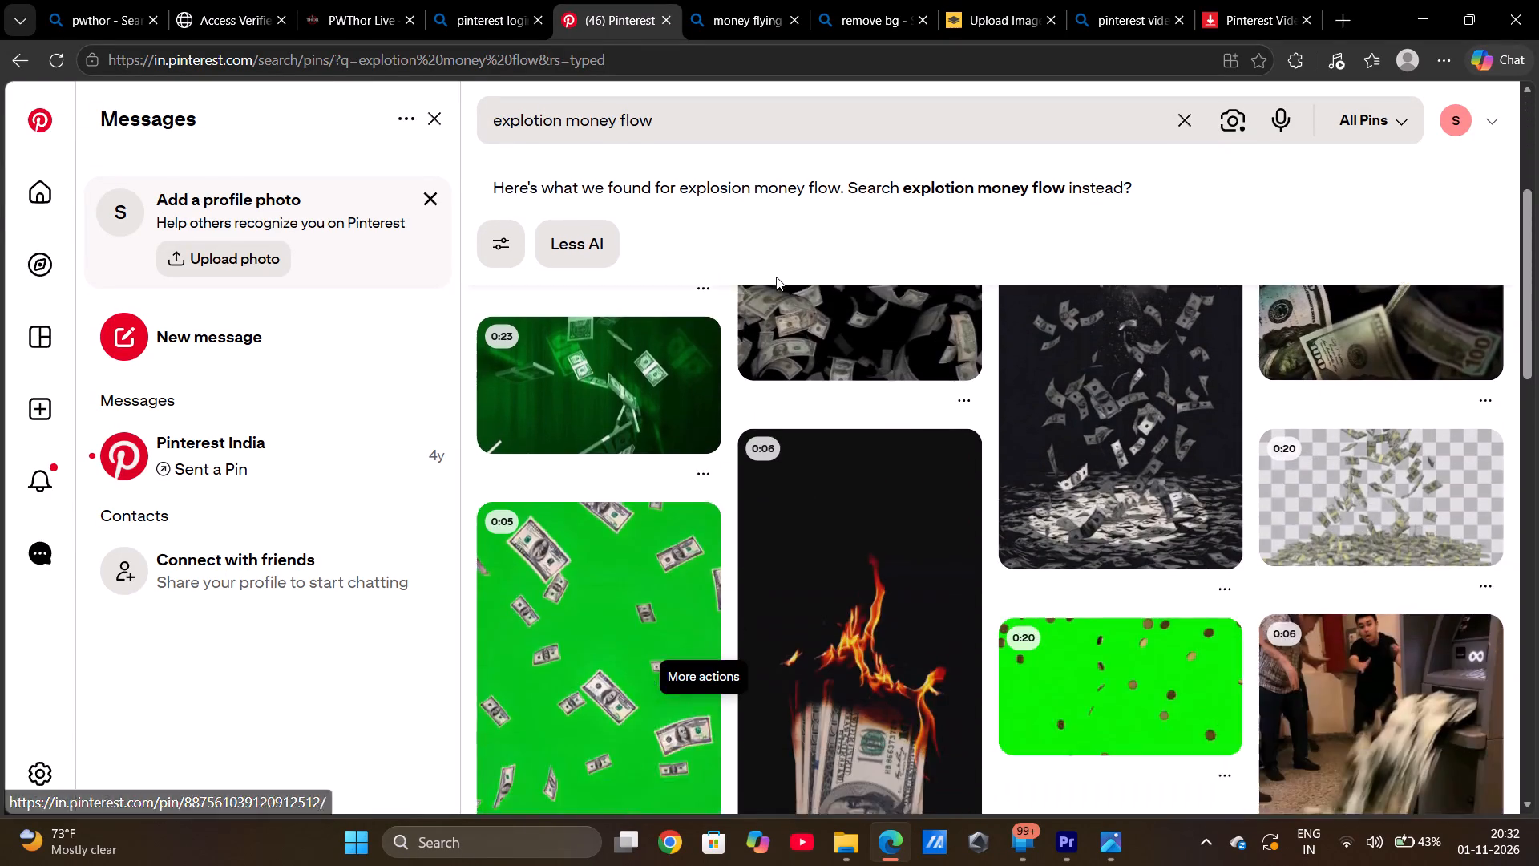
scroll(776, 277, "down", 5)
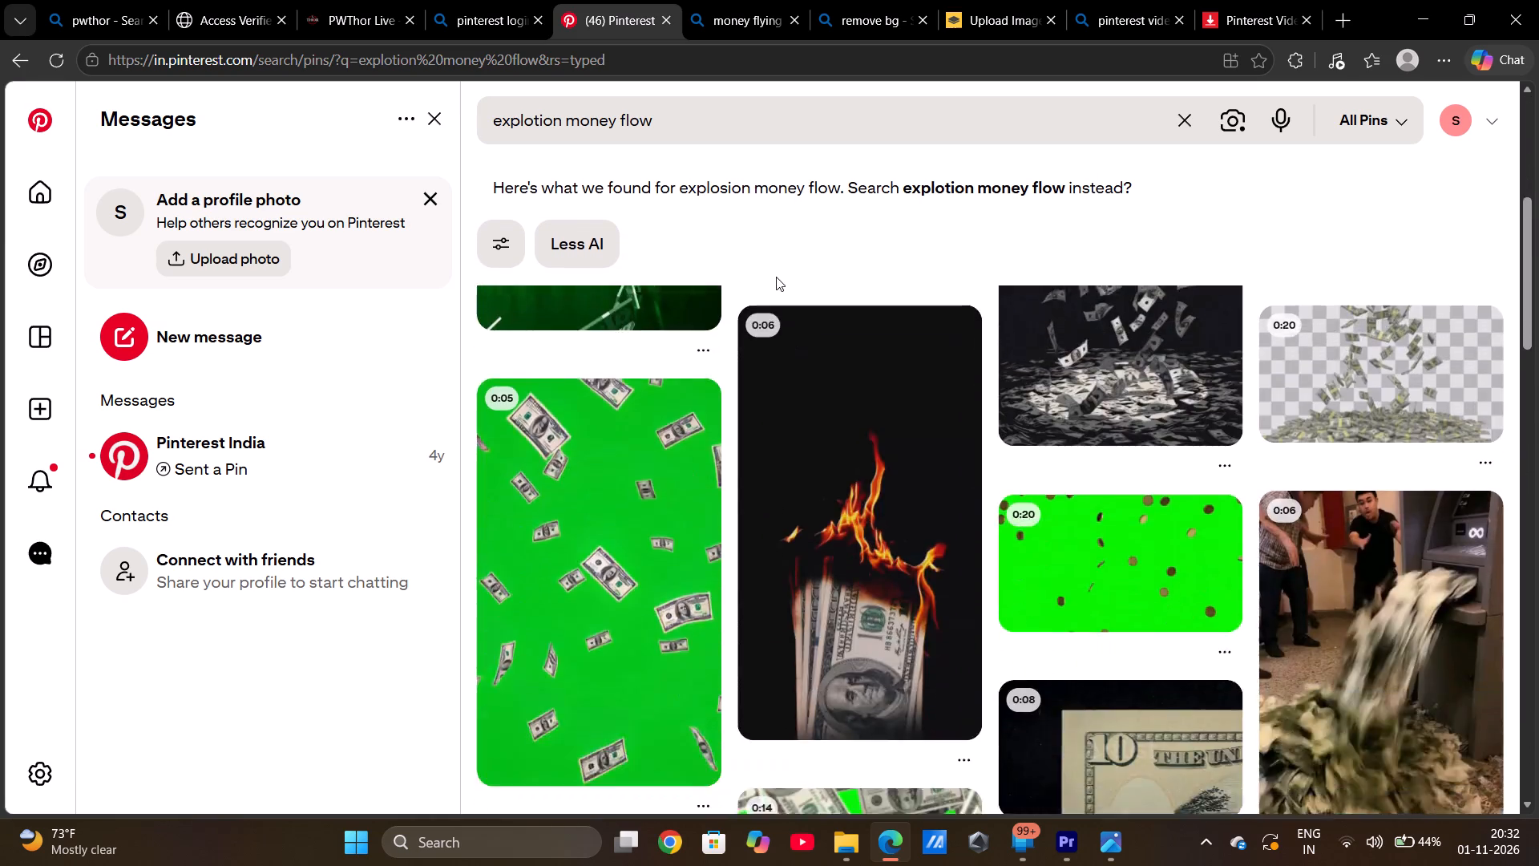
scroll(776, 277, "down", 6)
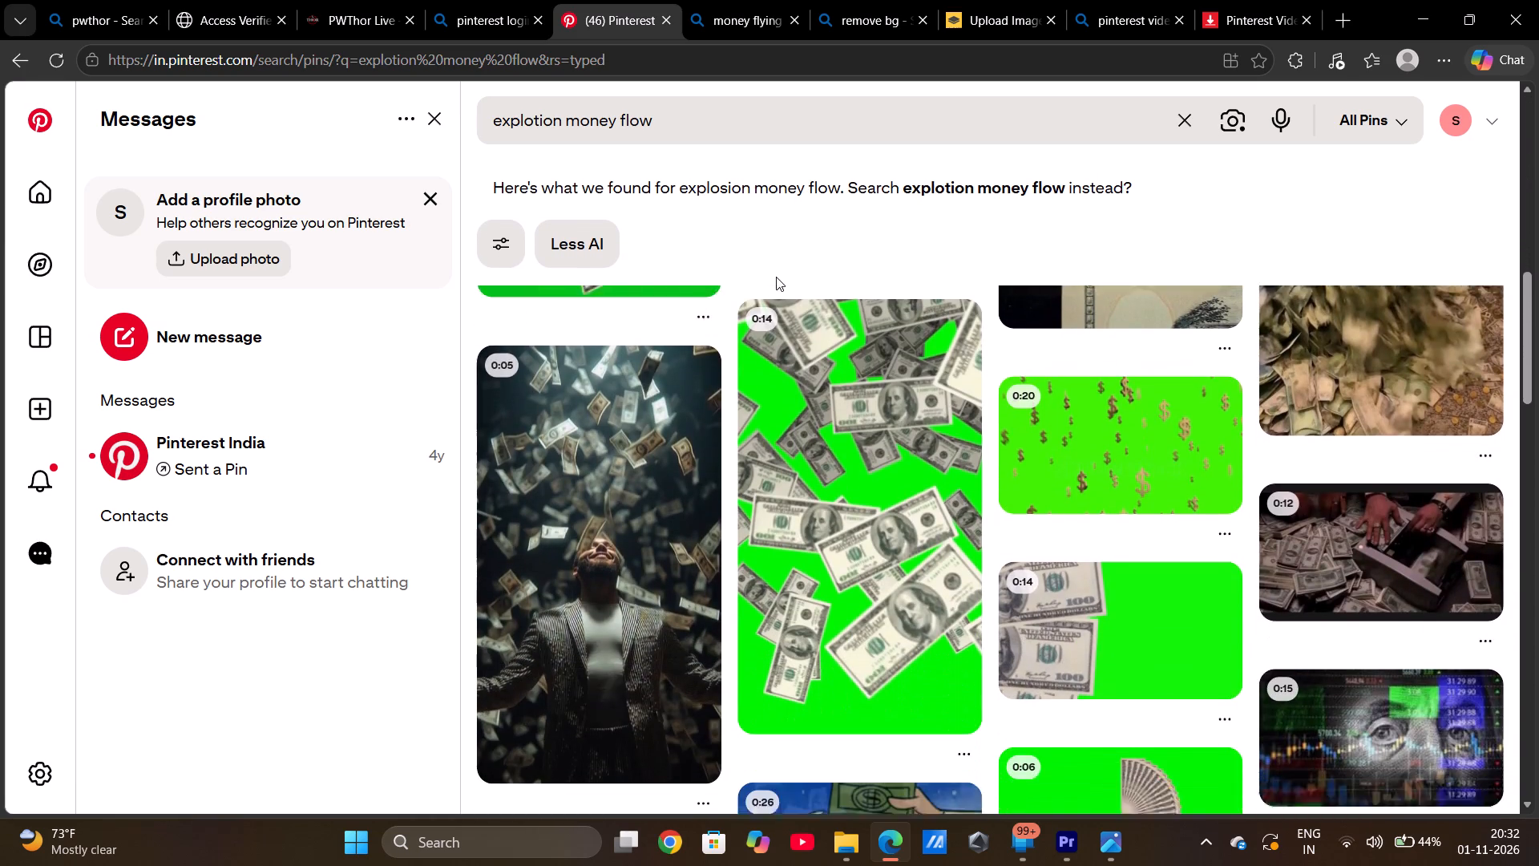
scroll(776, 277, "down", 7)
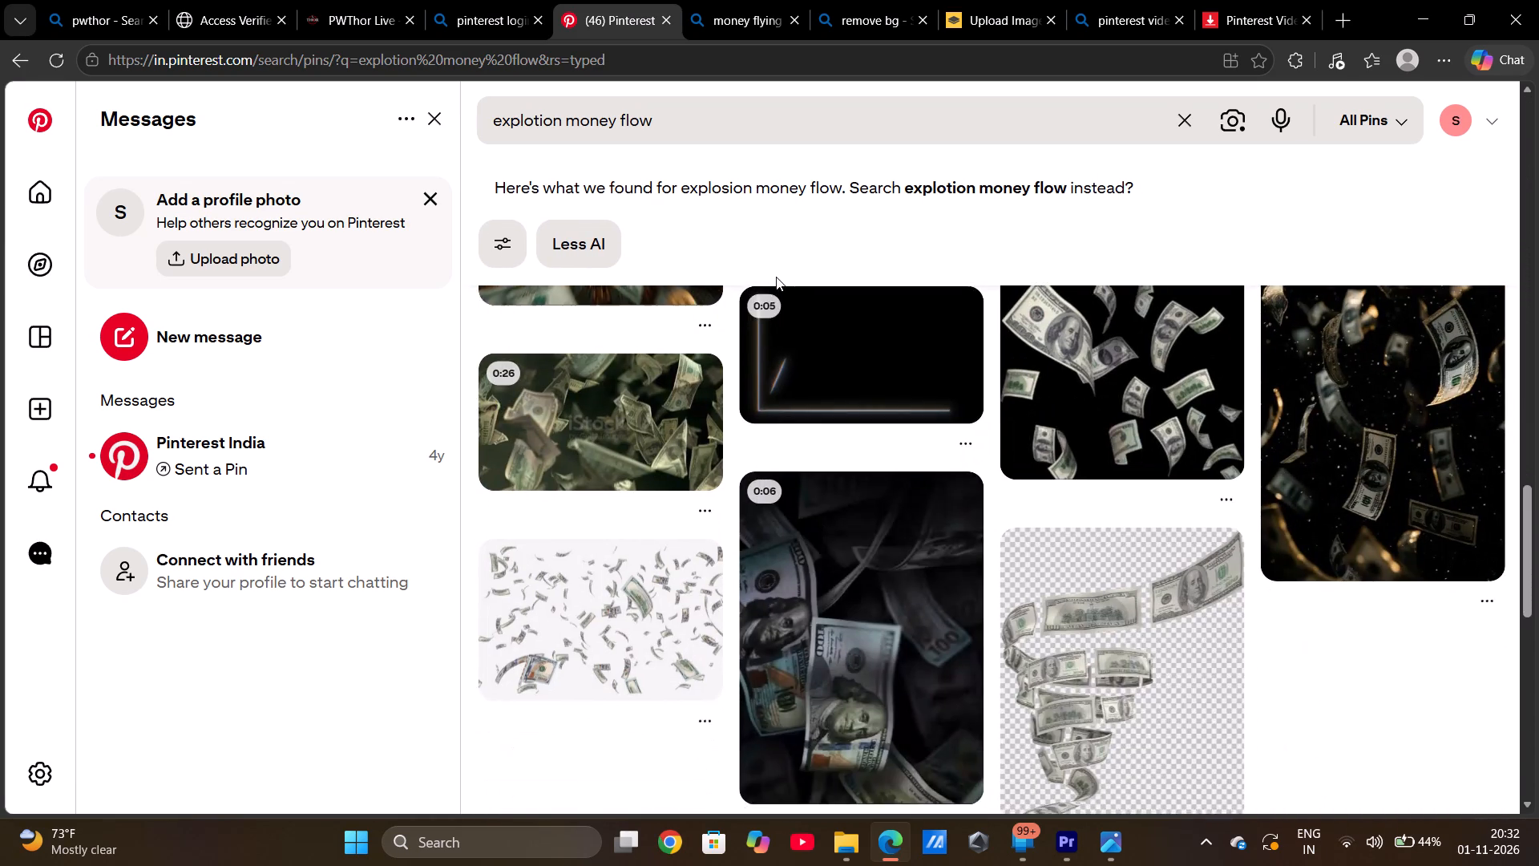
scroll(776, 277, "down", 1)
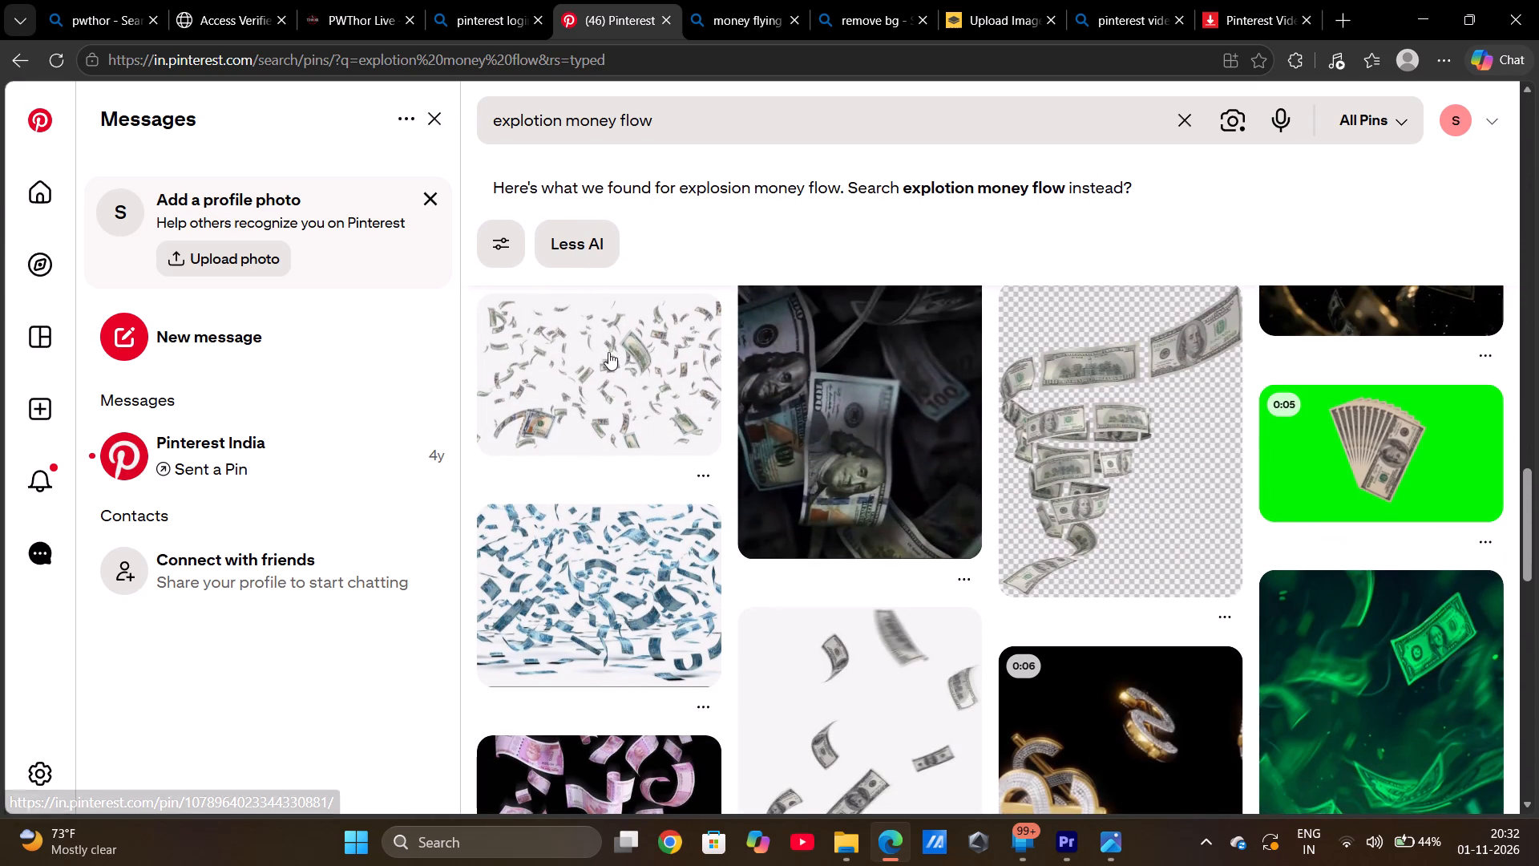
Open the "Flying Dollars | Holding Dollars | Dollars" pin and look through its related pins for a suitable money burst.
left_click(608, 352)
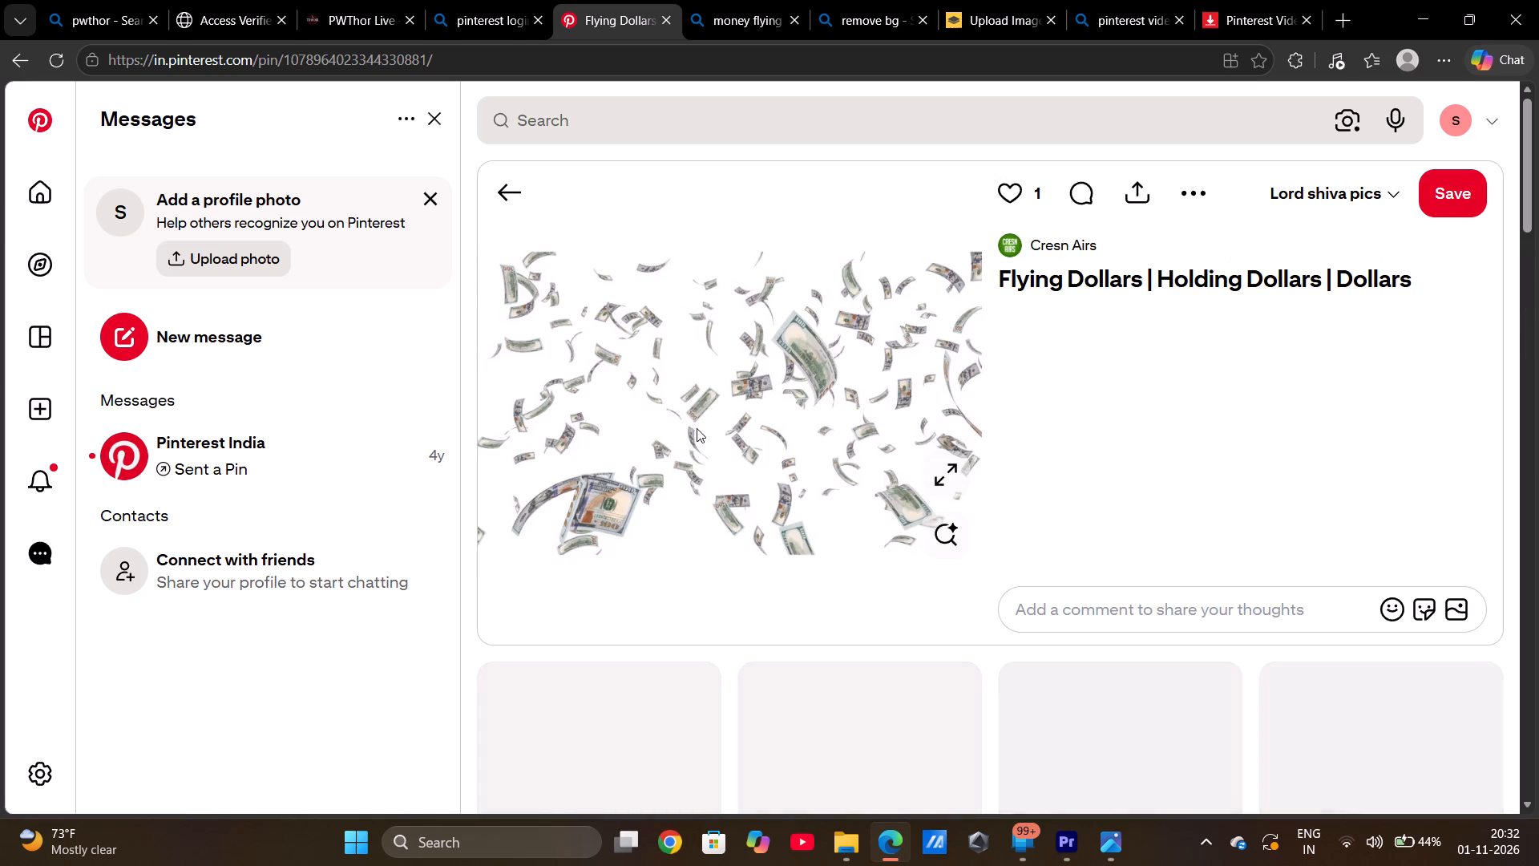
left_click(733, 431)
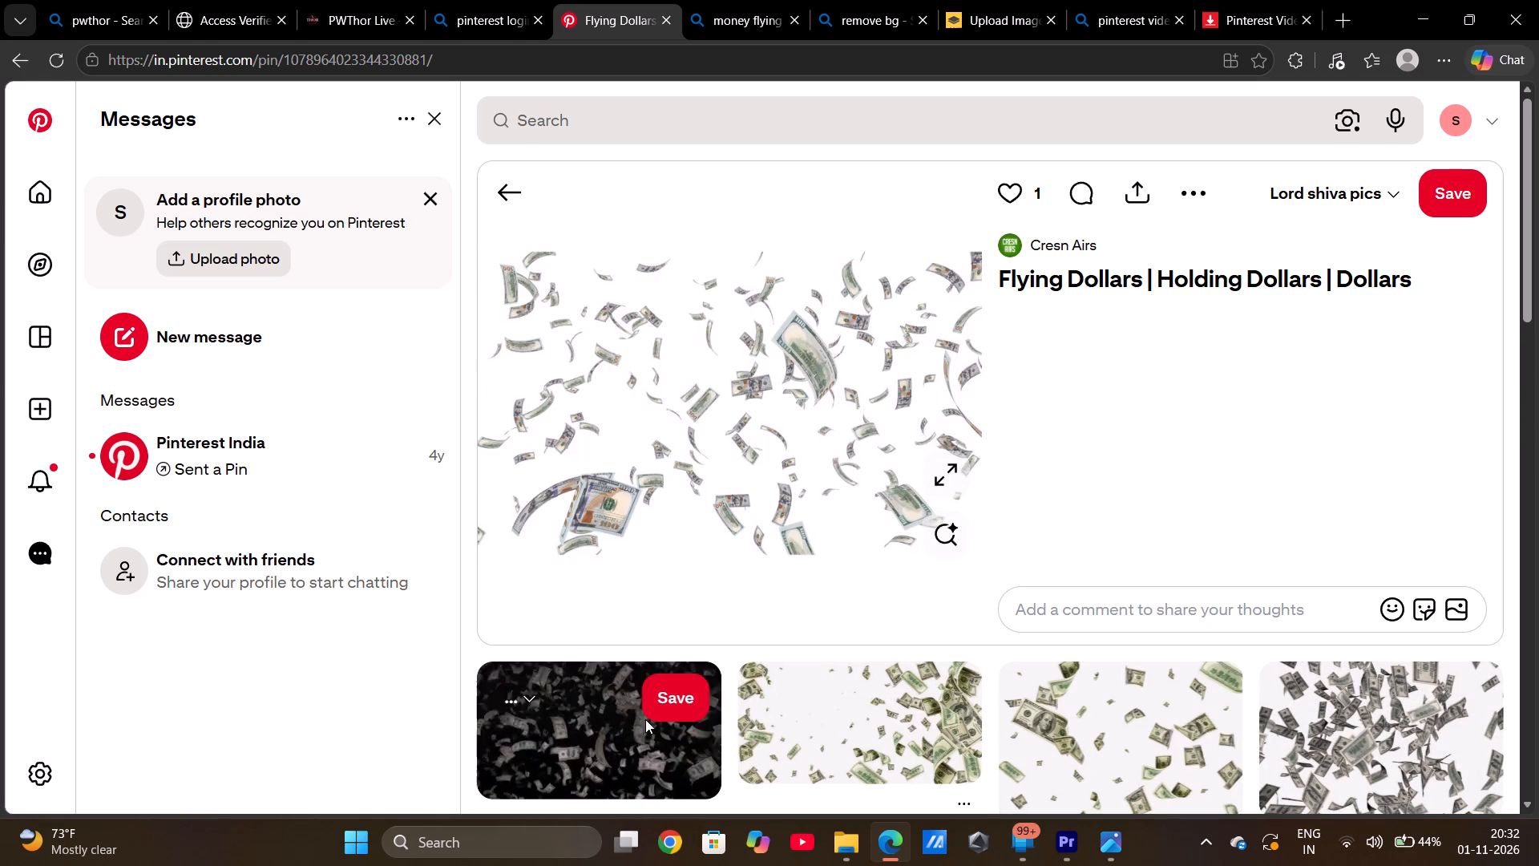
scroll(646, 722, "down", 1)
scroll(826, 686, "down", 1)
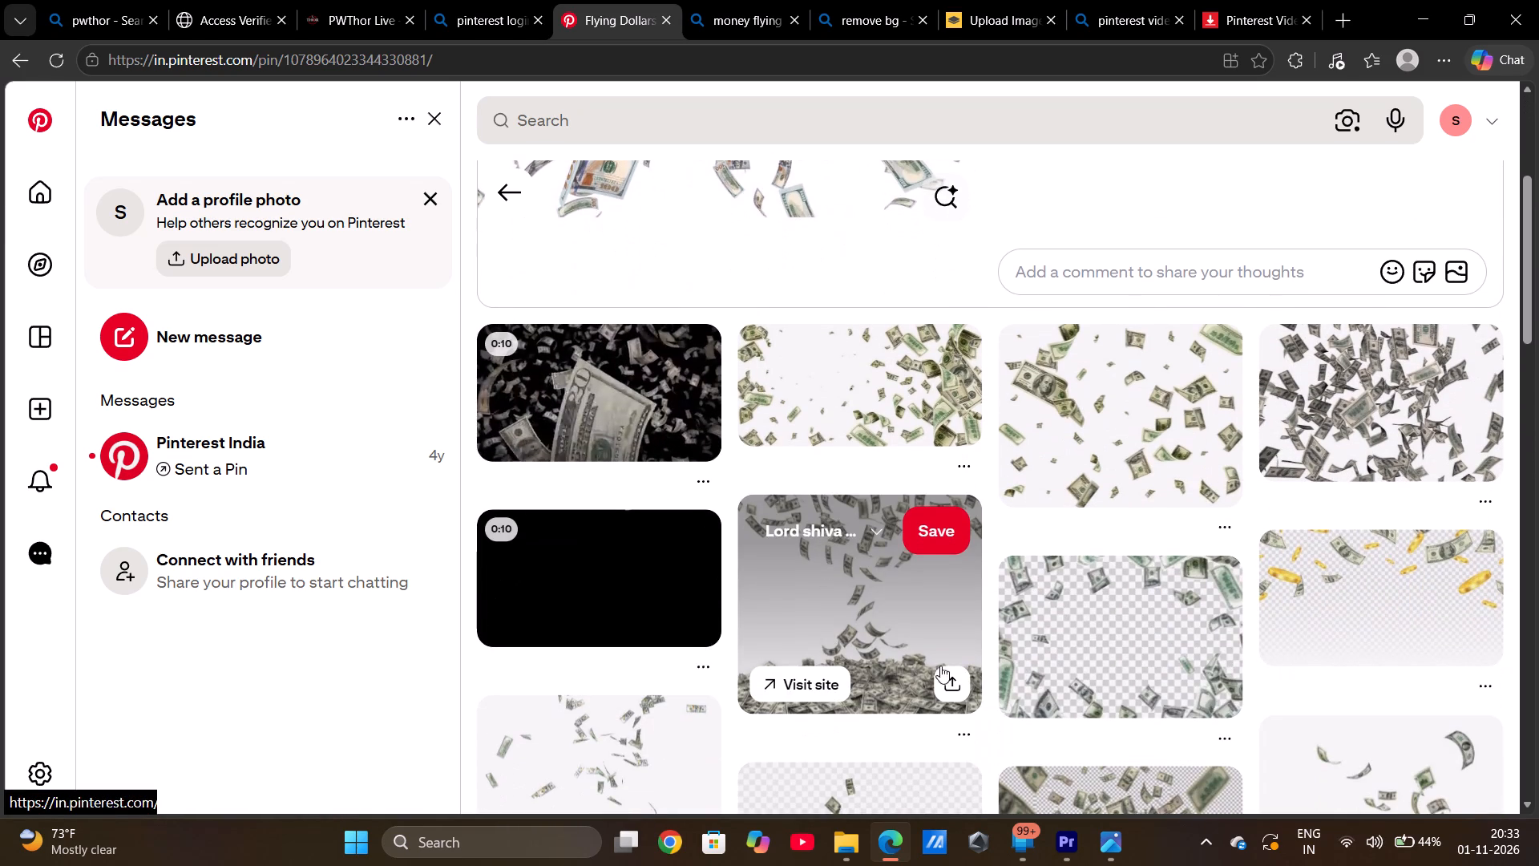
scroll(814, 724, "down", 3)
scroll(591, 664, "down", 1)
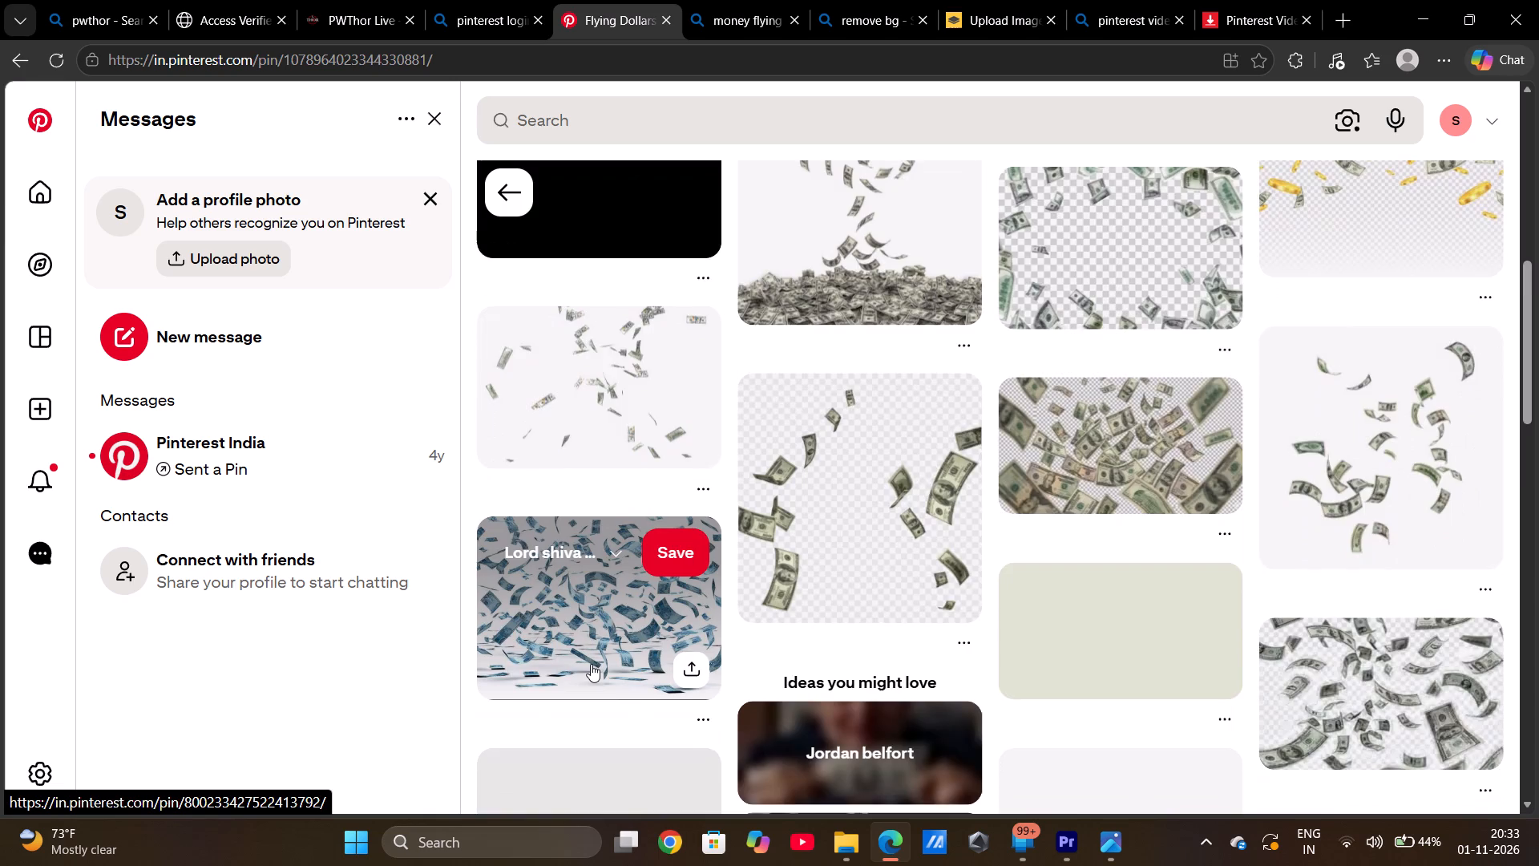
scroll(591, 664, "down", 1)
scroll(723, 681, "down", 5)
scroll(723, 681, "up", 2)
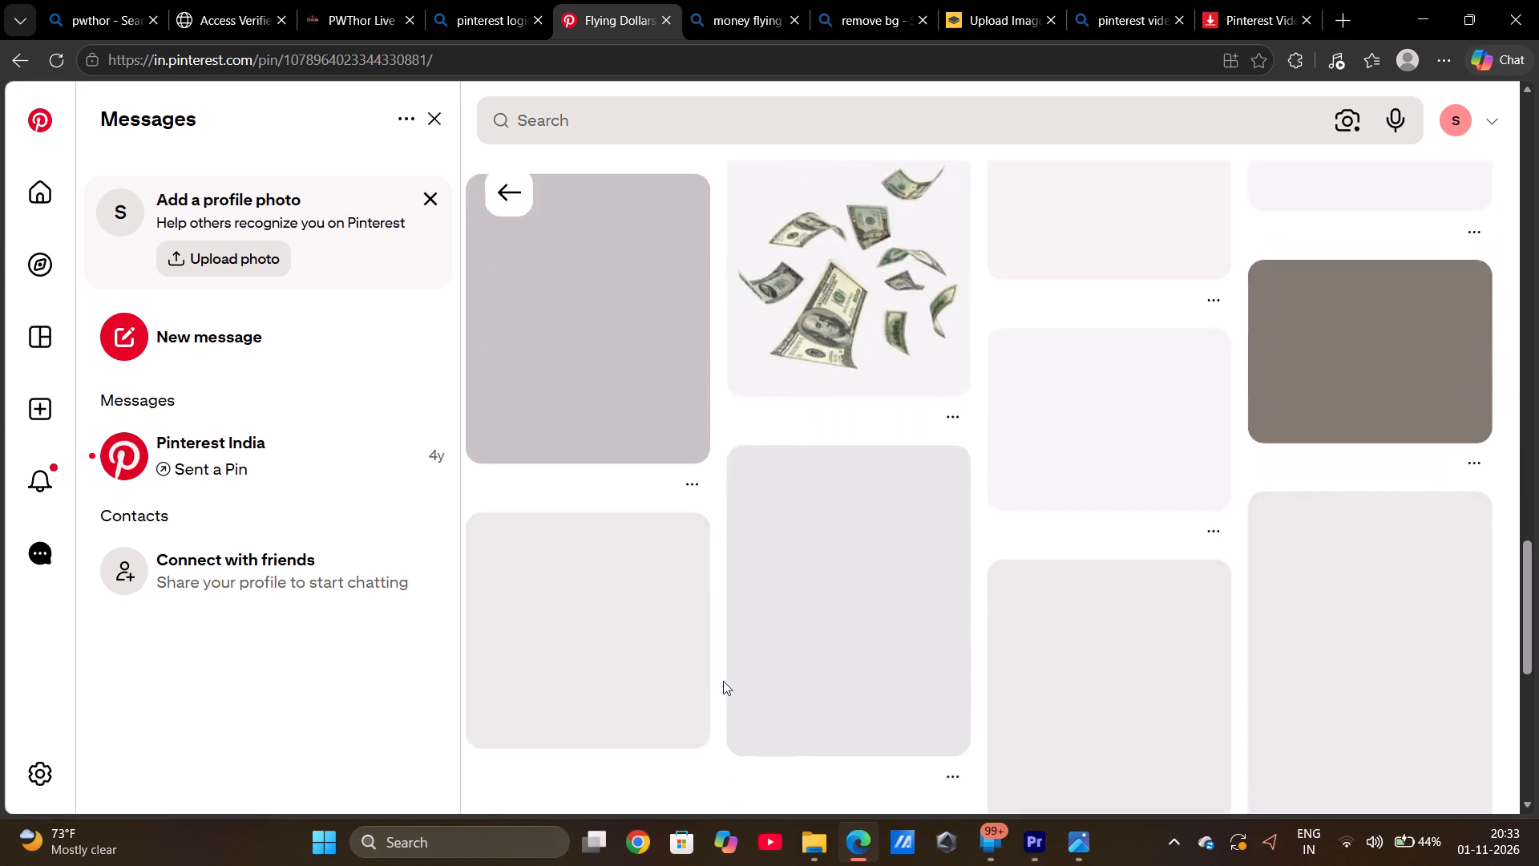
scroll(723, 681, "down", 1)
scroll(924, 707, "up", 1)
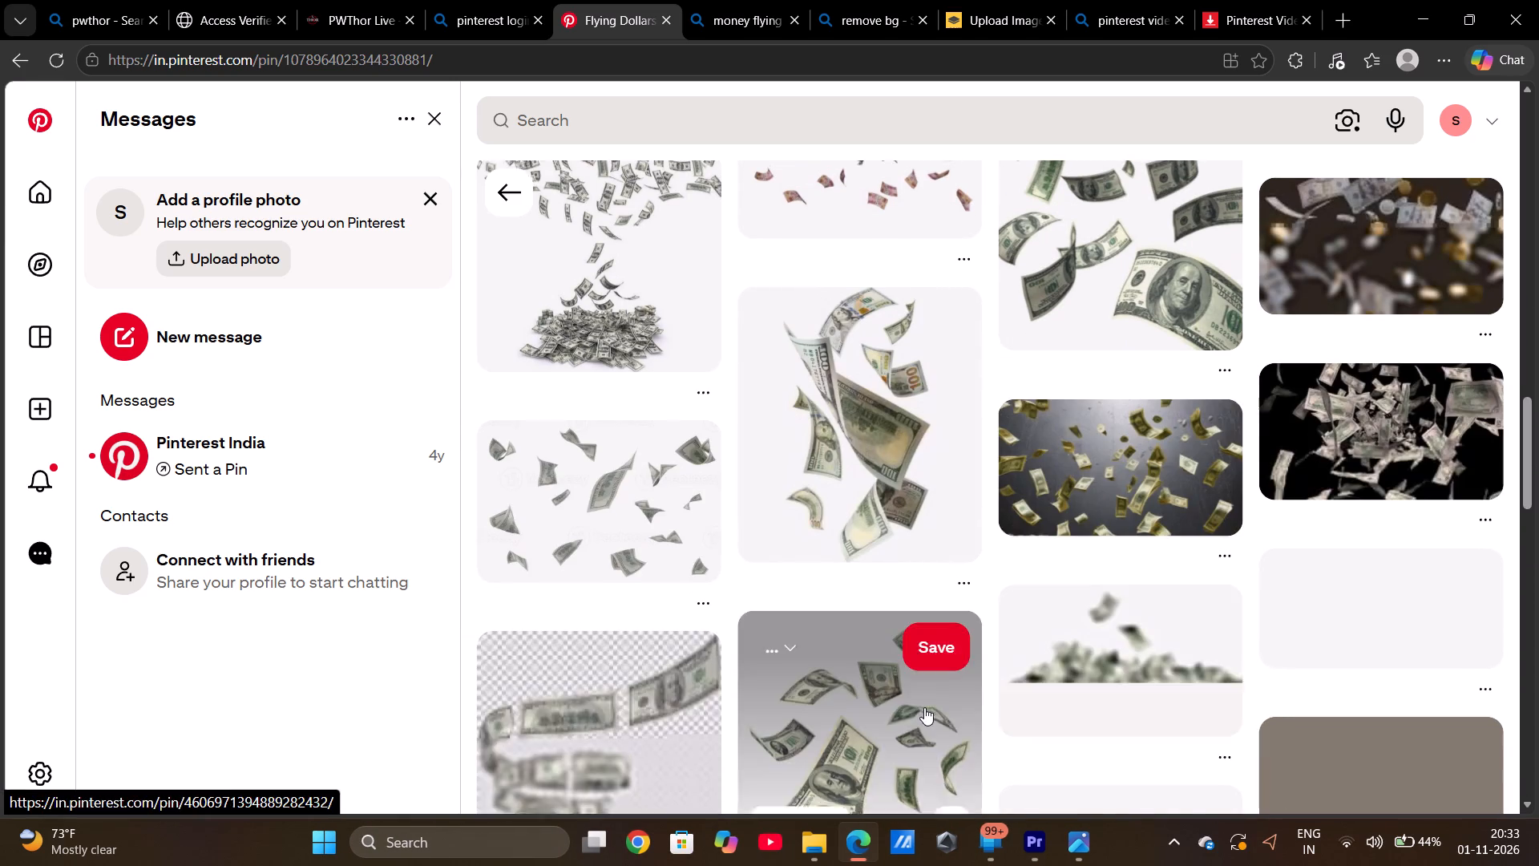
scroll(924, 707, "up", 1)
scroll(924, 707, "down", 3)
scroll(924, 707, "up", 2)
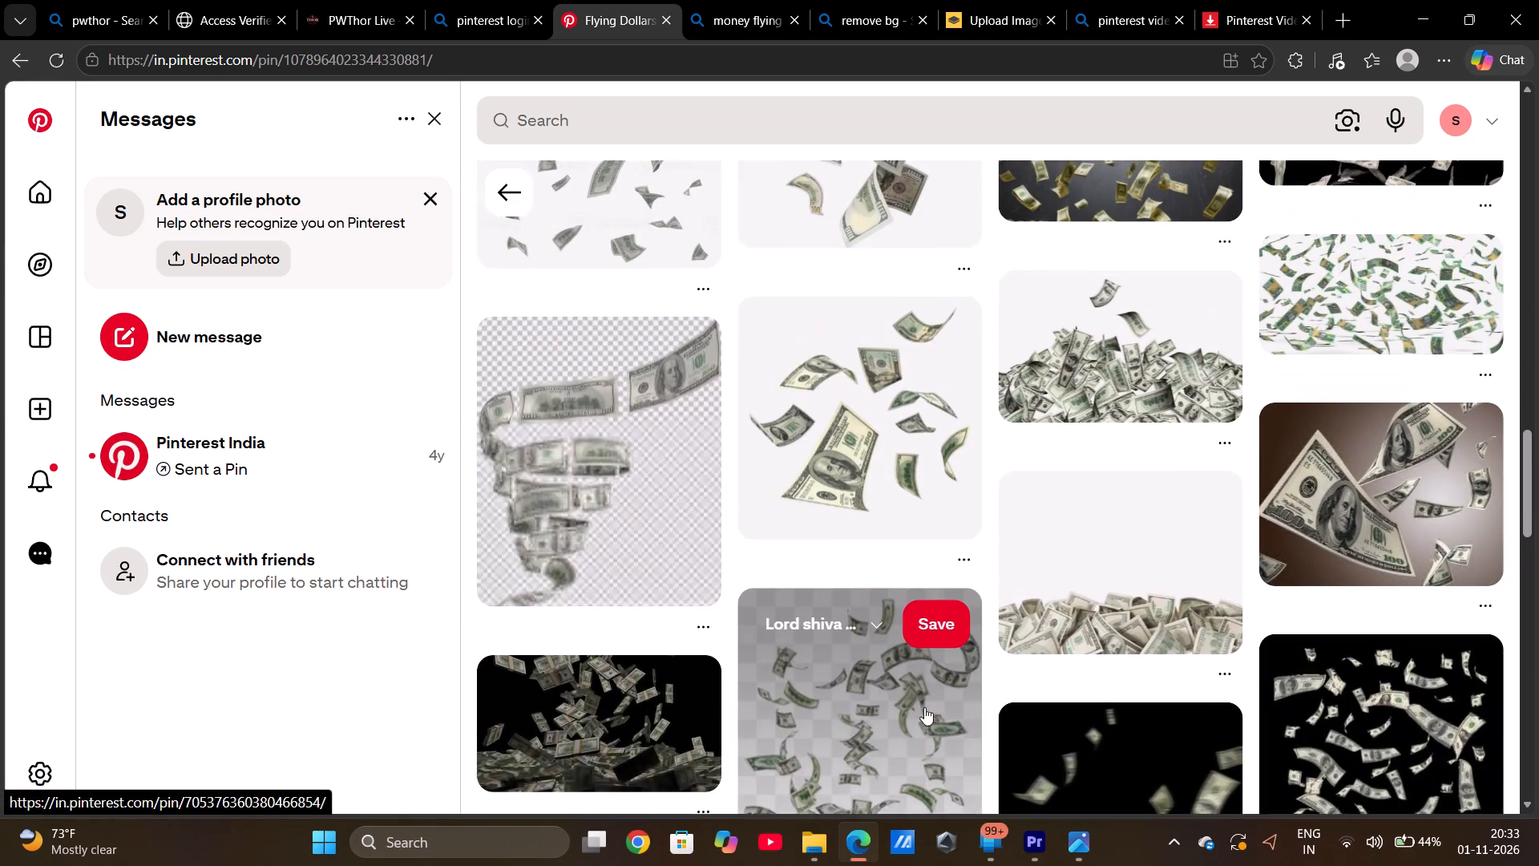
Search Pinterest for "circle money explotion".
left_click(771, 130)
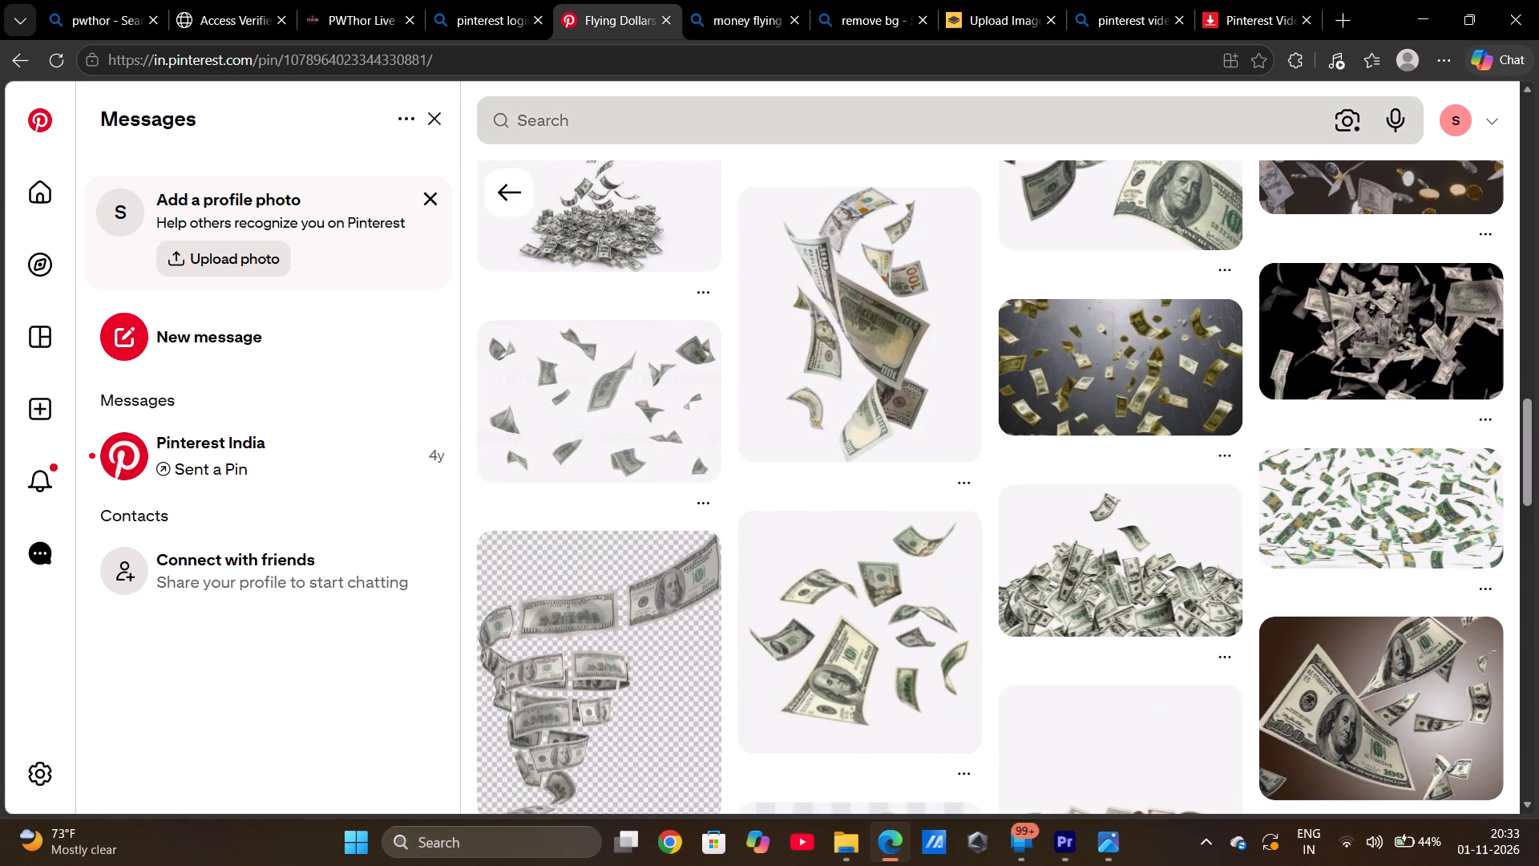
type("cir")
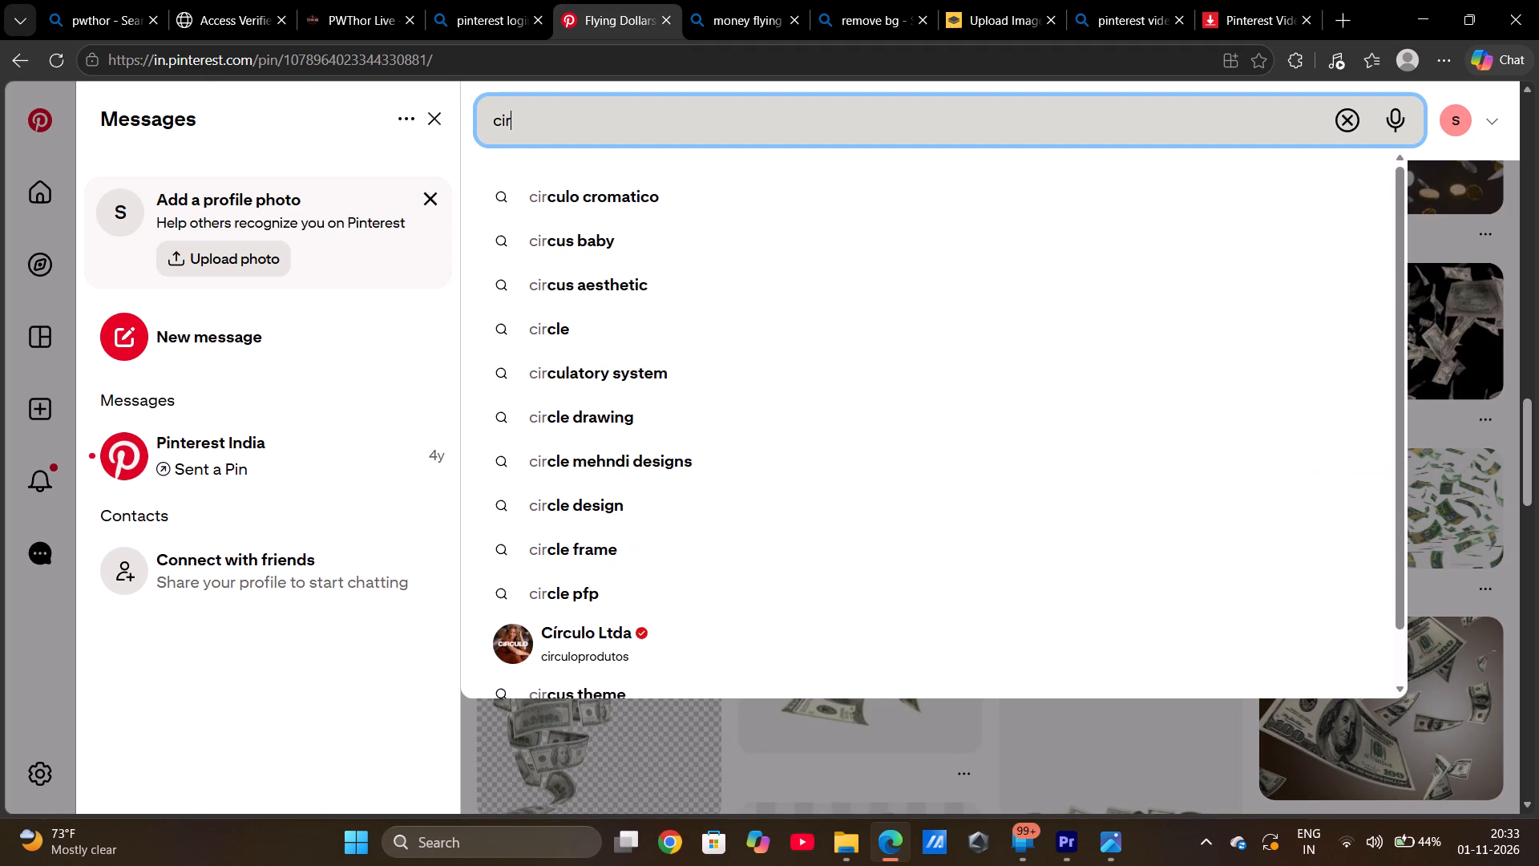
type("cle mo")
type("ney")
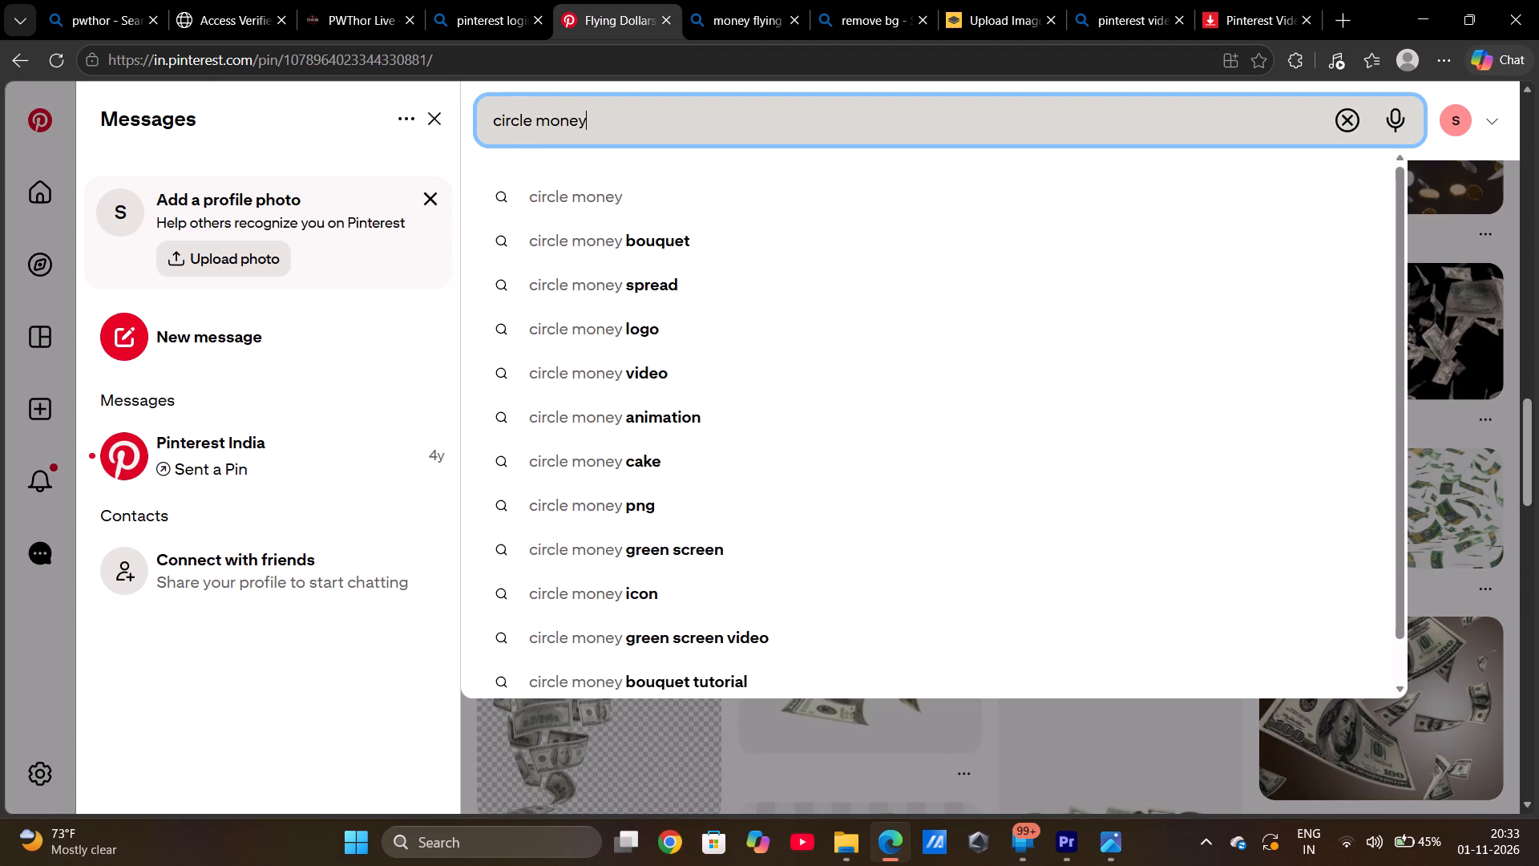
key("space")
type("explo")
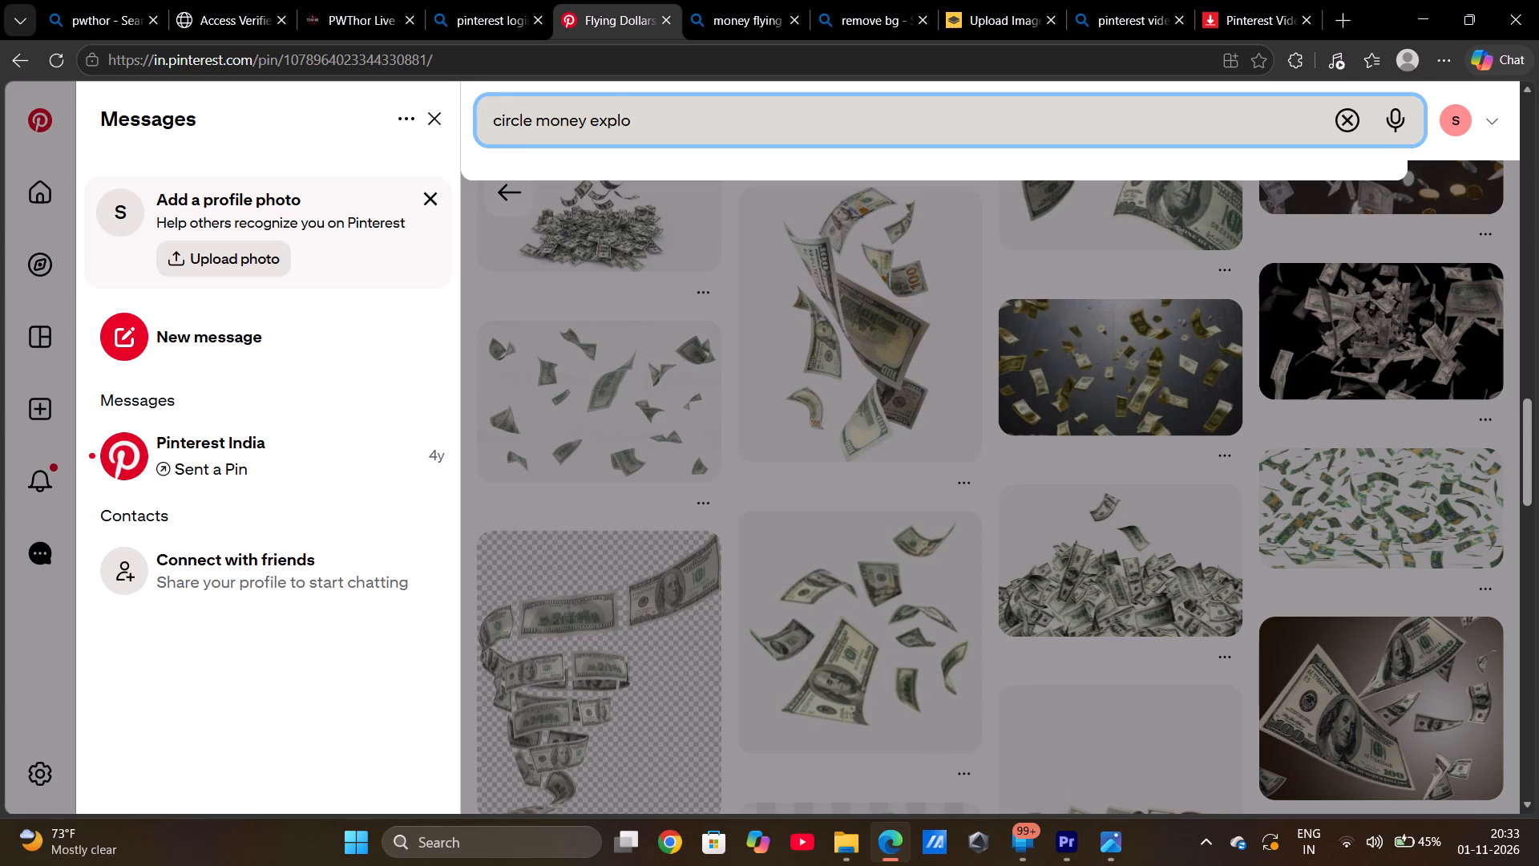
type("tion")
key("space")
key("Return")
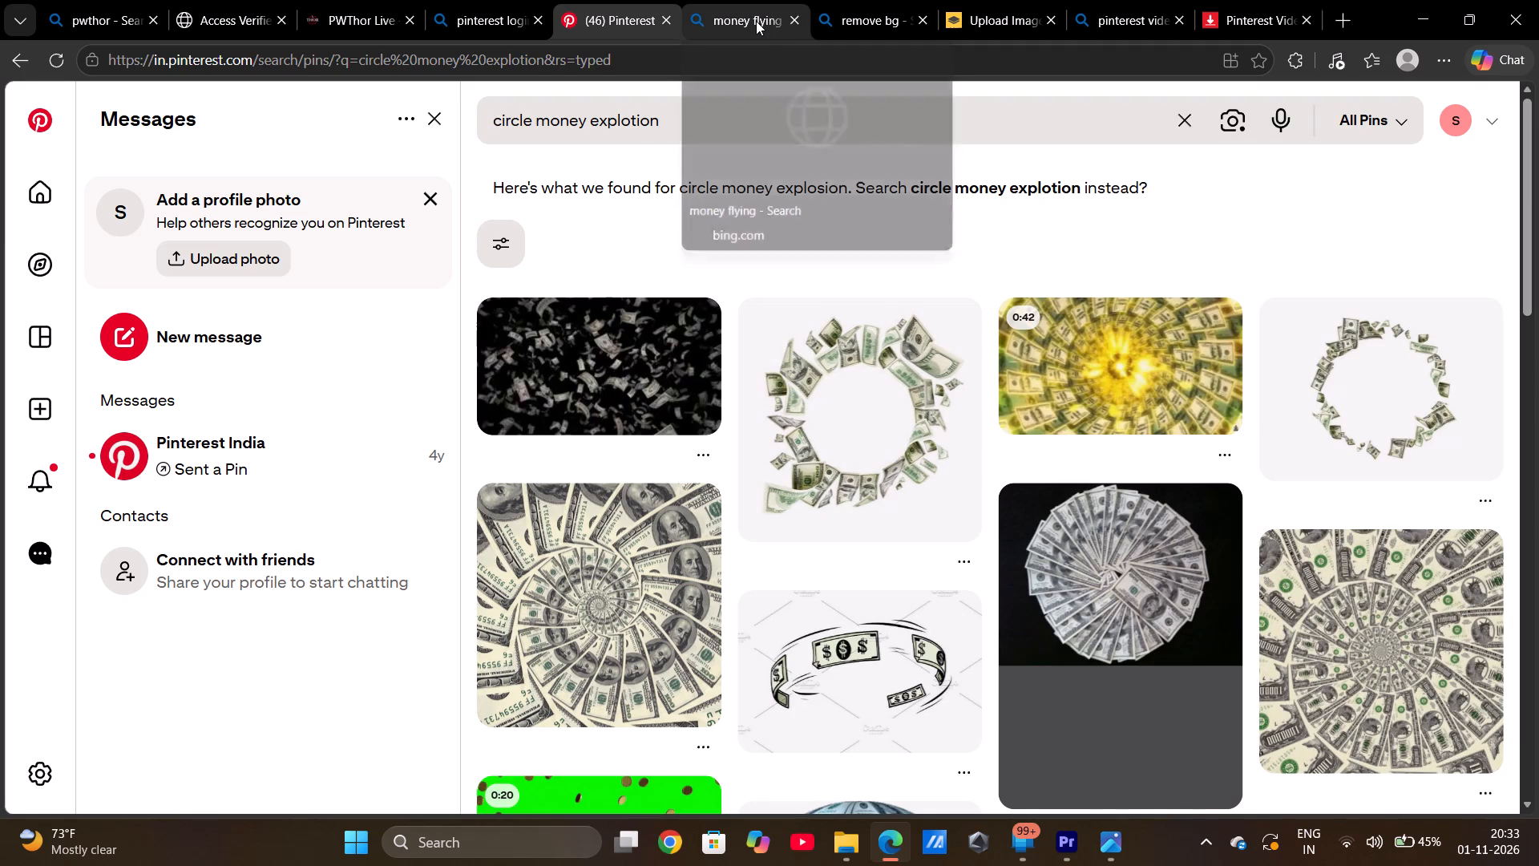
Look through the "circle money explotion" results for a money explosion clip usable as an overlay.
scroll(653, 478, "down", 4)
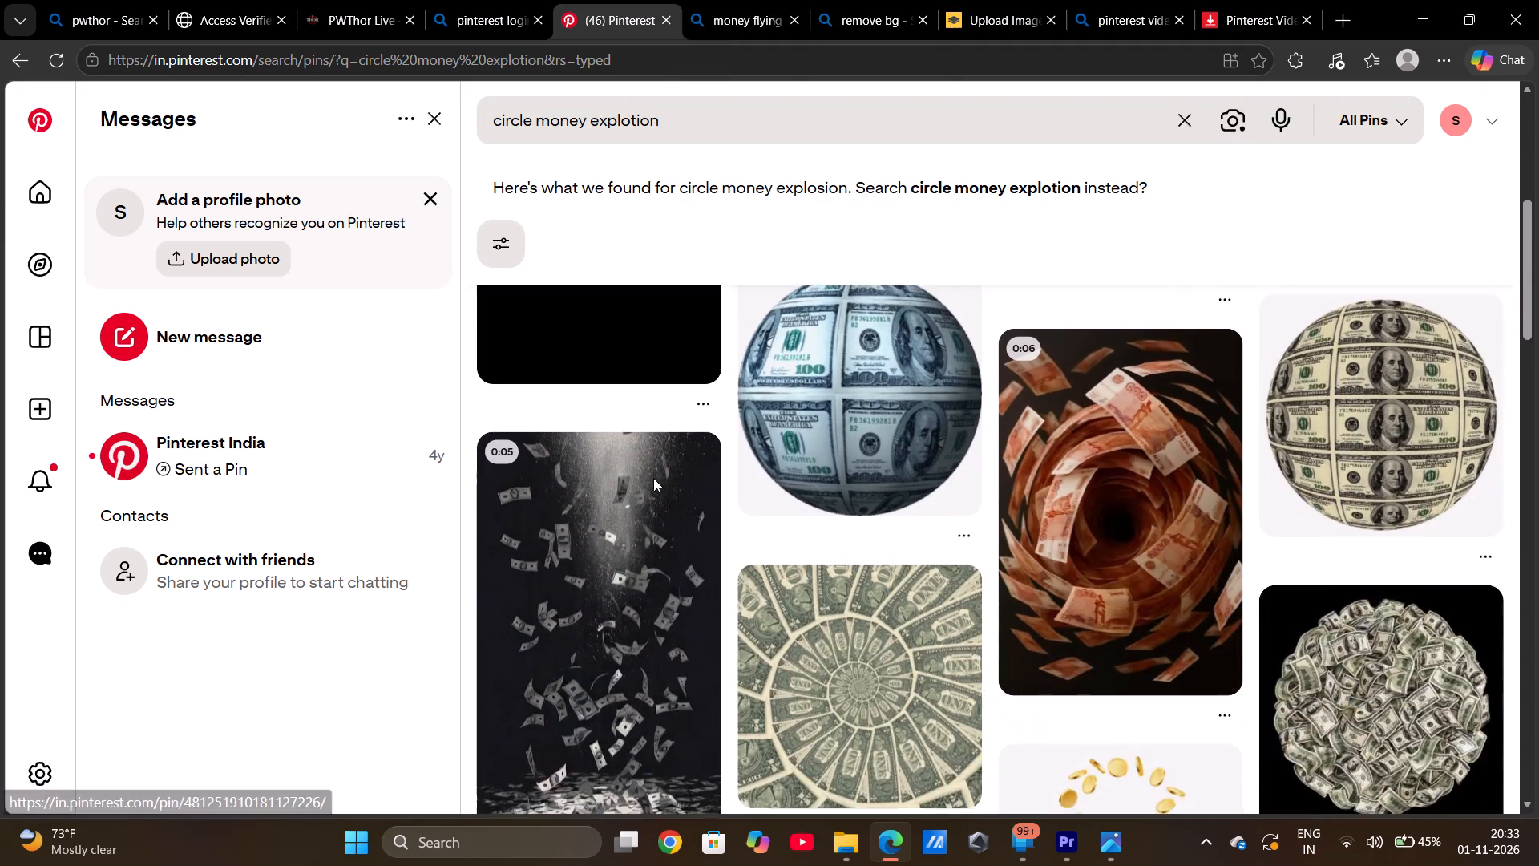
scroll(653, 478, "down", 2)
scroll(653, 478, "up", 1)
scroll(653, 478, "down", 3)
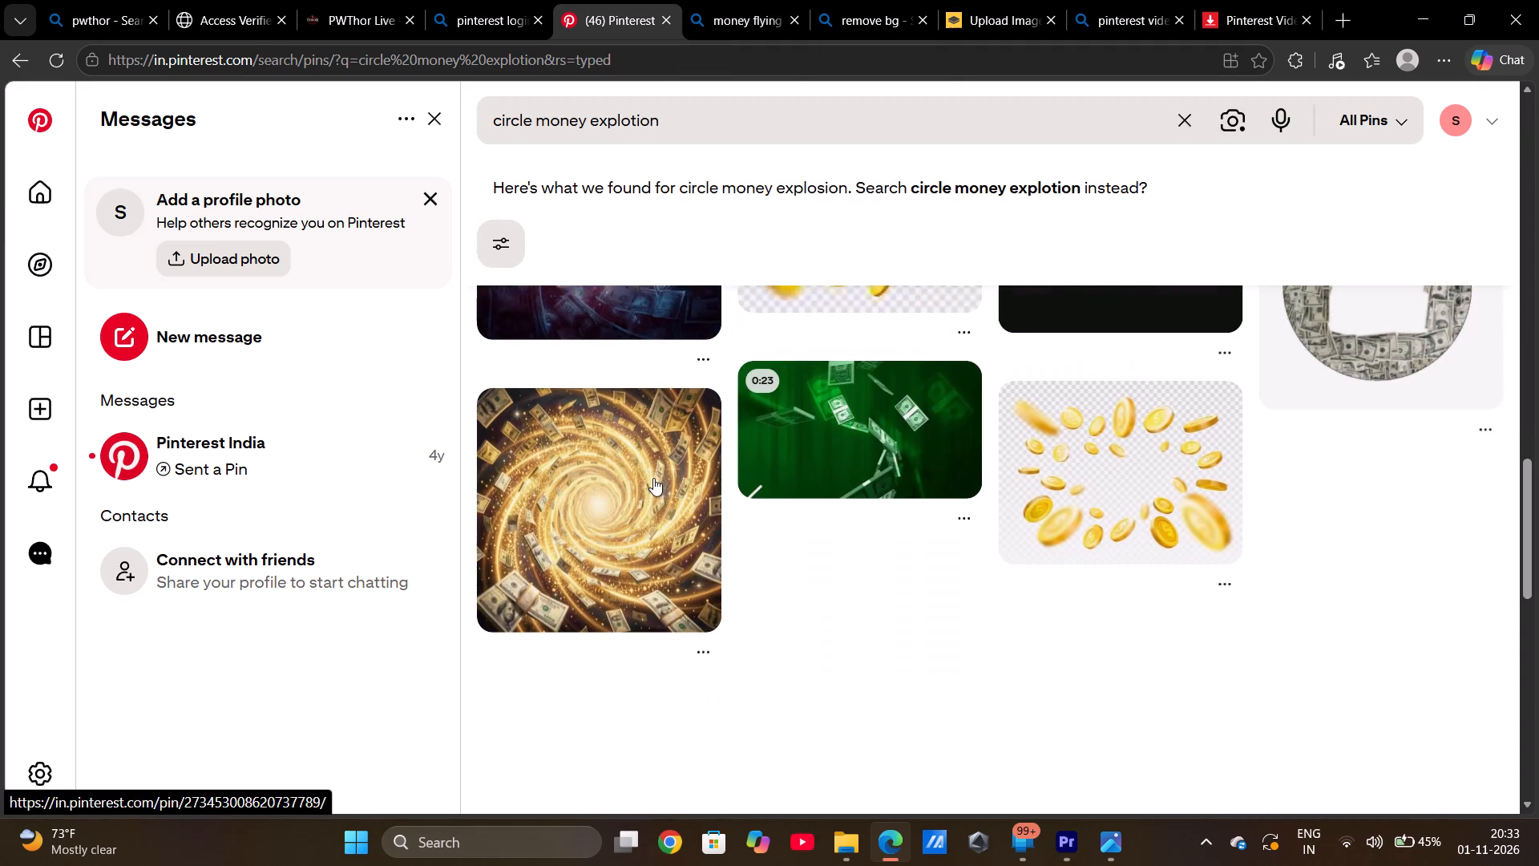
scroll(653, 478, "down", 7)
scroll(653, 478, "up", 1)
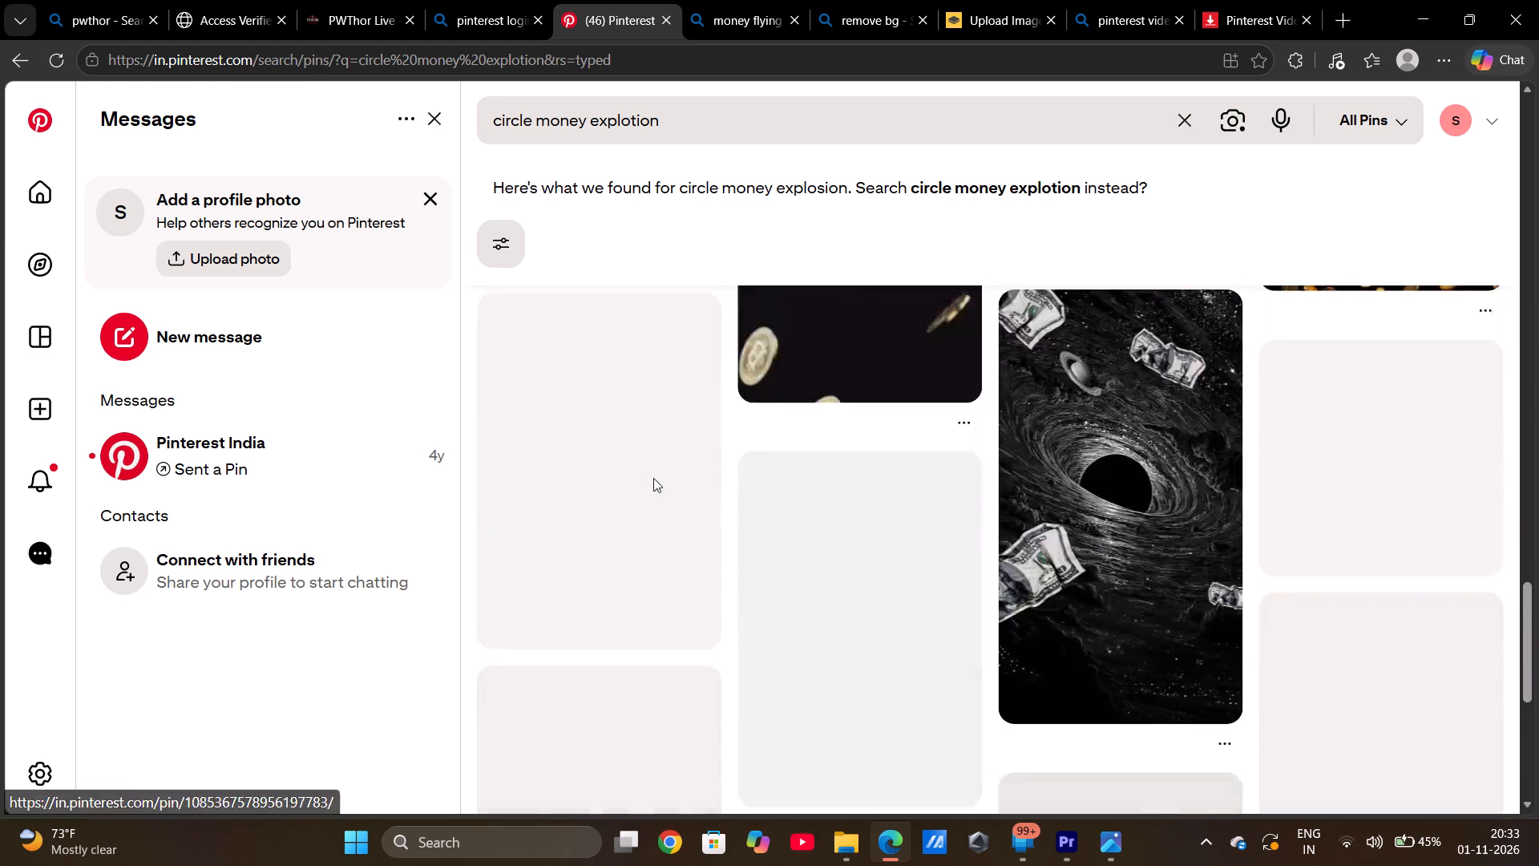
scroll(653, 478, "up", 3)
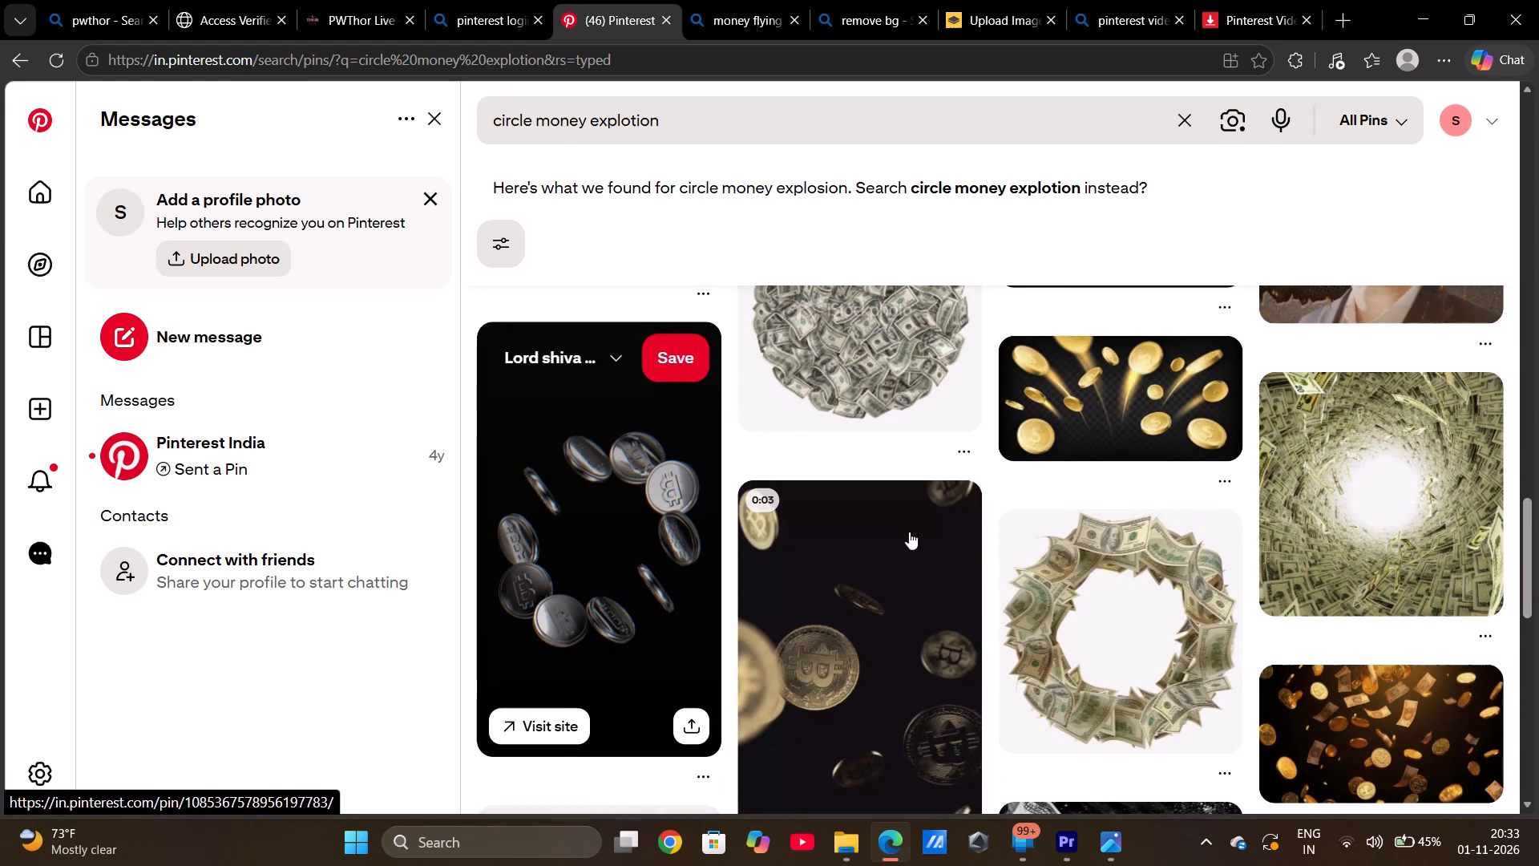
scroll(748, 577, "down", 5)
scroll(748, 577, "up", 2)
scroll(748, 577, "down", 1)
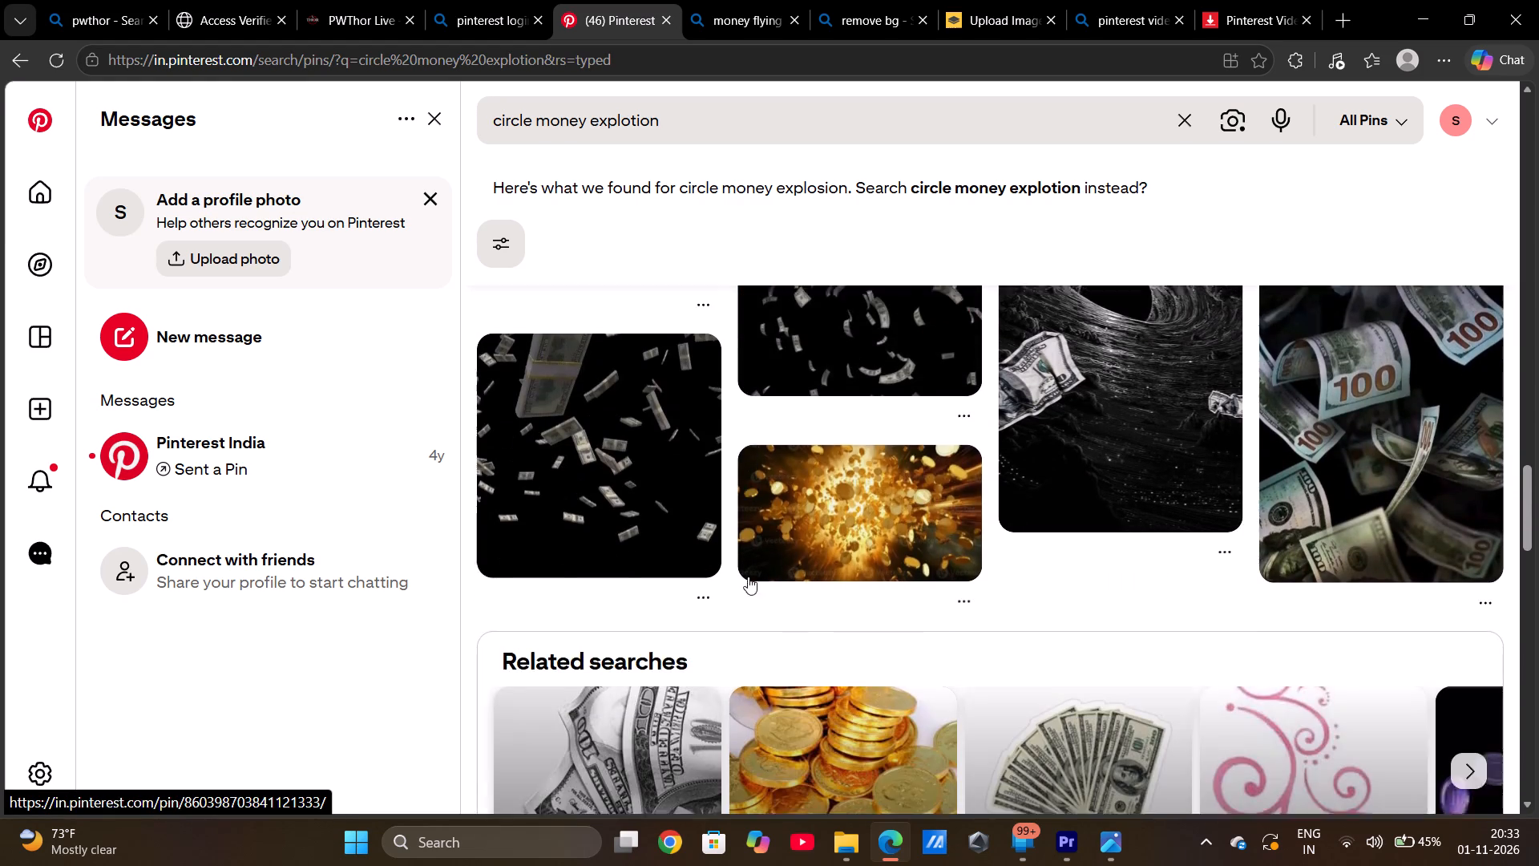
scroll(748, 577, "down", 5)
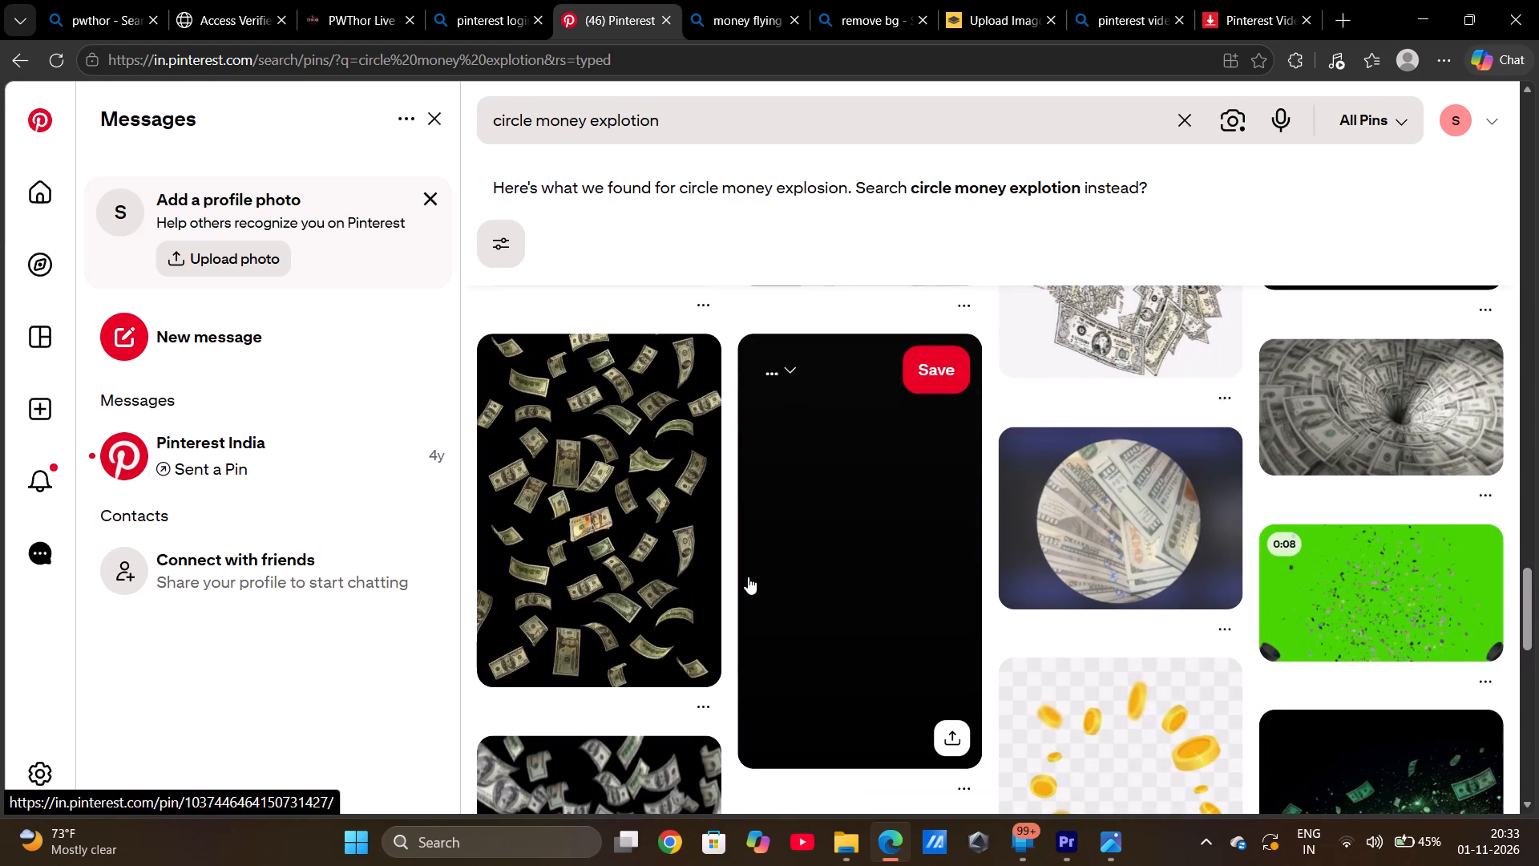
scroll(748, 577, "down", 4)
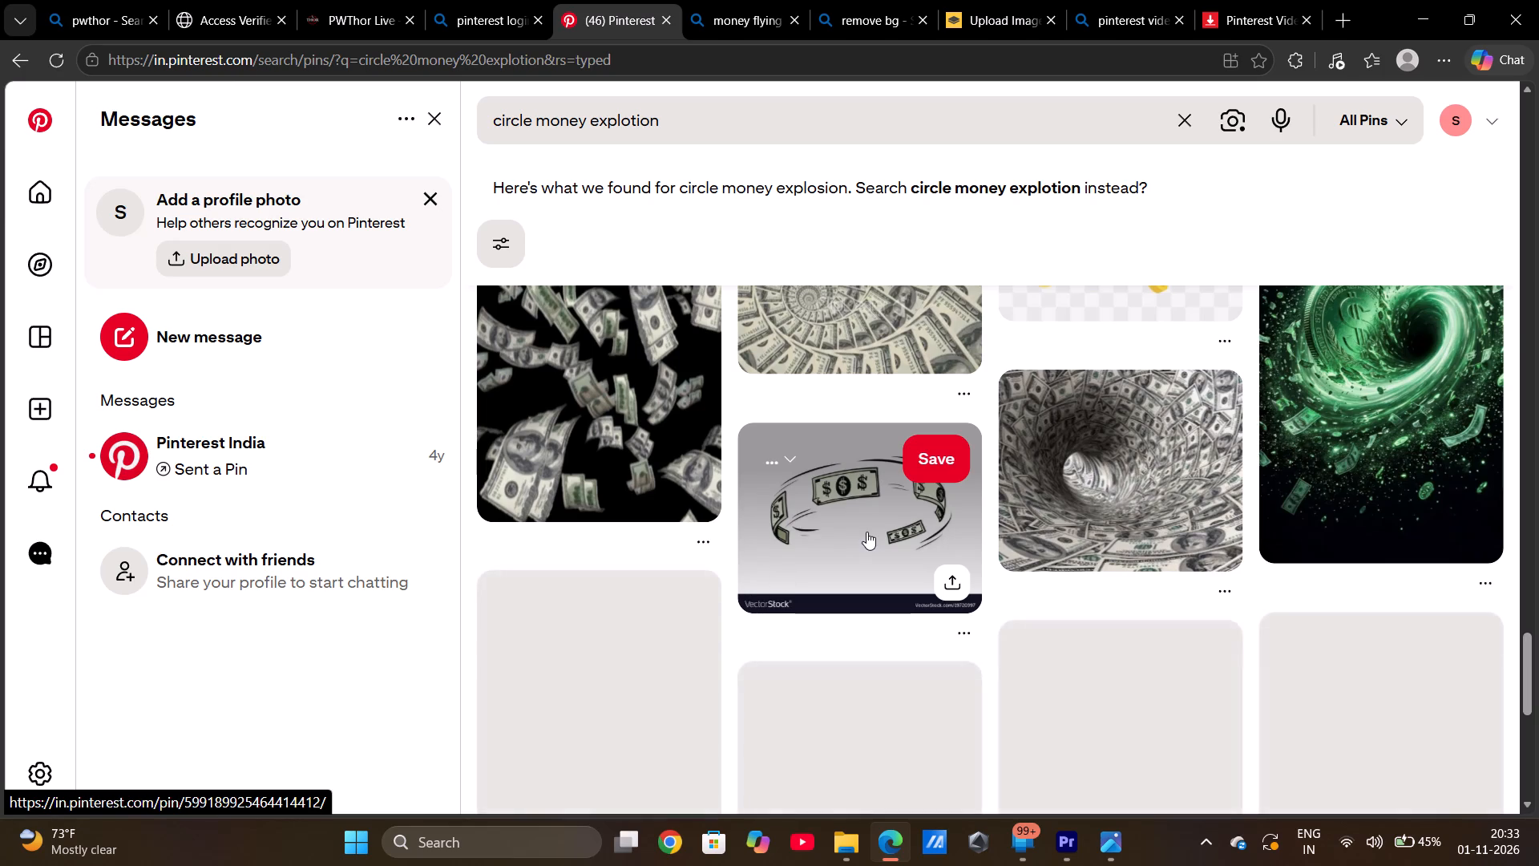
scroll(866, 532, "down", 2)
scroll(866, 532, "up", 2)
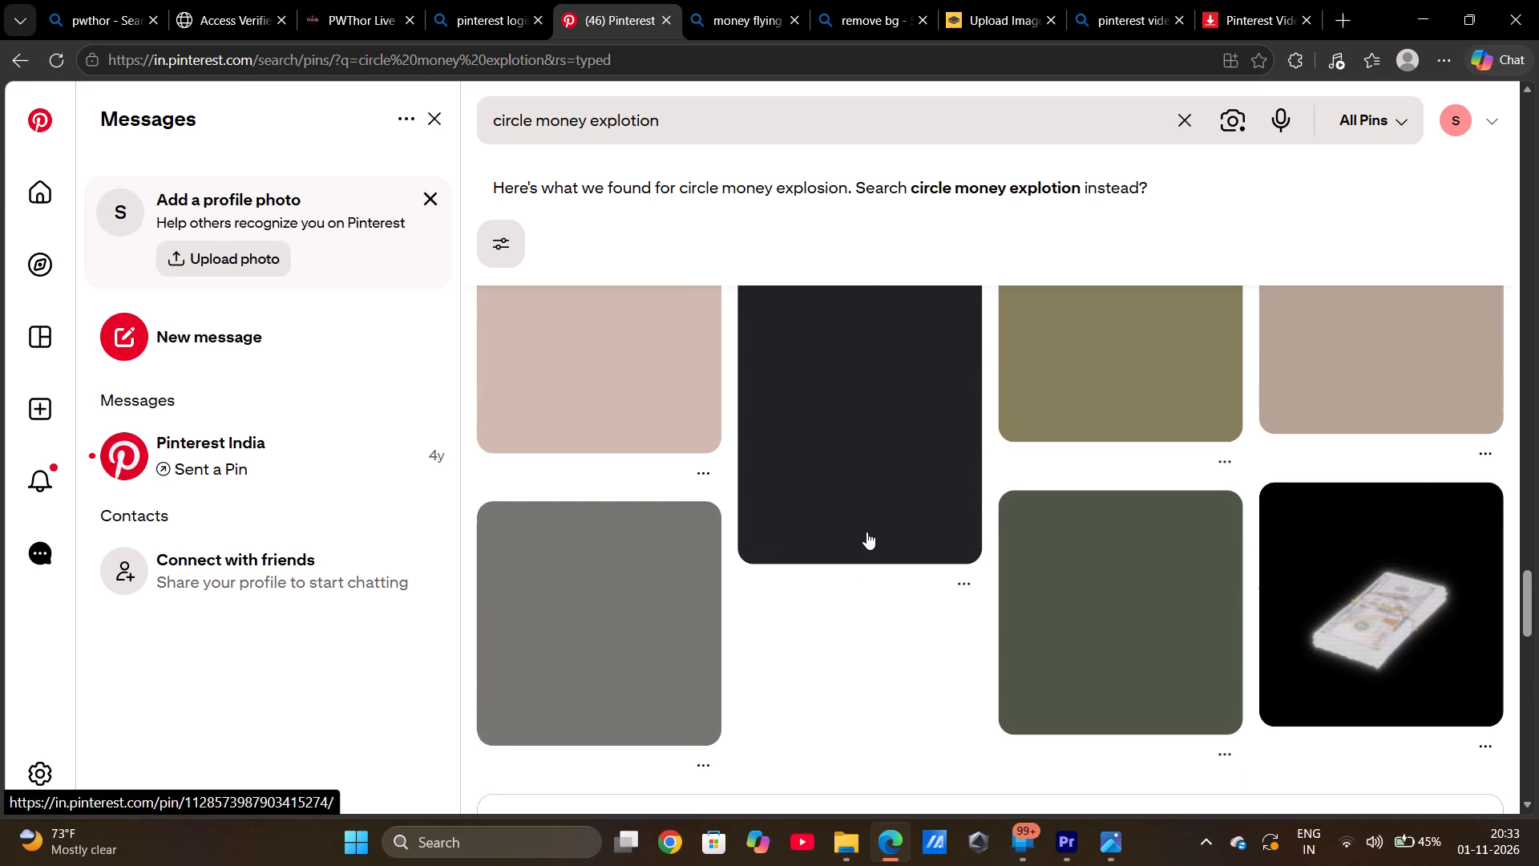
scroll(866, 532, "up", 2)
scroll(866, 532, "down", 7)
scroll(866, 532, "up", 1)
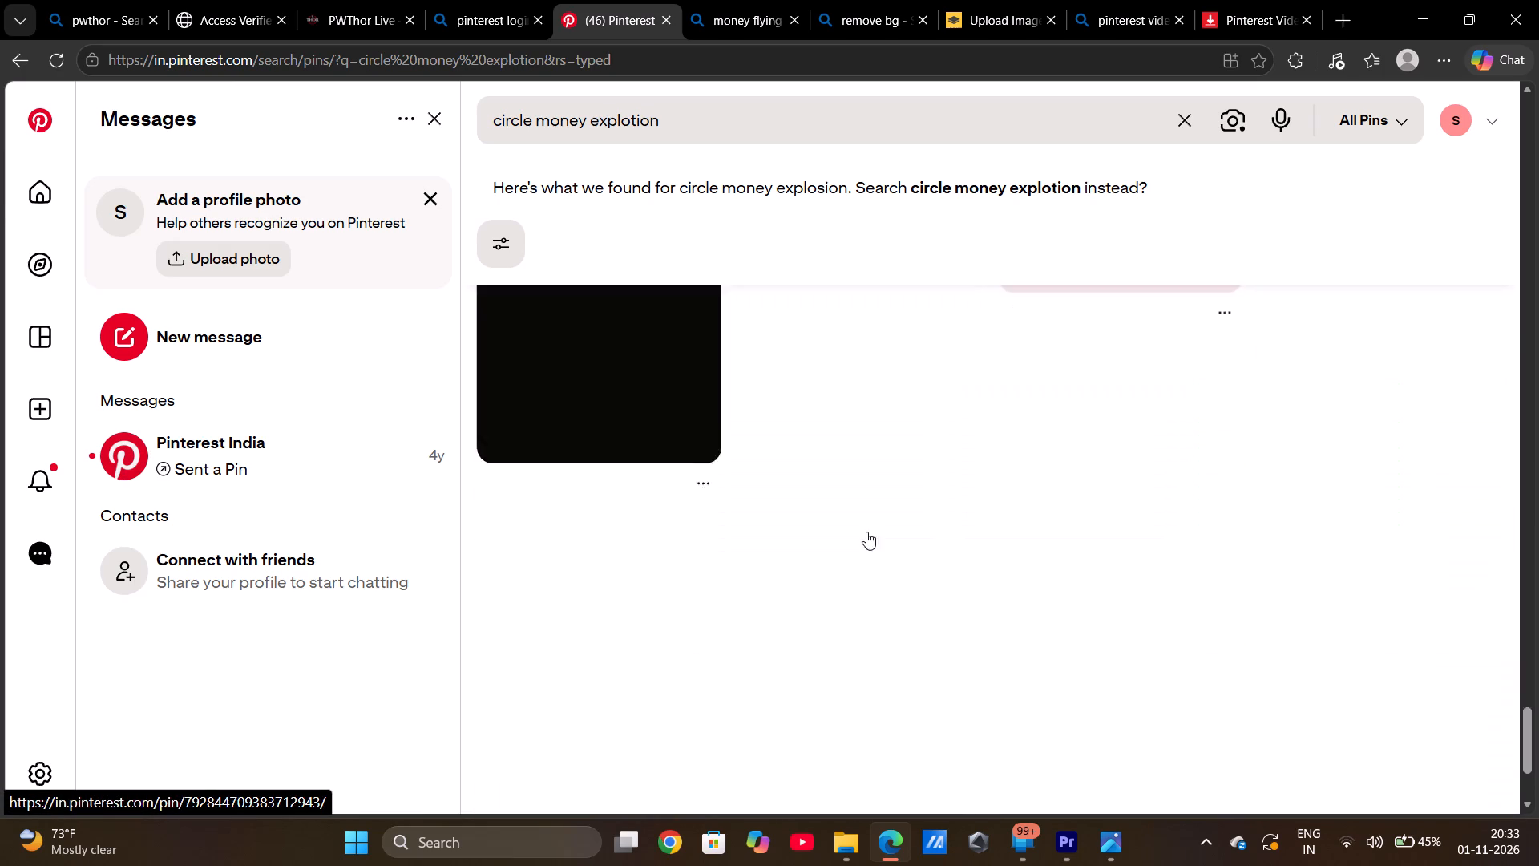
scroll(866, 532, "up", 7)
scroll(866, 532, "down", 1)
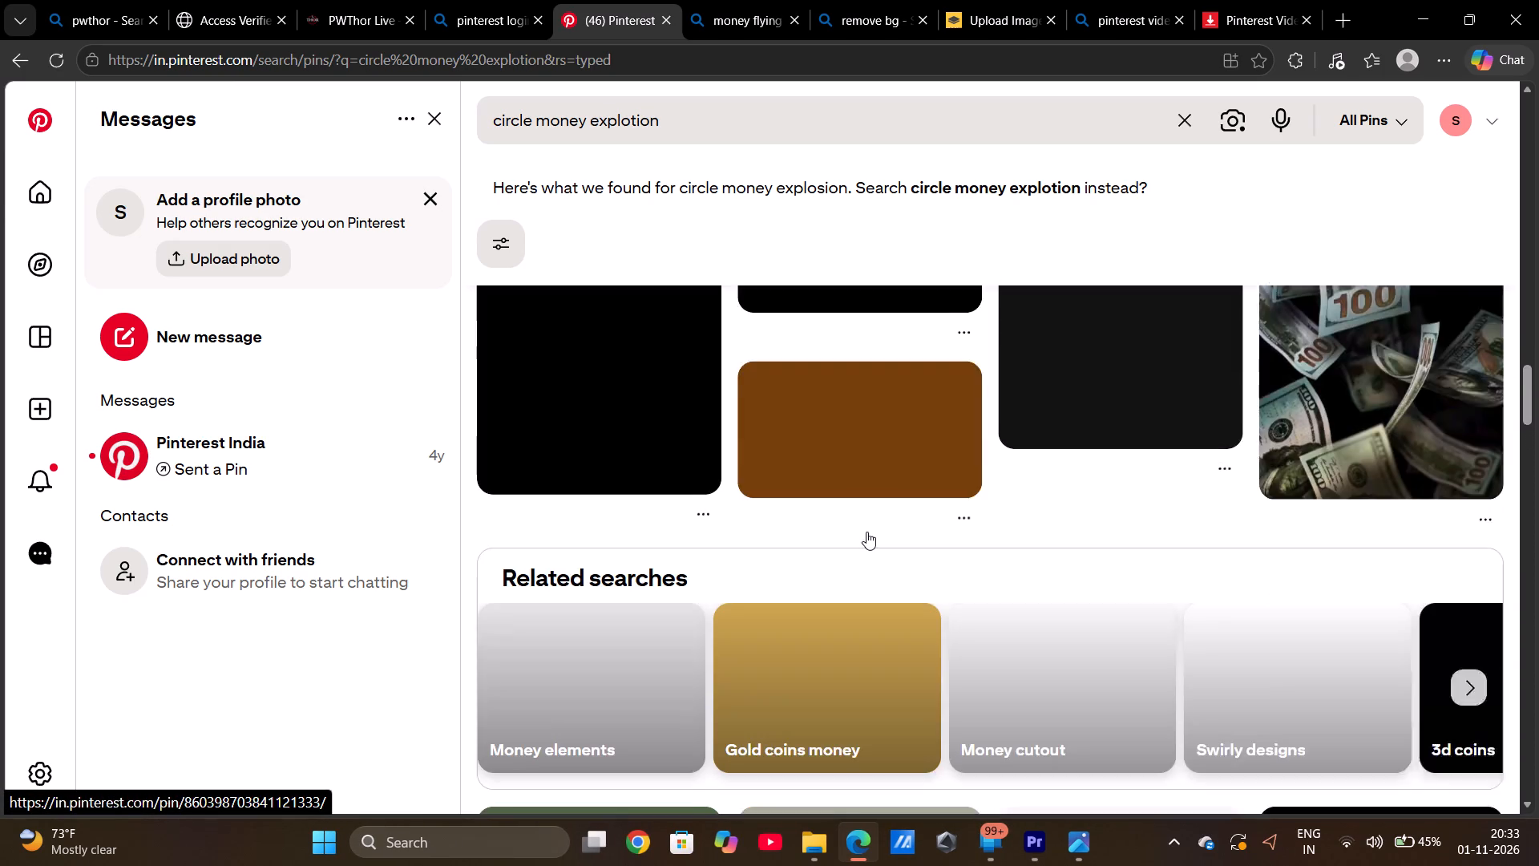
scroll(866, 532, "down", 1)
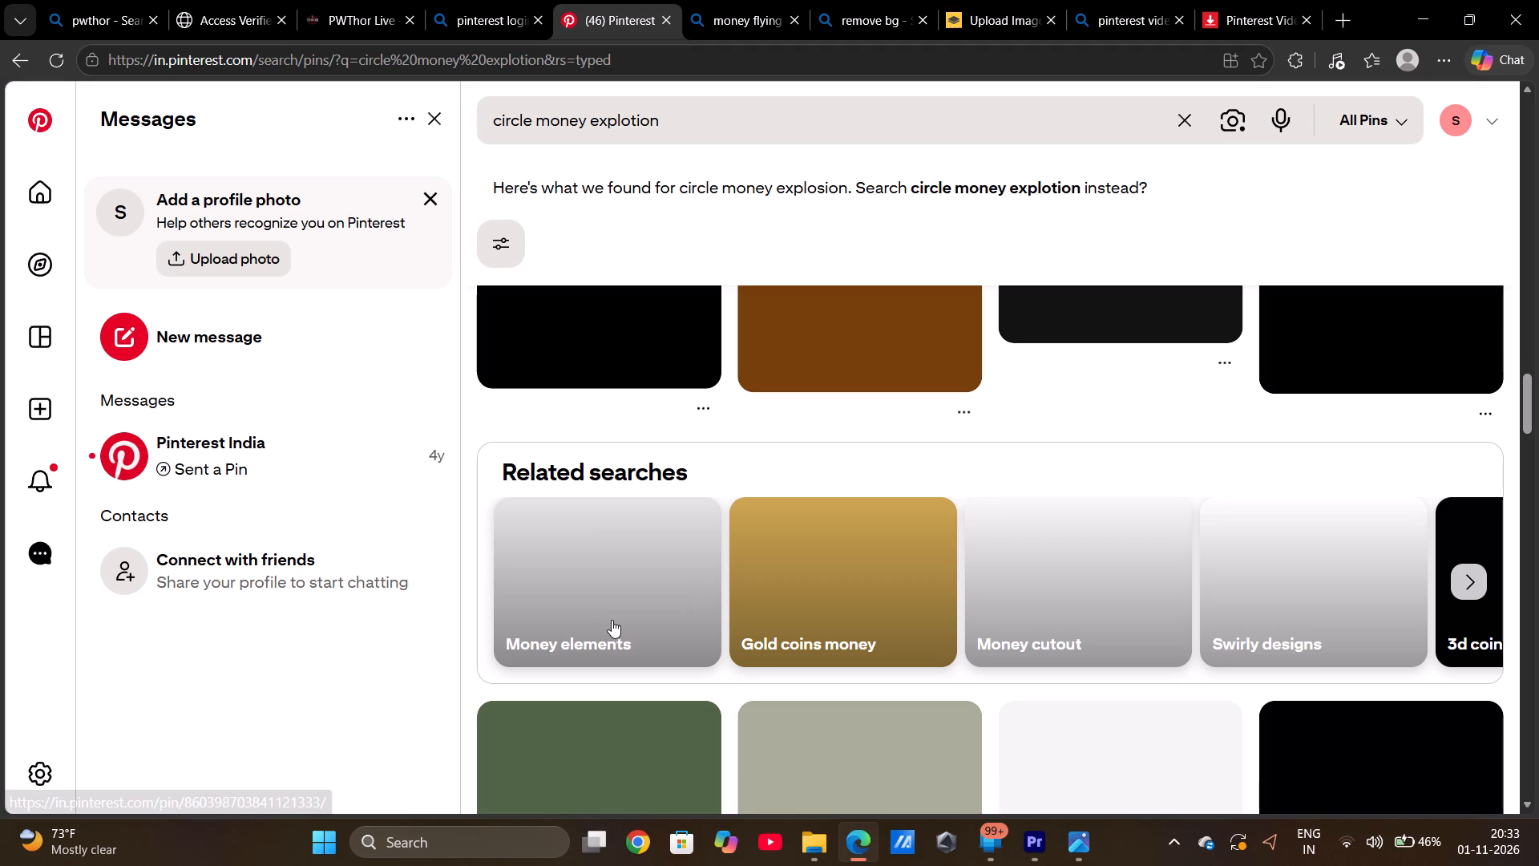
scroll(973, 618, "up", 4)
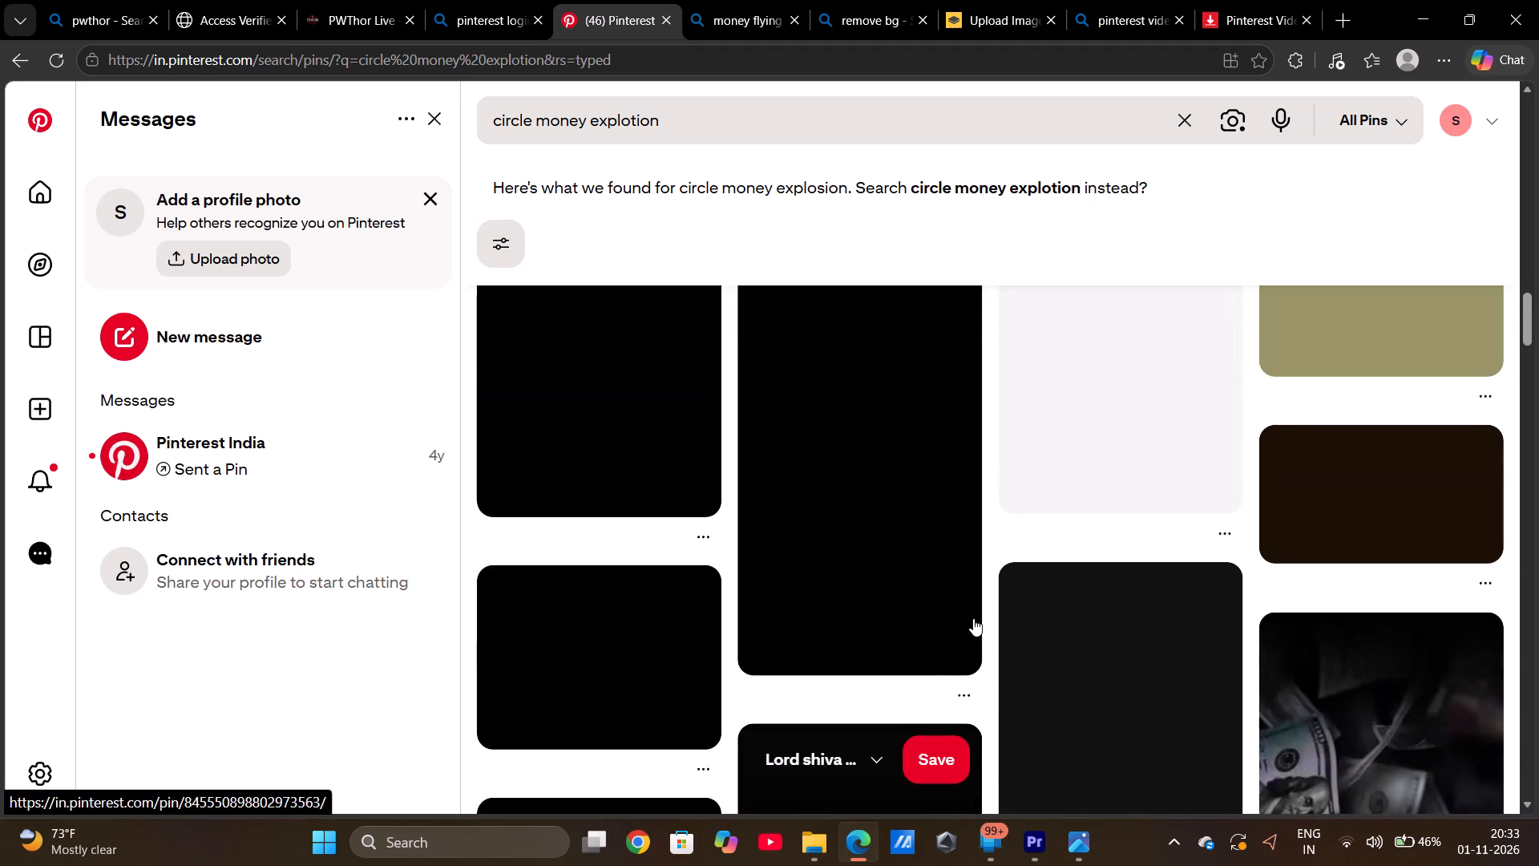
scroll(973, 618, "up", 6)
scroll(973, 618, "down", 2)
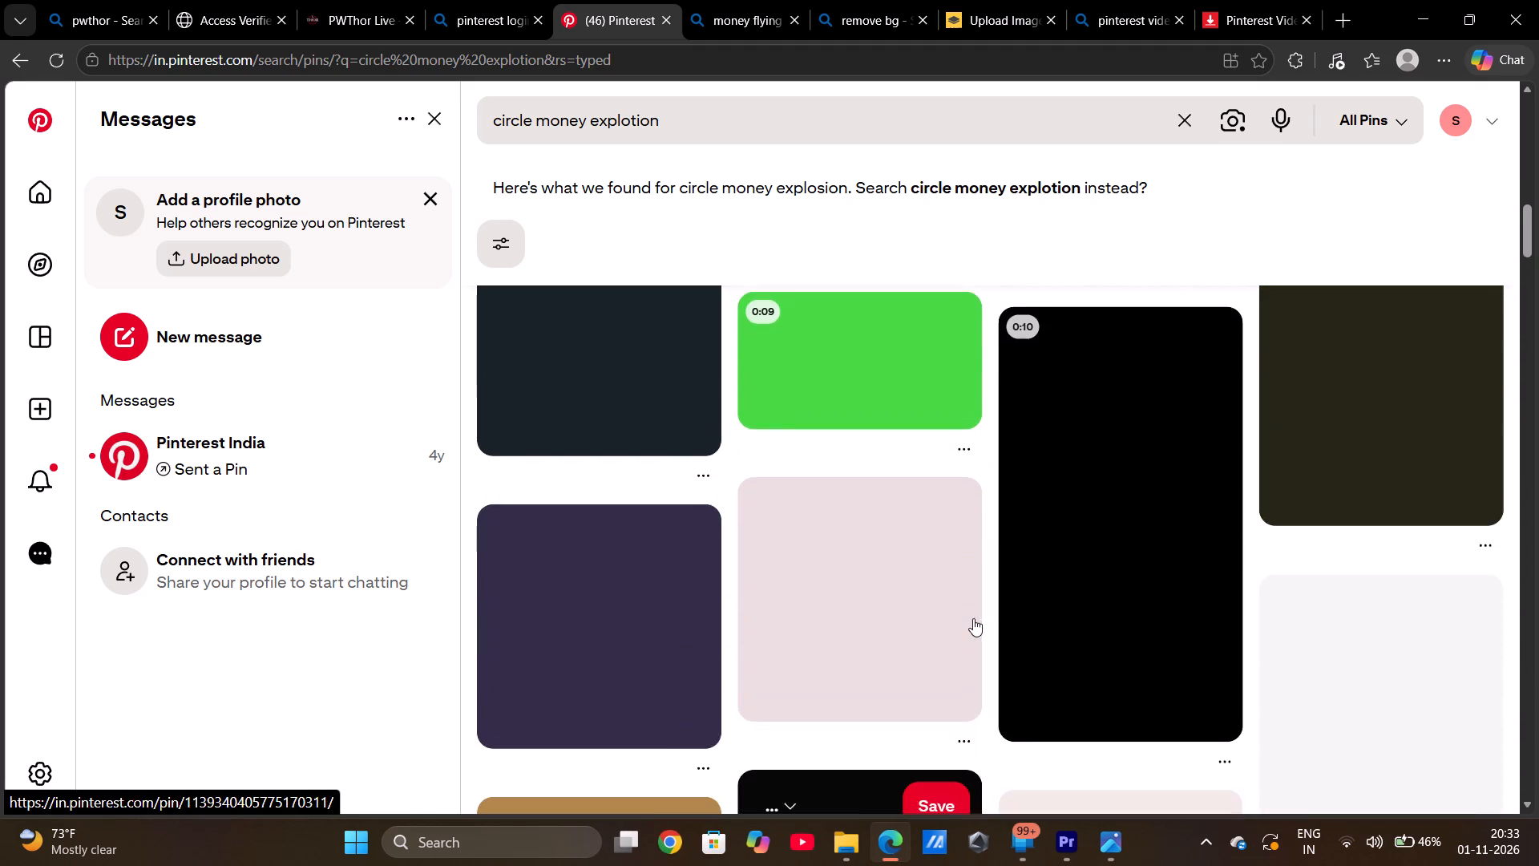
scroll(973, 618, "down", 1)
scroll(973, 618, "up", 8)
scroll(973, 618, "down", 1)
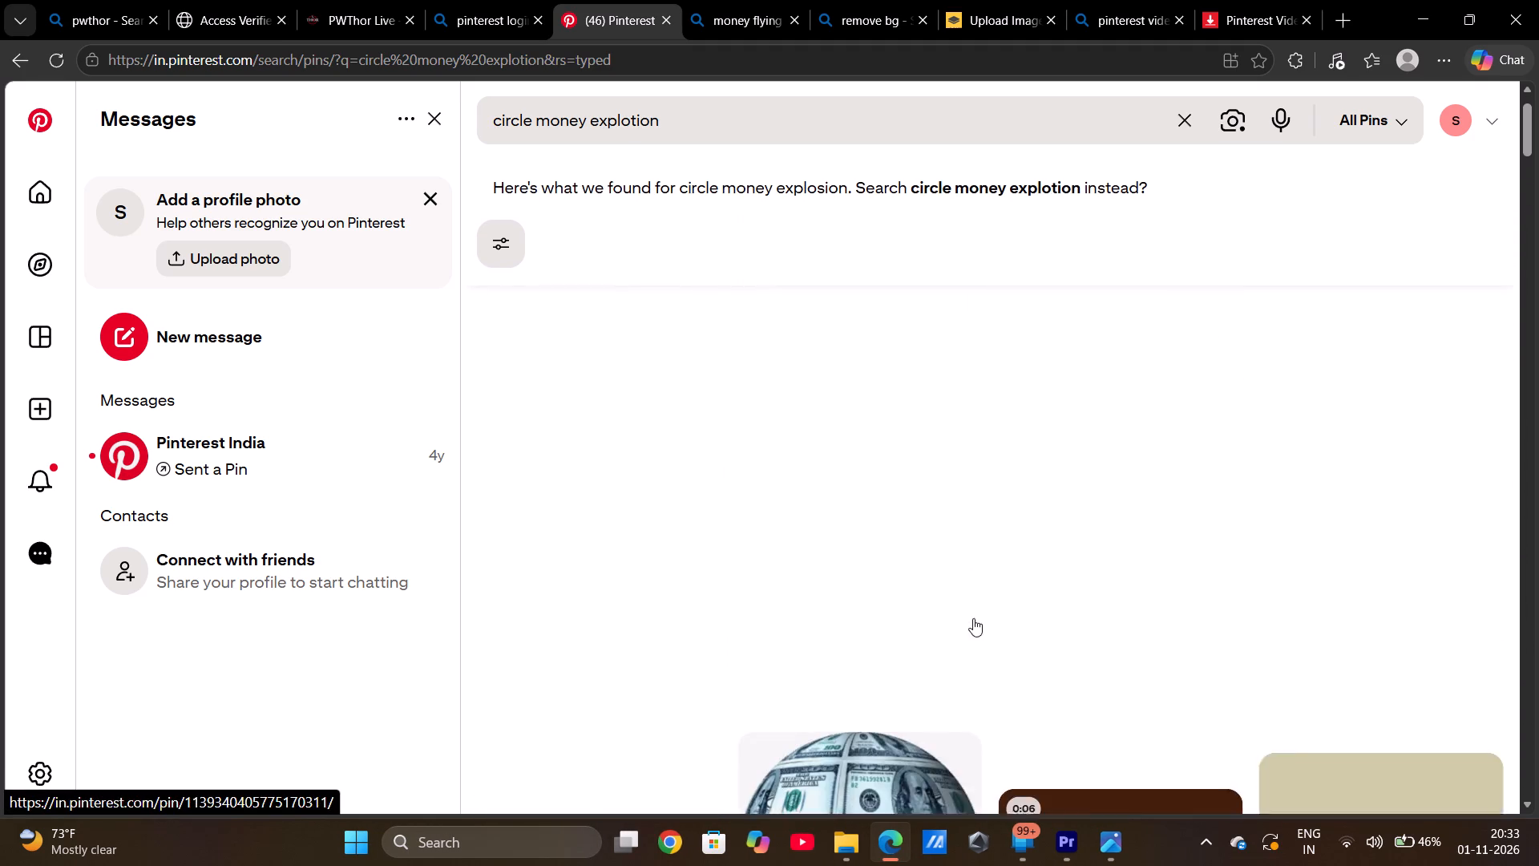
scroll(973, 618, "down", 3)
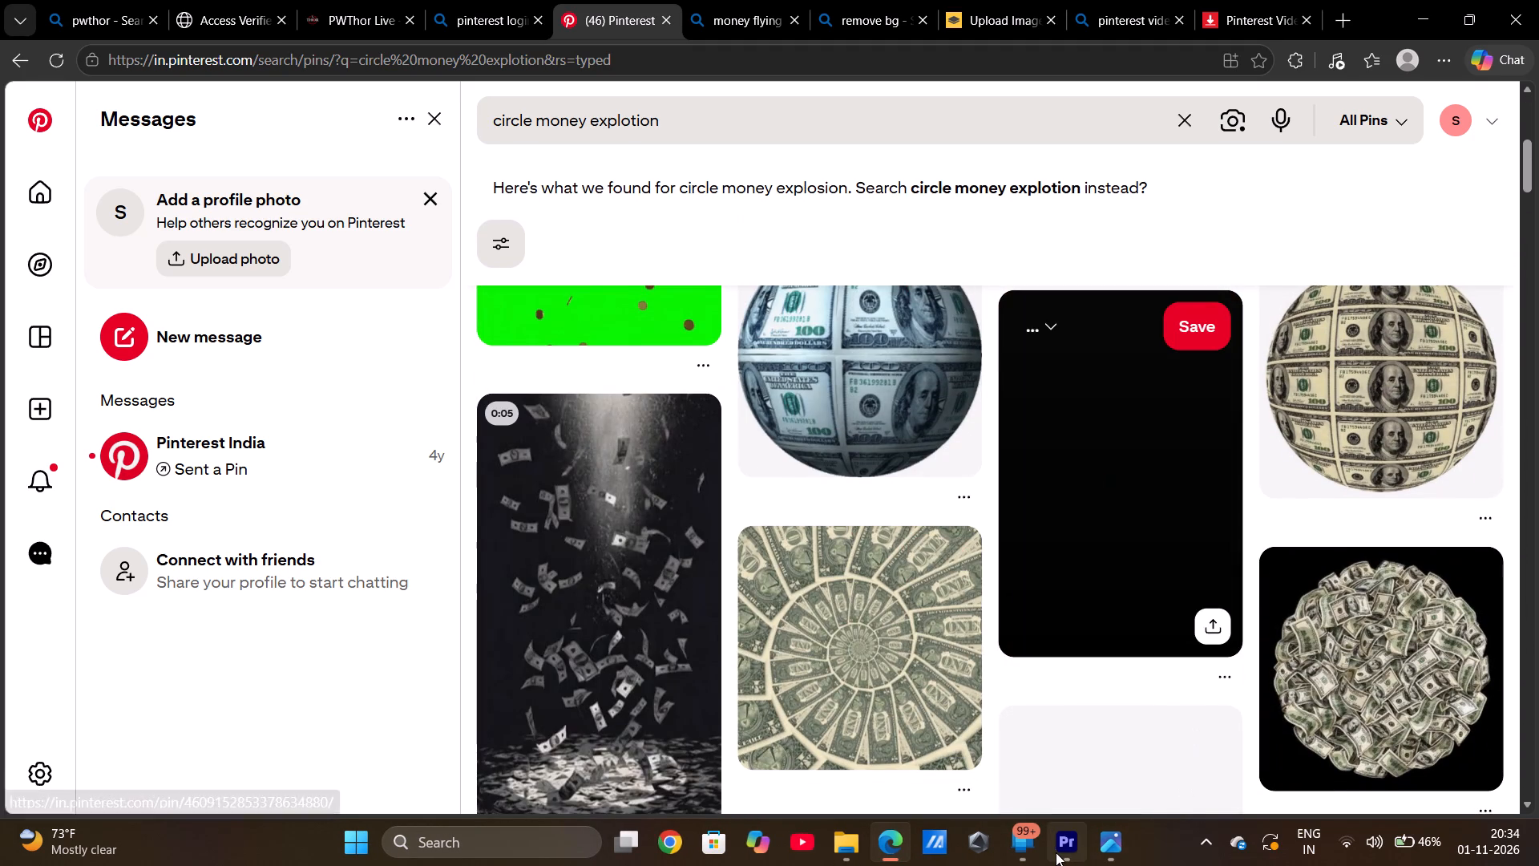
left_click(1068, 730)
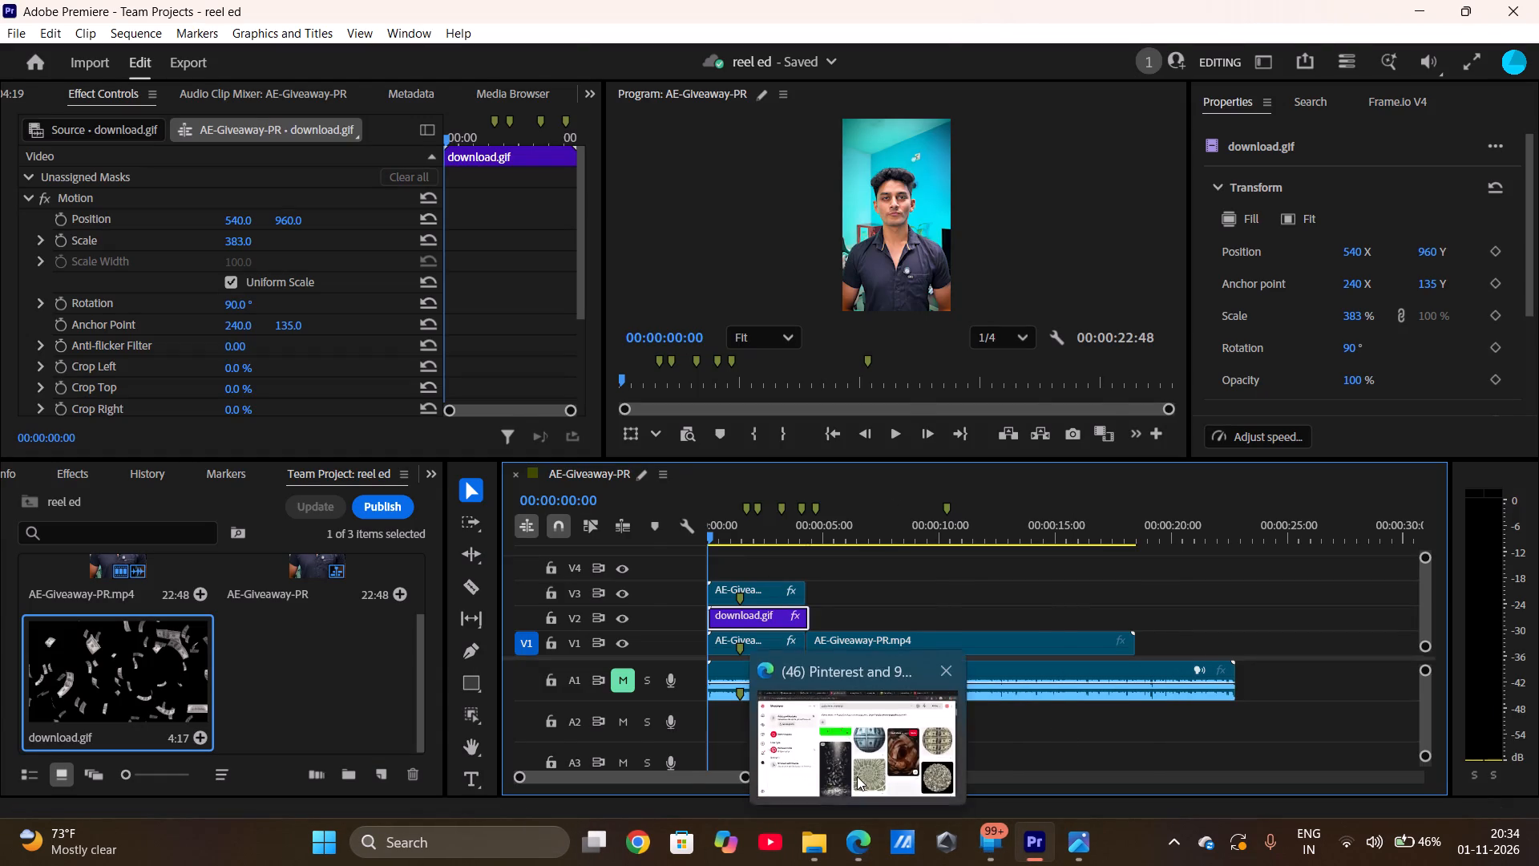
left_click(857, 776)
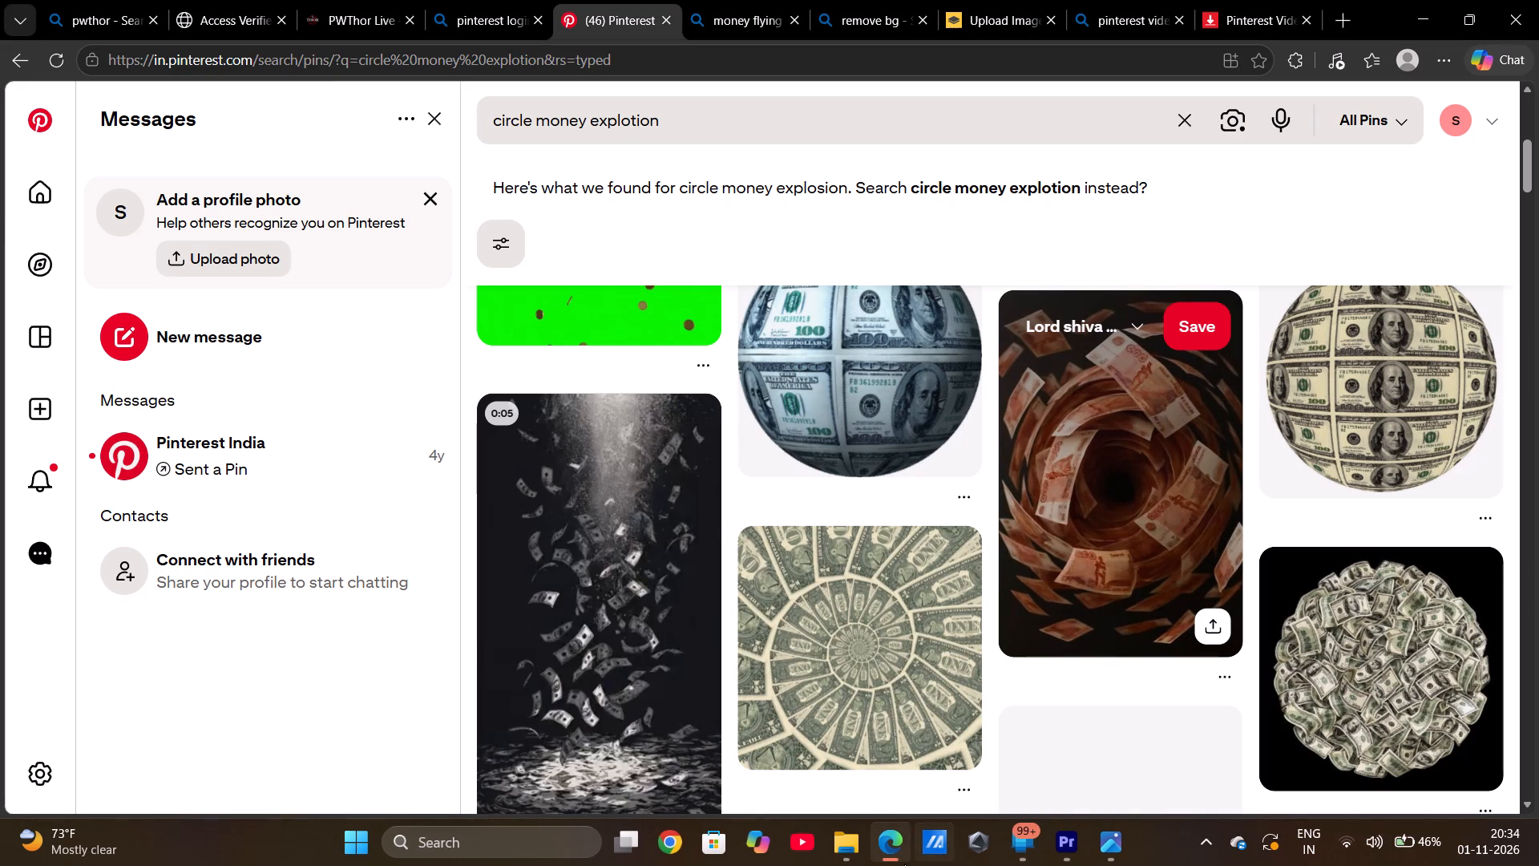
Watch the lecture tutorial from 25:10 to about 26:47 for how to mask and track the subject on a duplicate clip above the money explosion.
left_click(332, 13)
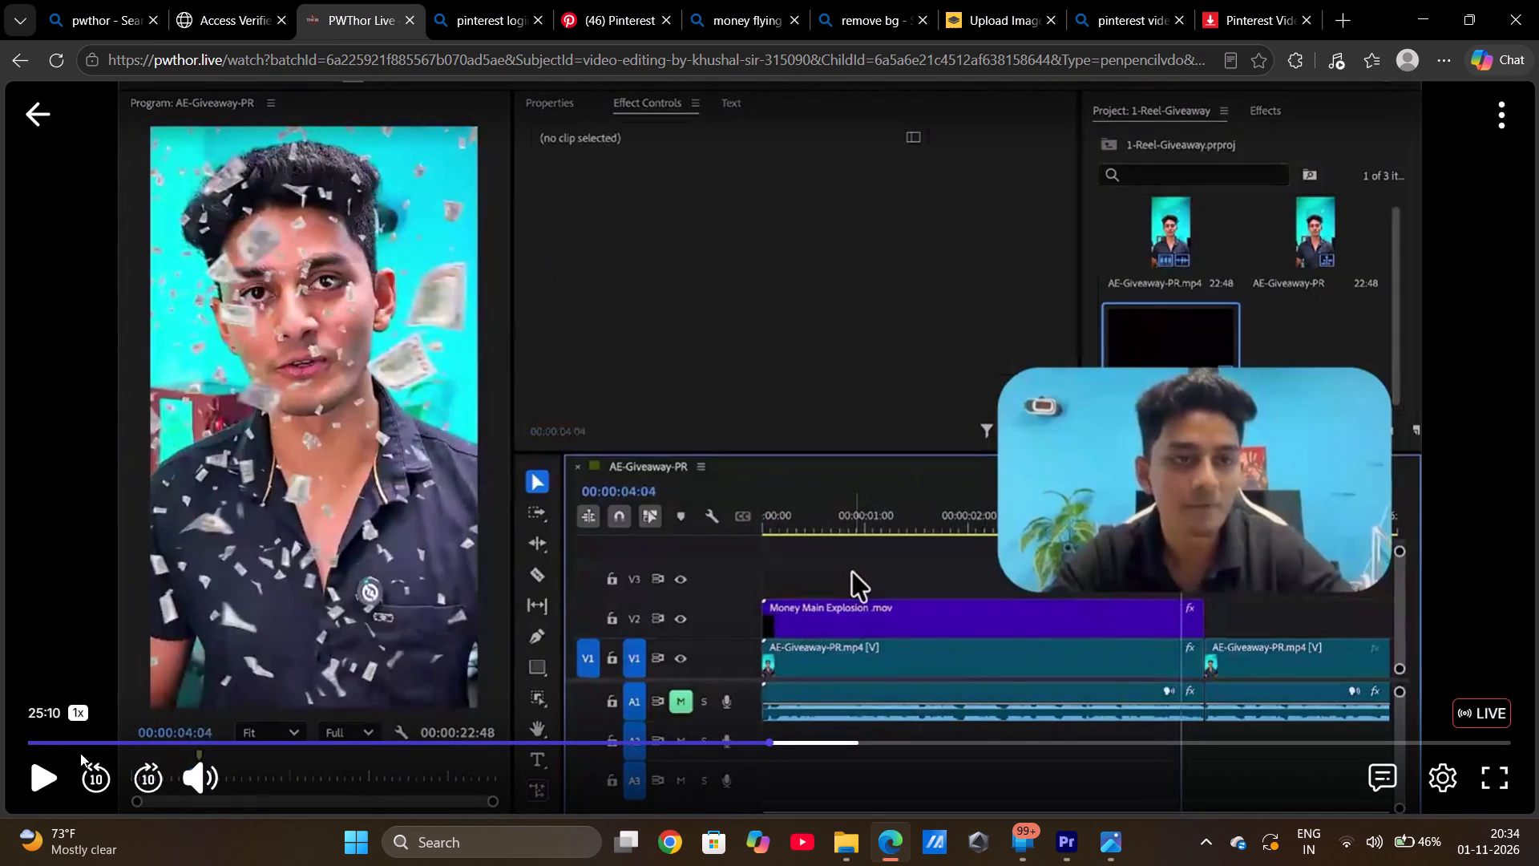
left_click(47, 769)
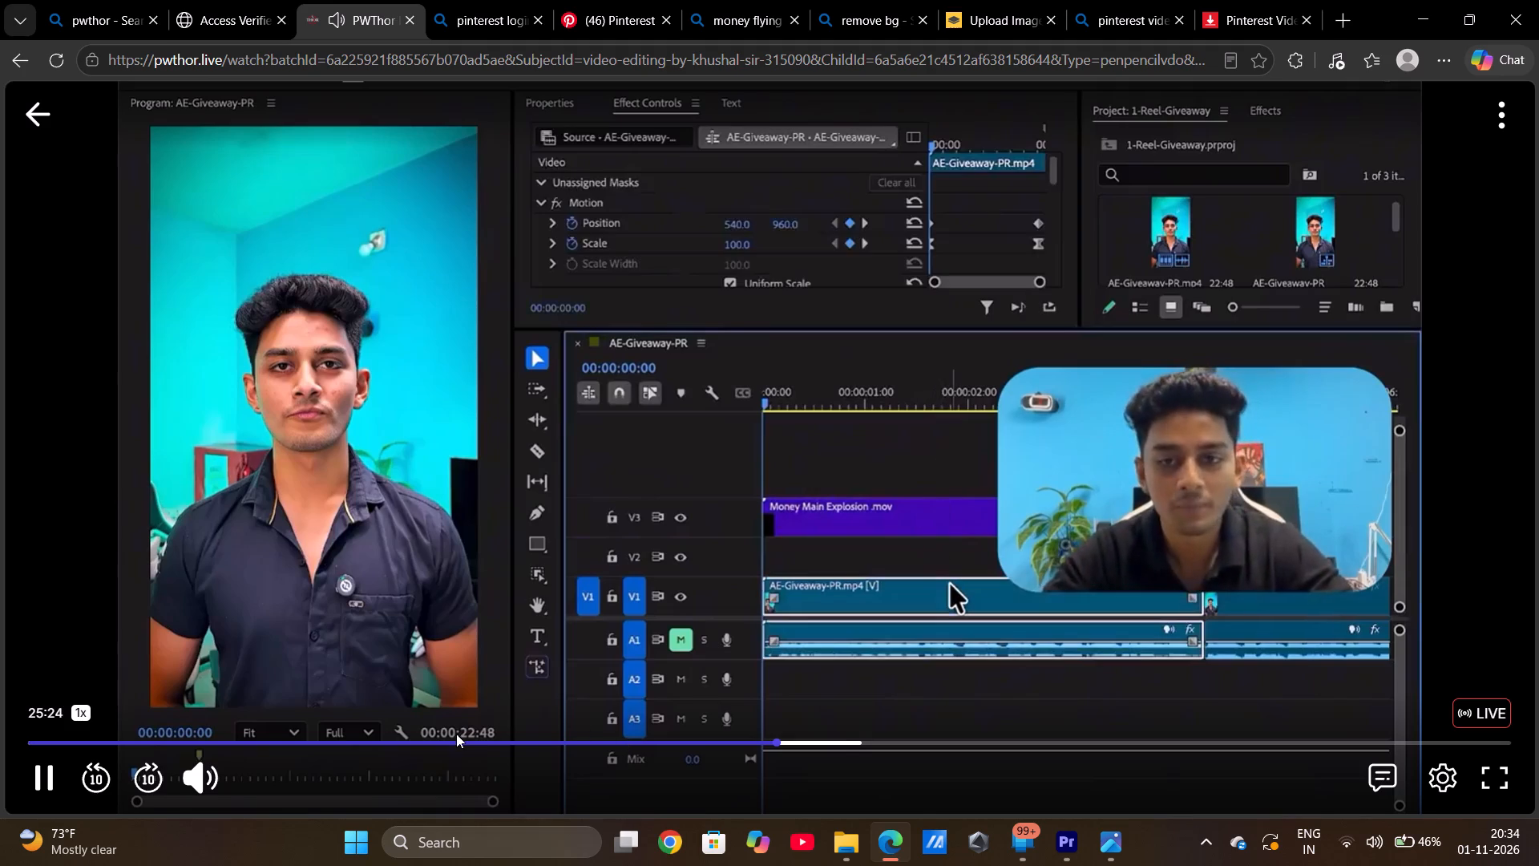
left_click(140, 779)
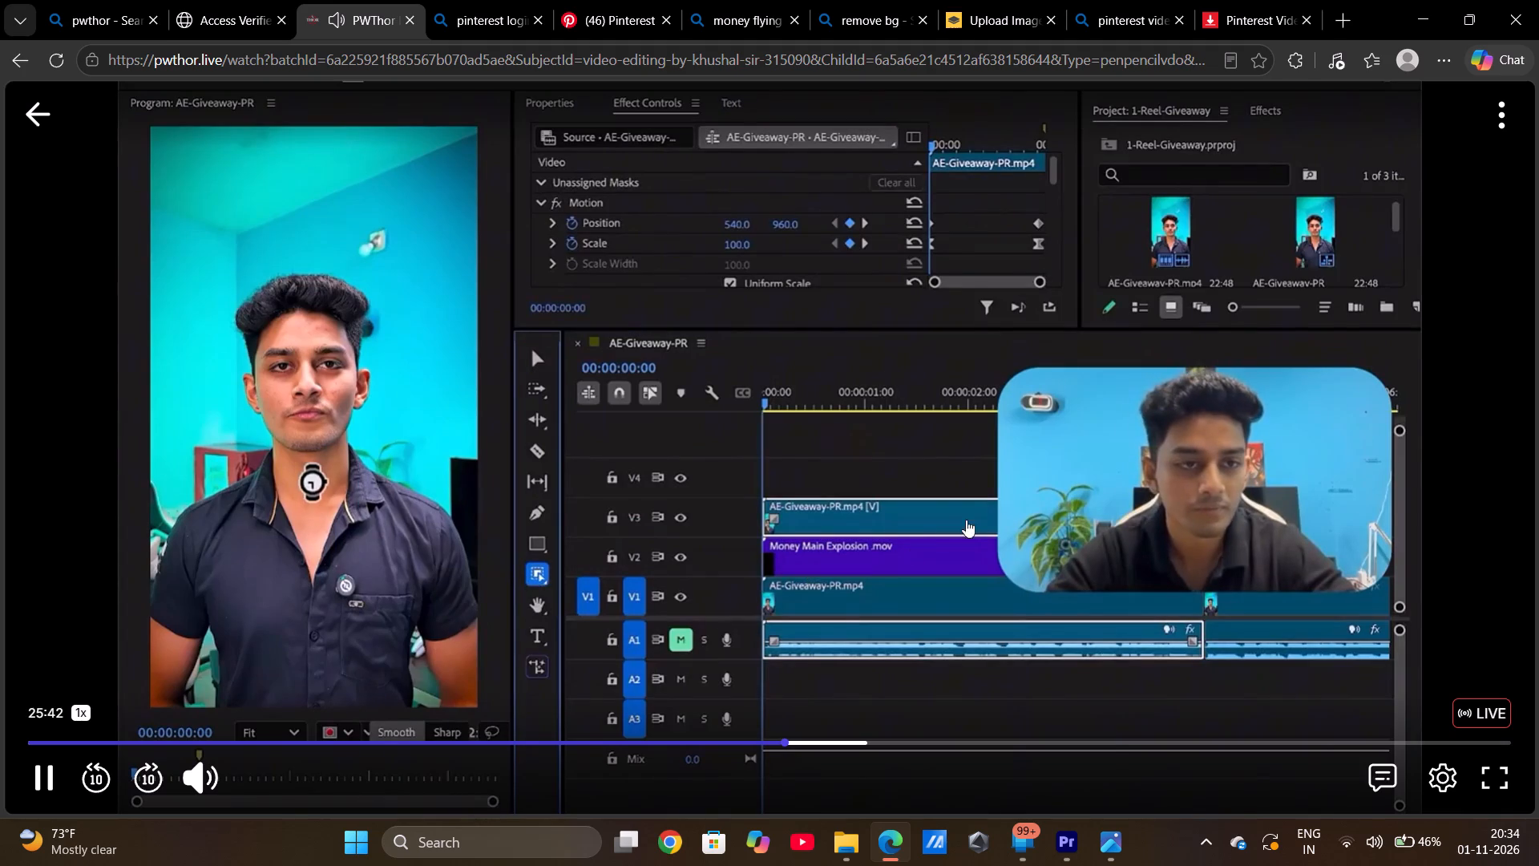
left_click(145, 783)
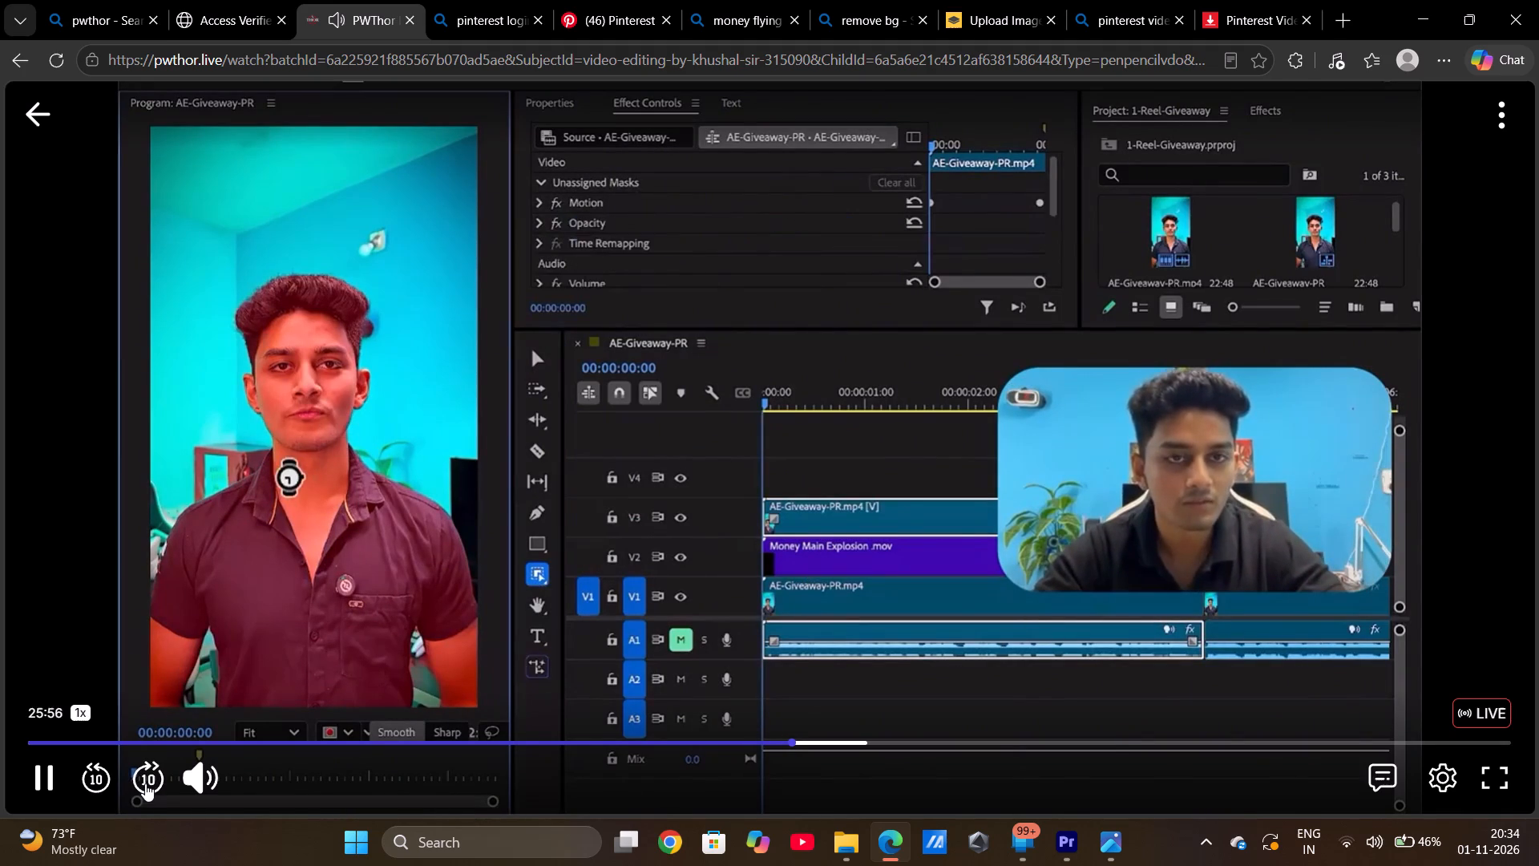
left_click(145, 783)
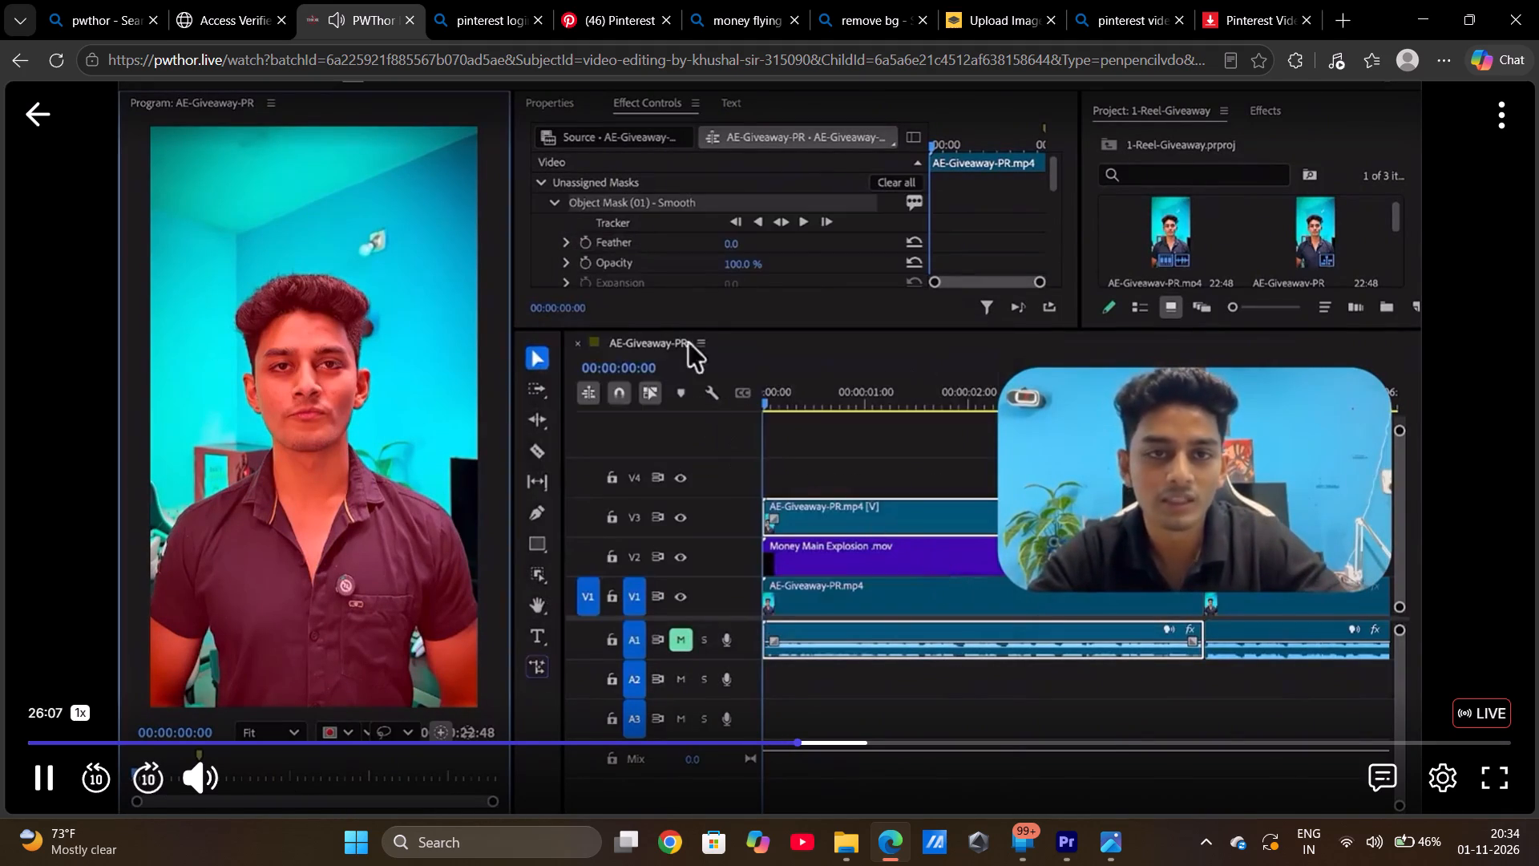
left_click(141, 759)
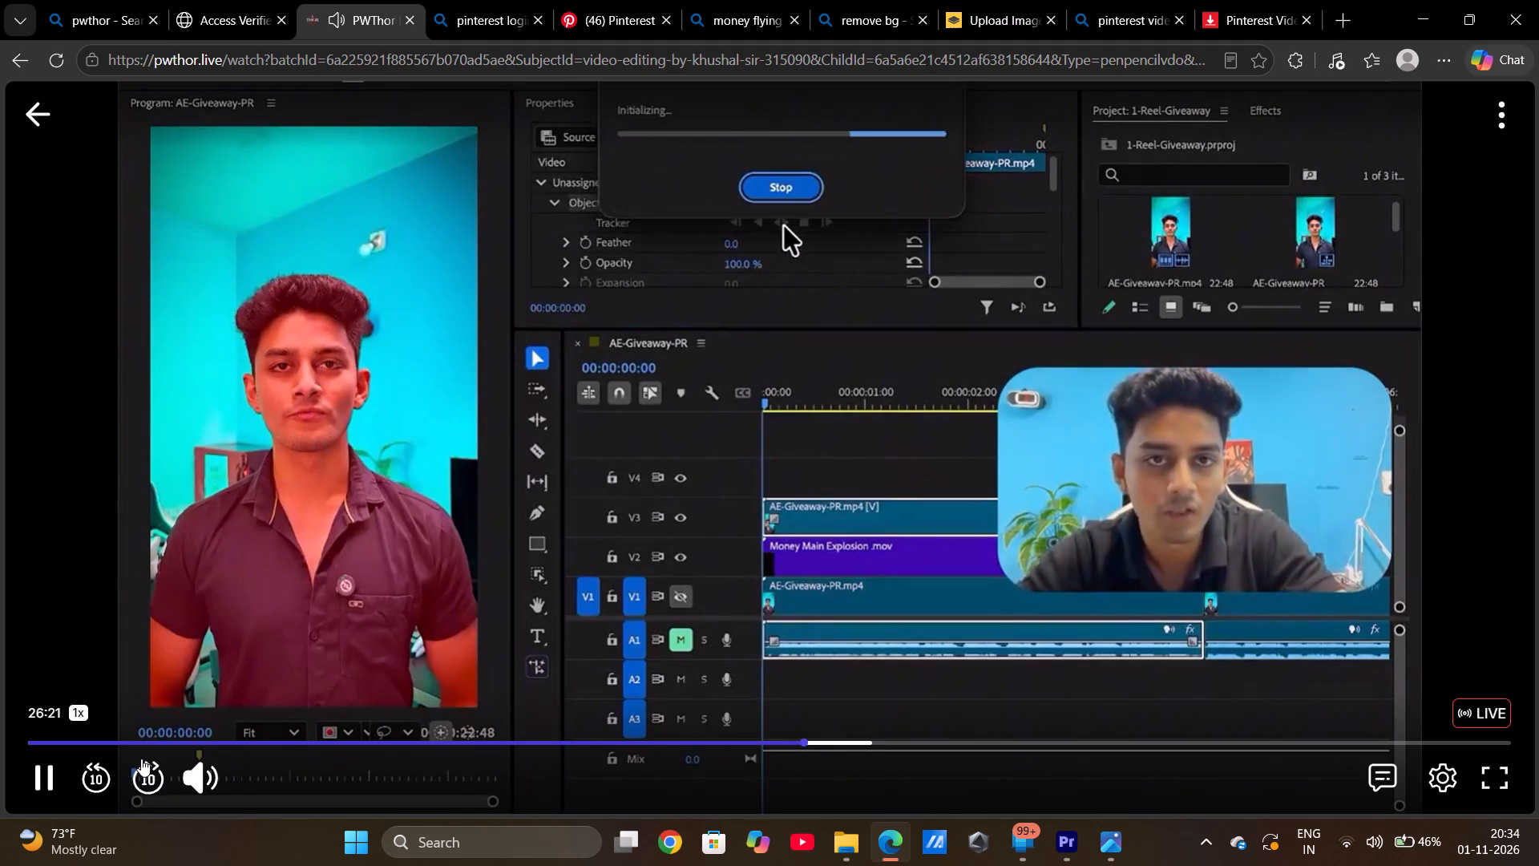
left_click(141, 759)
left_click(141, 759)
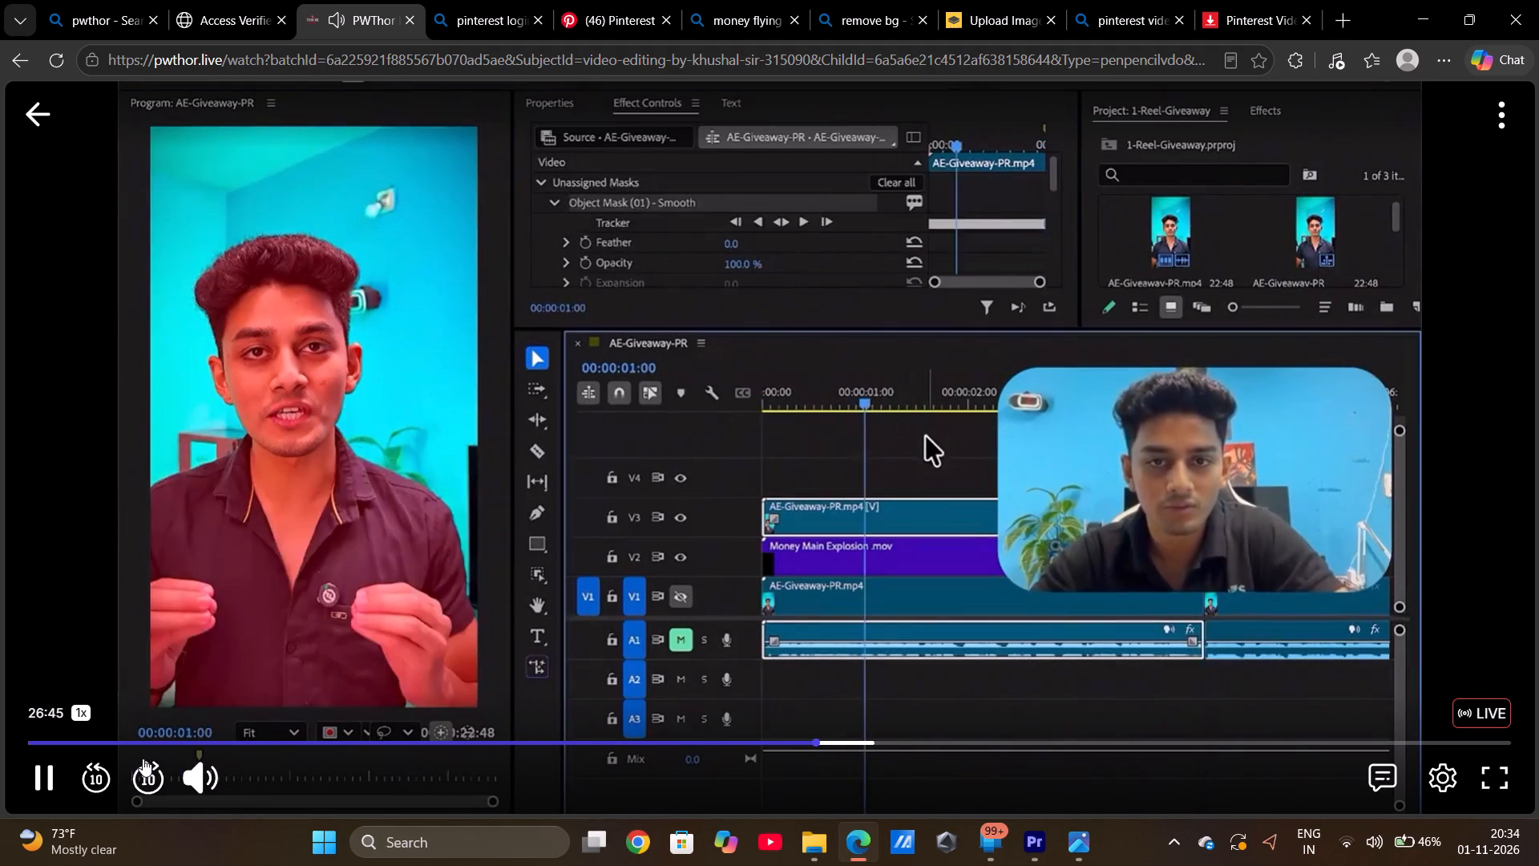
left_click(52, 771)
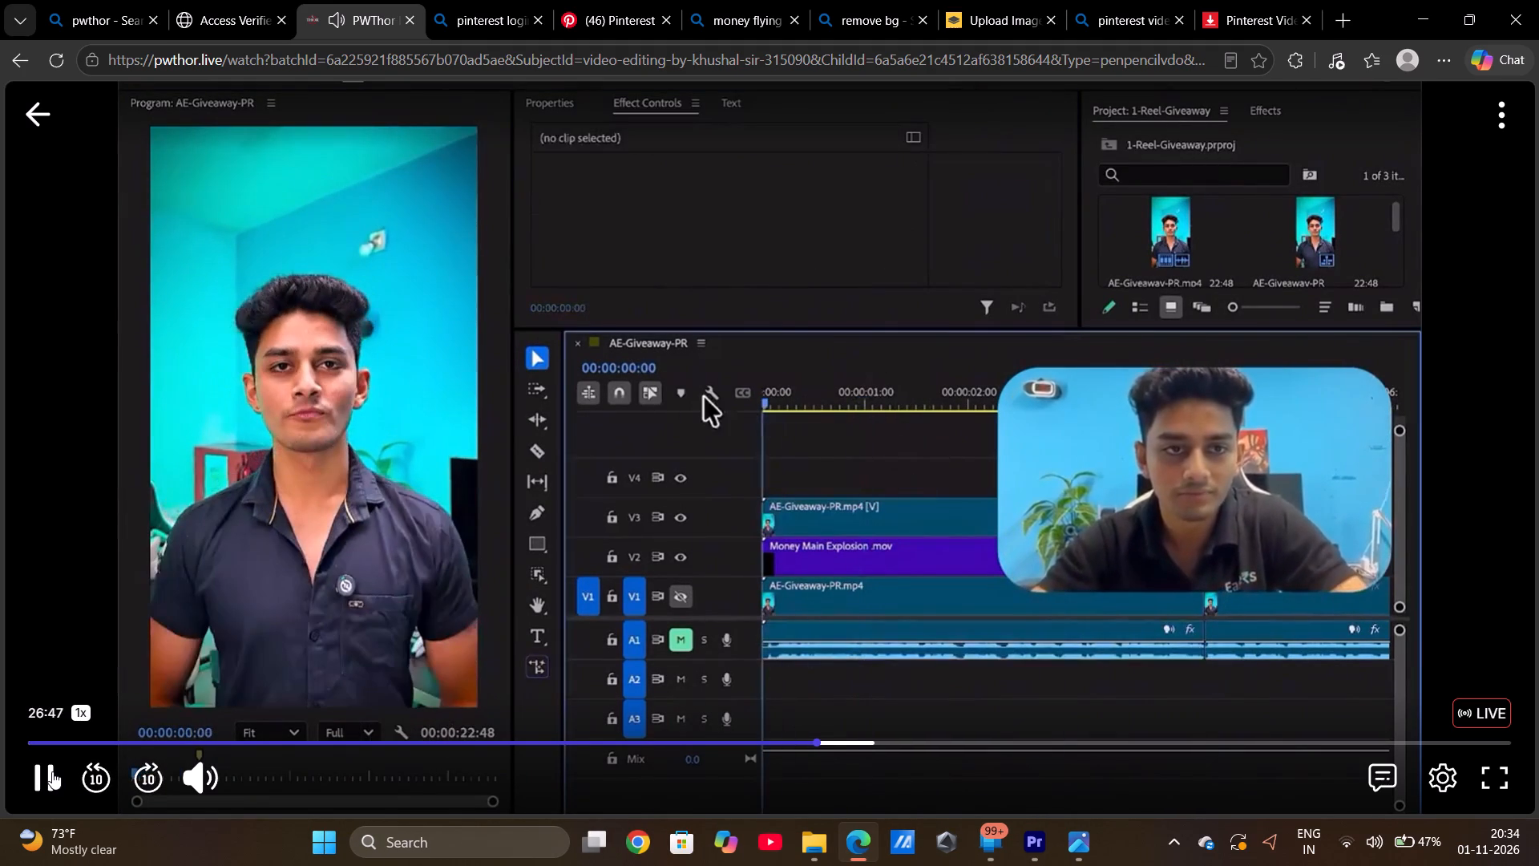
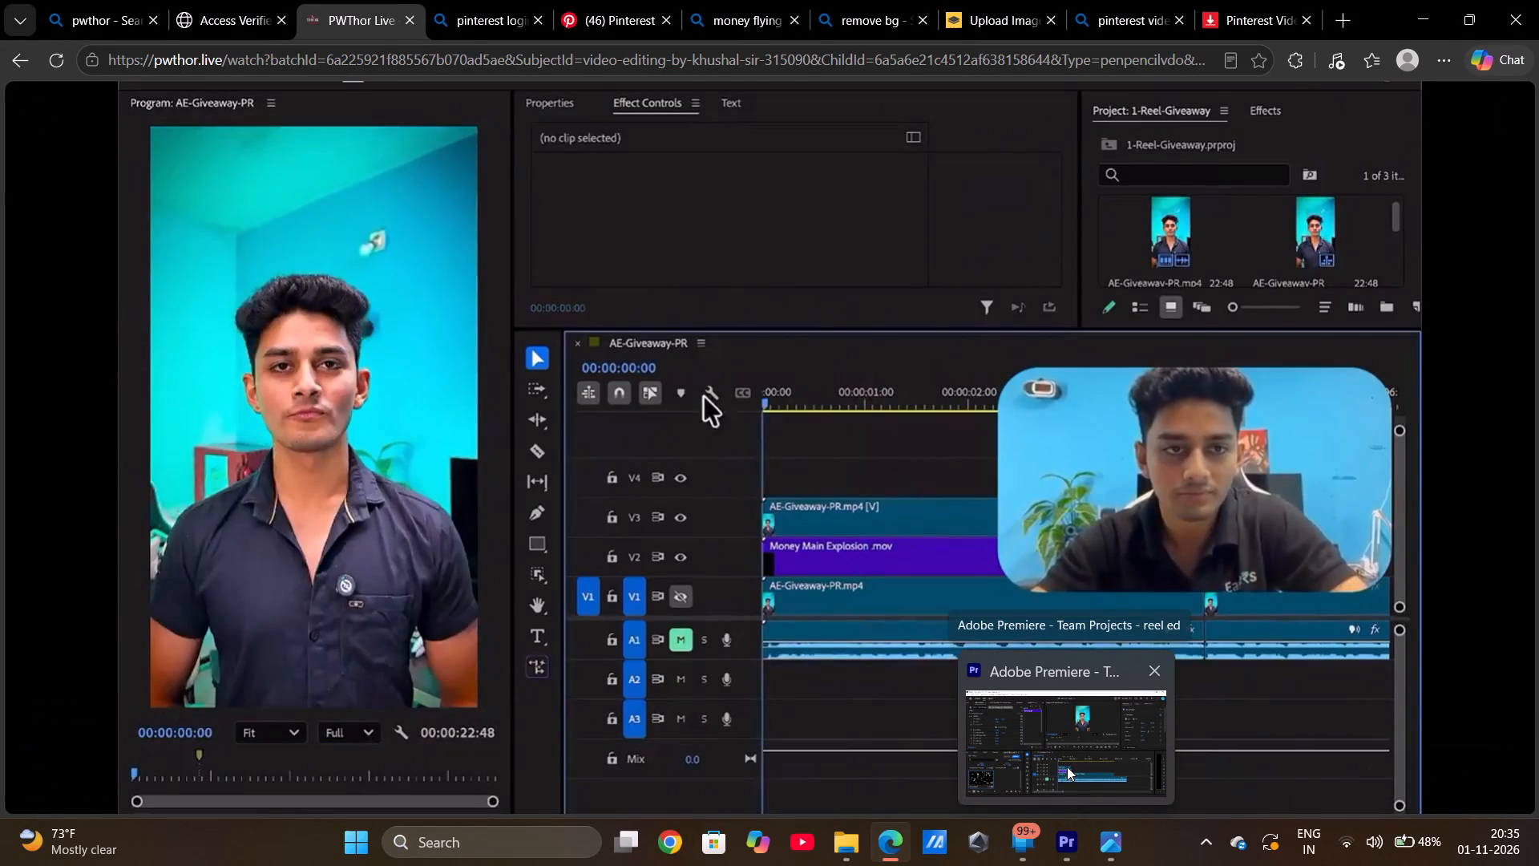
In Premiere, object-mask the subject in the V3 duplicate clip at 00:00:00:00 and track the mask forward and backward.
left_click(1067, 767)
left_click(741, 599)
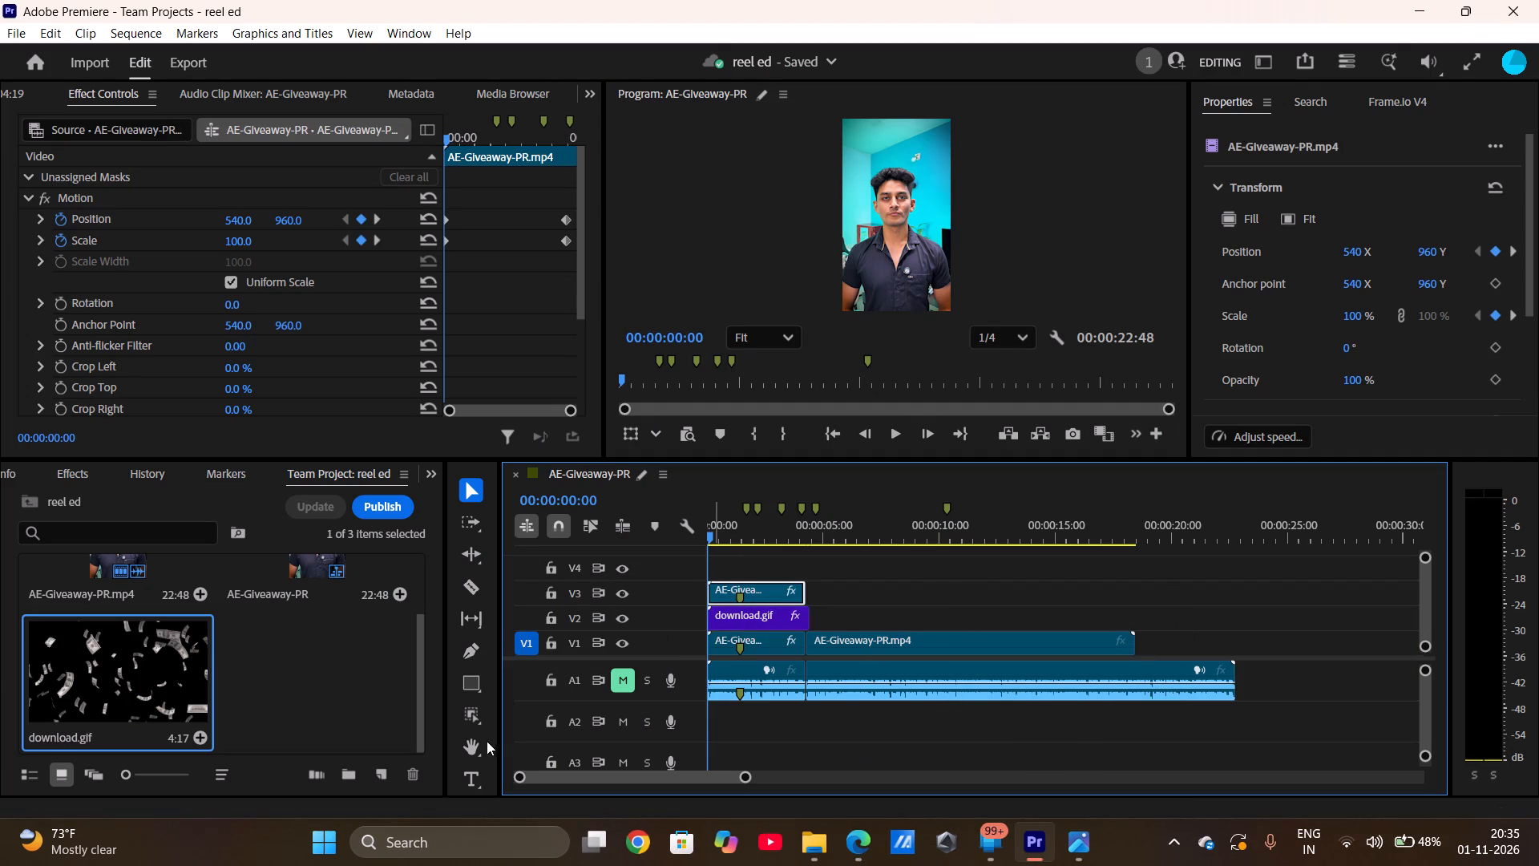
left_click(466, 712)
left_click_drag(466, 712, 568, 610)
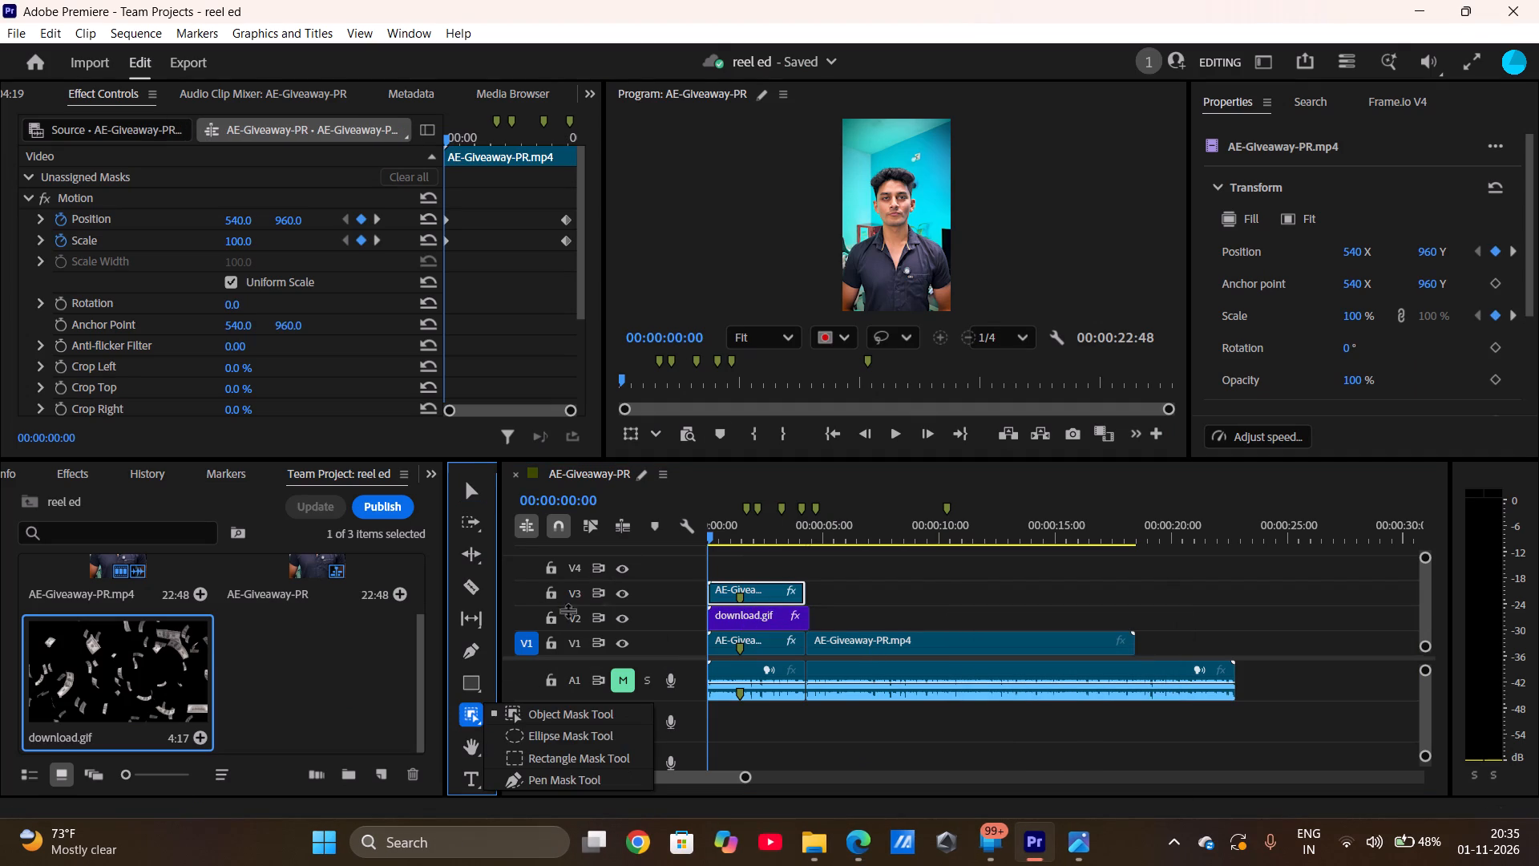
left_click_drag(568, 610, 887, 277)
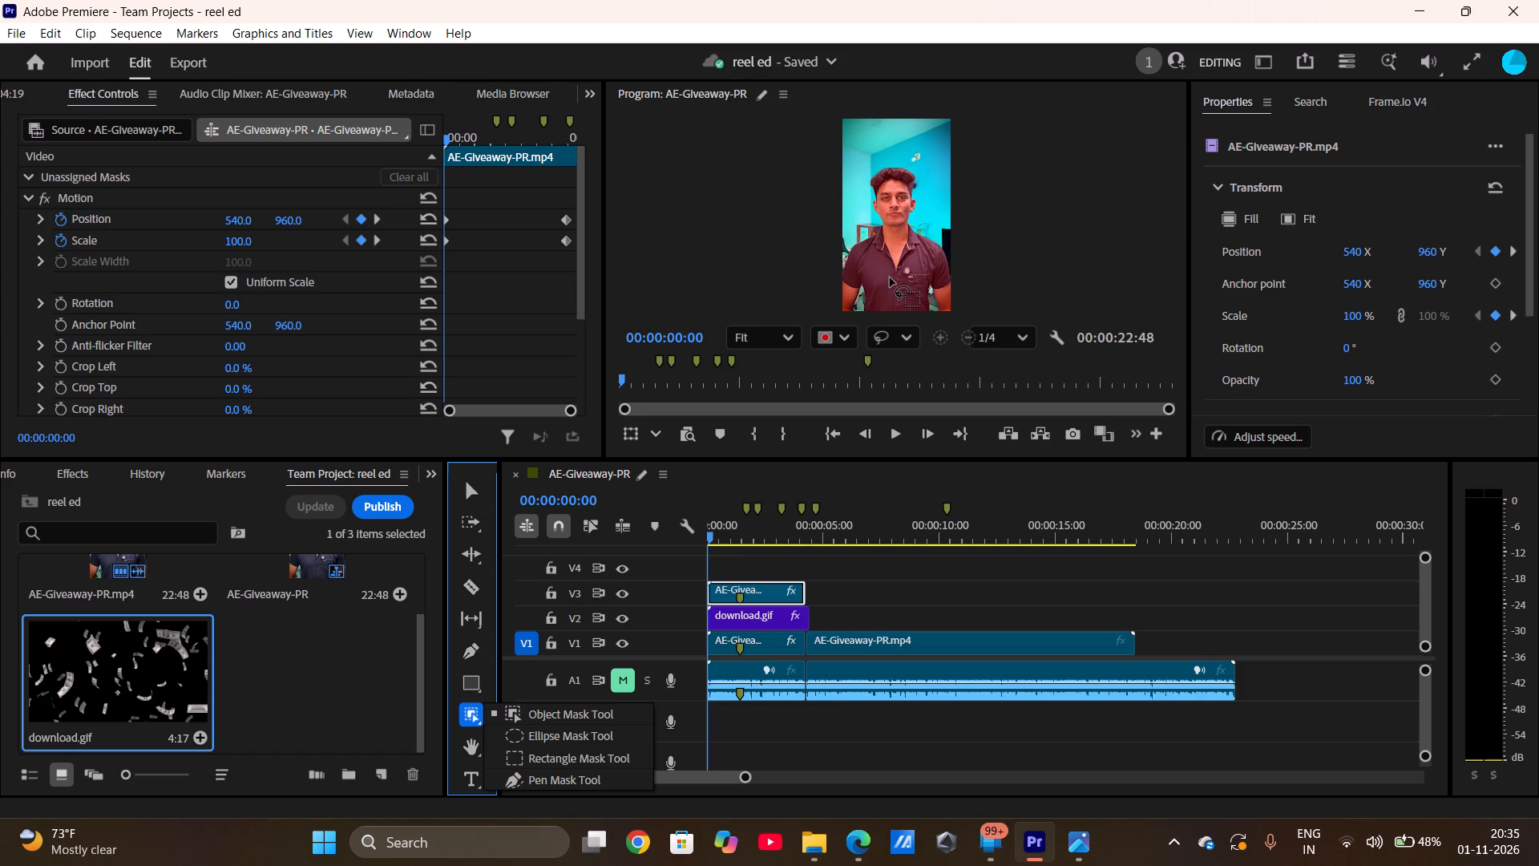
left_click(892, 275)
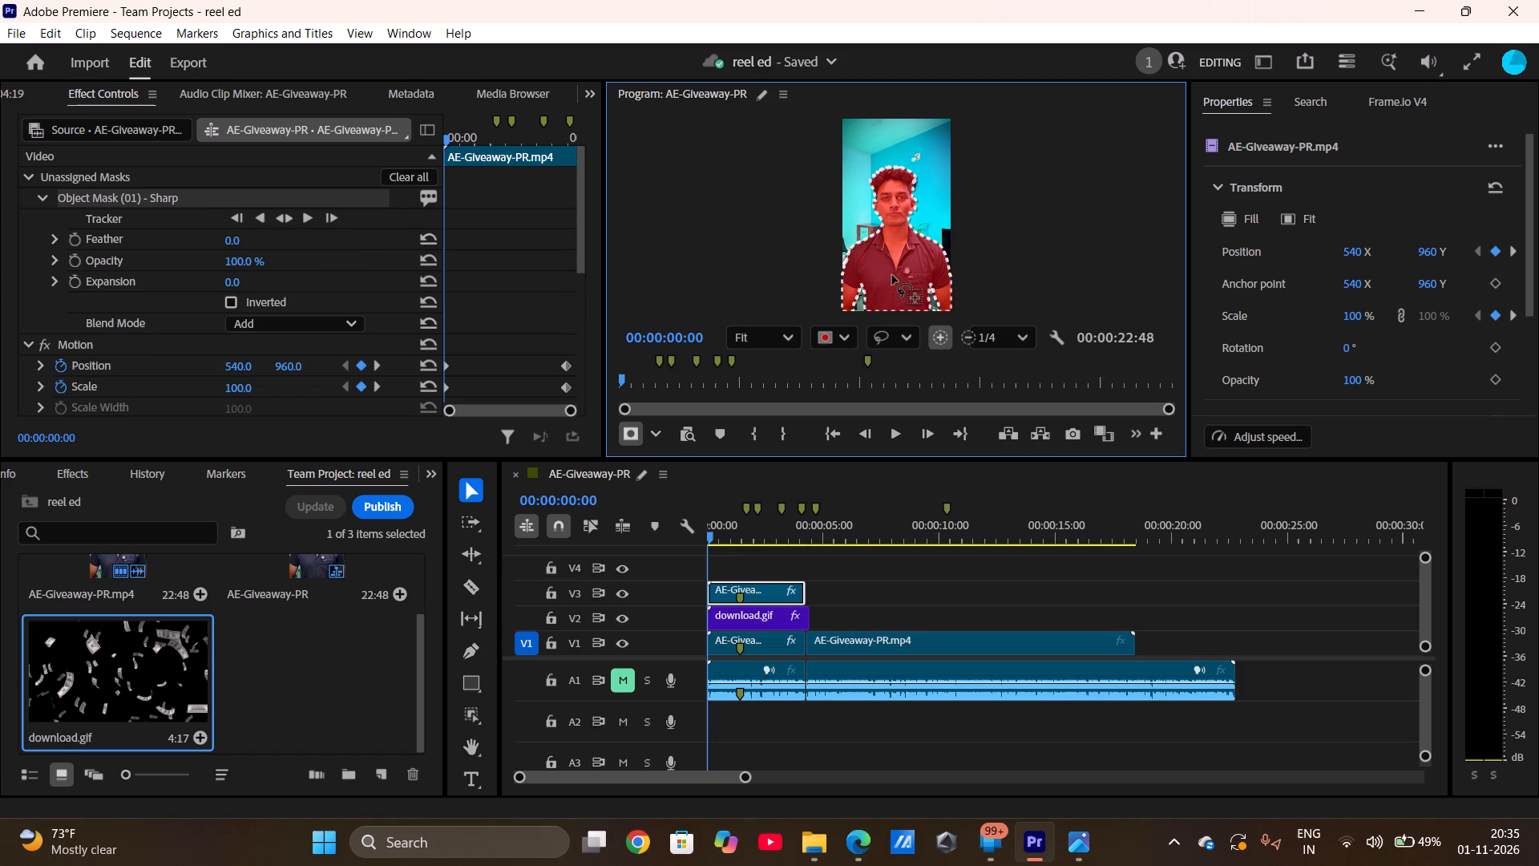
left_click(285, 219)
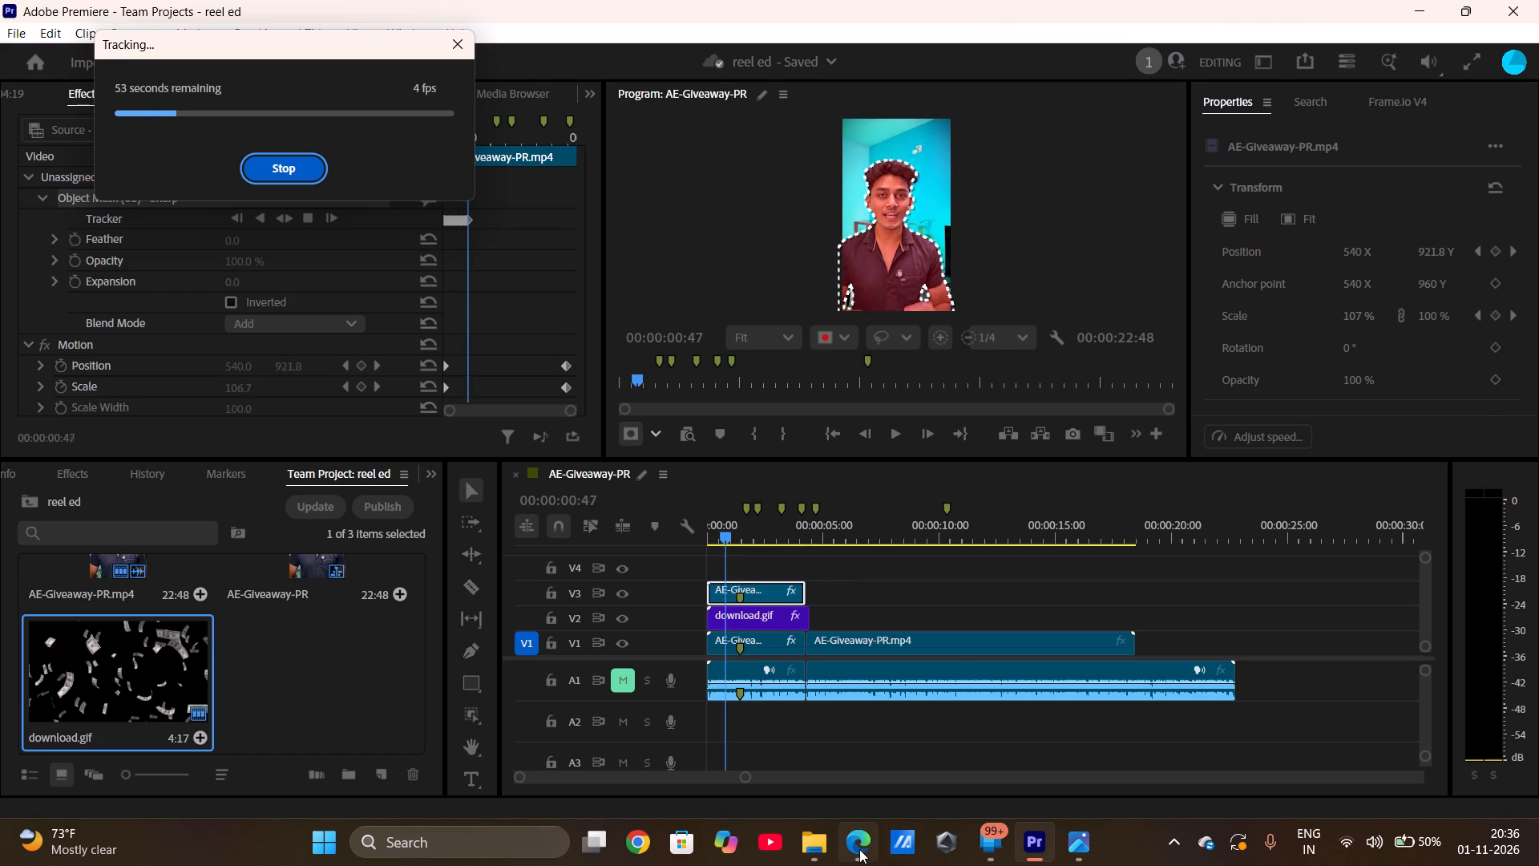
Switch to Edge and watch the lecture tutorial from 26:47 to about 28:51 for how to apply the tracked object mask.
left_click(860, 778)
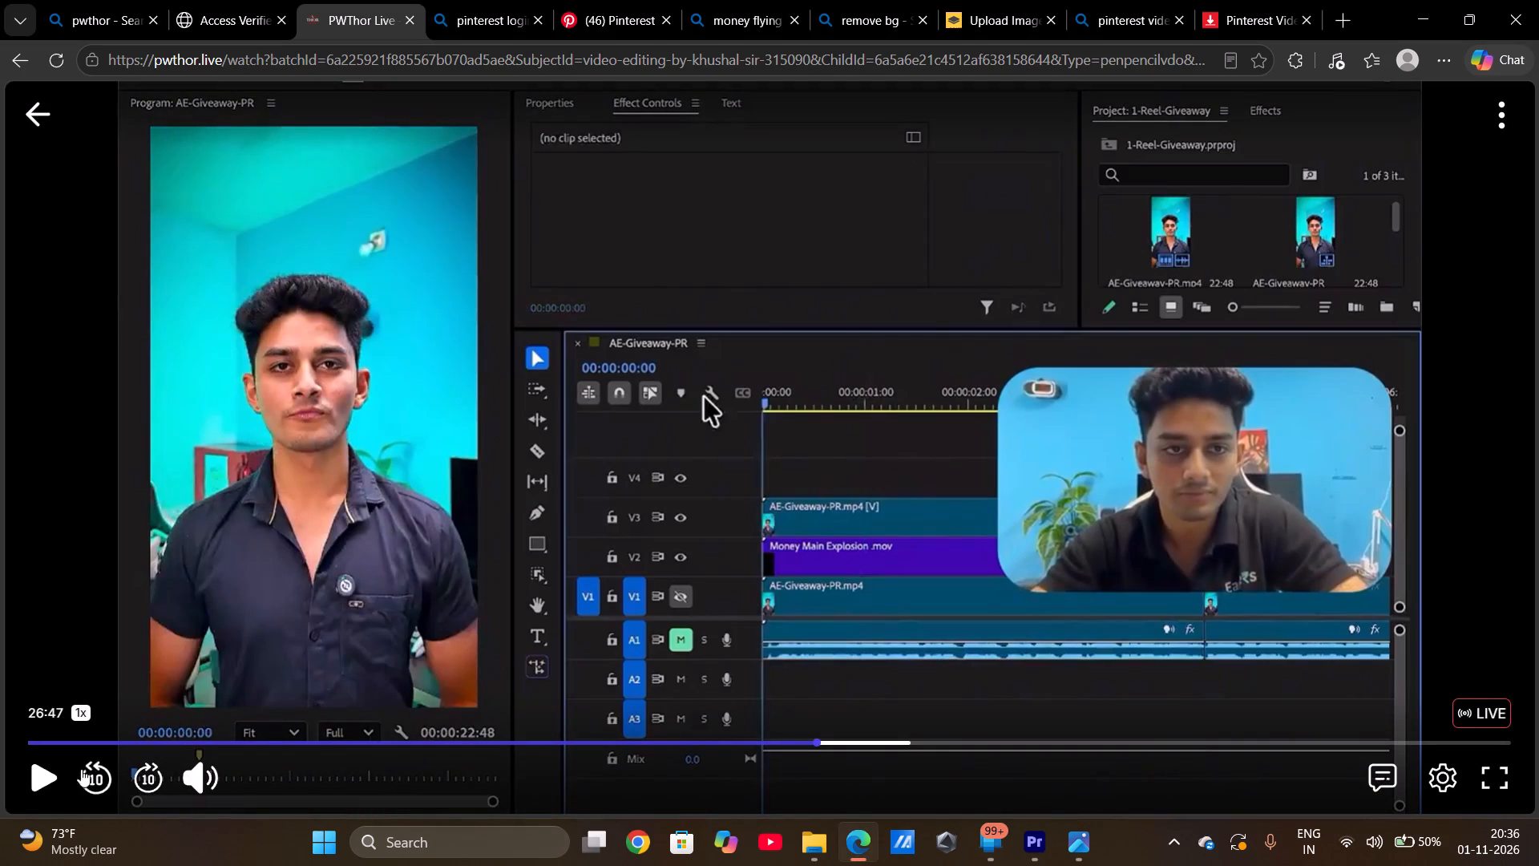
left_click(52, 769)
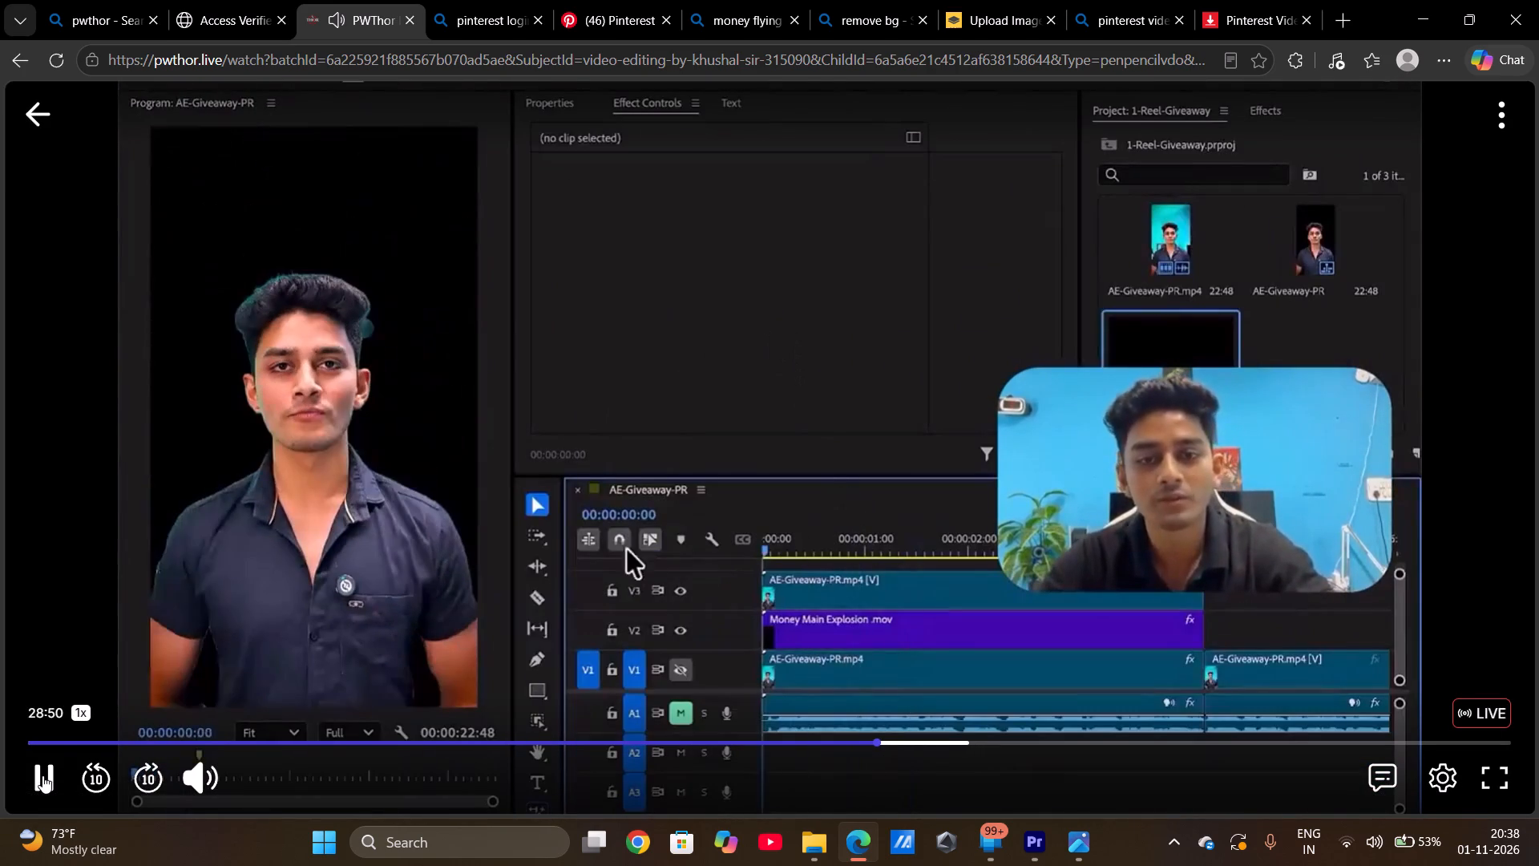
left_click(42, 775)
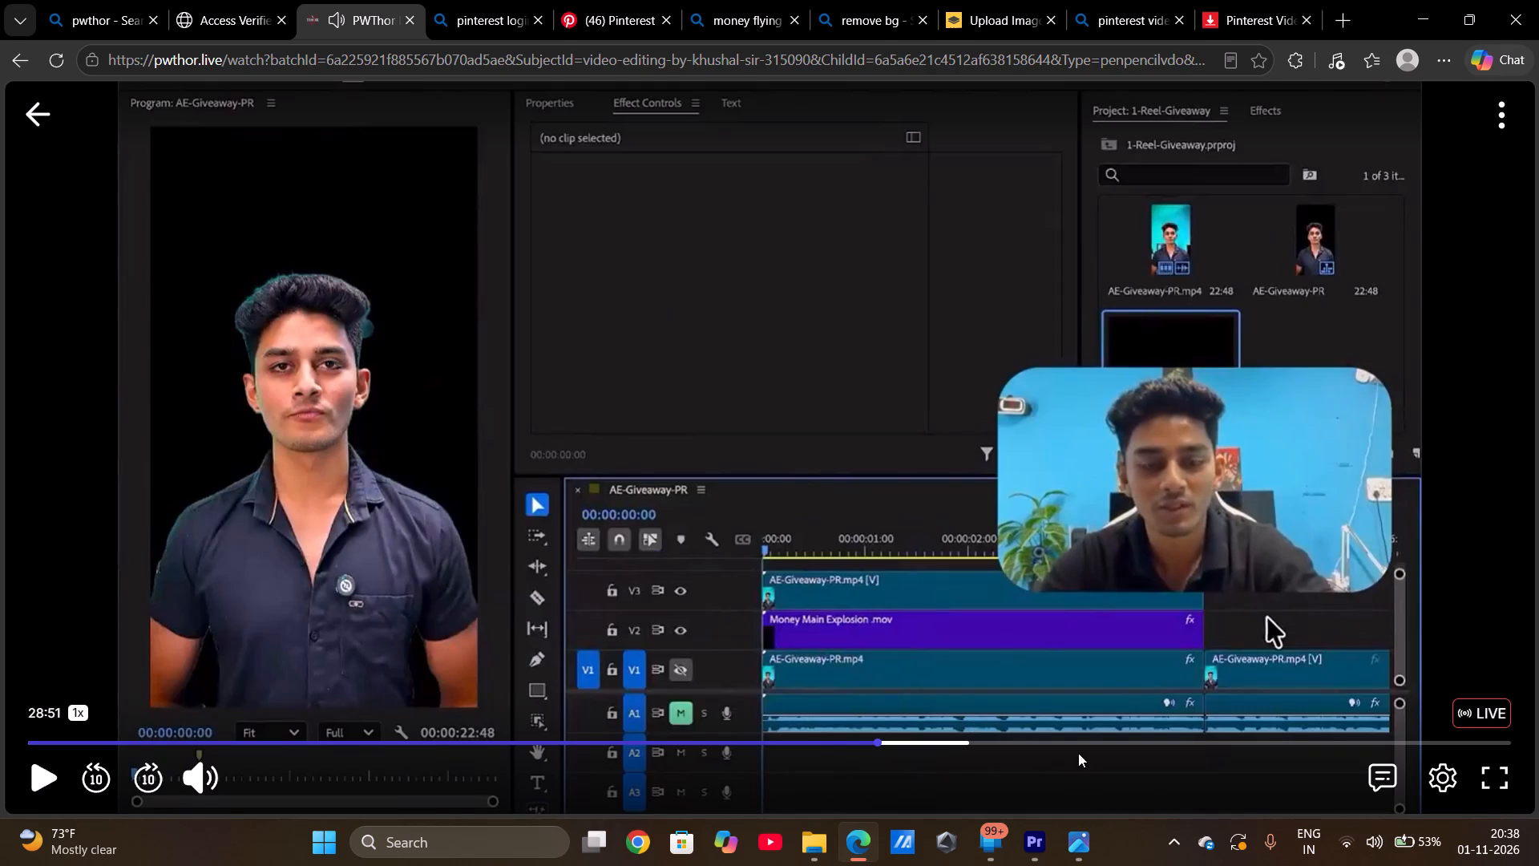
Back in Premiere, assign the V3 clip's tracked object mask to its Opacity effect.
left_click(1038, 755)
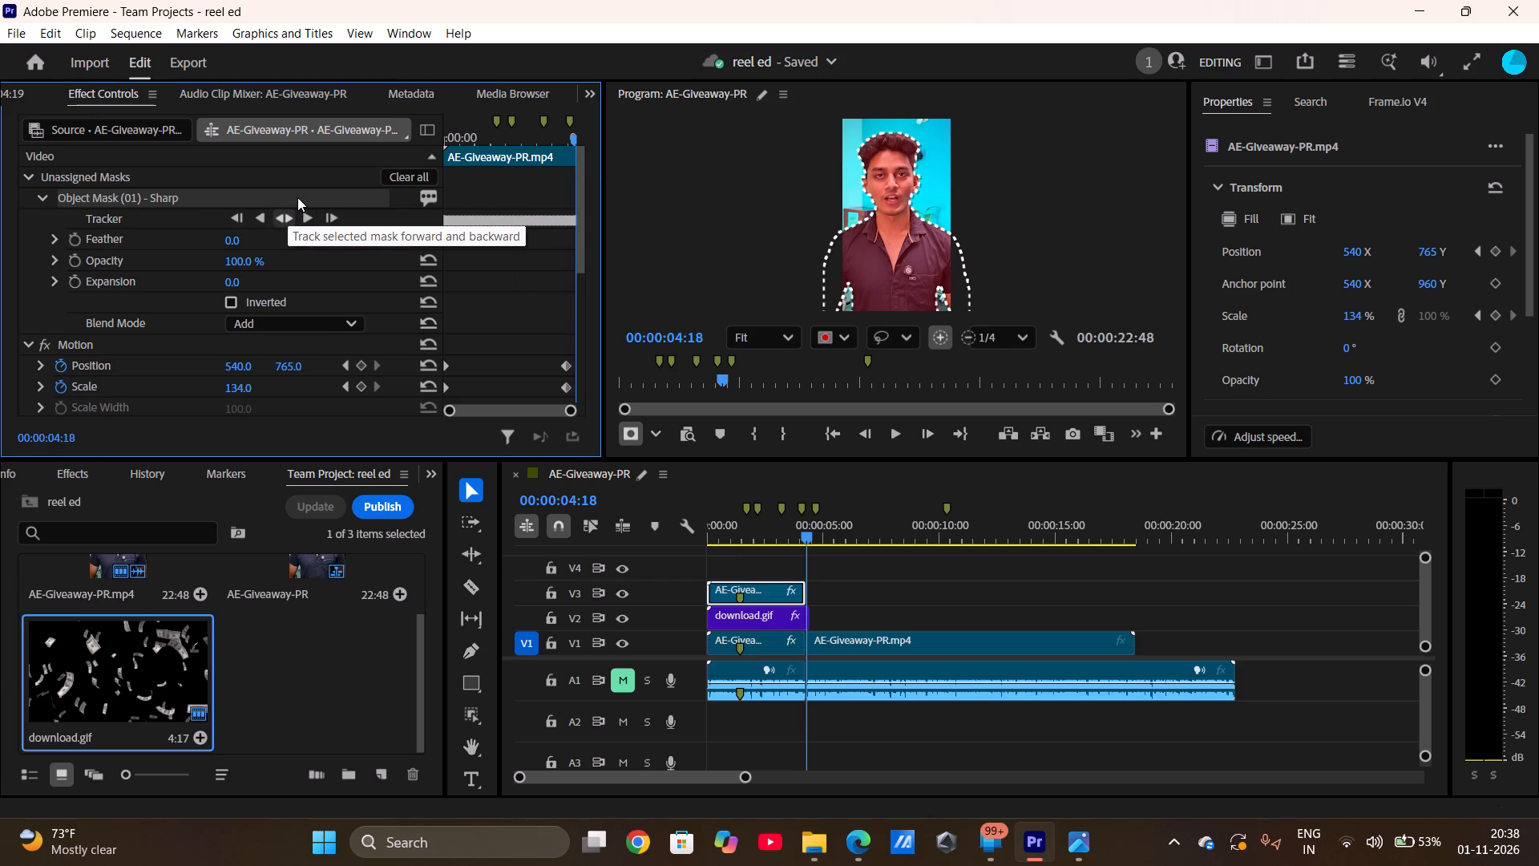
left_click_drag(297, 197, 247, 334)
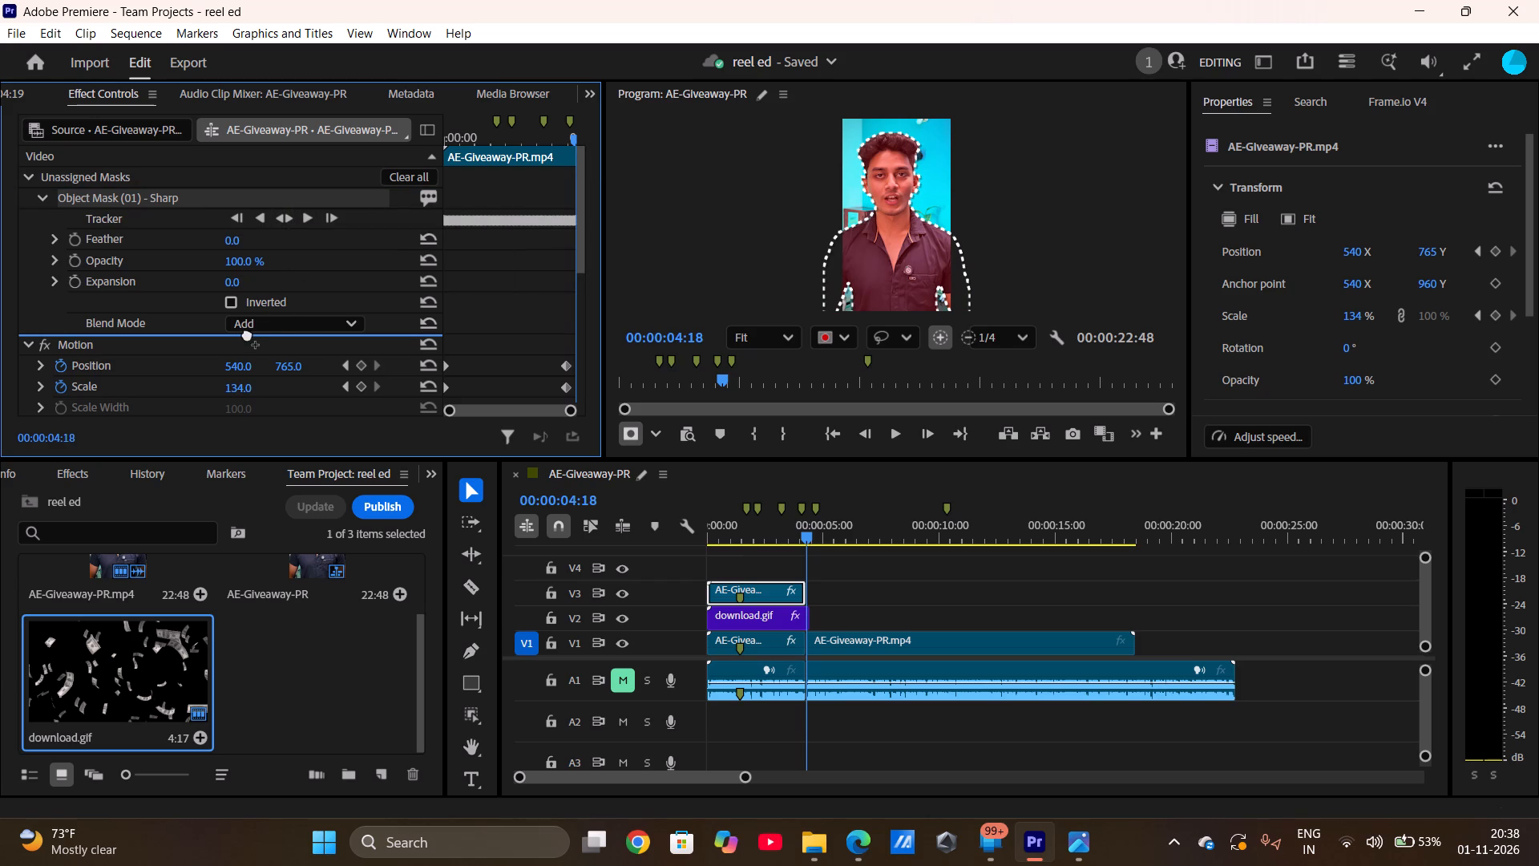
left_click_drag(247, 334, 102, 411)
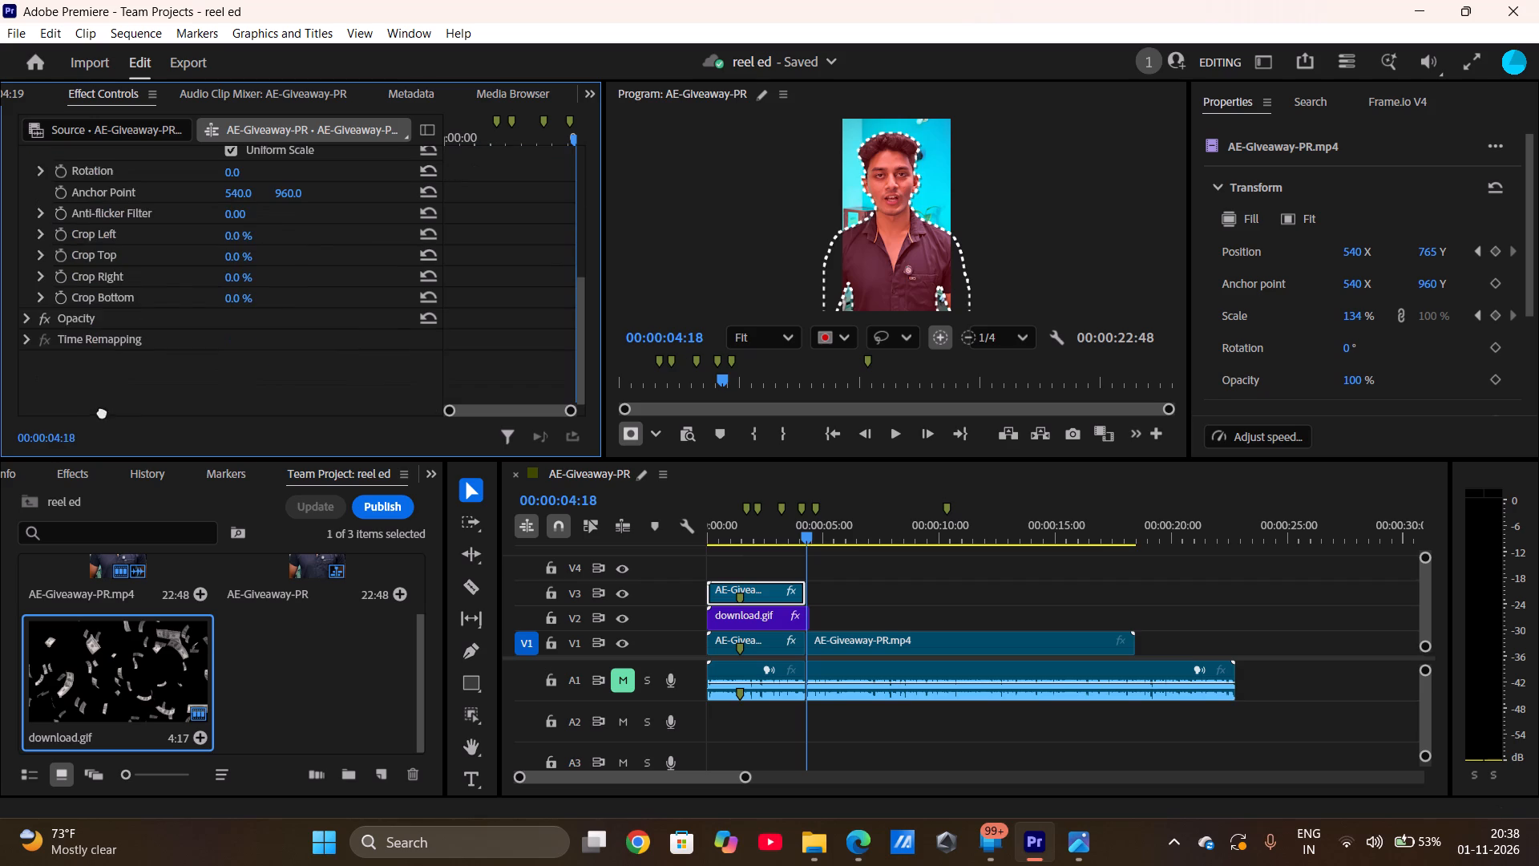
left_click_drag(102, 411, 138, 321)
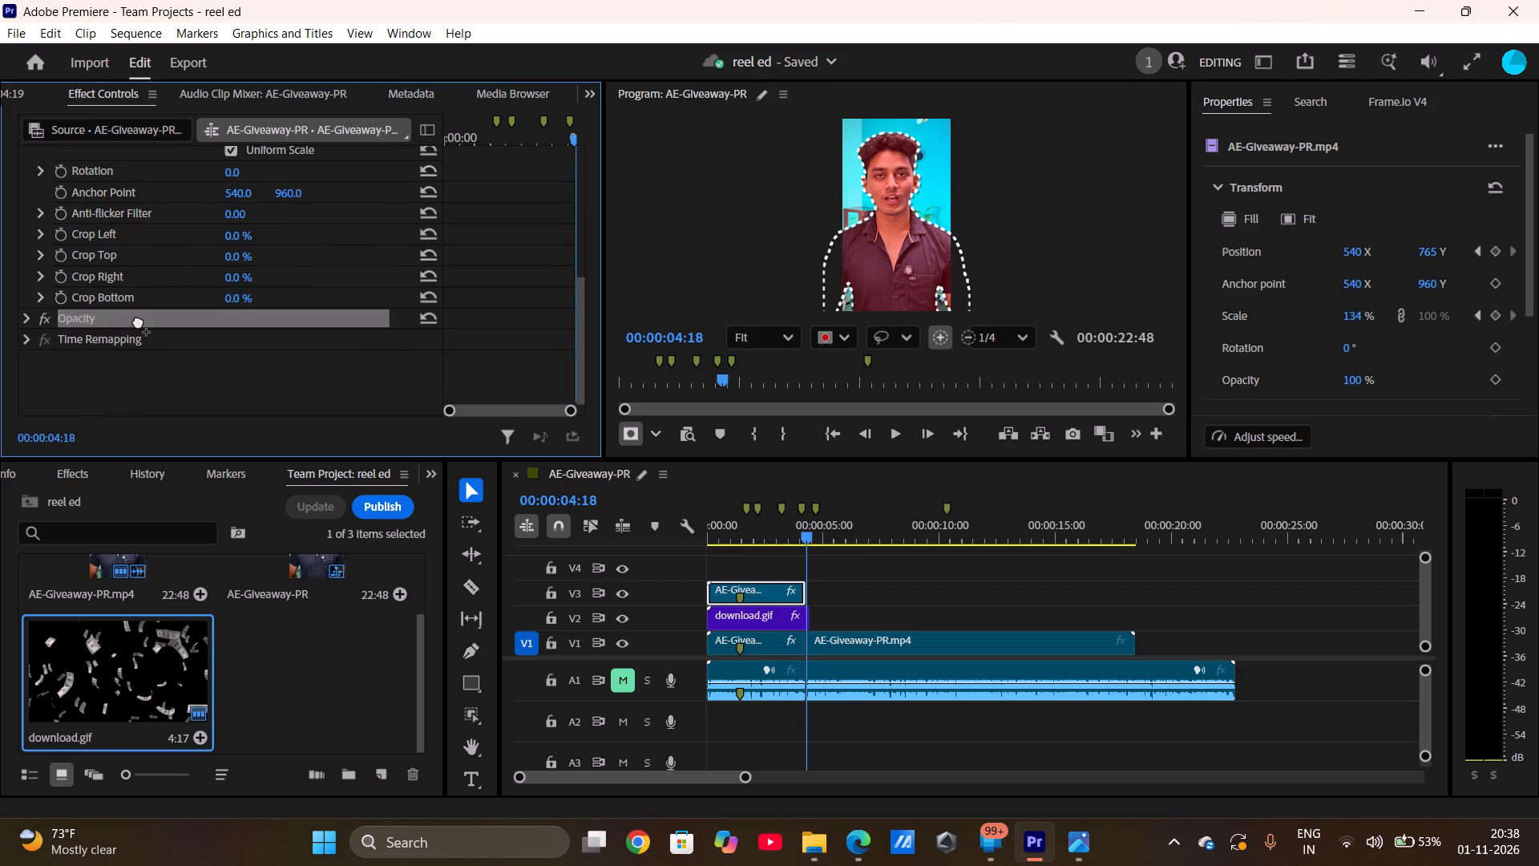
left_click_drag(138, 321, 137, 321)
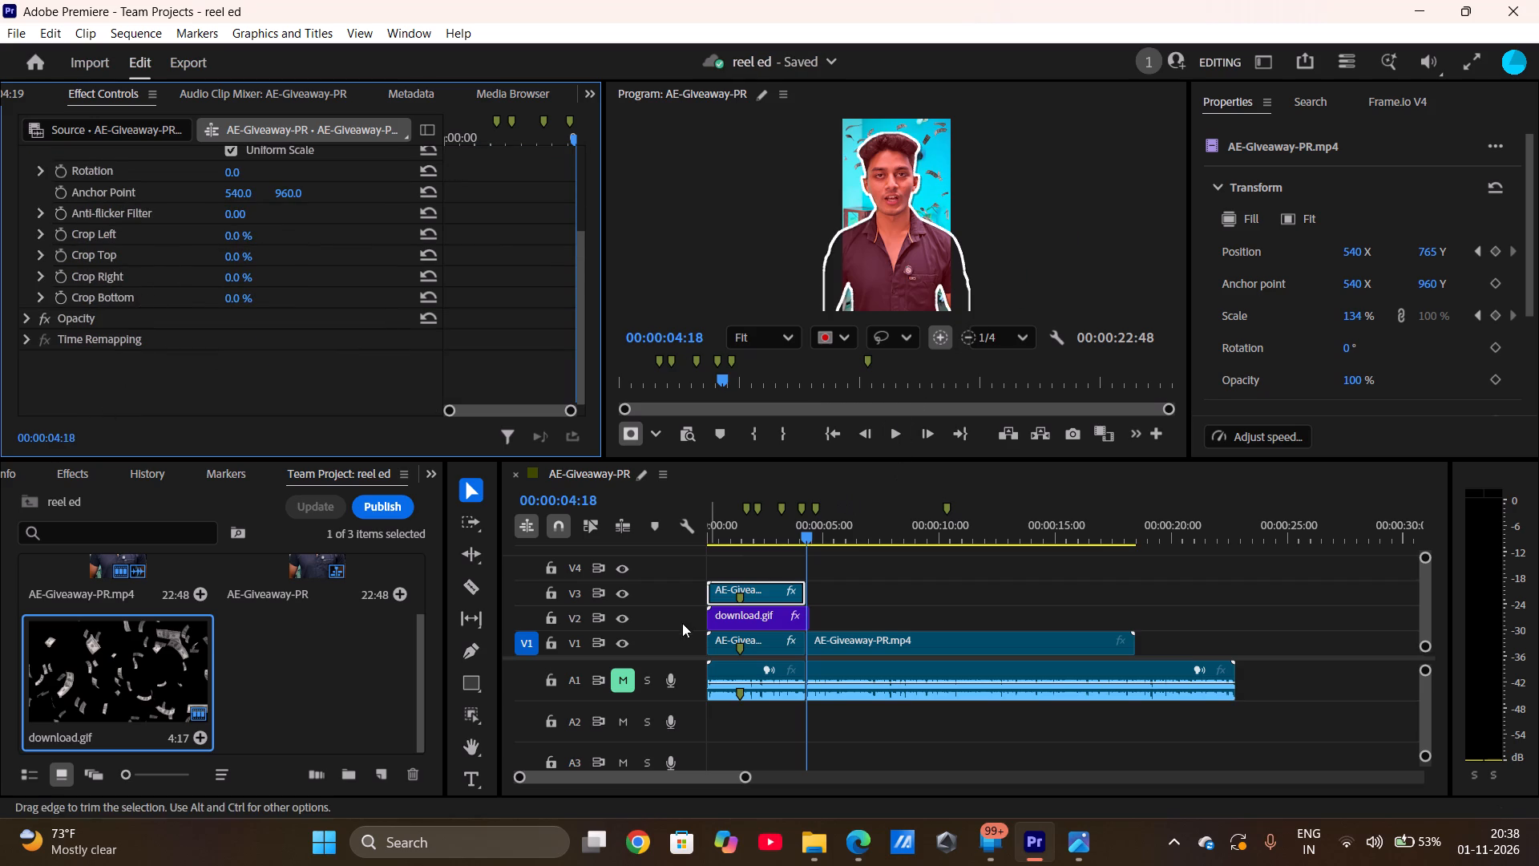
Play the opening clip several times from the start to check the money layer behind the masked subject, including without the mask overlay shown.
left_click(834, 433)
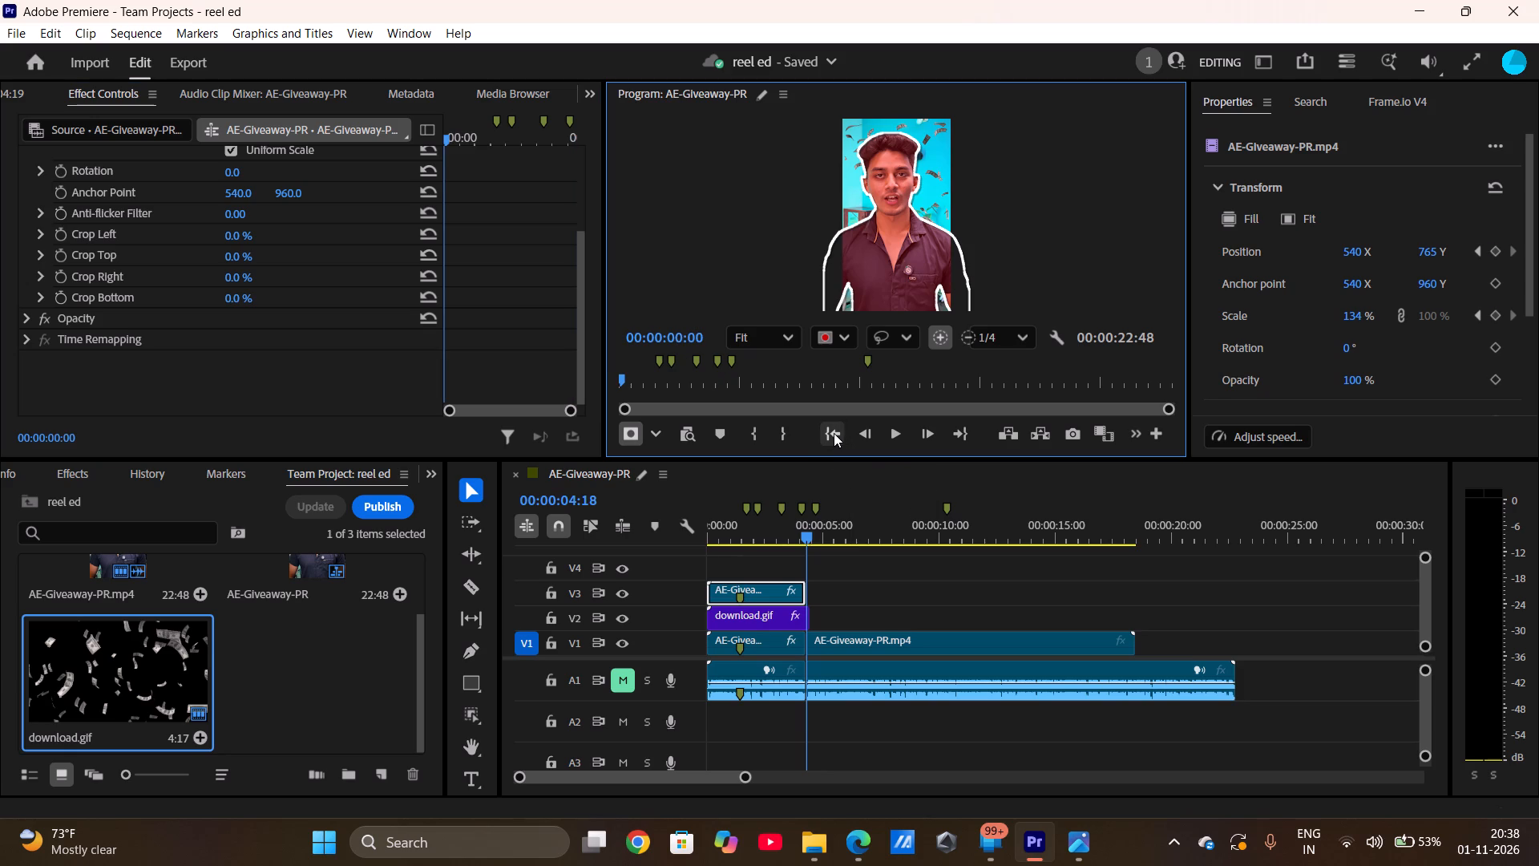
left_click(889, 429)
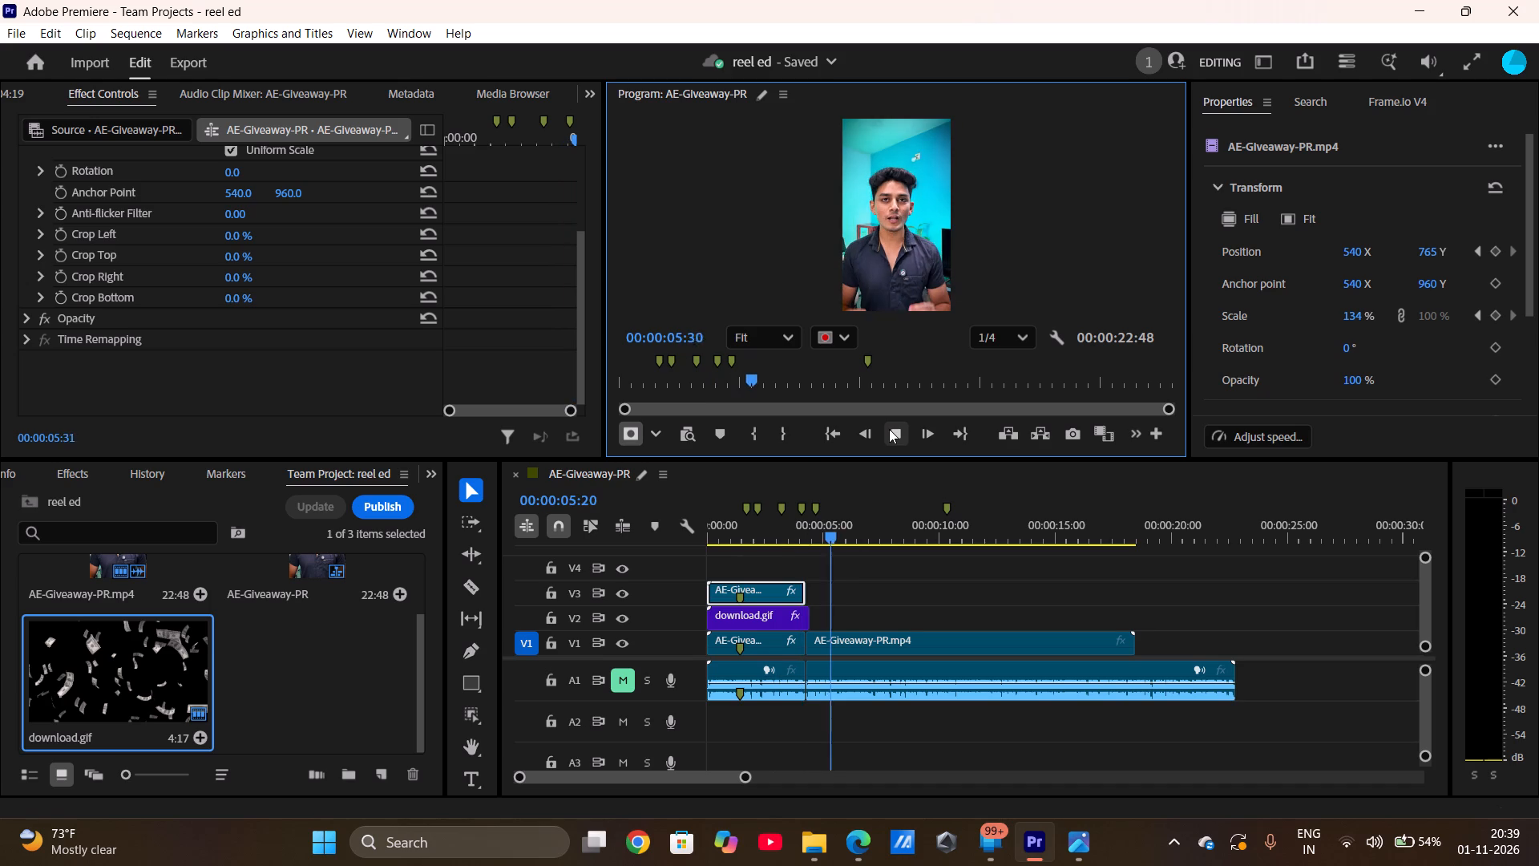
left_click(829, 433)
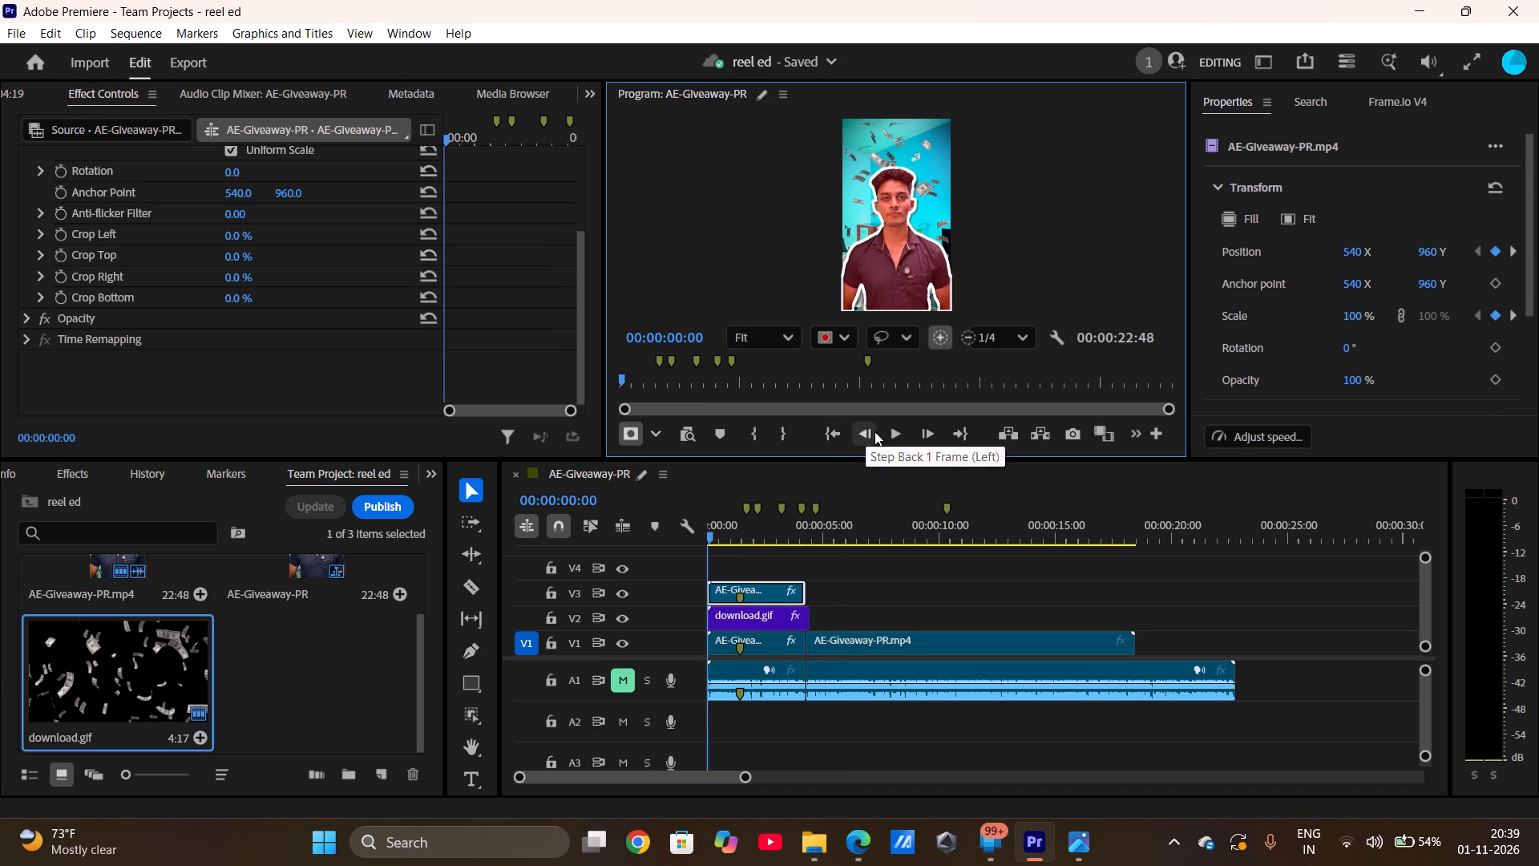
left_click(893, 433)
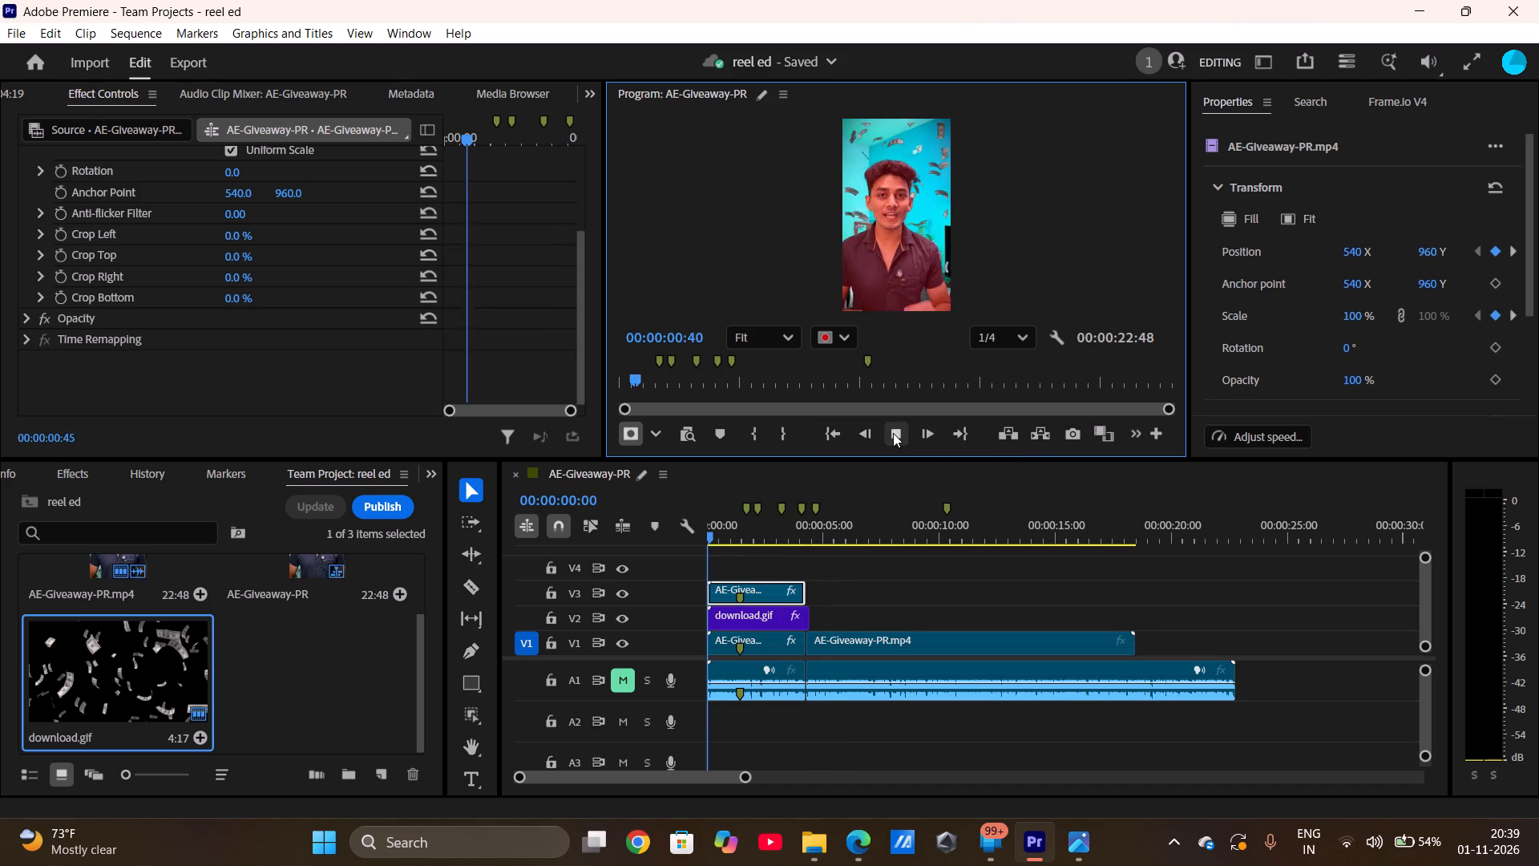
left_click(843, 426)
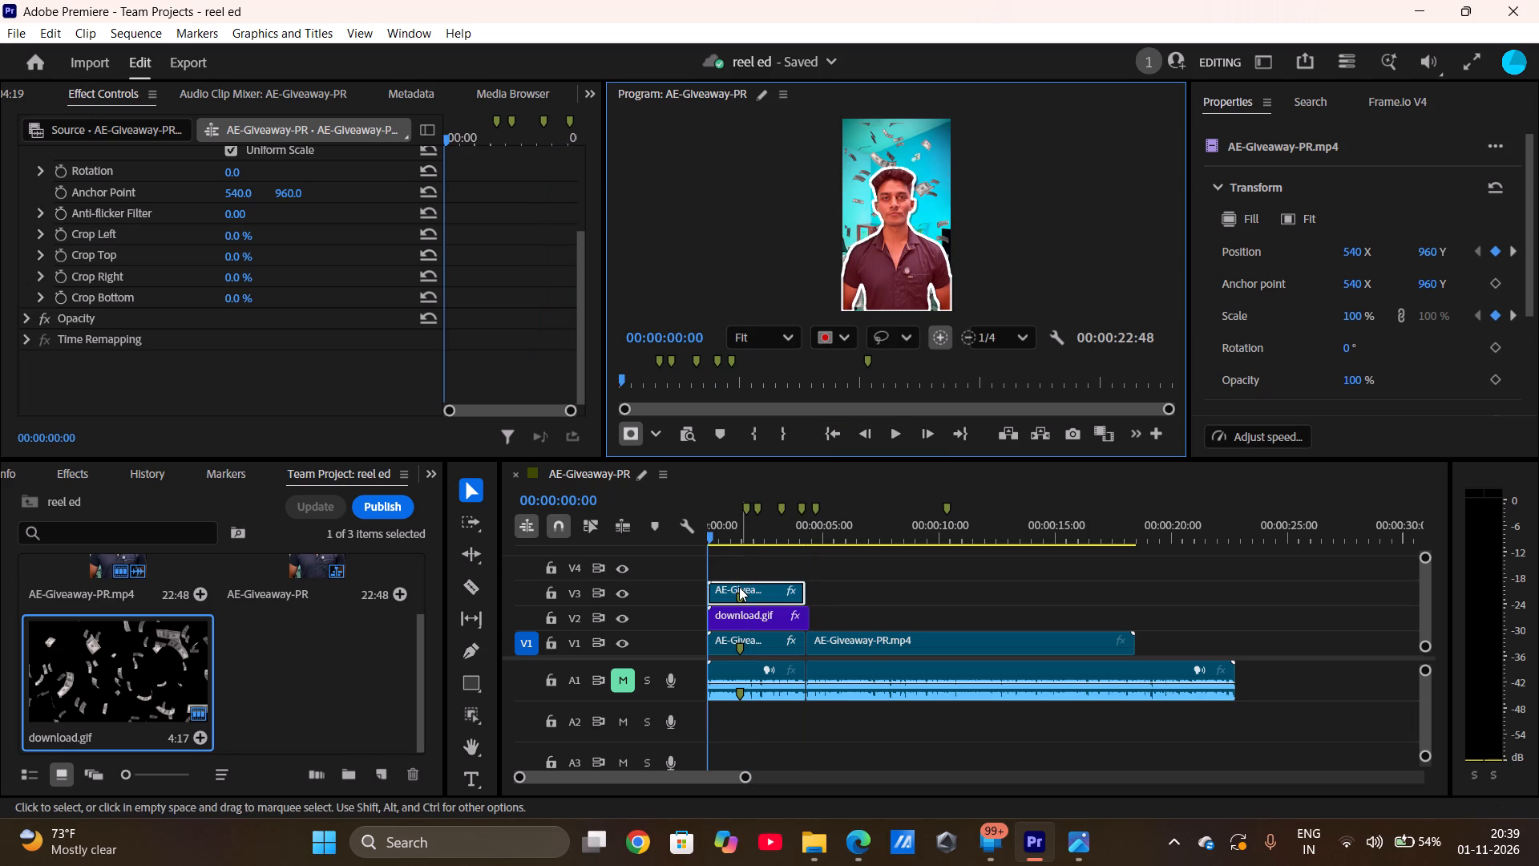
left_click_drag(739, 587, 721, 587)
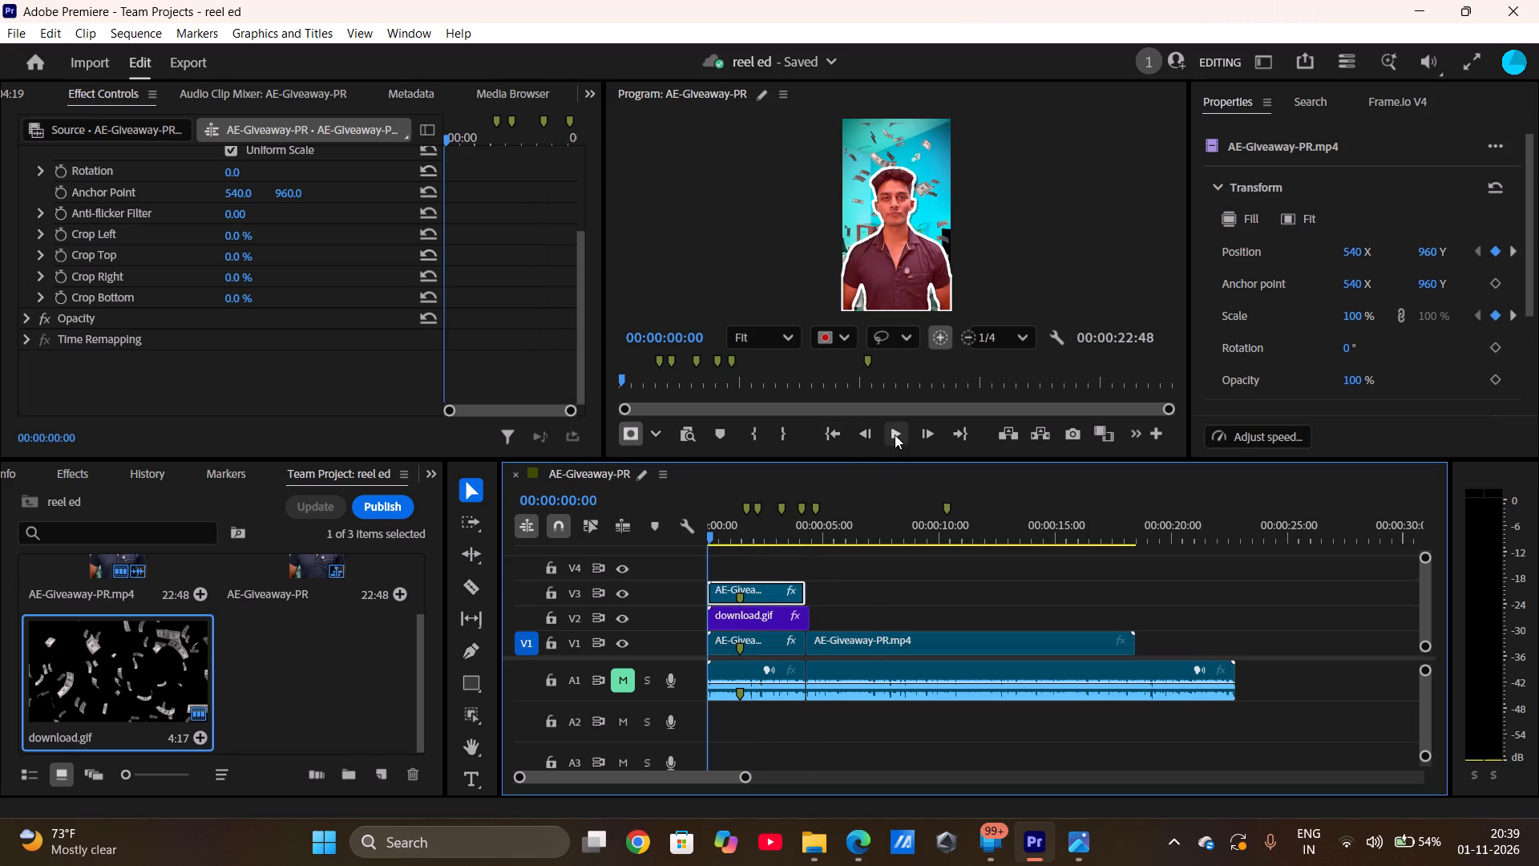
left_click(895, 435)
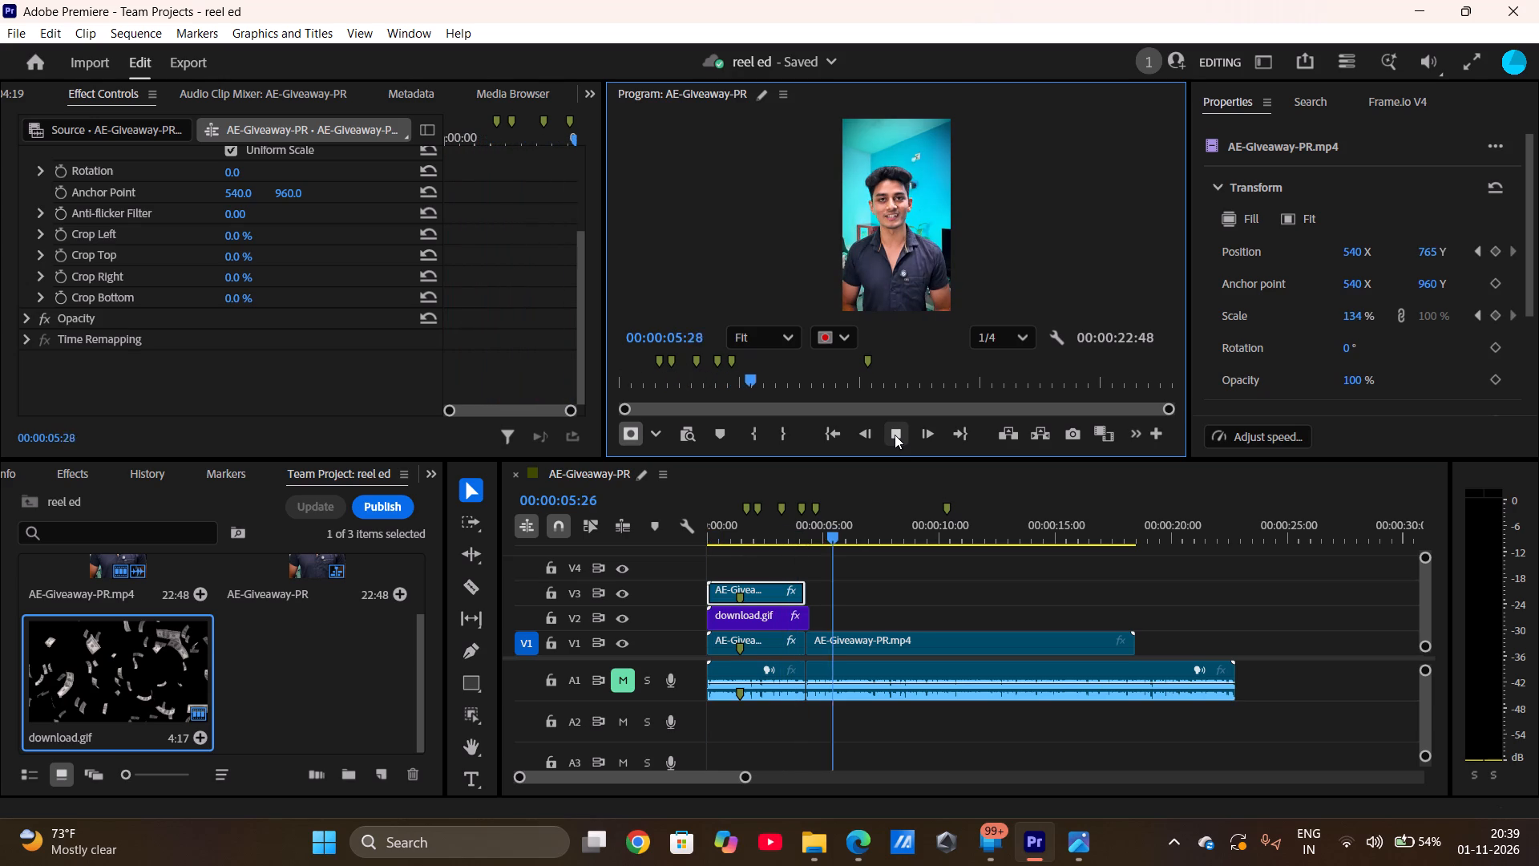
left_click(828, 439)
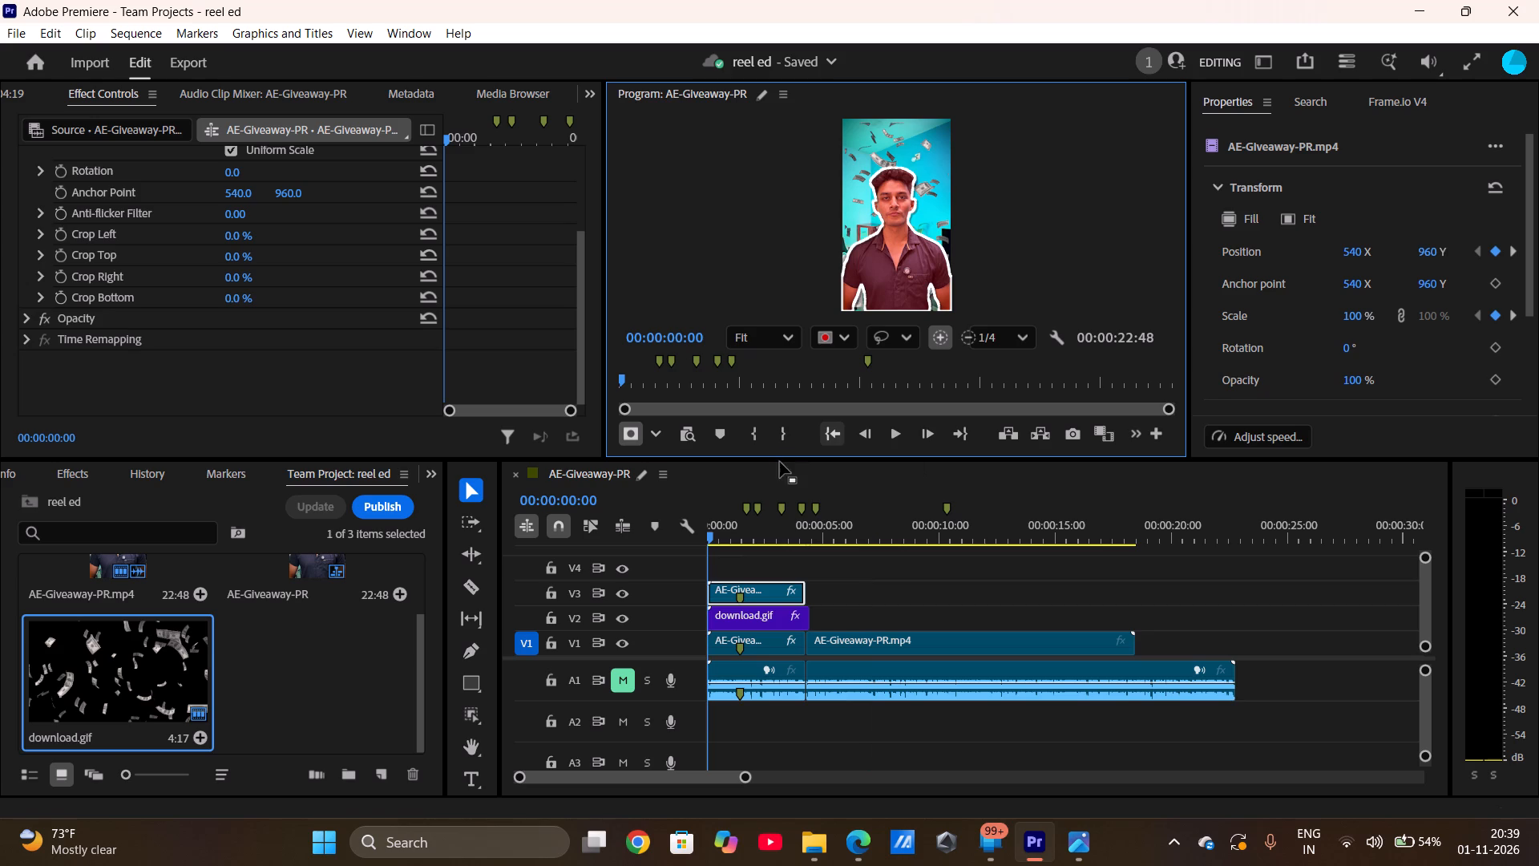
left_click(893, 427)
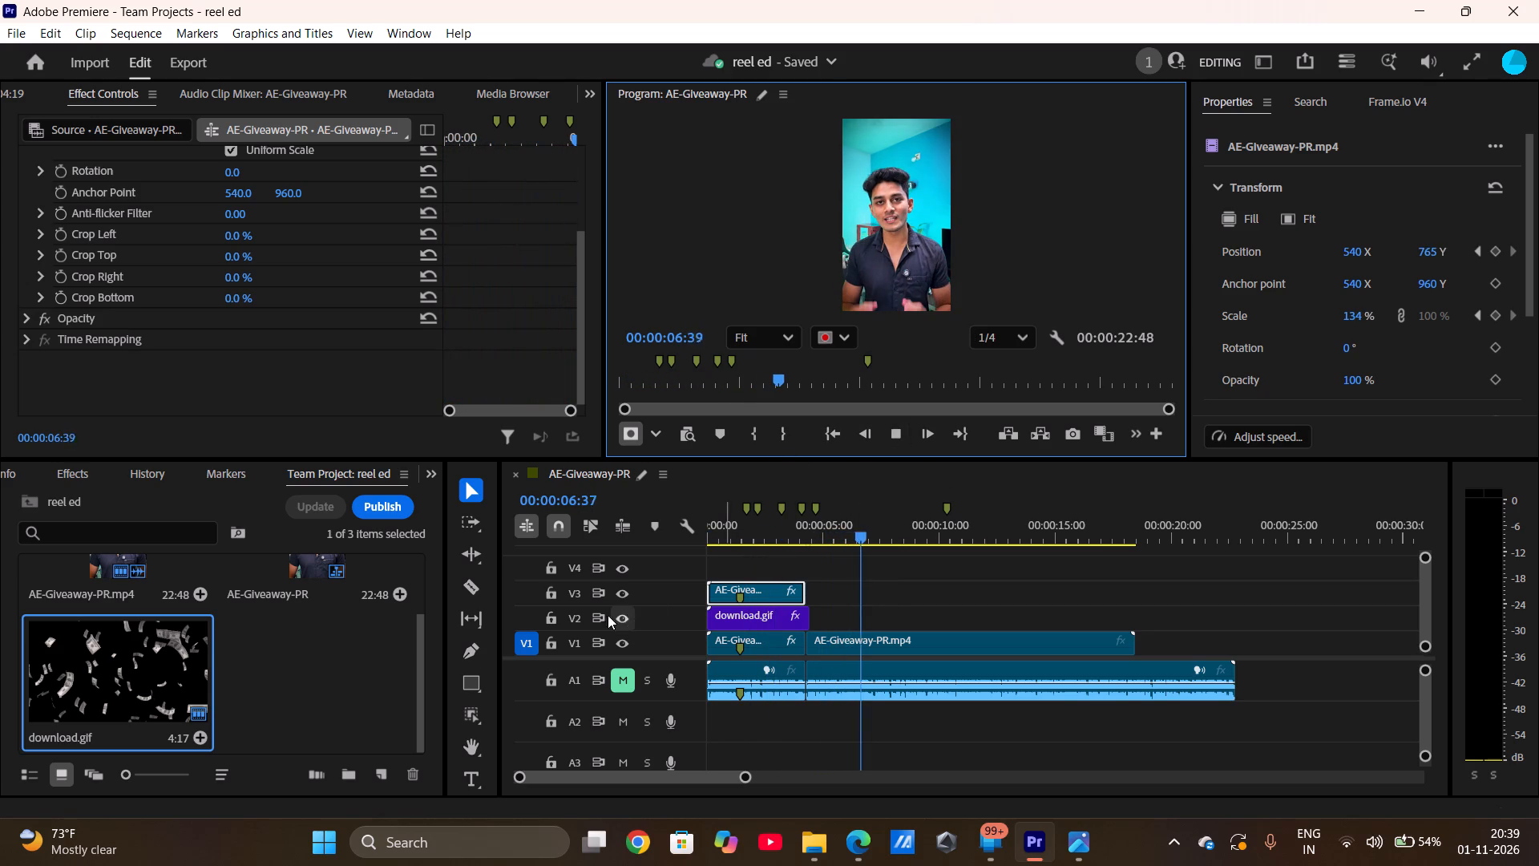
left_click(734, 637)
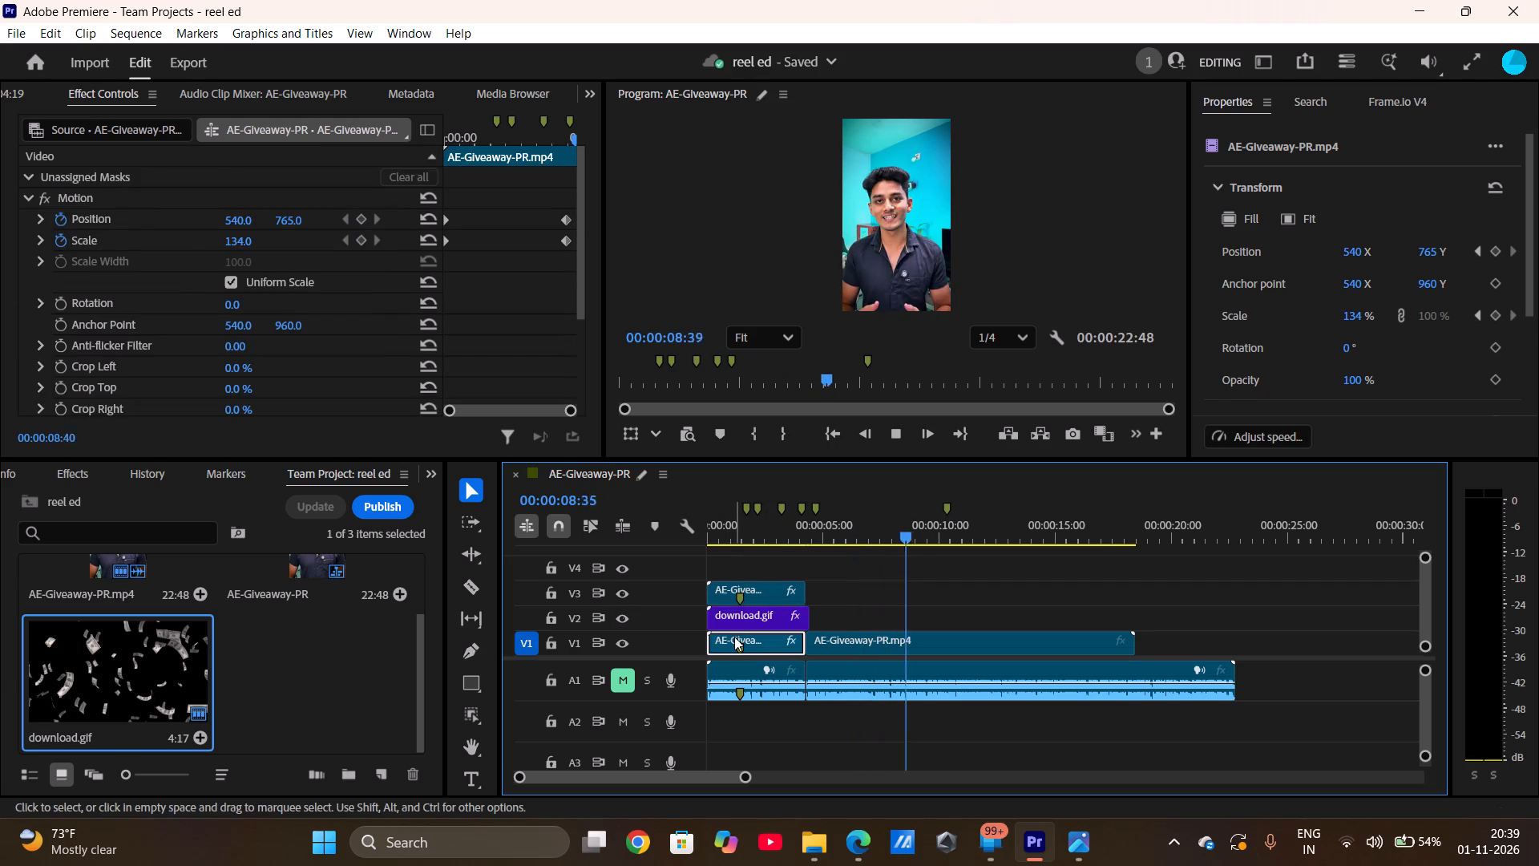
left_click(863, 430)
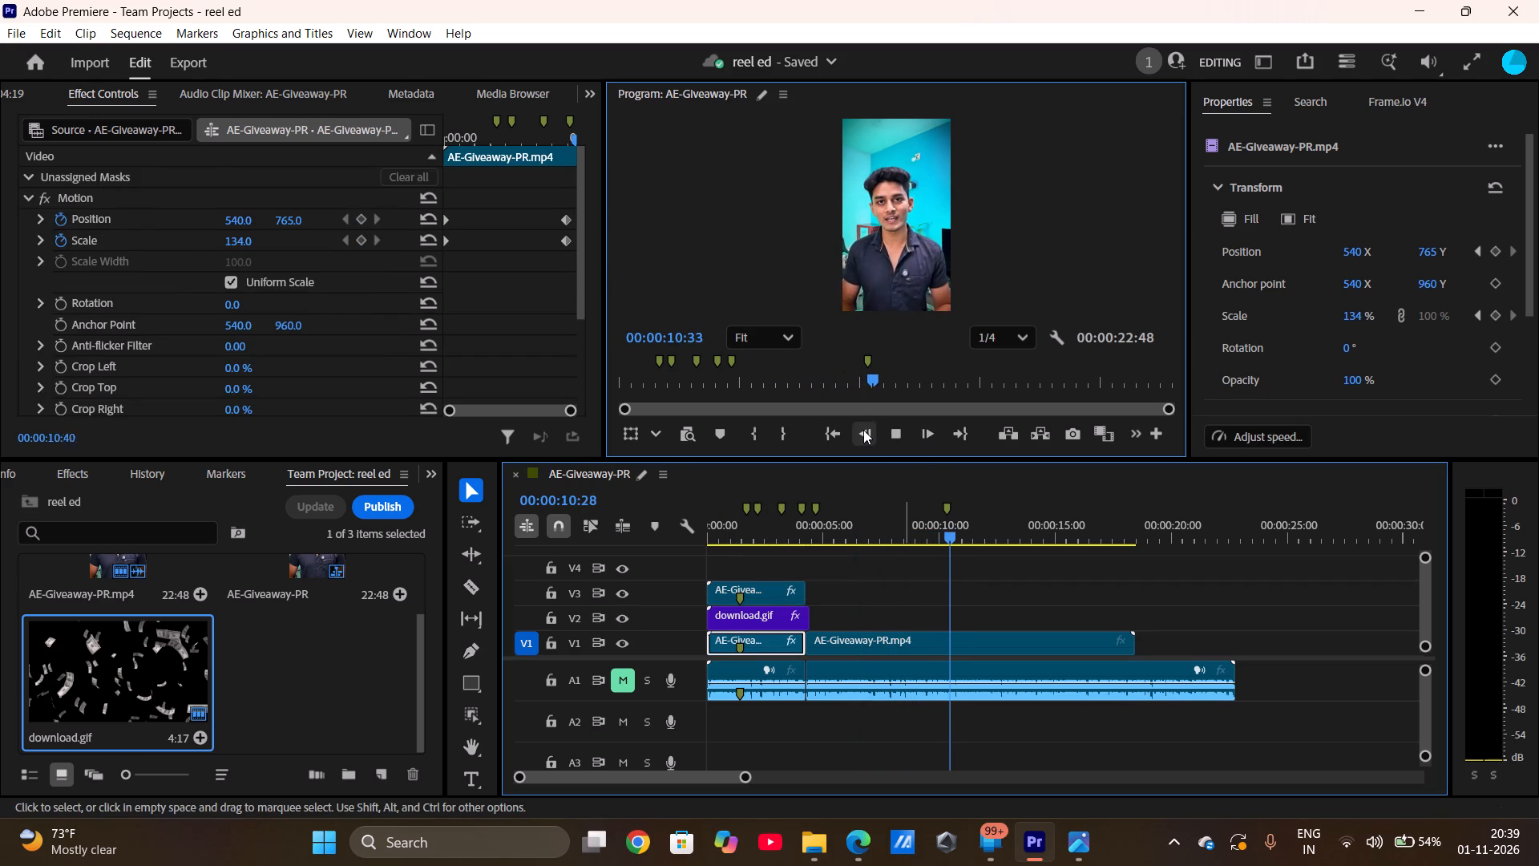
left_click(839, 427)
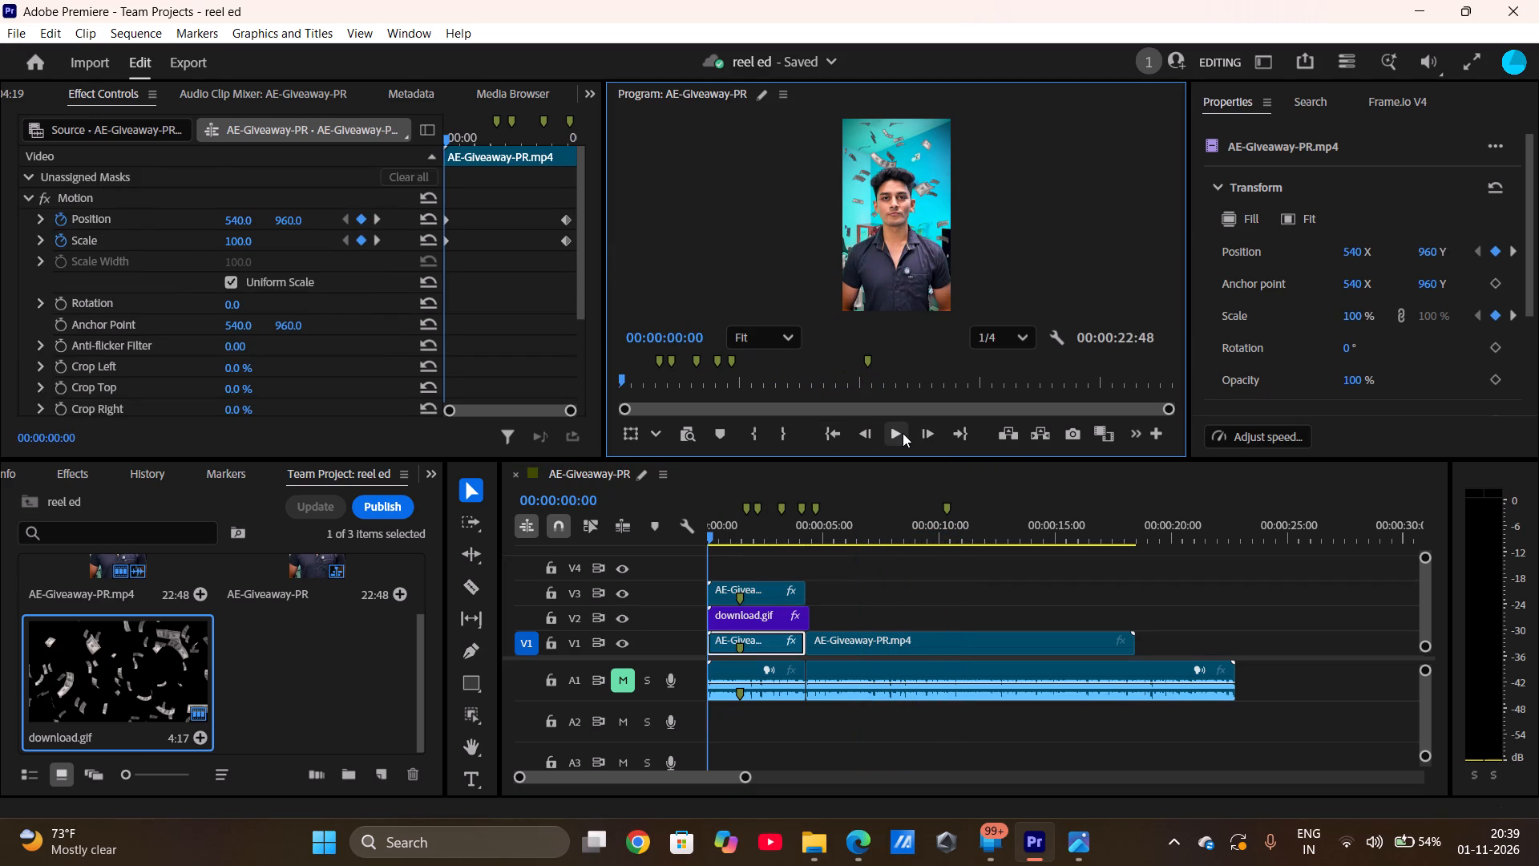
left_click(903, 433)
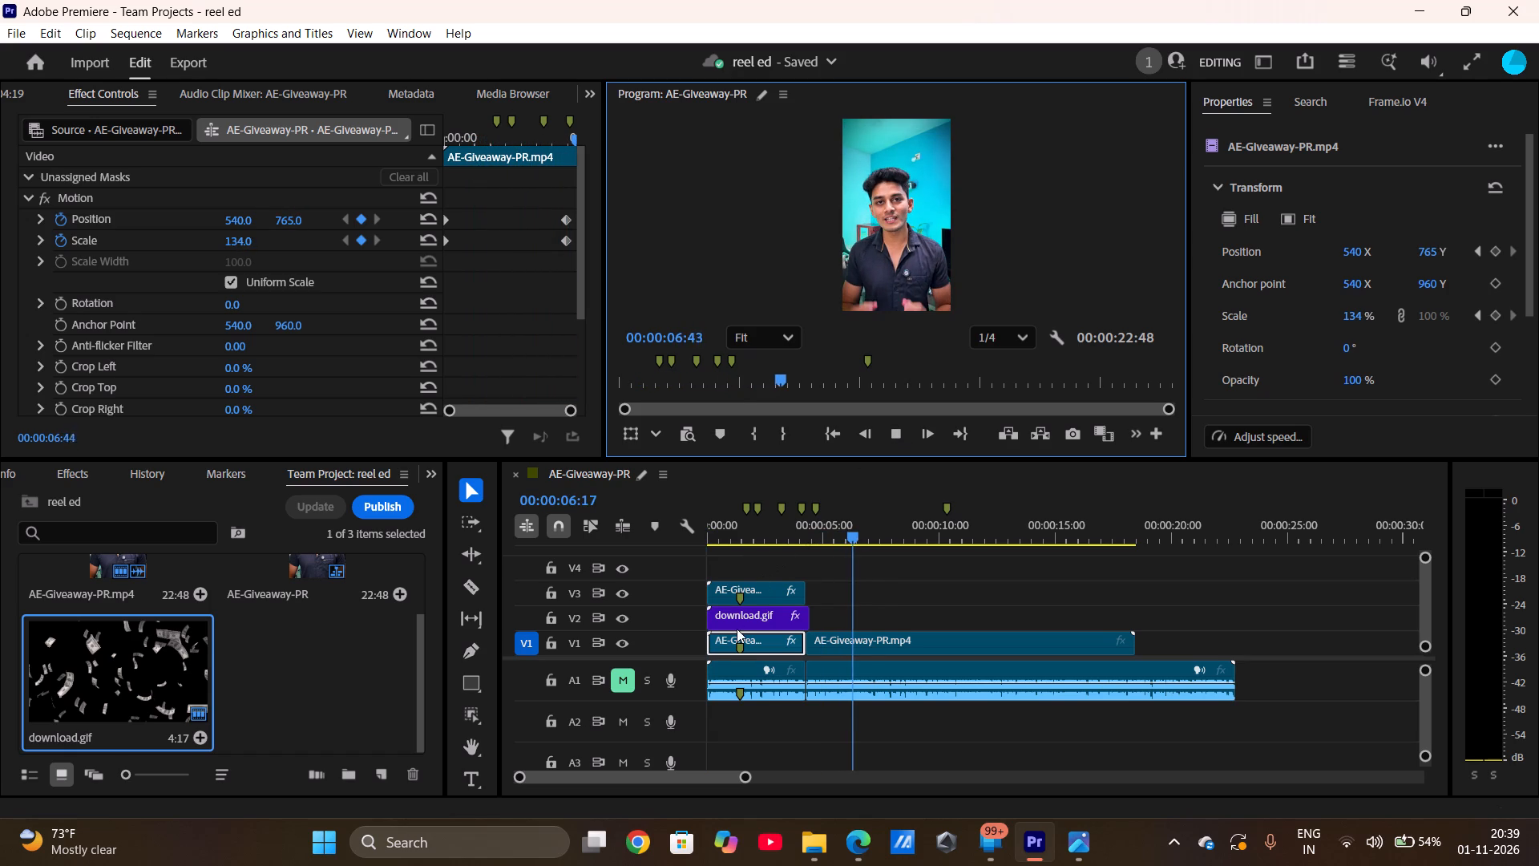
Delete the download.gif money clip from V2 and play the opening from the start without it.
left_click(754, 617)
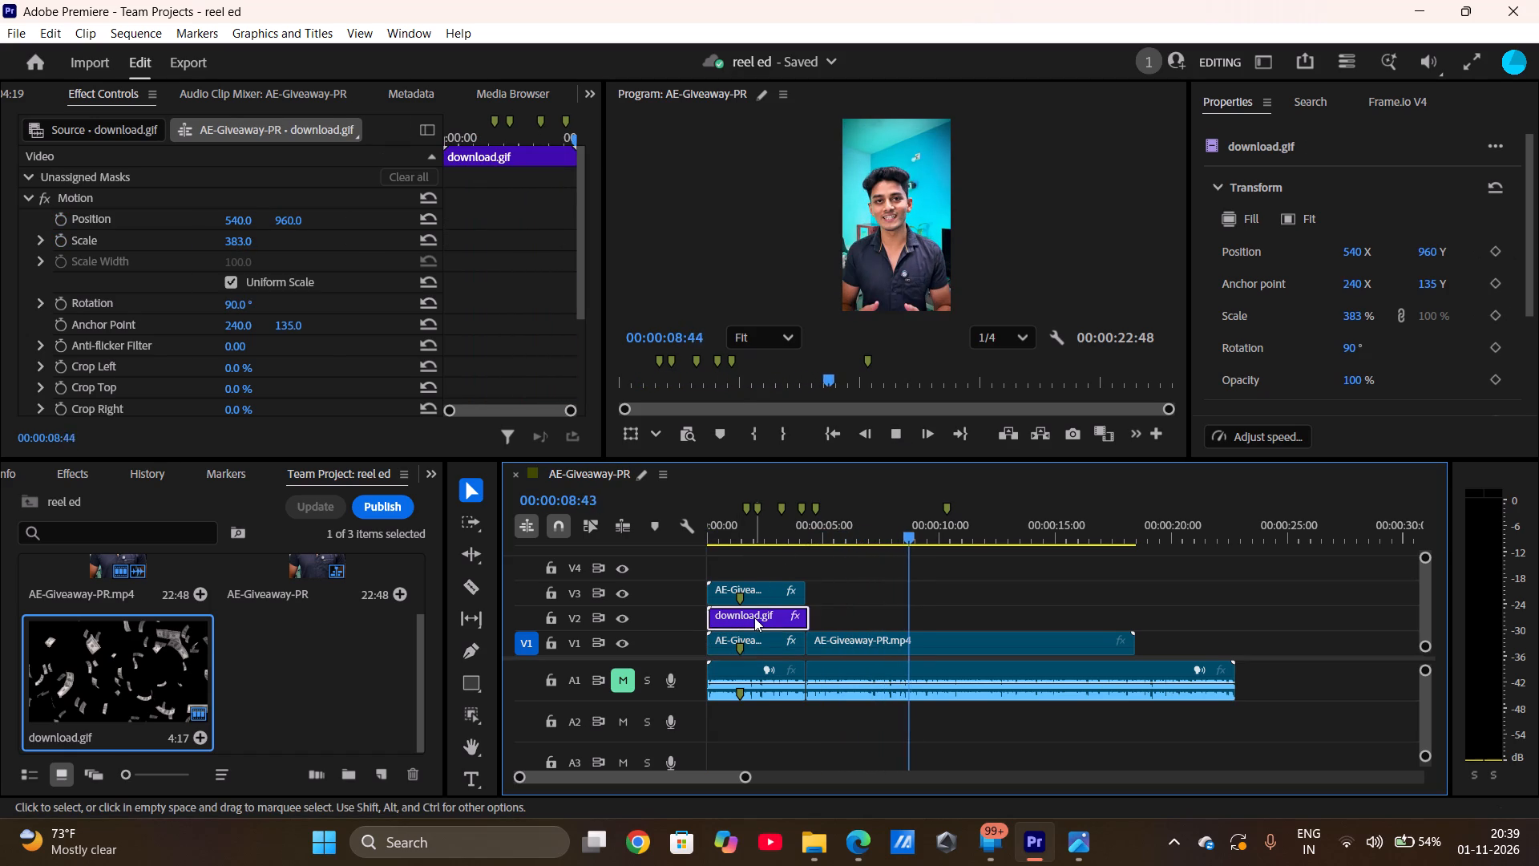
key("BackSpace")
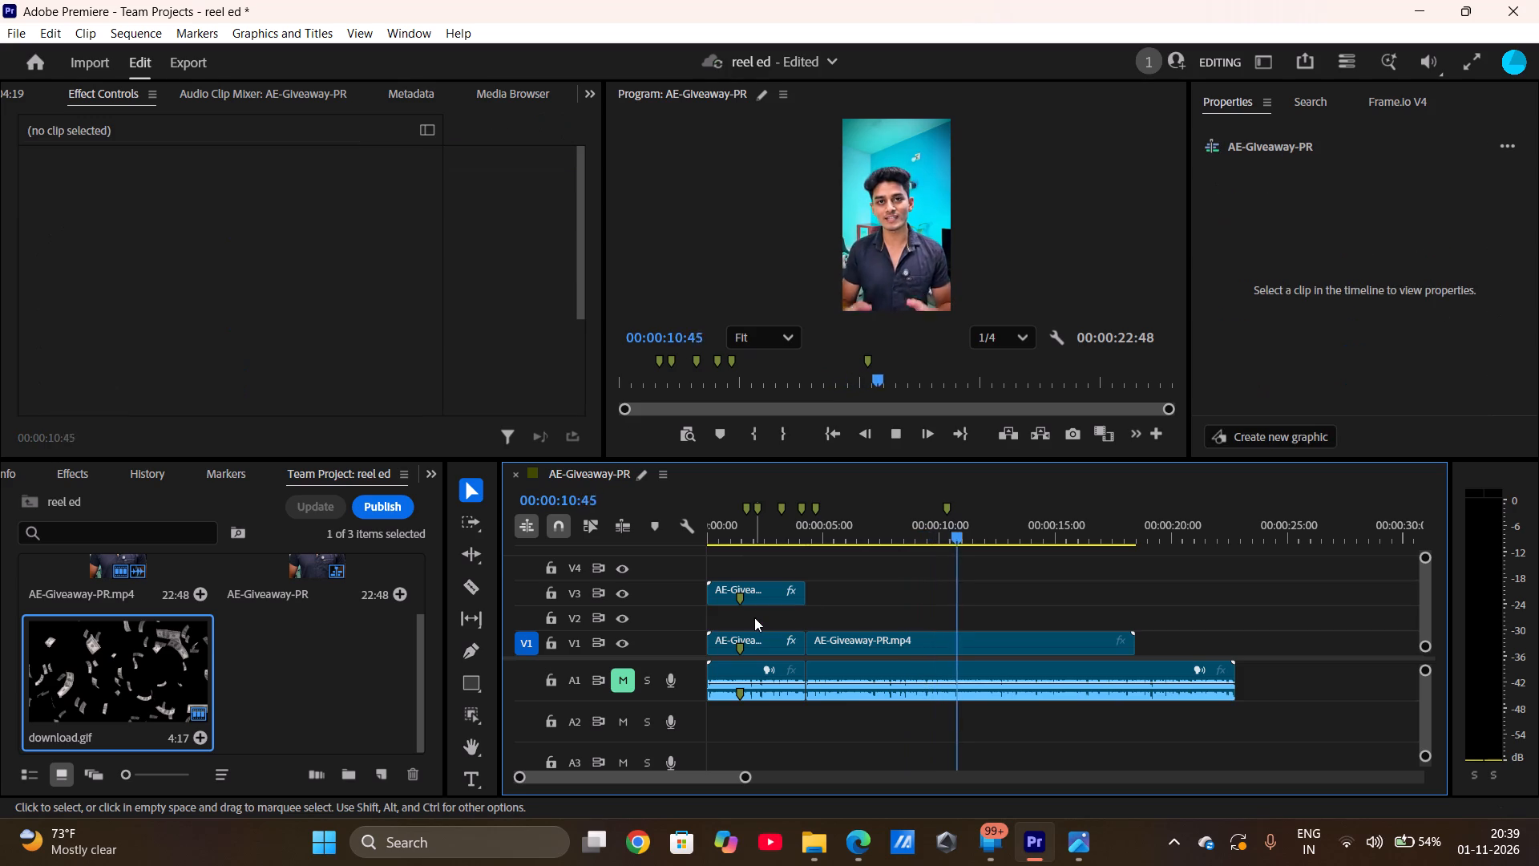
left_click(825, 435)
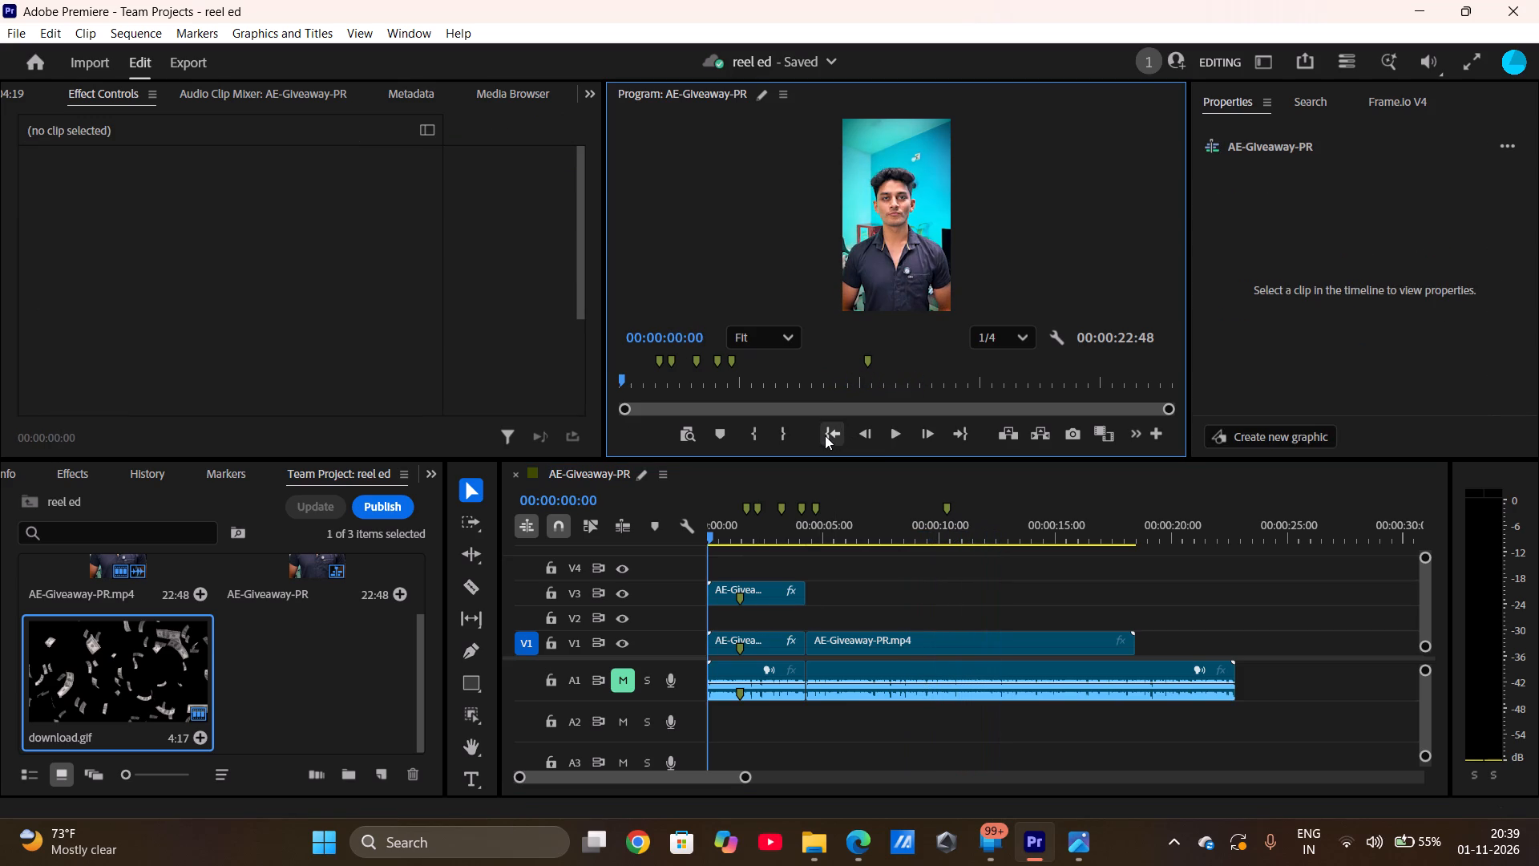
left_click(899, 436)
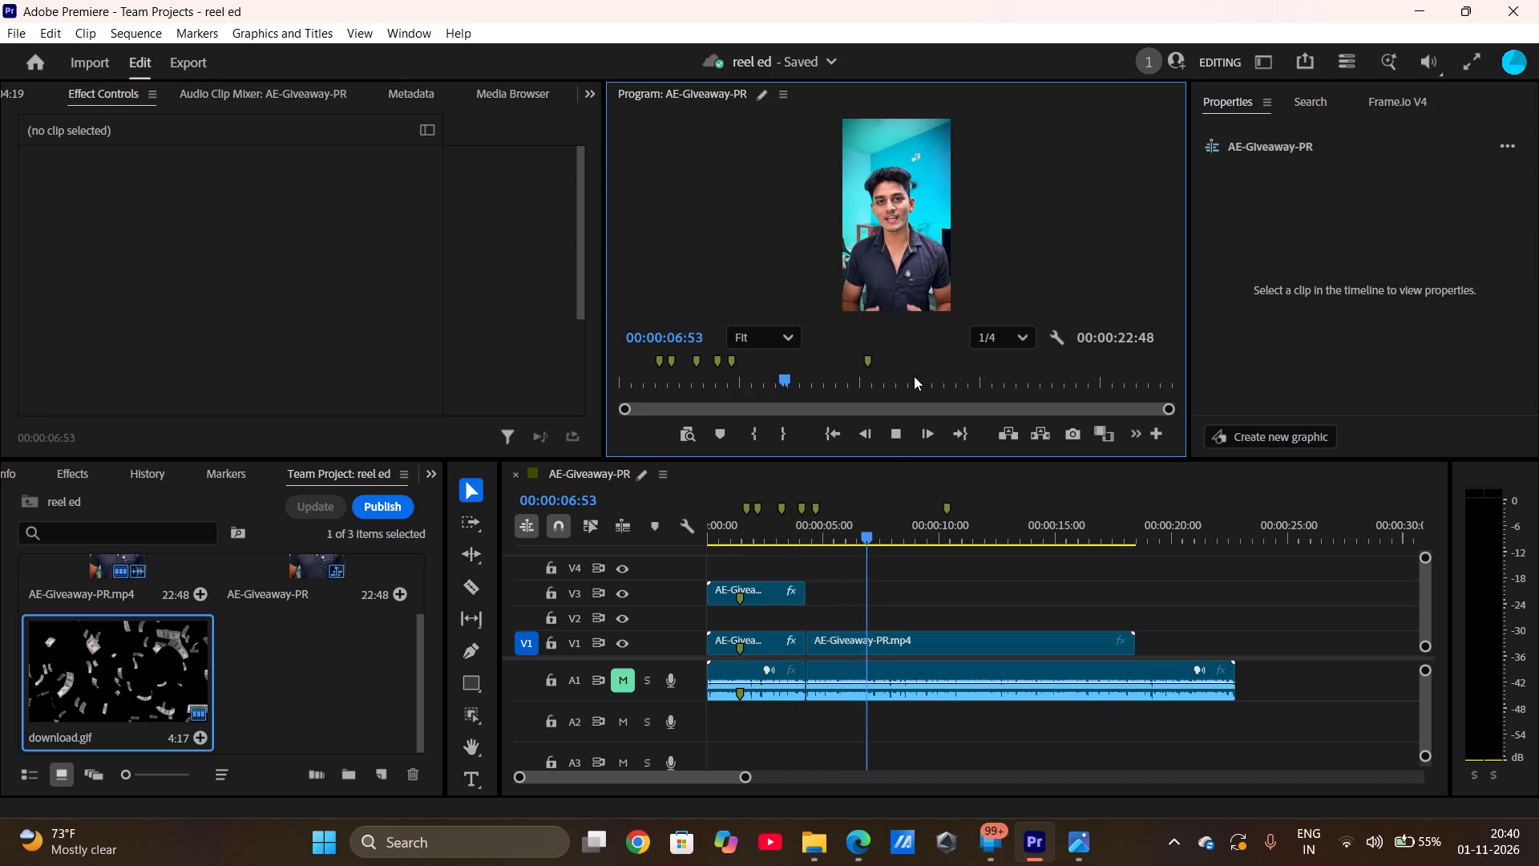
left_click(838, 434)
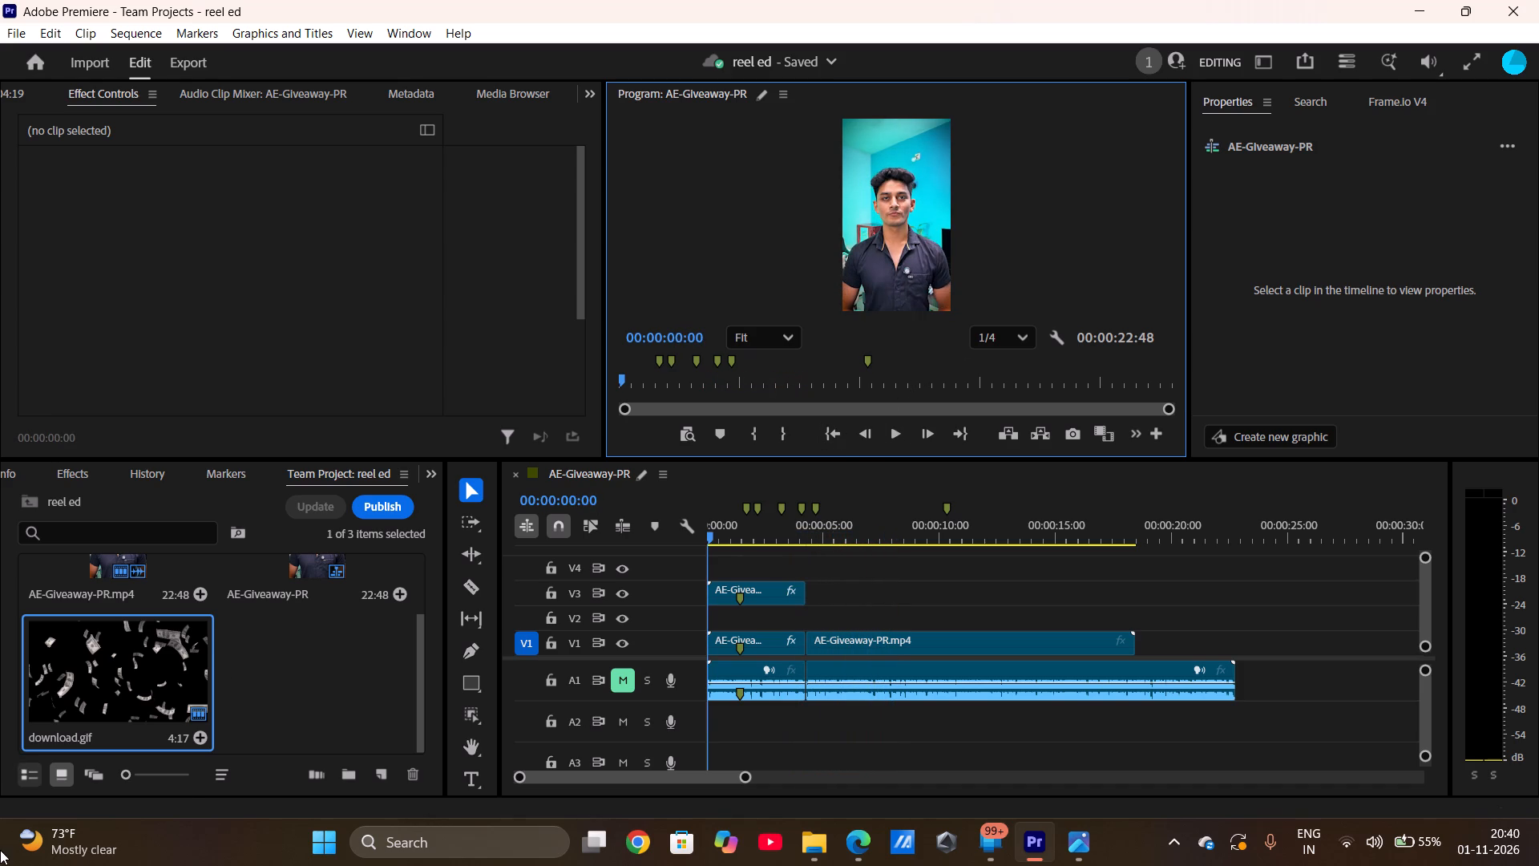
Place download.gif from the project at 00:00:00:00 on V2, between the two AE-Giveaway-PR.mp4 layers, and play the opening.
left_click_drag(115, 710, 751, 620)
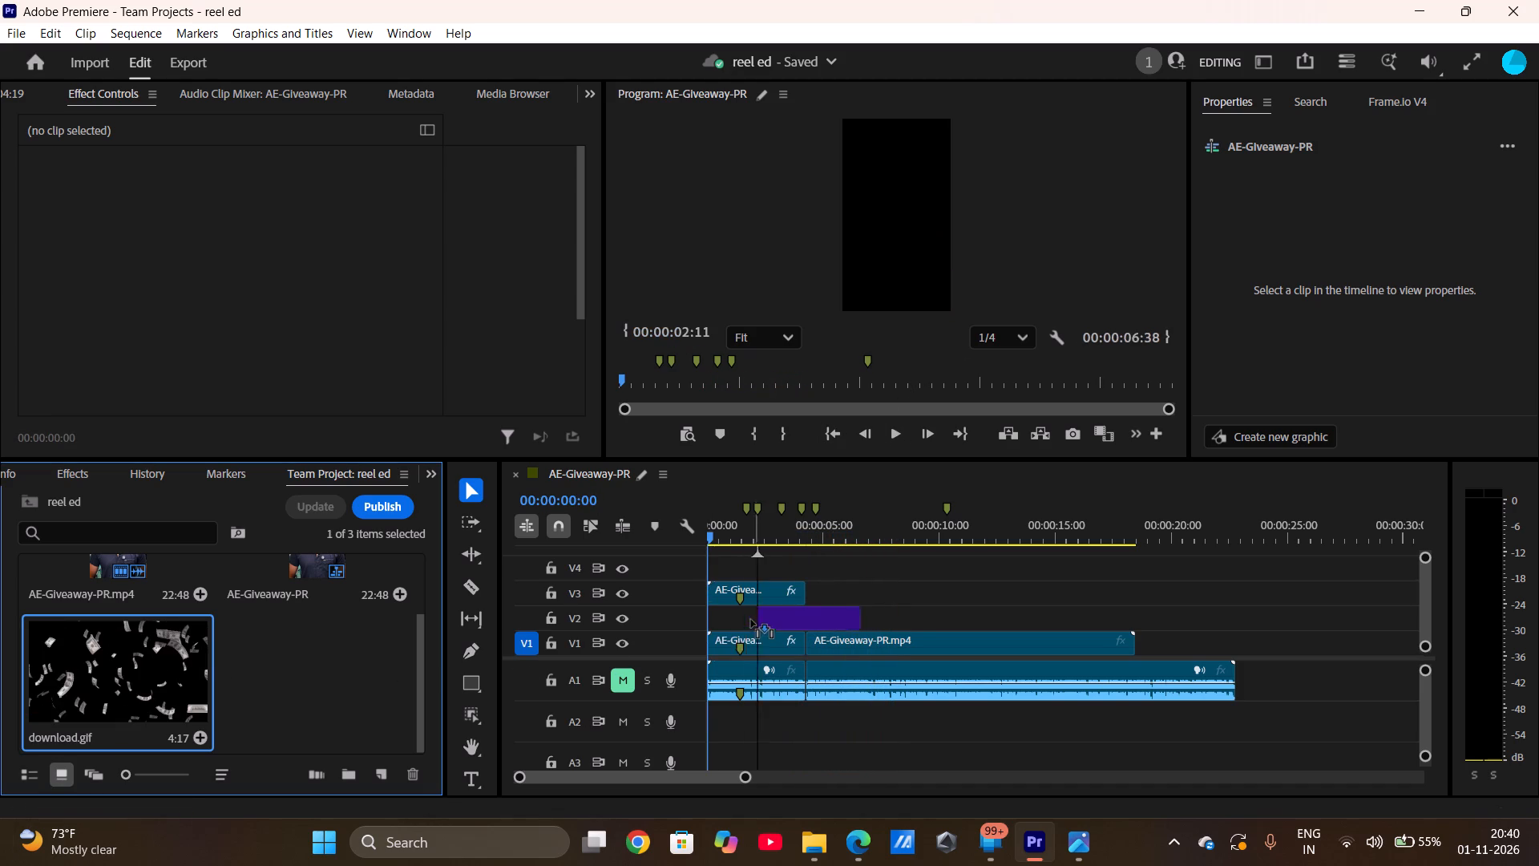
left_click_drag(751, 620, 711, 616)
left_click_drag(742, 617, 729, 617)
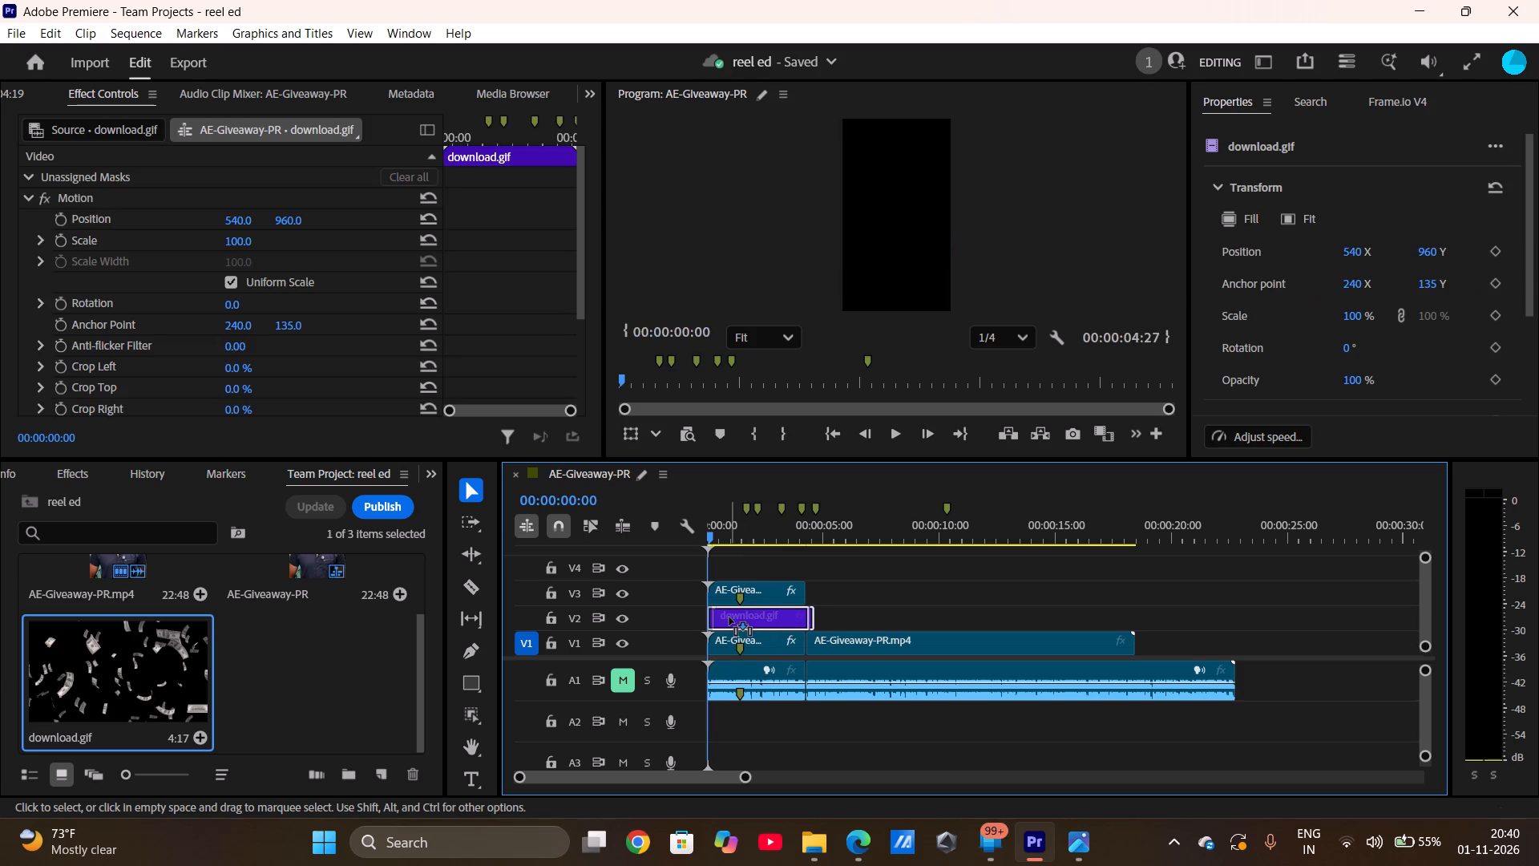
left_click_drag(729, 617, 729, 617)
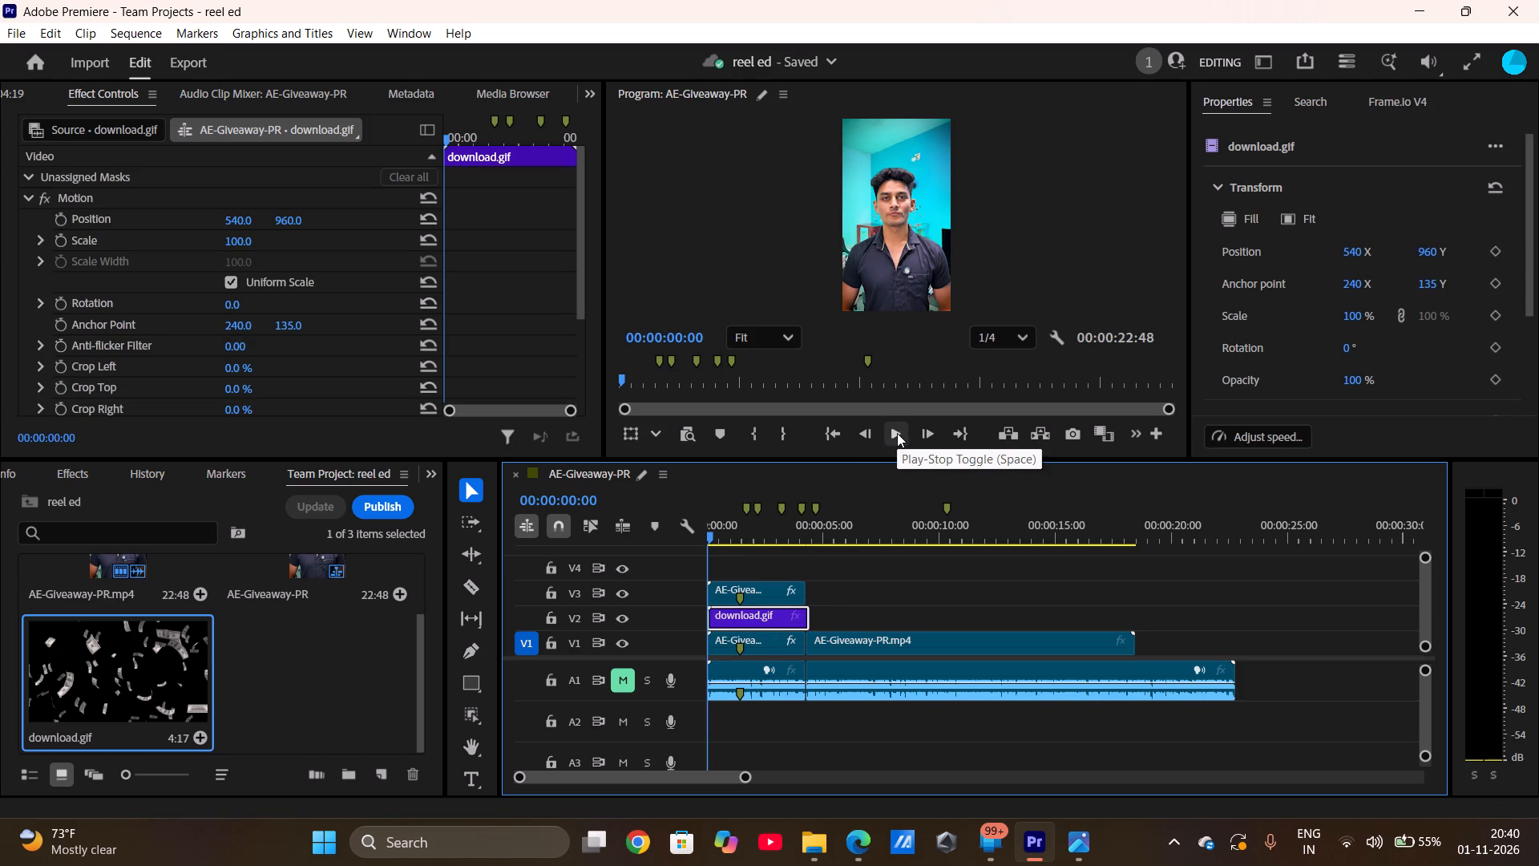
left_click(897, 433)
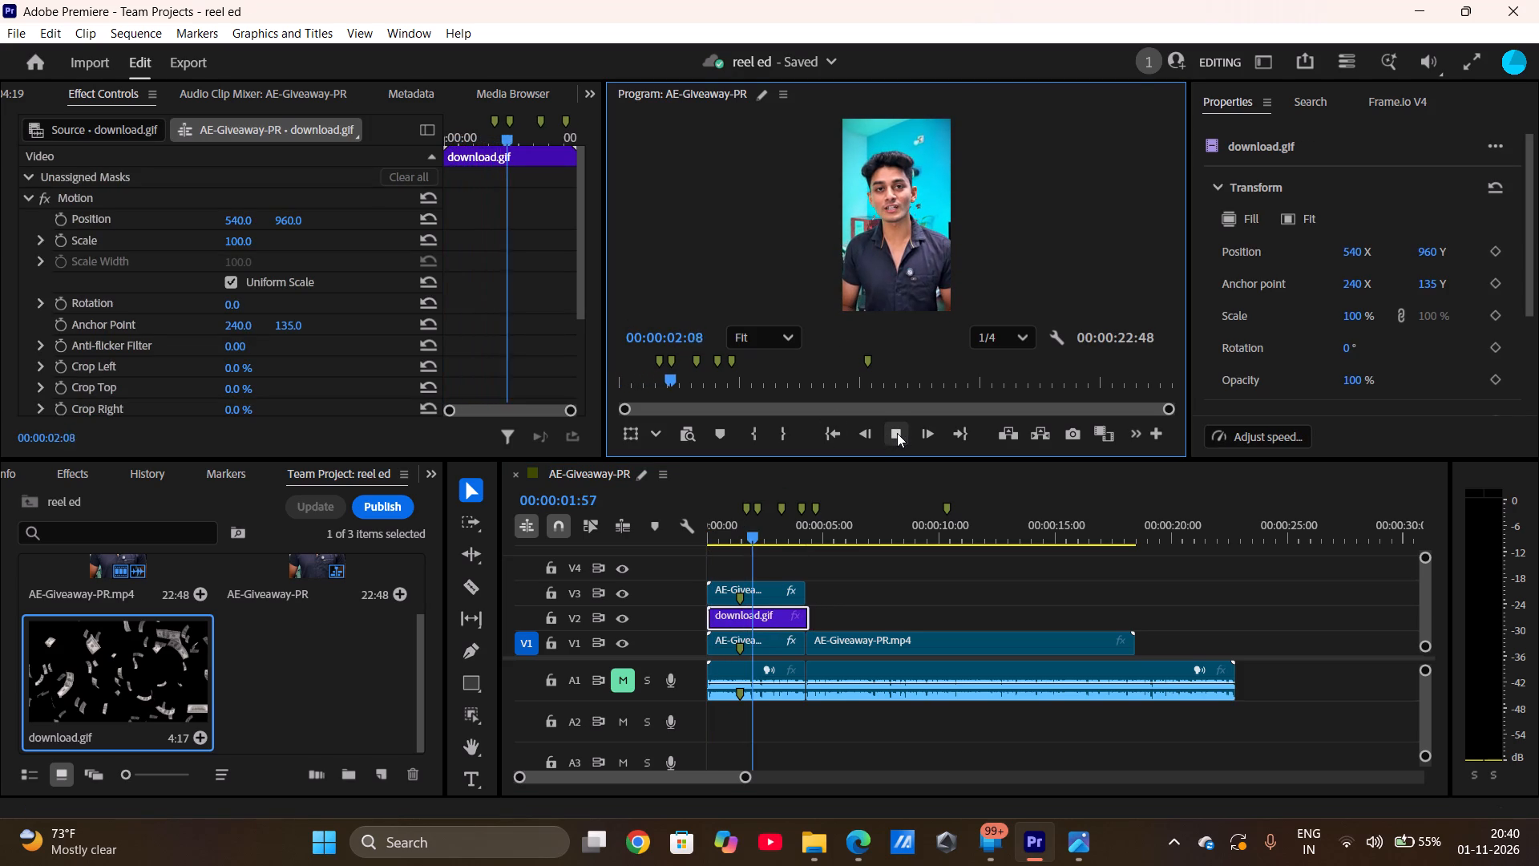
Delete the download.gif clip from V2 and play the opening from the start without it.
left_click(745, 618)
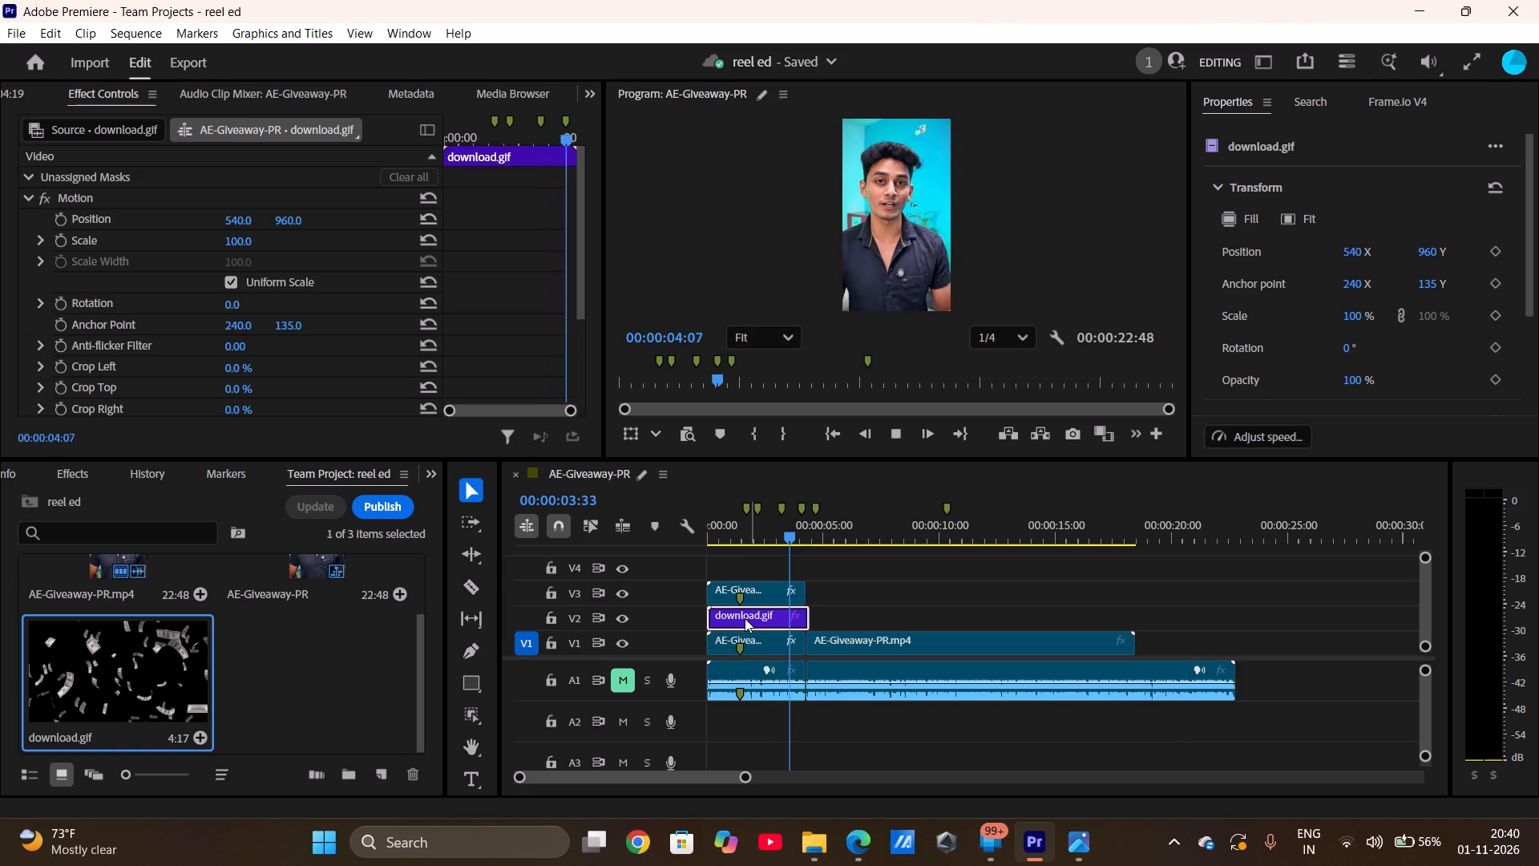
key("BackSpace")
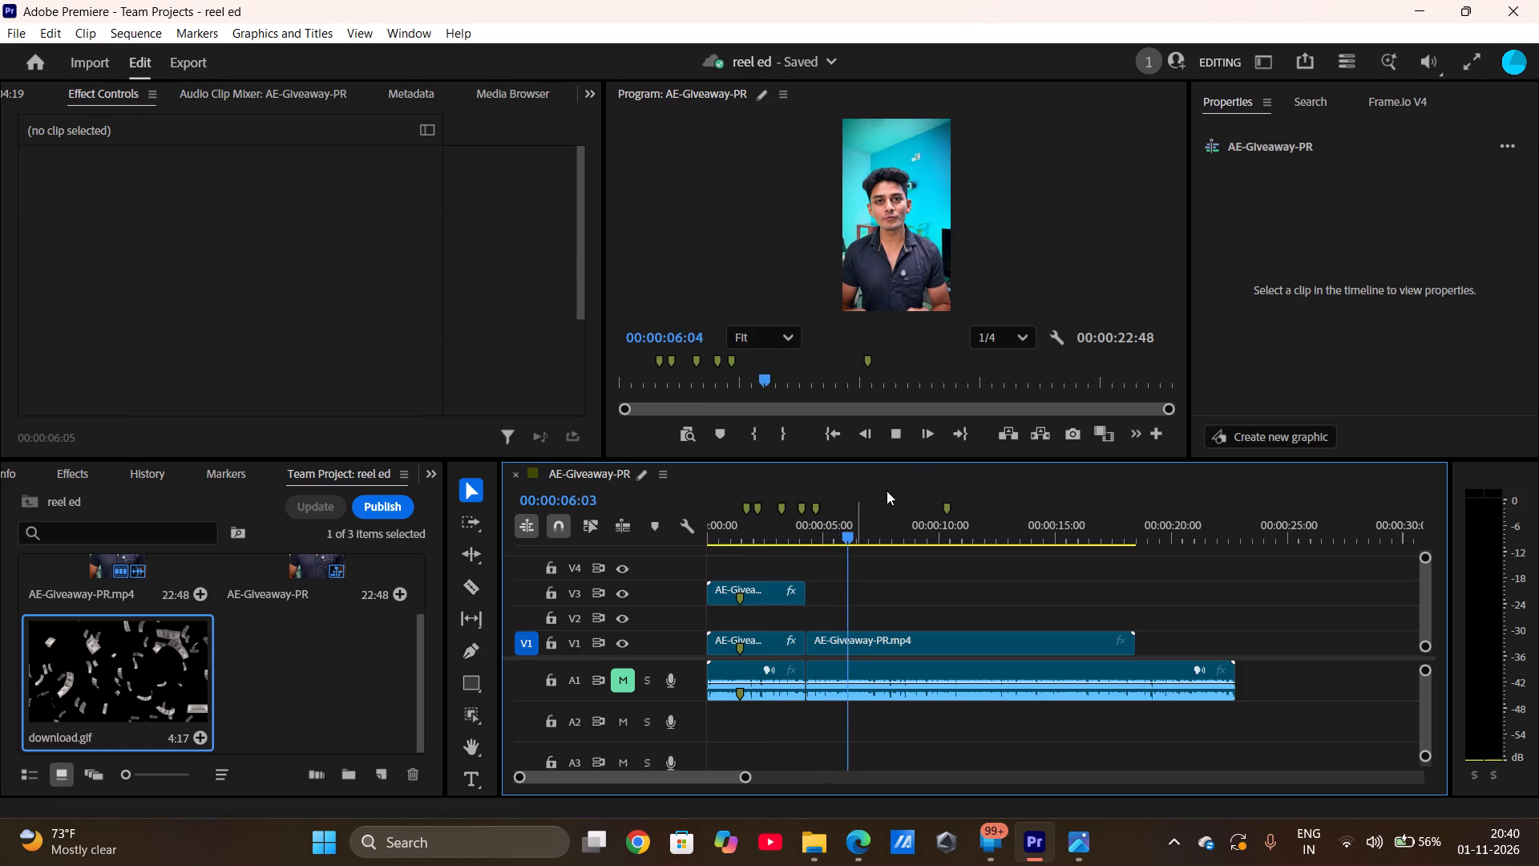
left_click(844, 434)
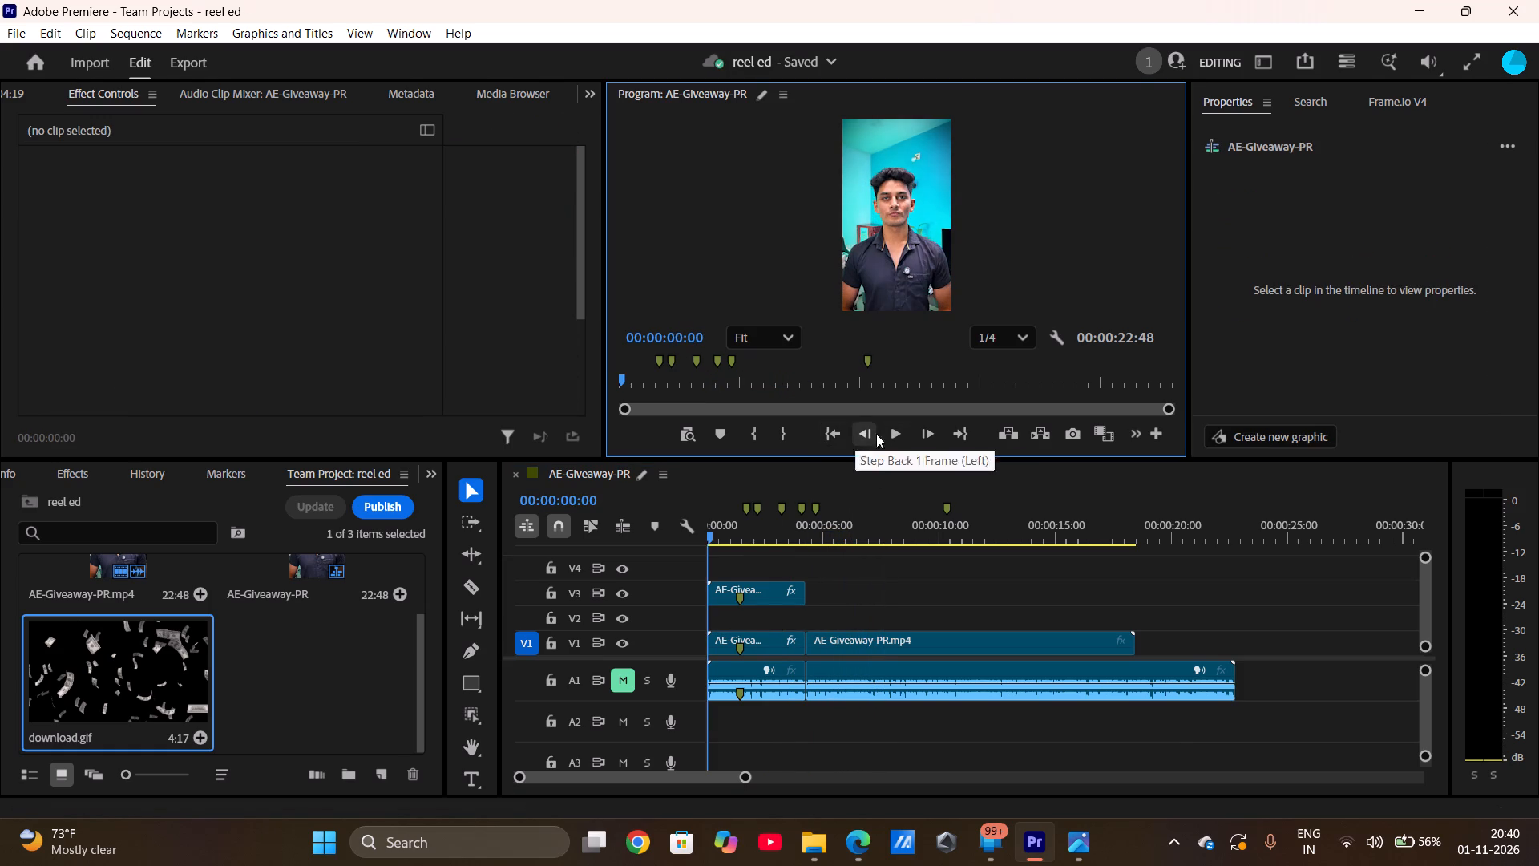
left_click(887, 434)
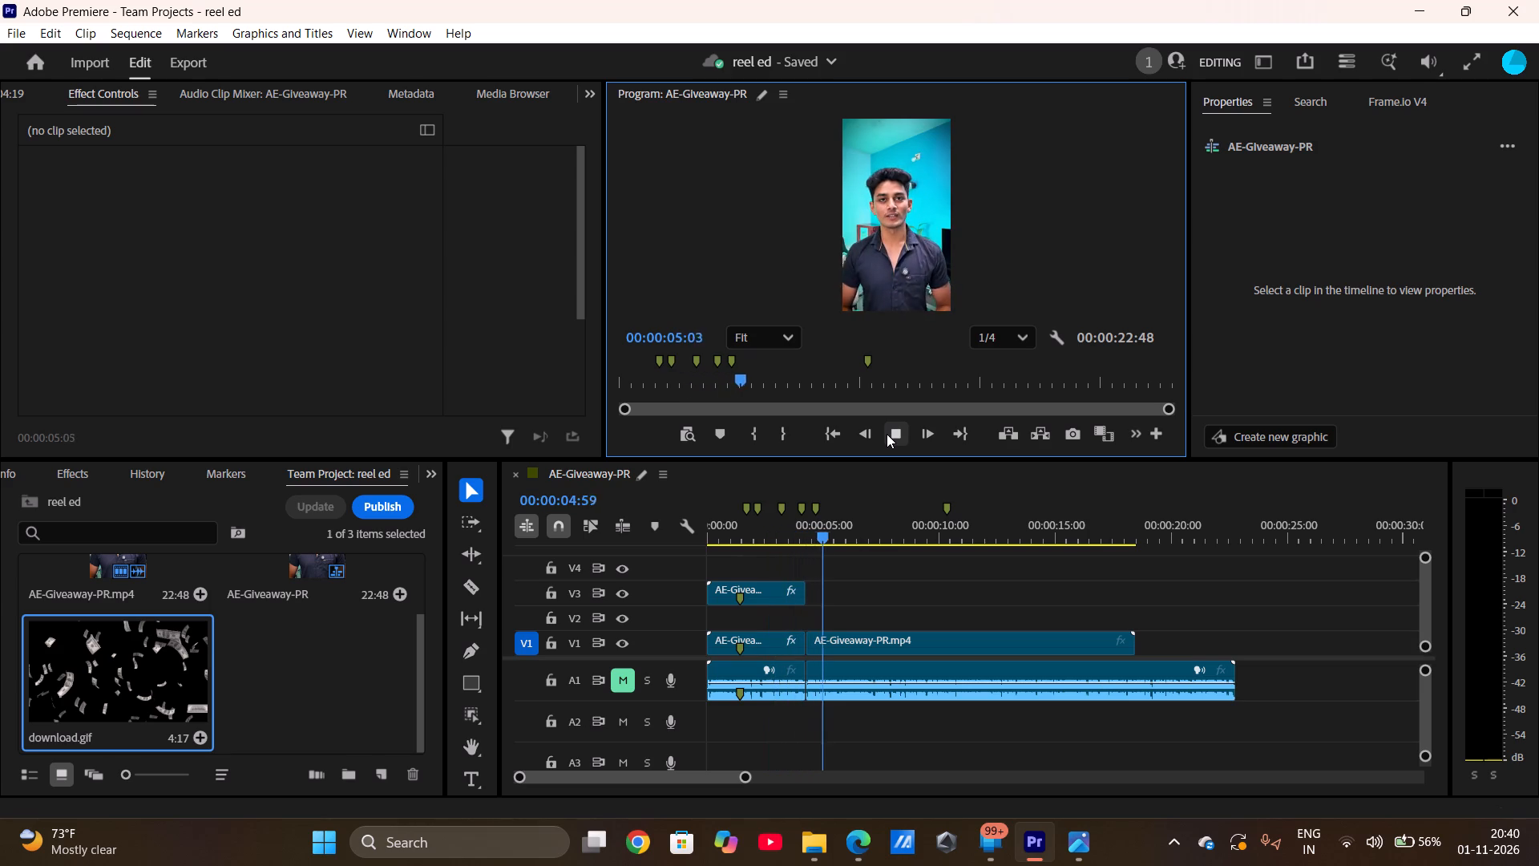
left_click(836, 429)
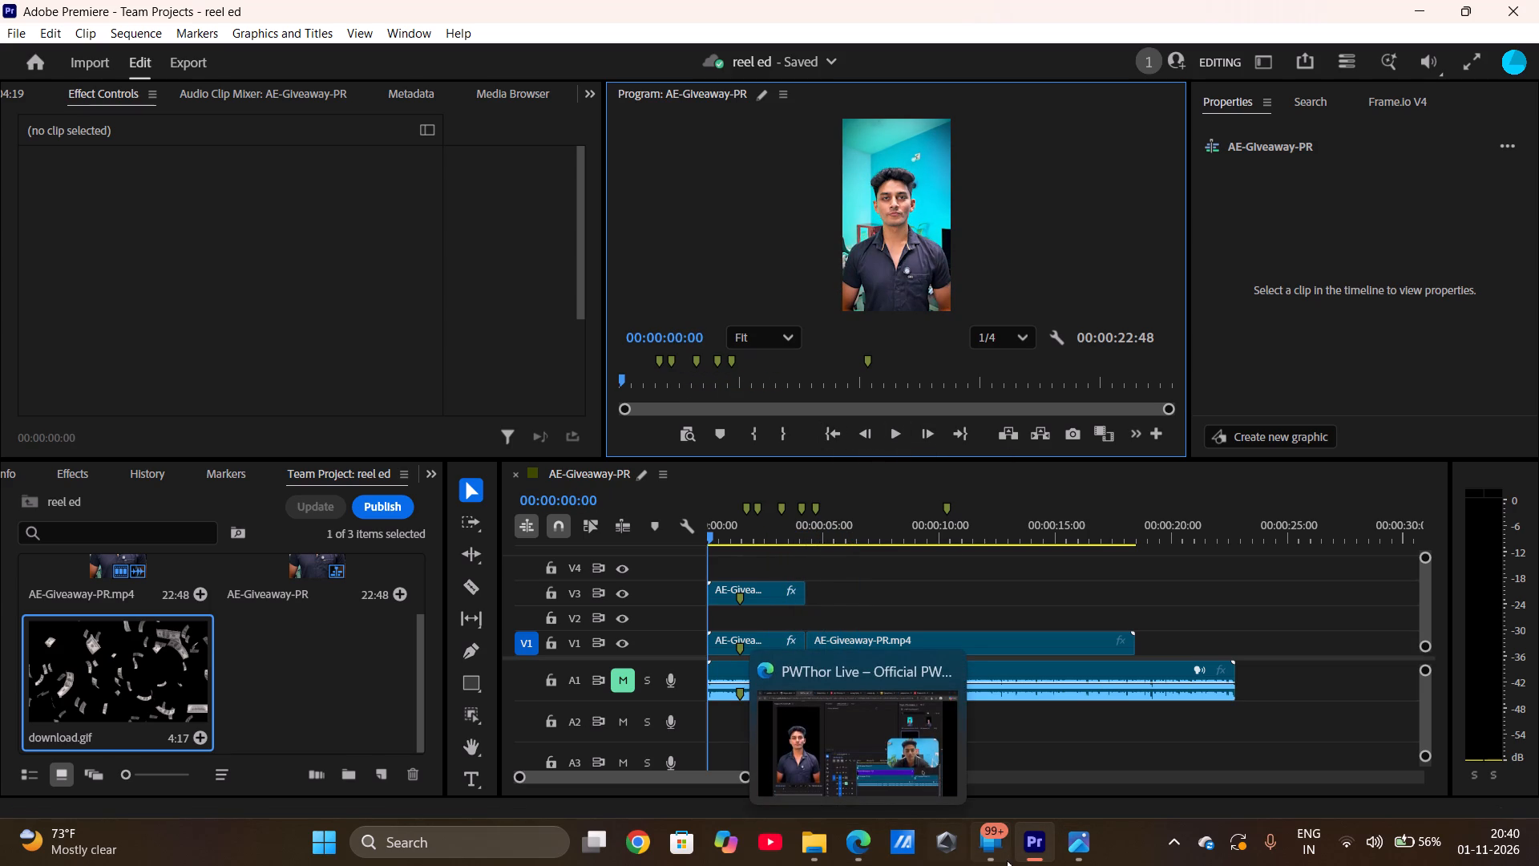
Switch to Photos to examine the download.gif money animation at different zoom levels, then minimize it.
left_click(1075, 747)
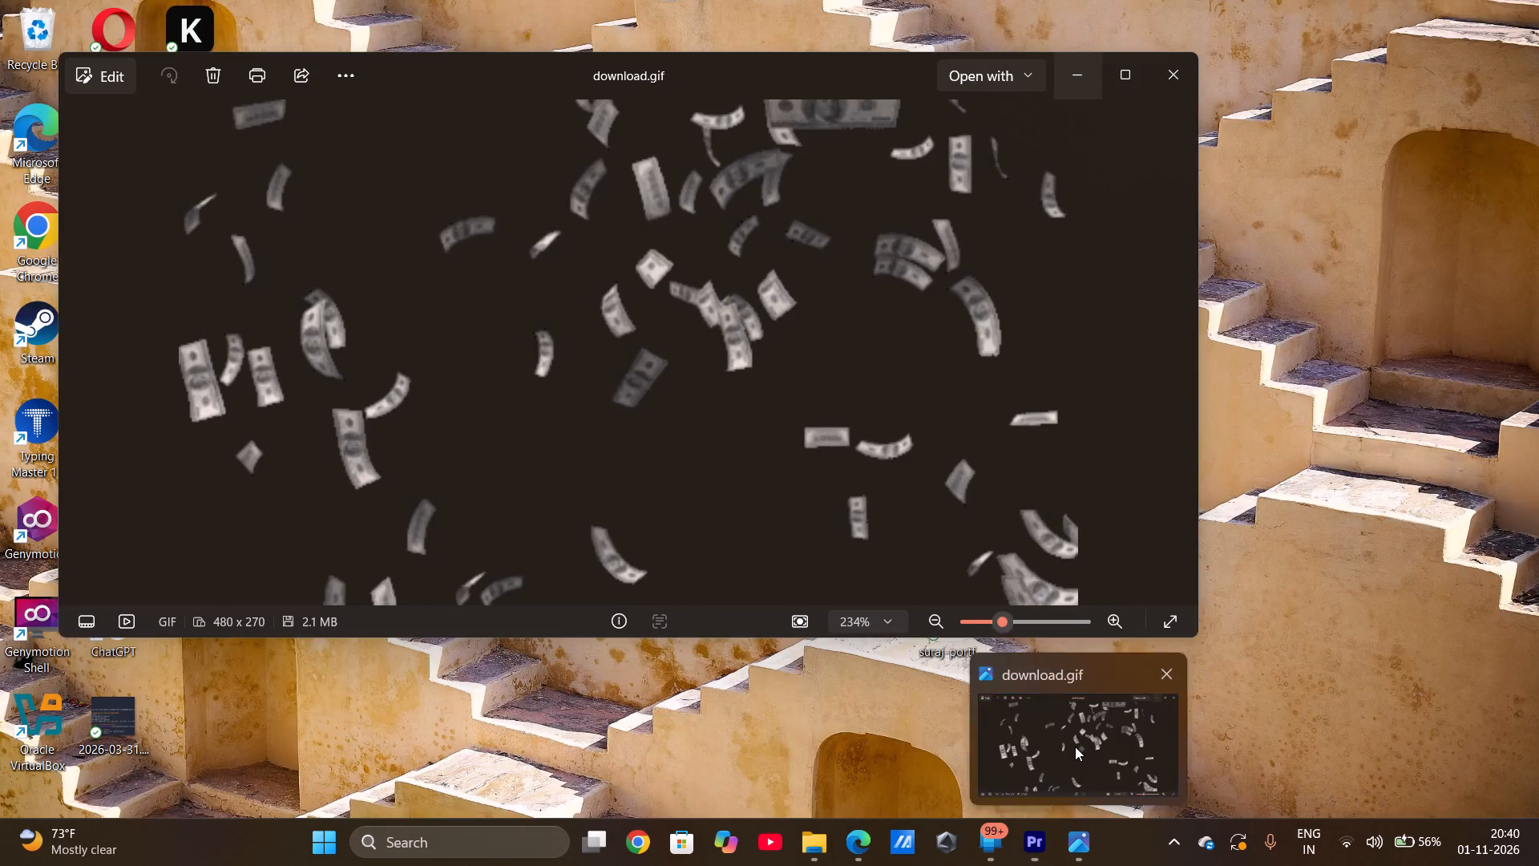
scroll(818, 558, "up", 2)
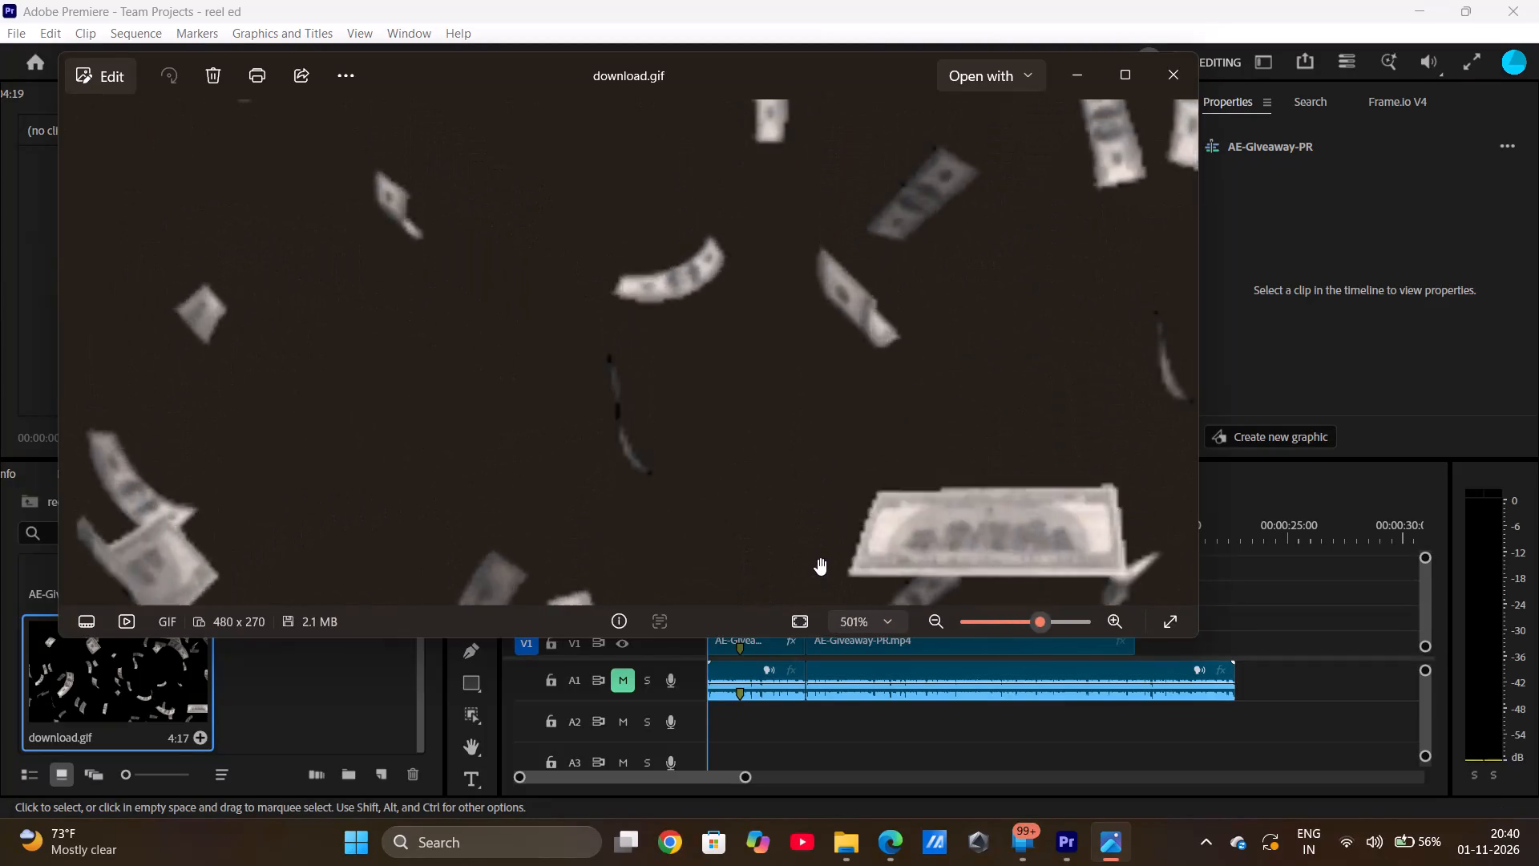
scroll(818, 558, "down", 5)
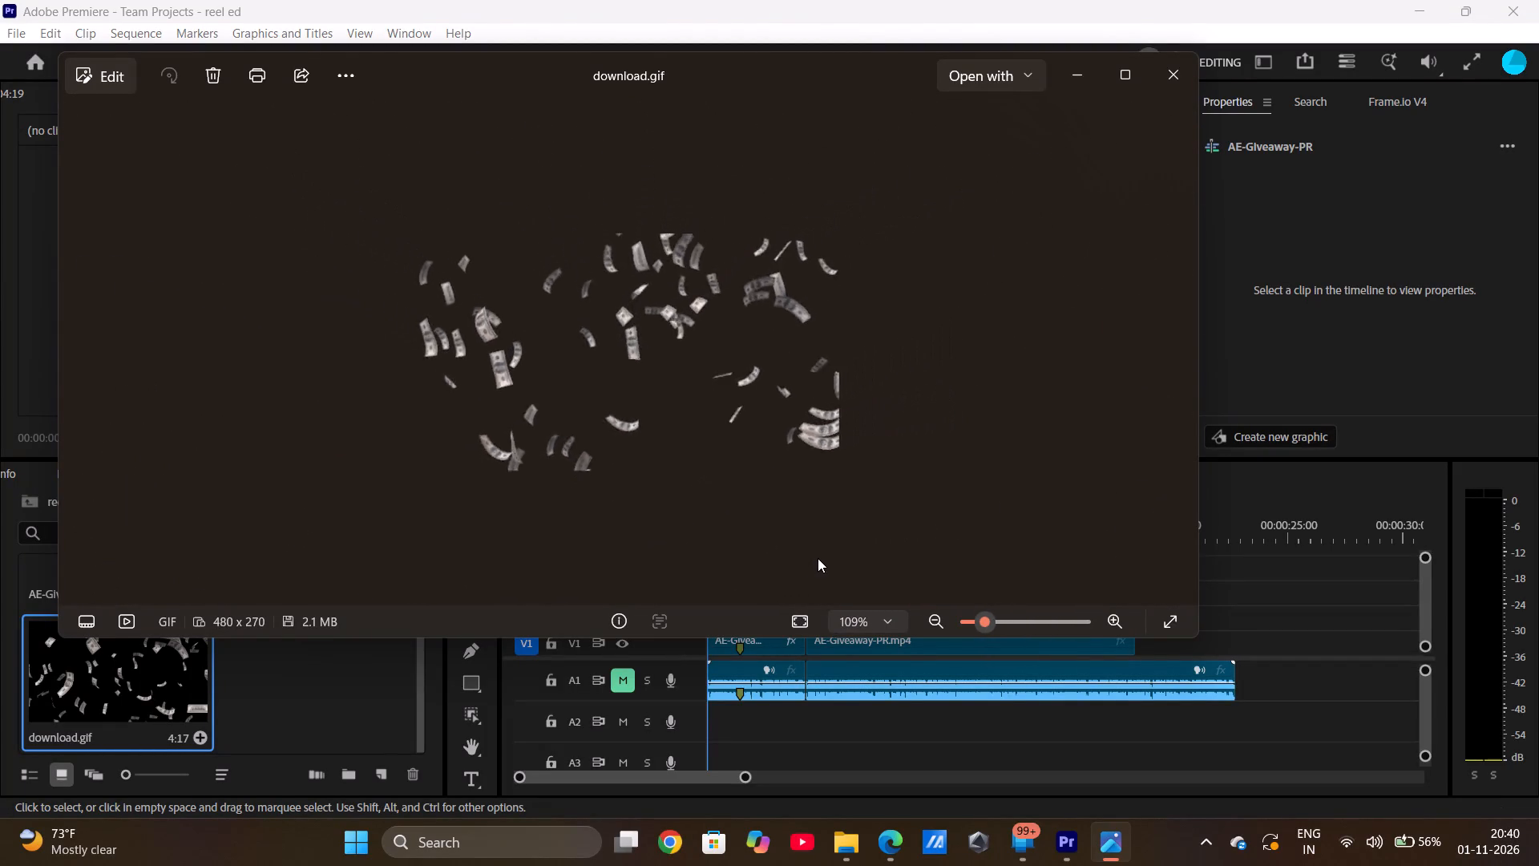
scroll(818, 558, "down", 1)
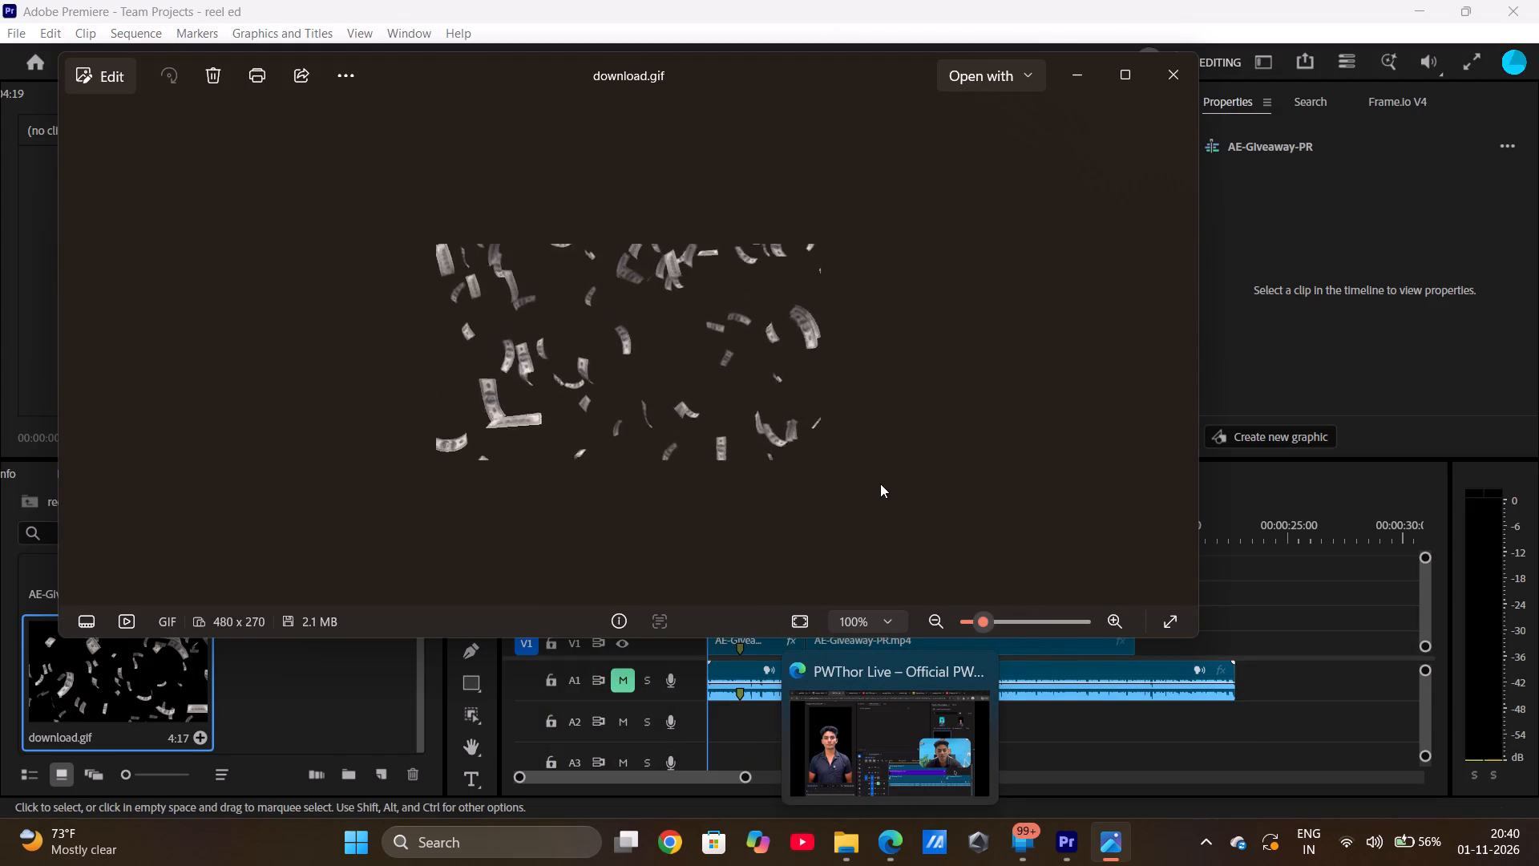
left_click(1076, 74)
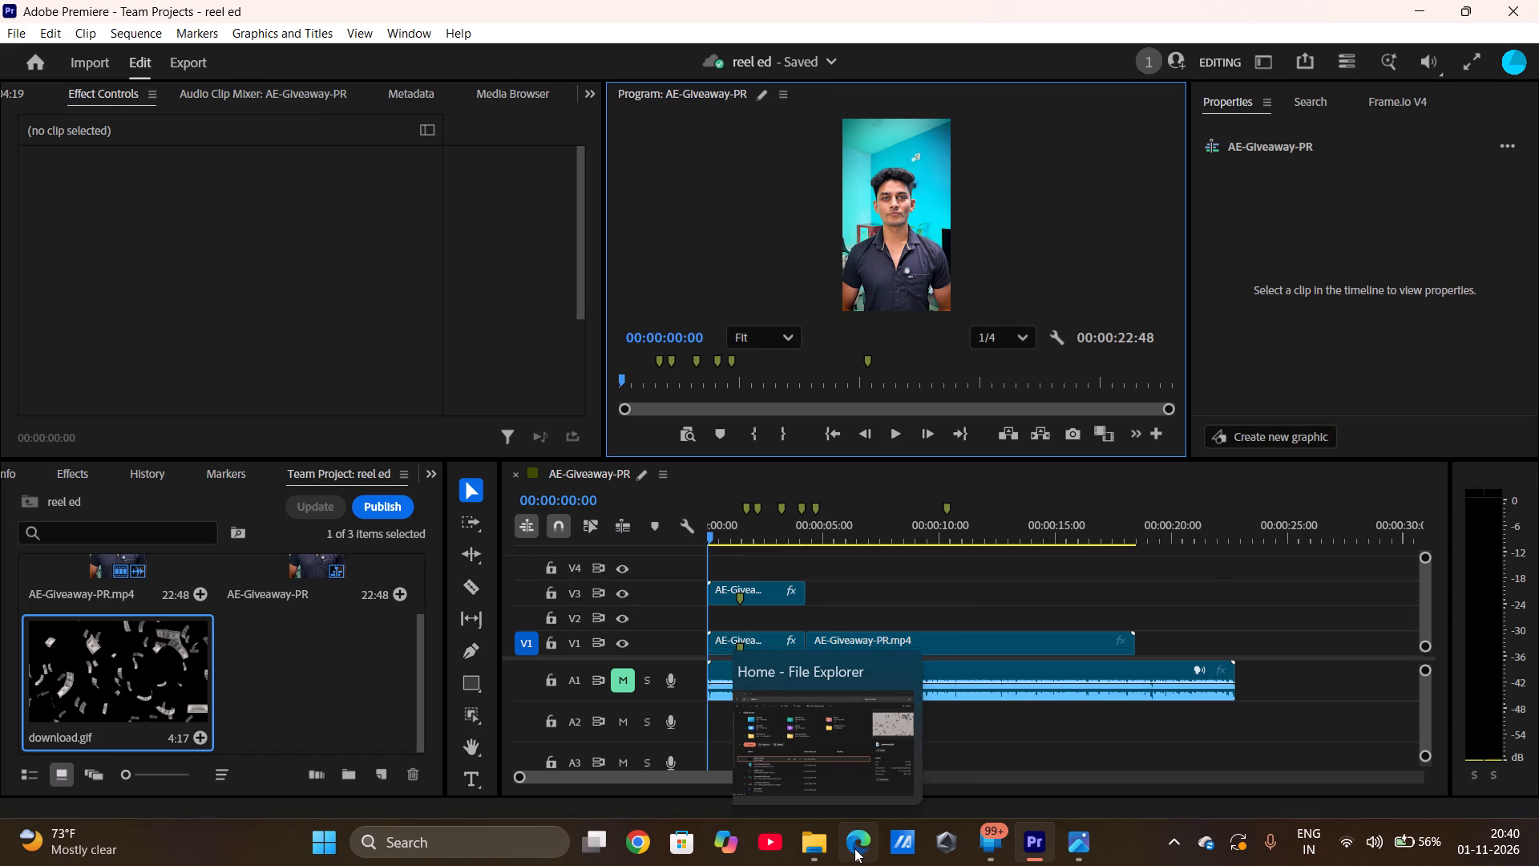
Switch to Edge and open the 0:10 flying-money video pin from the Pinterest results for "circle money explotion".
left_click(864, 733)
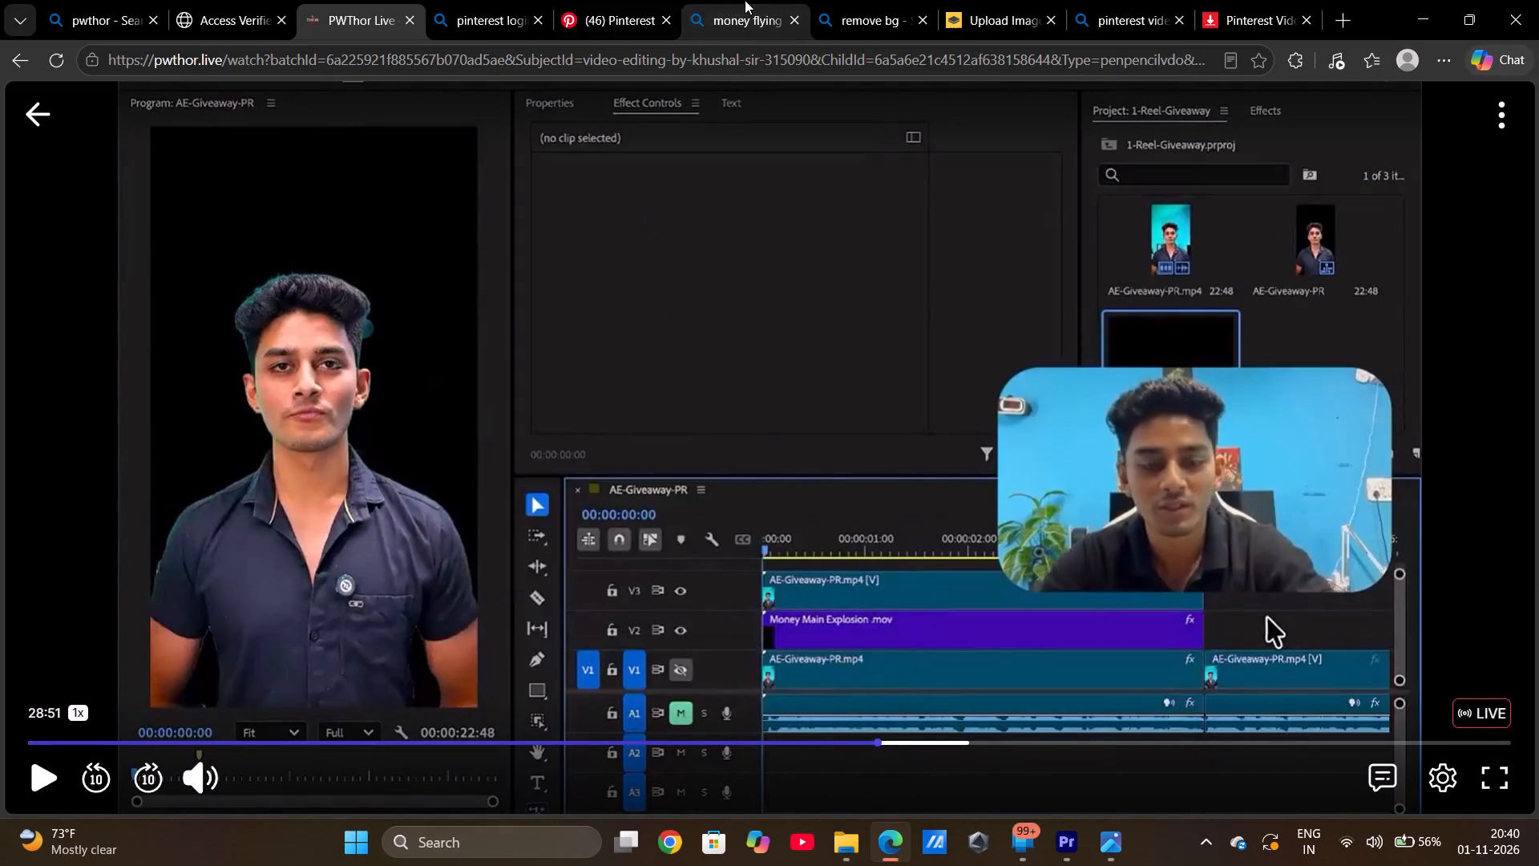
left_click(646, 2)
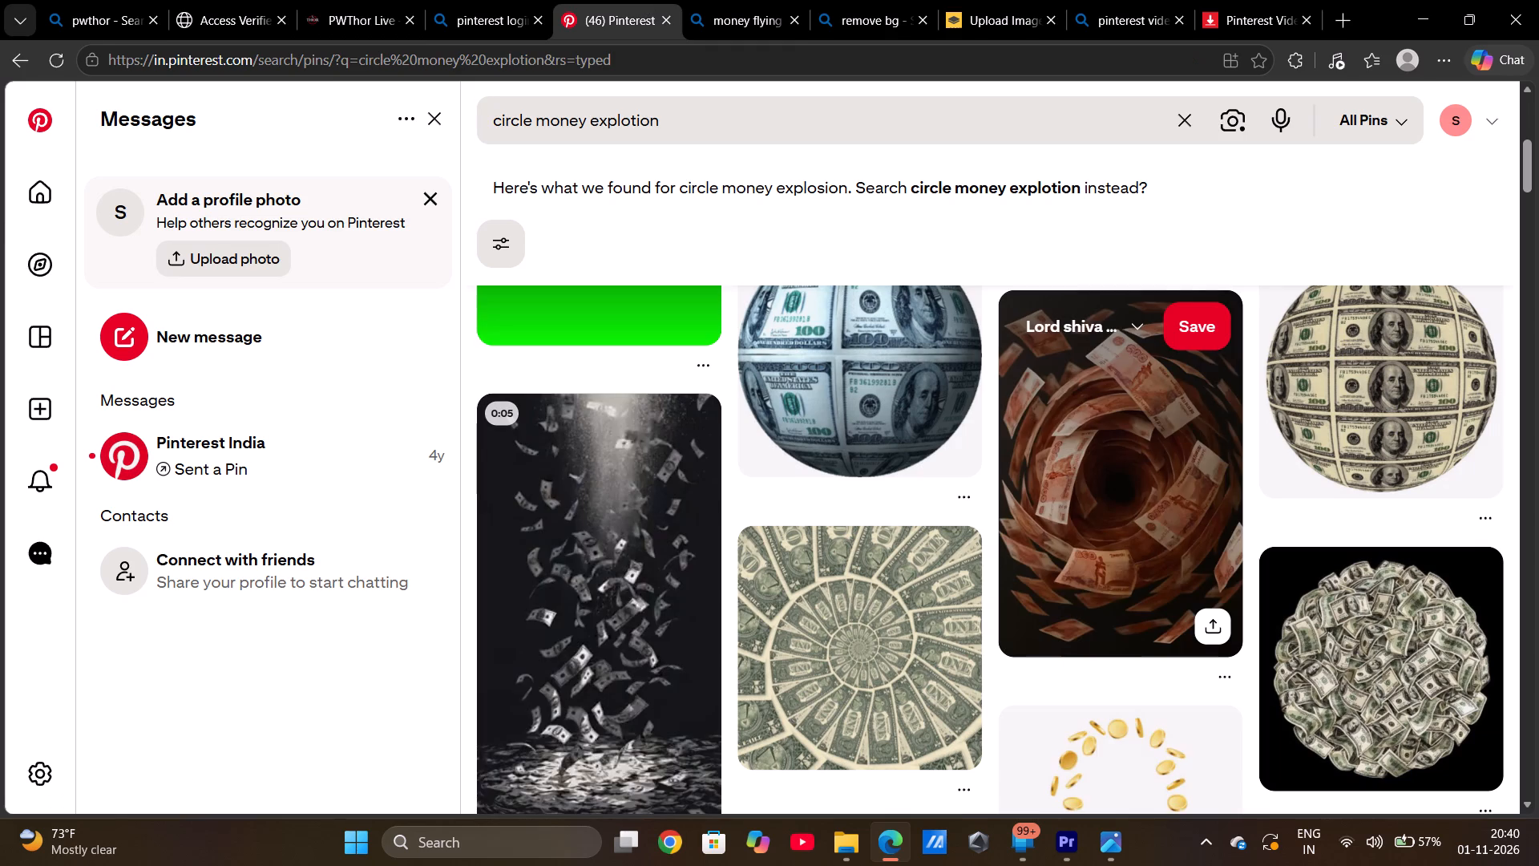
scroll(729, 495, "up", 12)
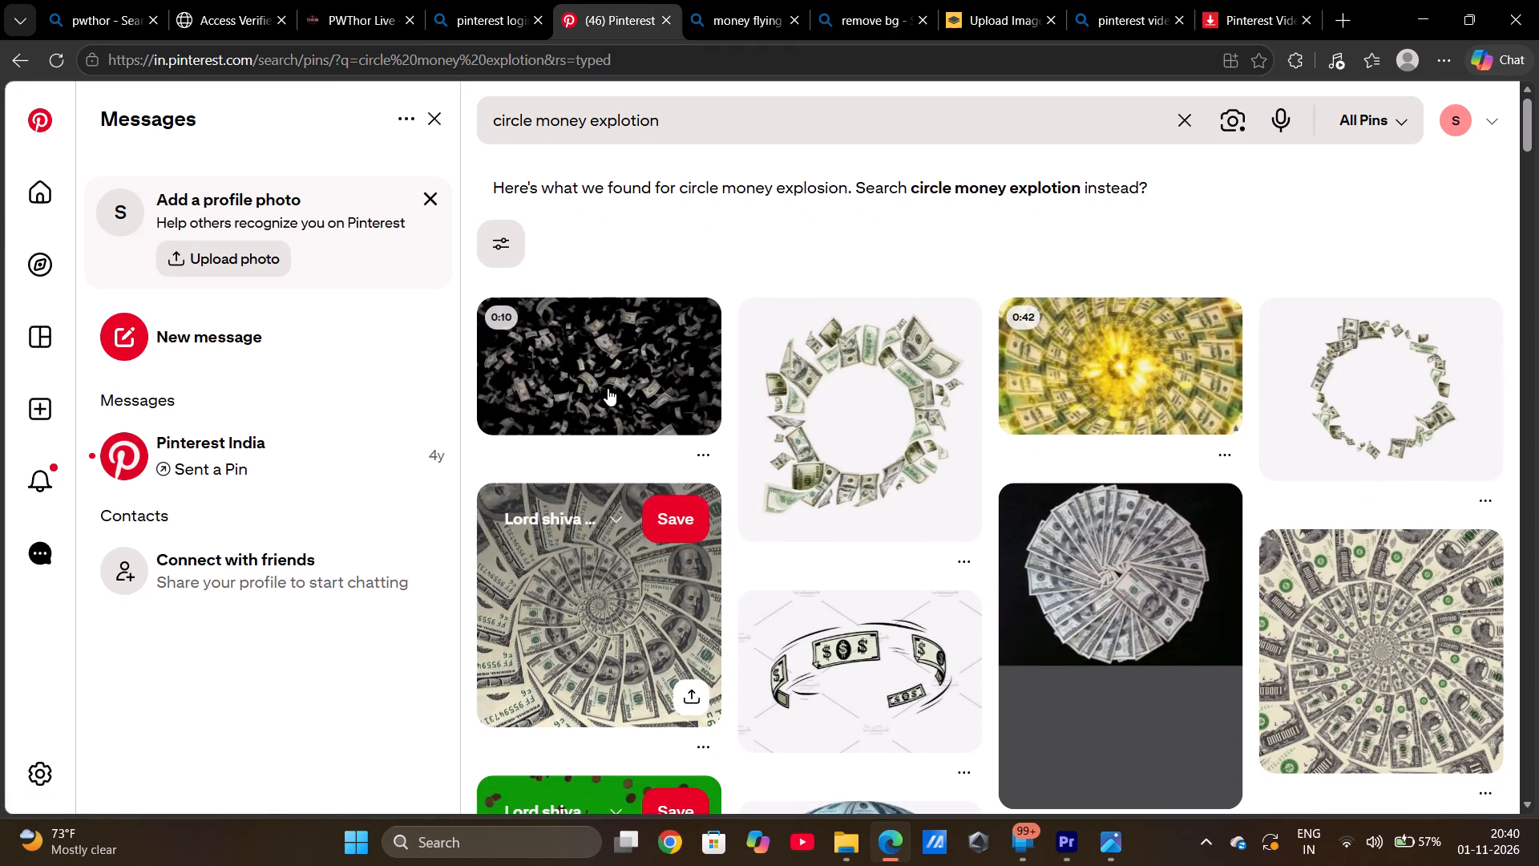
left_click(608, 388)
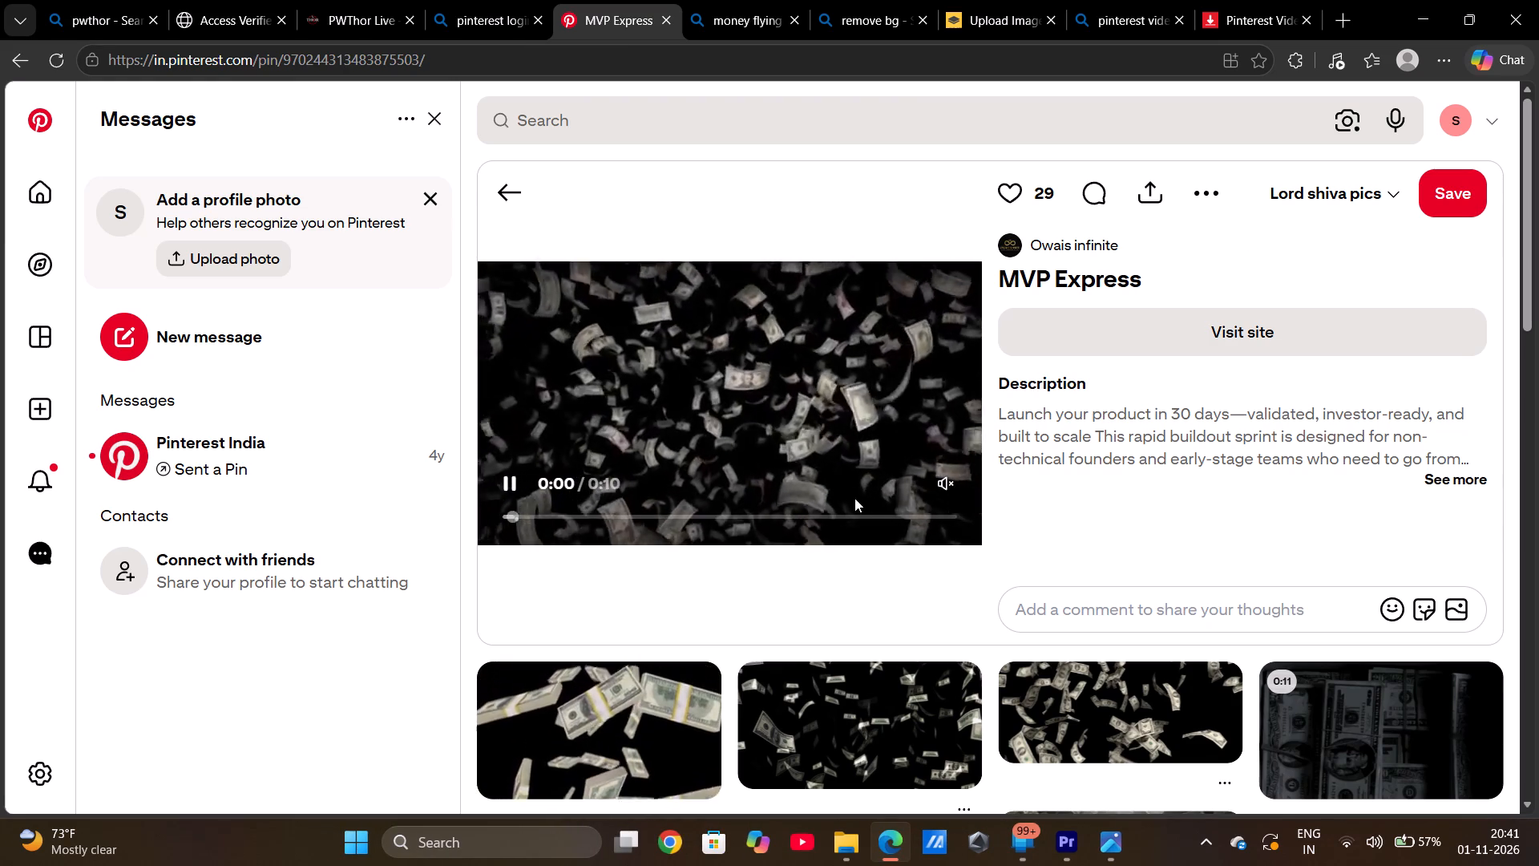
Browse the related pins below the MVP Express video for a suitable money explosion clip.
scroll(854, 498, "down", 4)
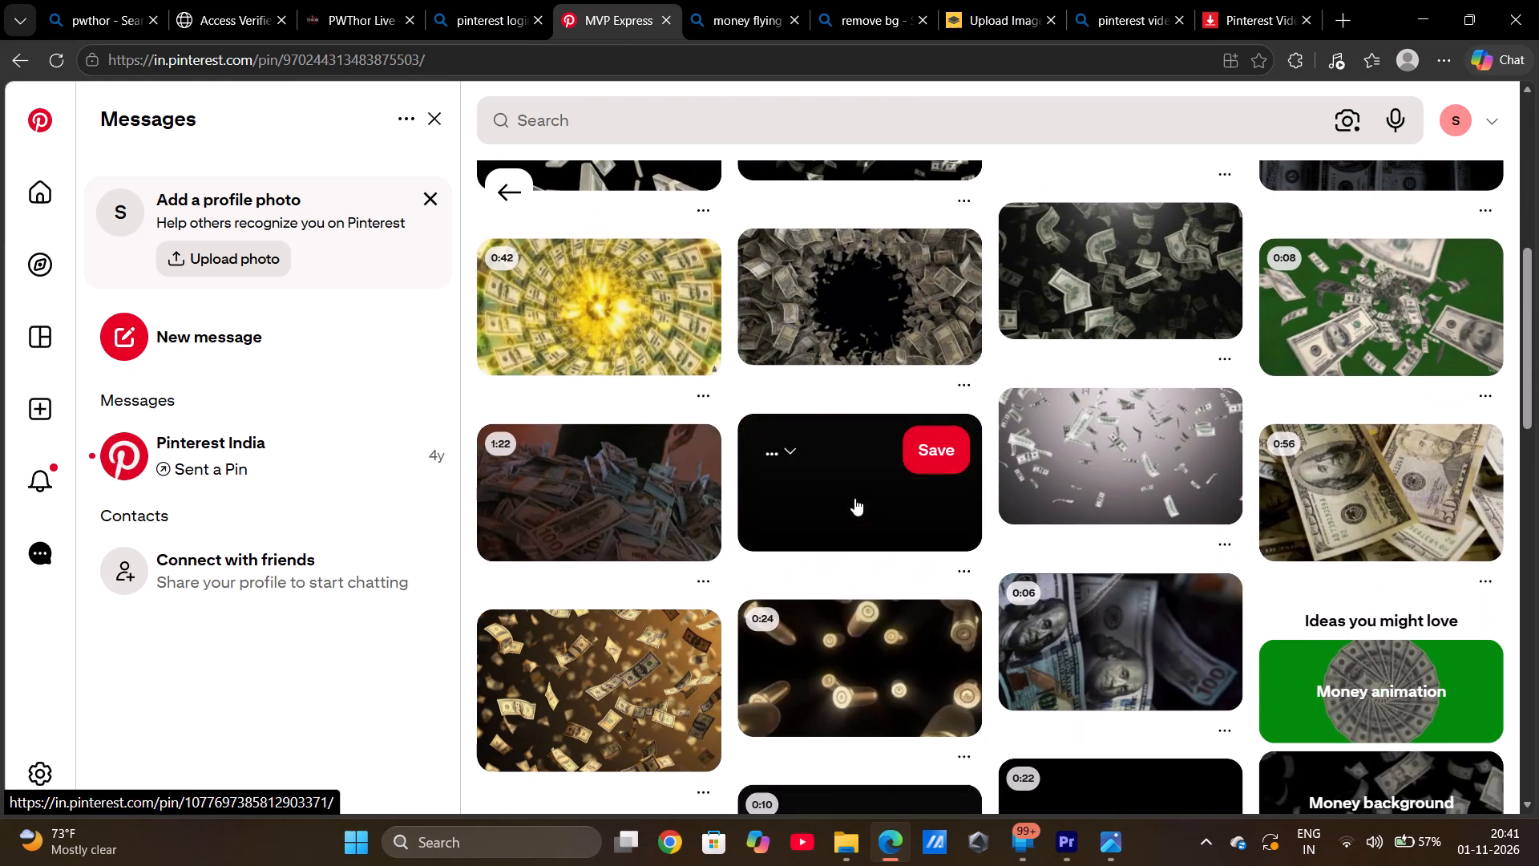
scroll(854, 498, "down", 2)
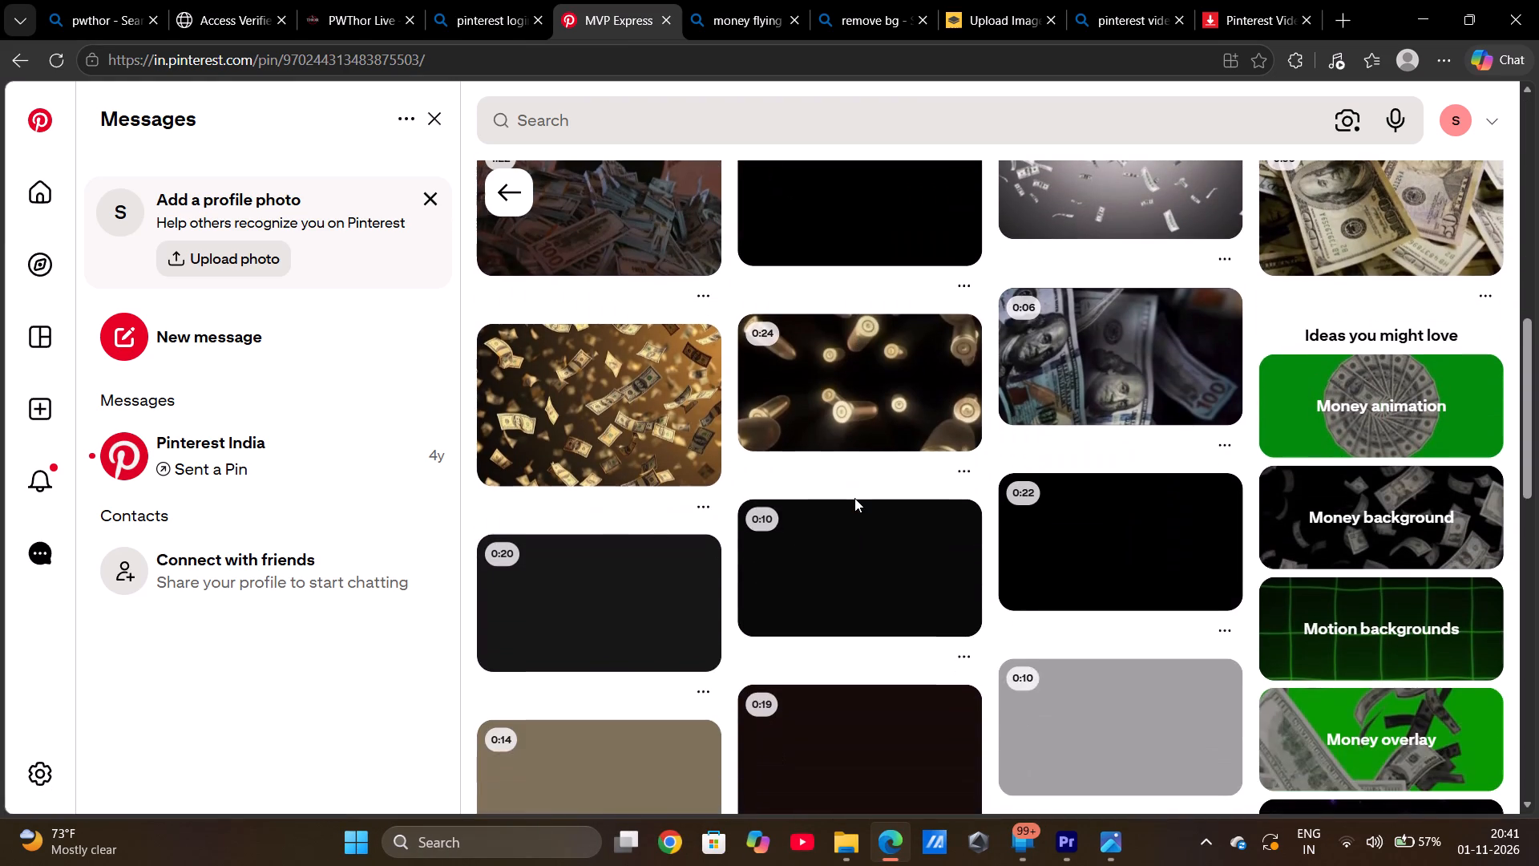
scroll(854, 498, "down", 4)
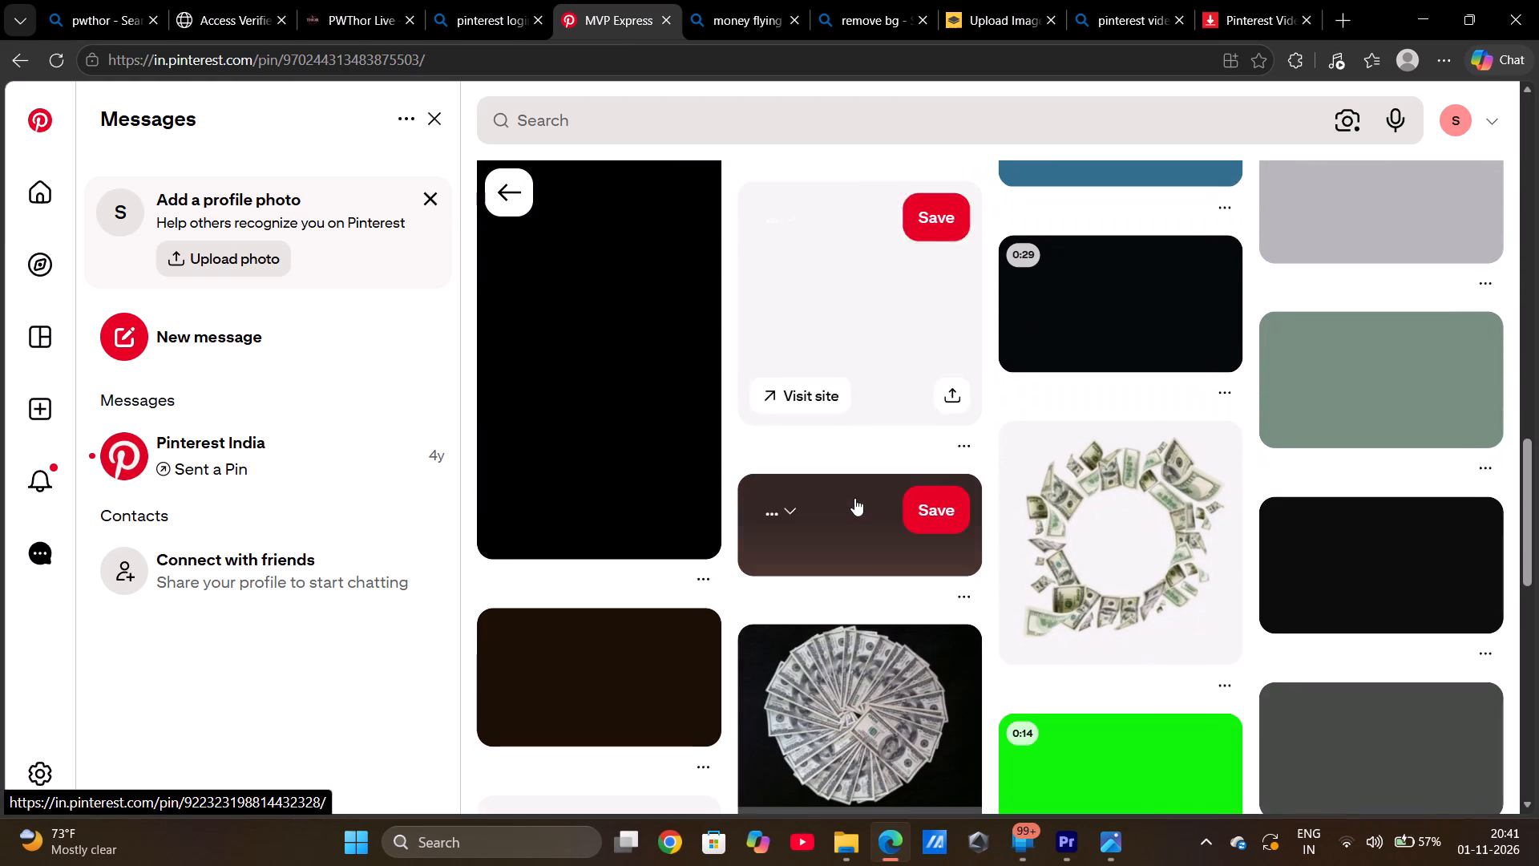
scroll(863, 629, "down", 2)
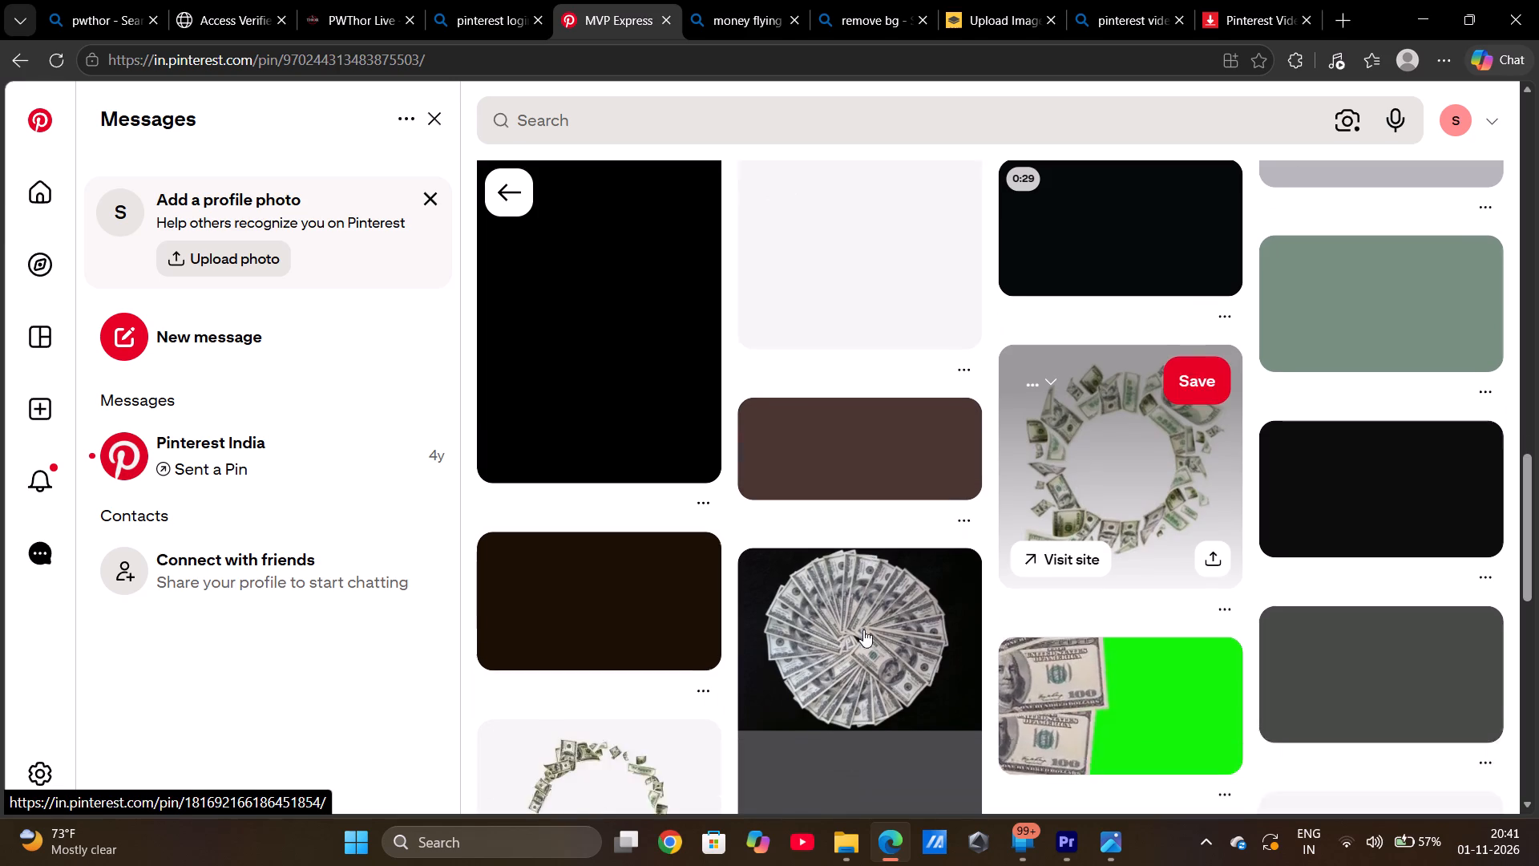
scroll(863, 629, "down", 3)
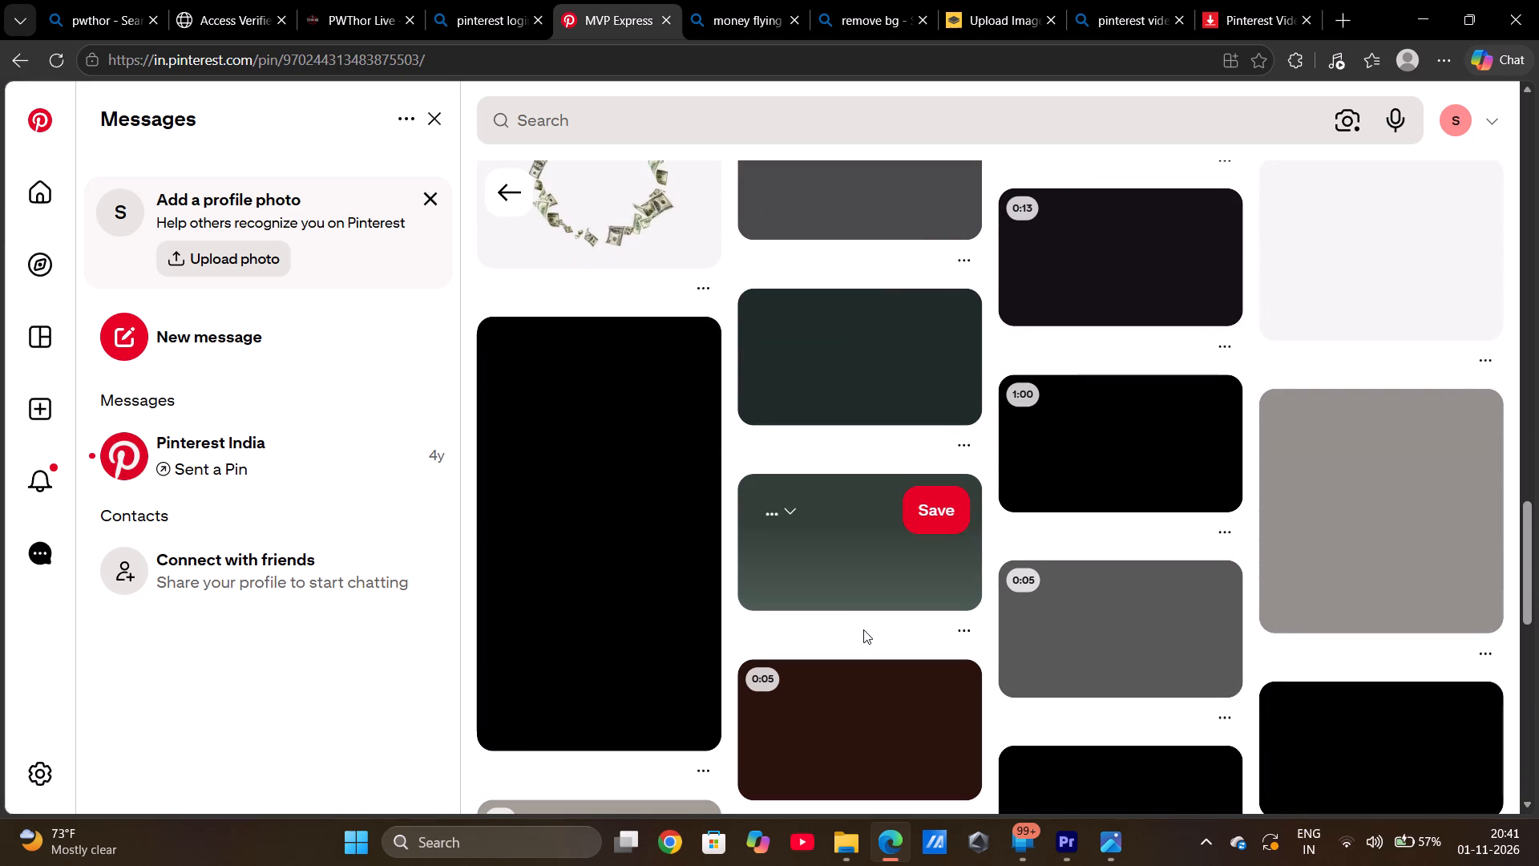
scroll(863, 629, "up", 6)
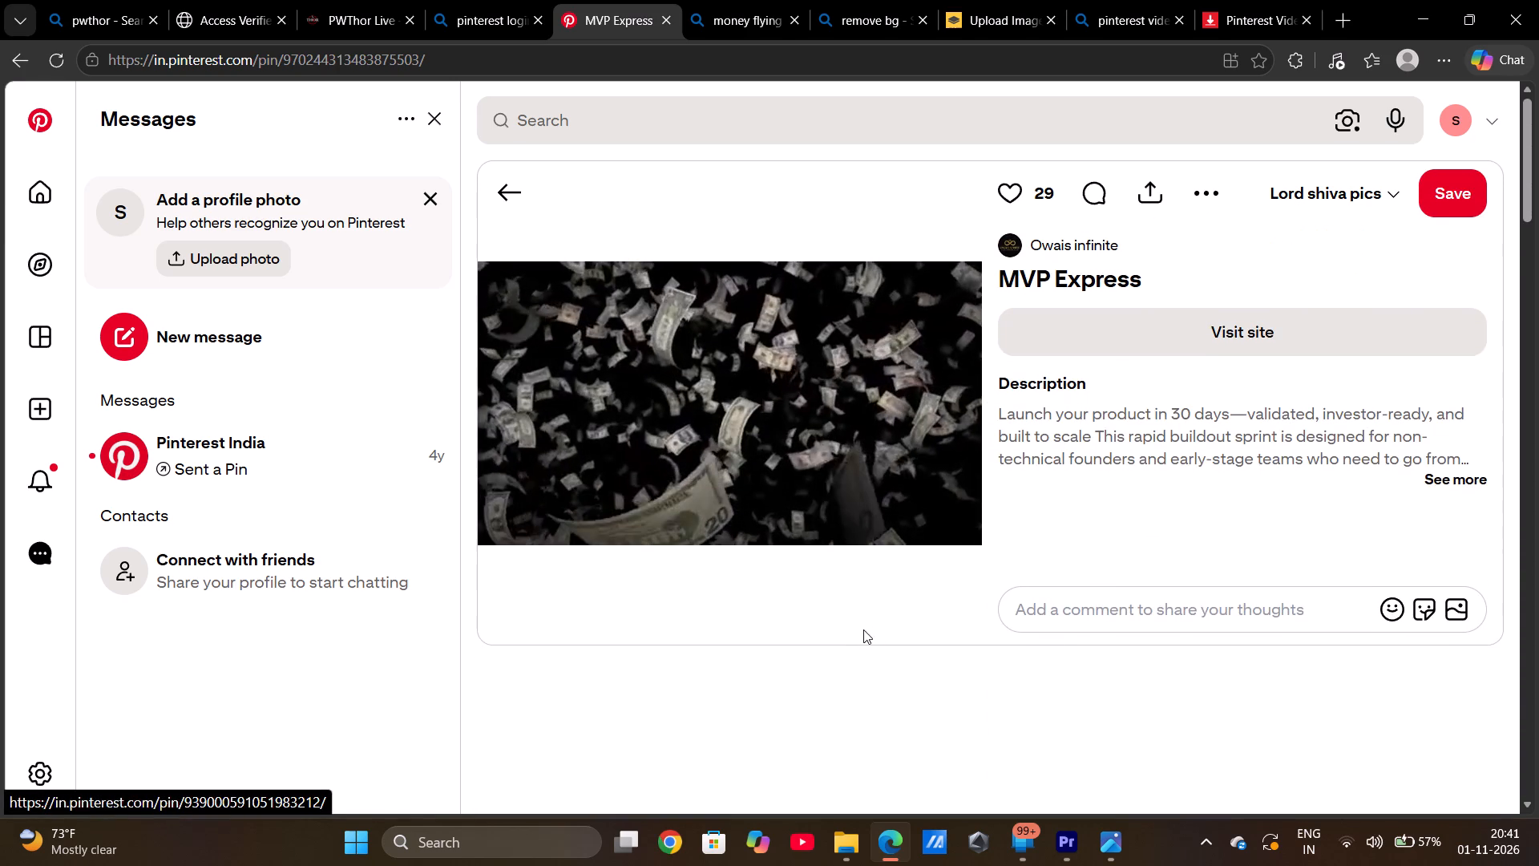
scroll(902, 646, "down", 4)
scroll(902, 646, "up", 2)
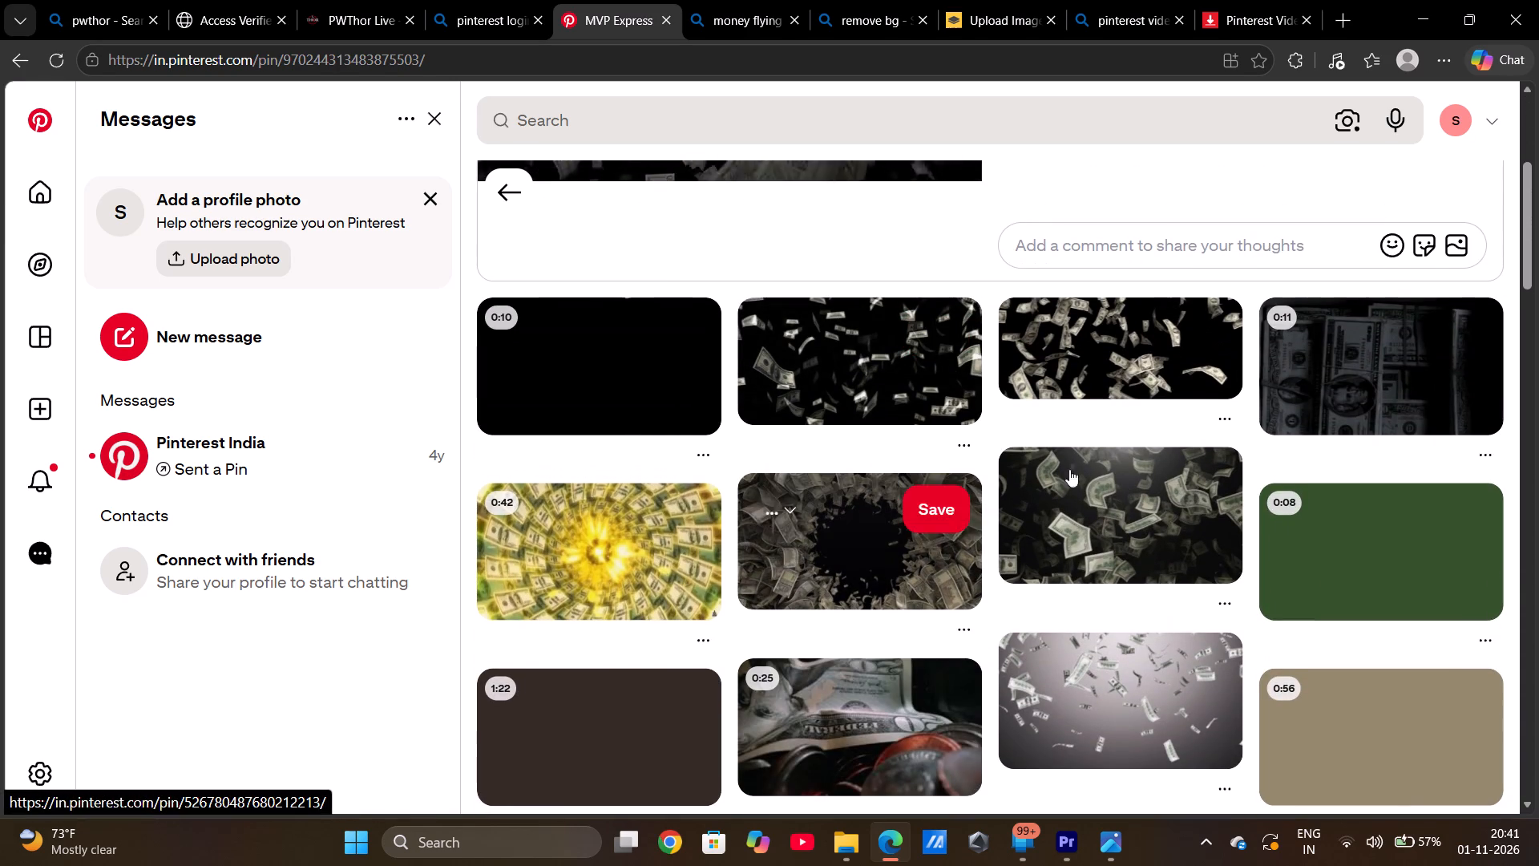
Open the World BEYOND War pin of falling dollars on black, check whether it plays, and browse its related pins.
left_click(1074, 378)
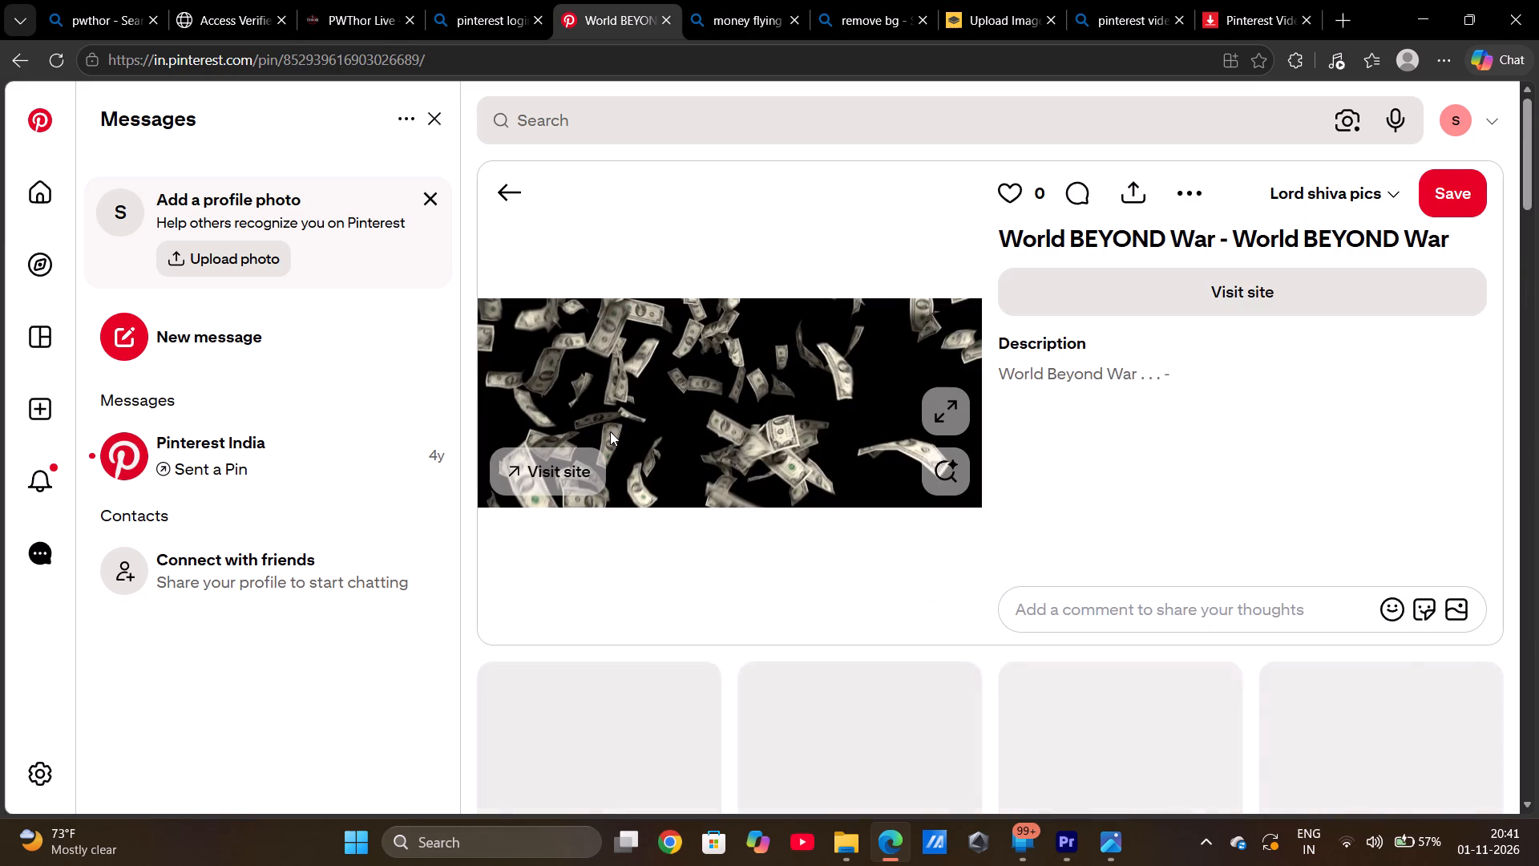
left_click(610, 431)
left_click(703, 419)
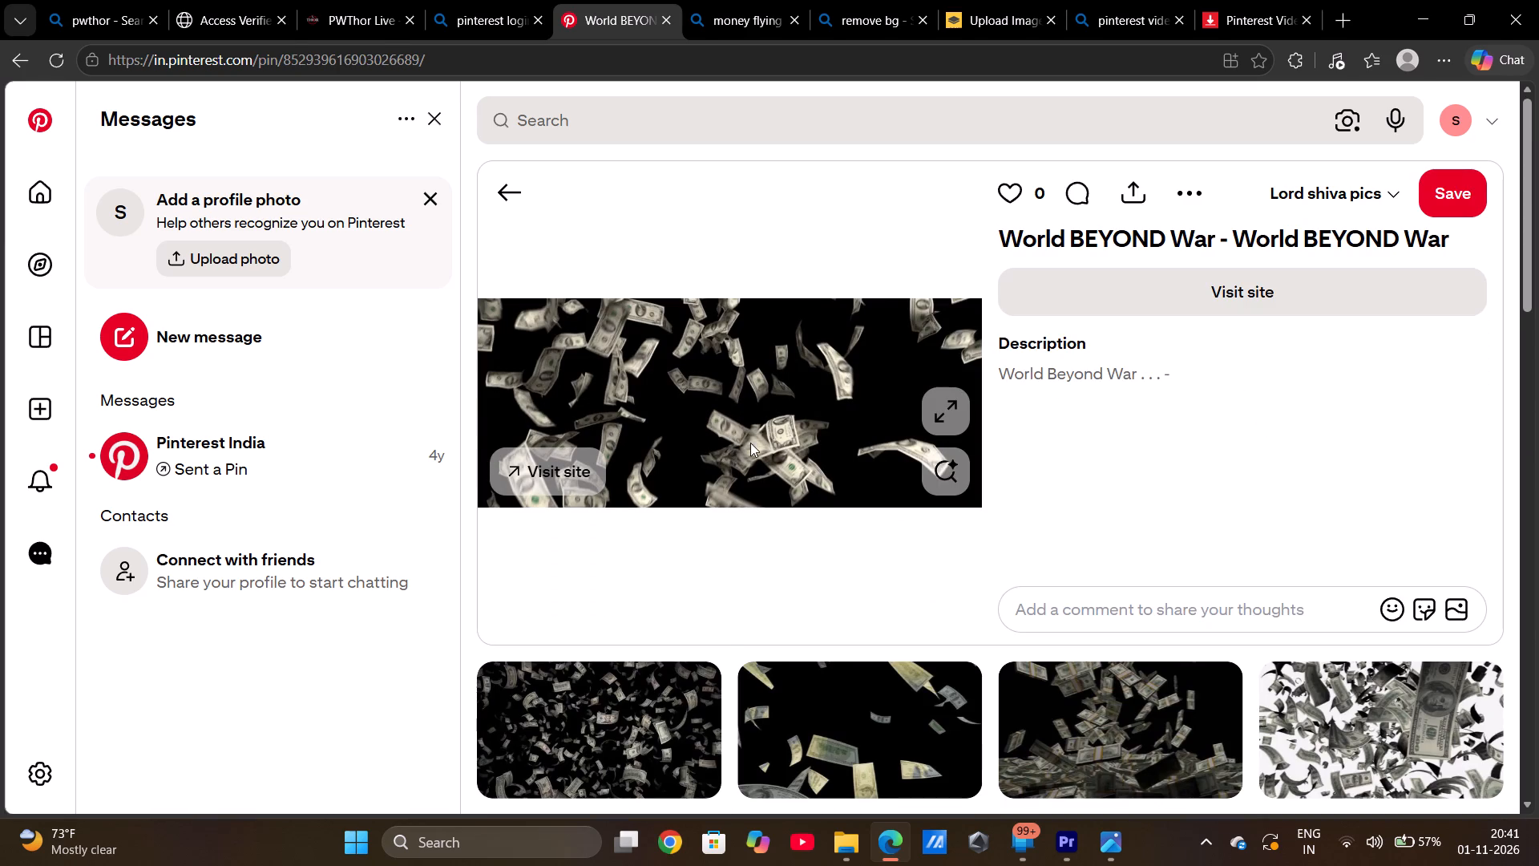
left_click(762, 370)
scroll(772, 537, "down", 4)
scroll(772, 537, "right", 2)
scroll(772, 537, "down", 1)
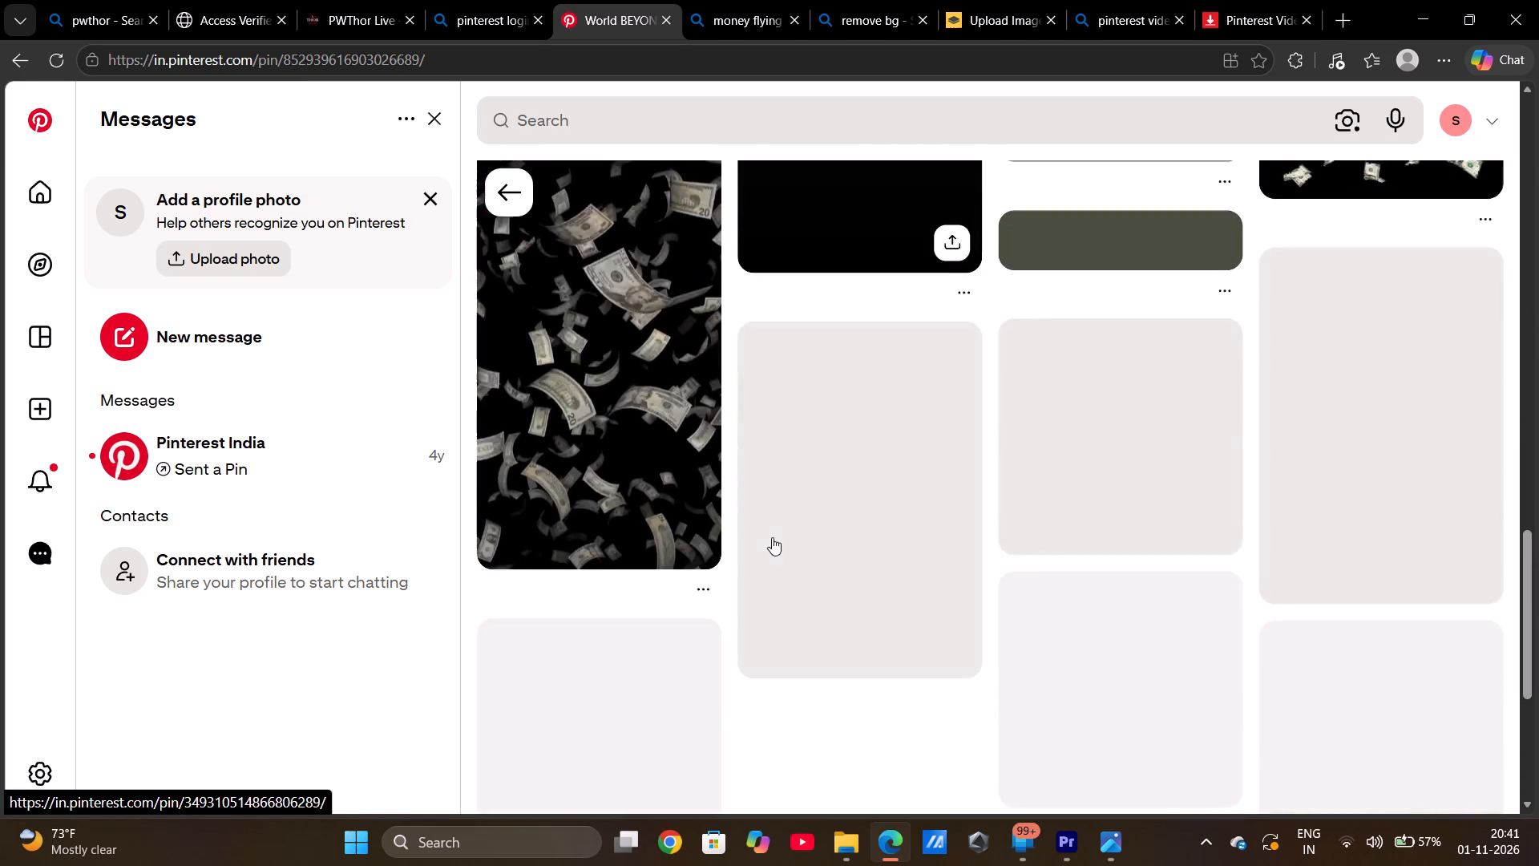
scroll(772, 537, "up", 7)
Search Pinterest for the recent term "money flying animation video" and look through the results for a usable money clip.
left_click(741, 127)
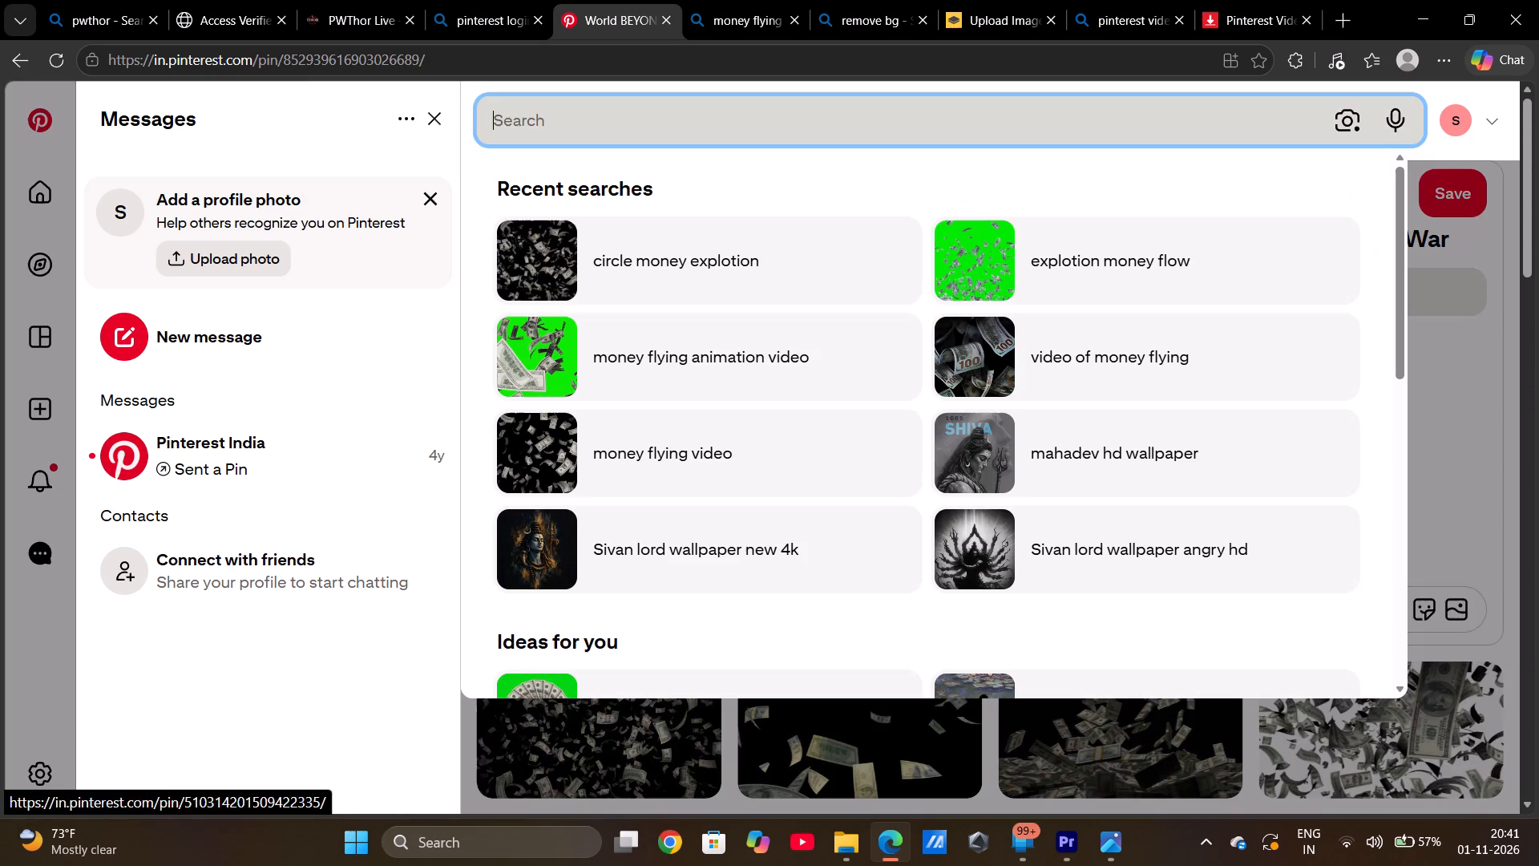
left_click(691, 350)
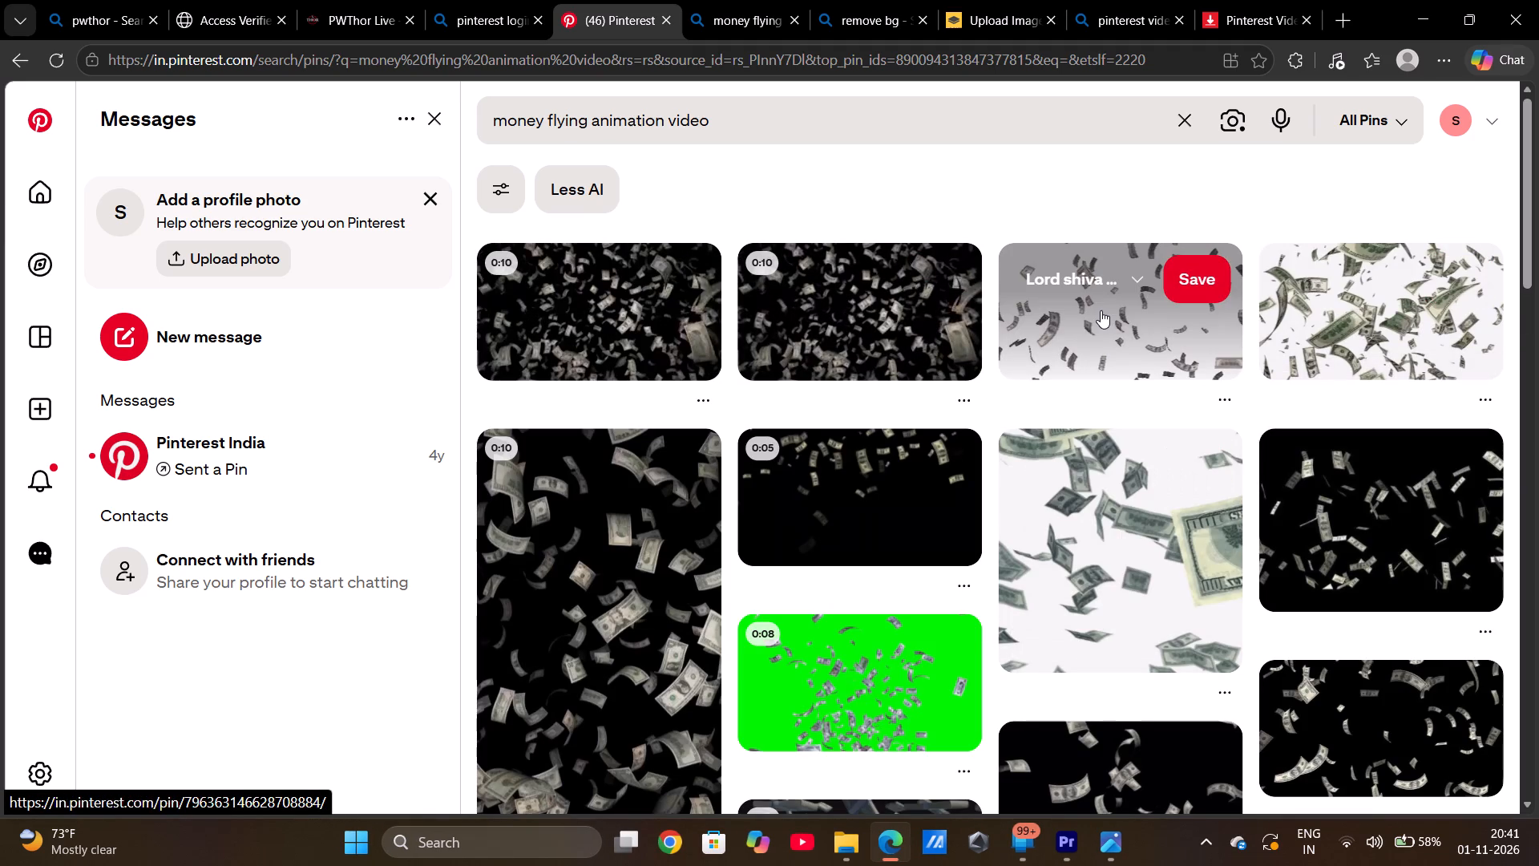
scroll(1048, 463, "down", 1)
scroll(1092, 259, "down", 2)
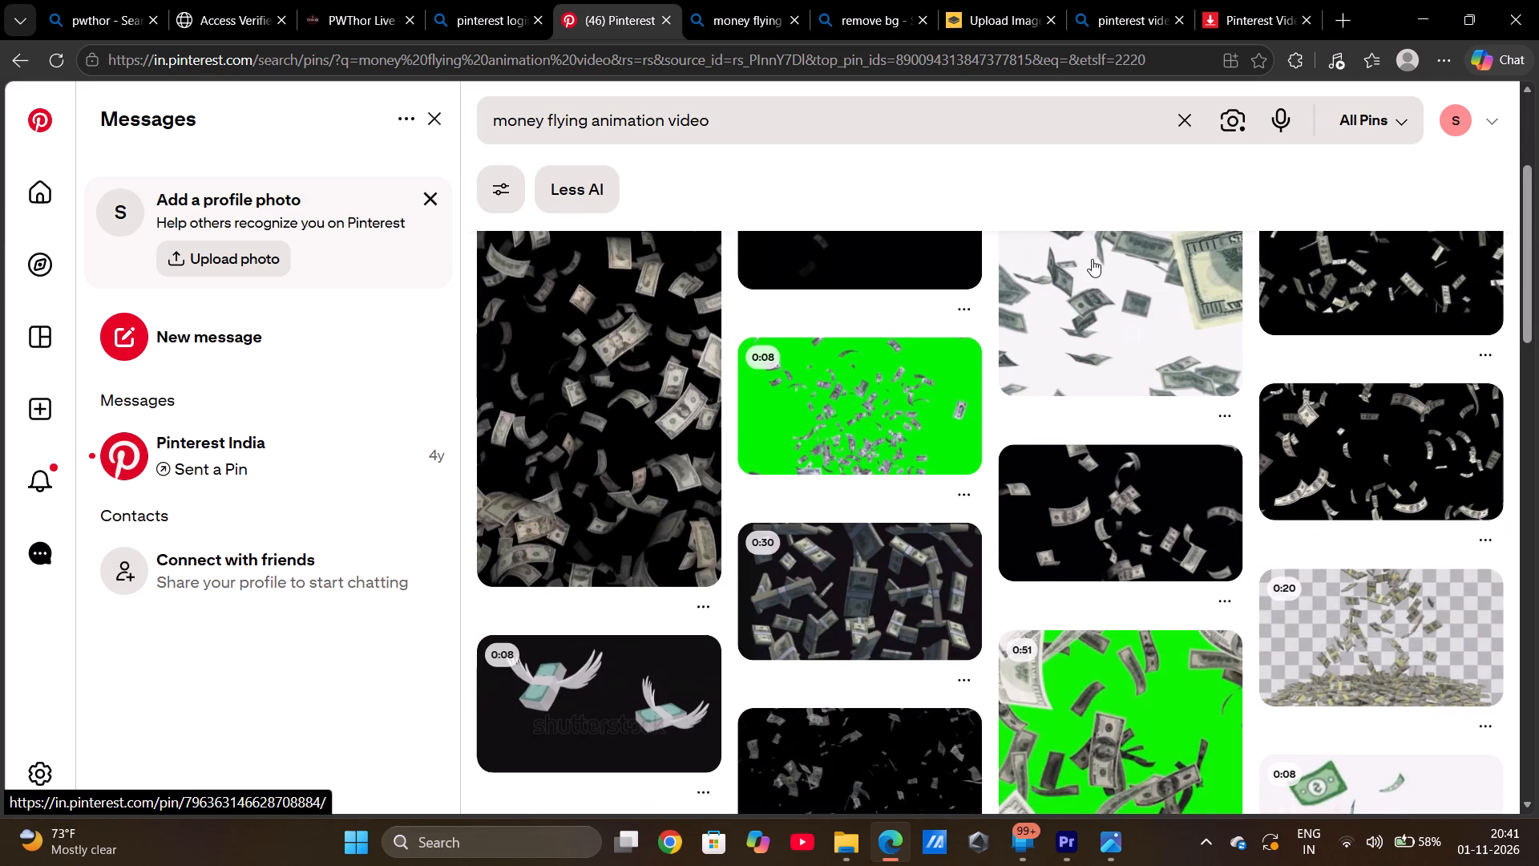
scroll(964, 309, "down", 4)
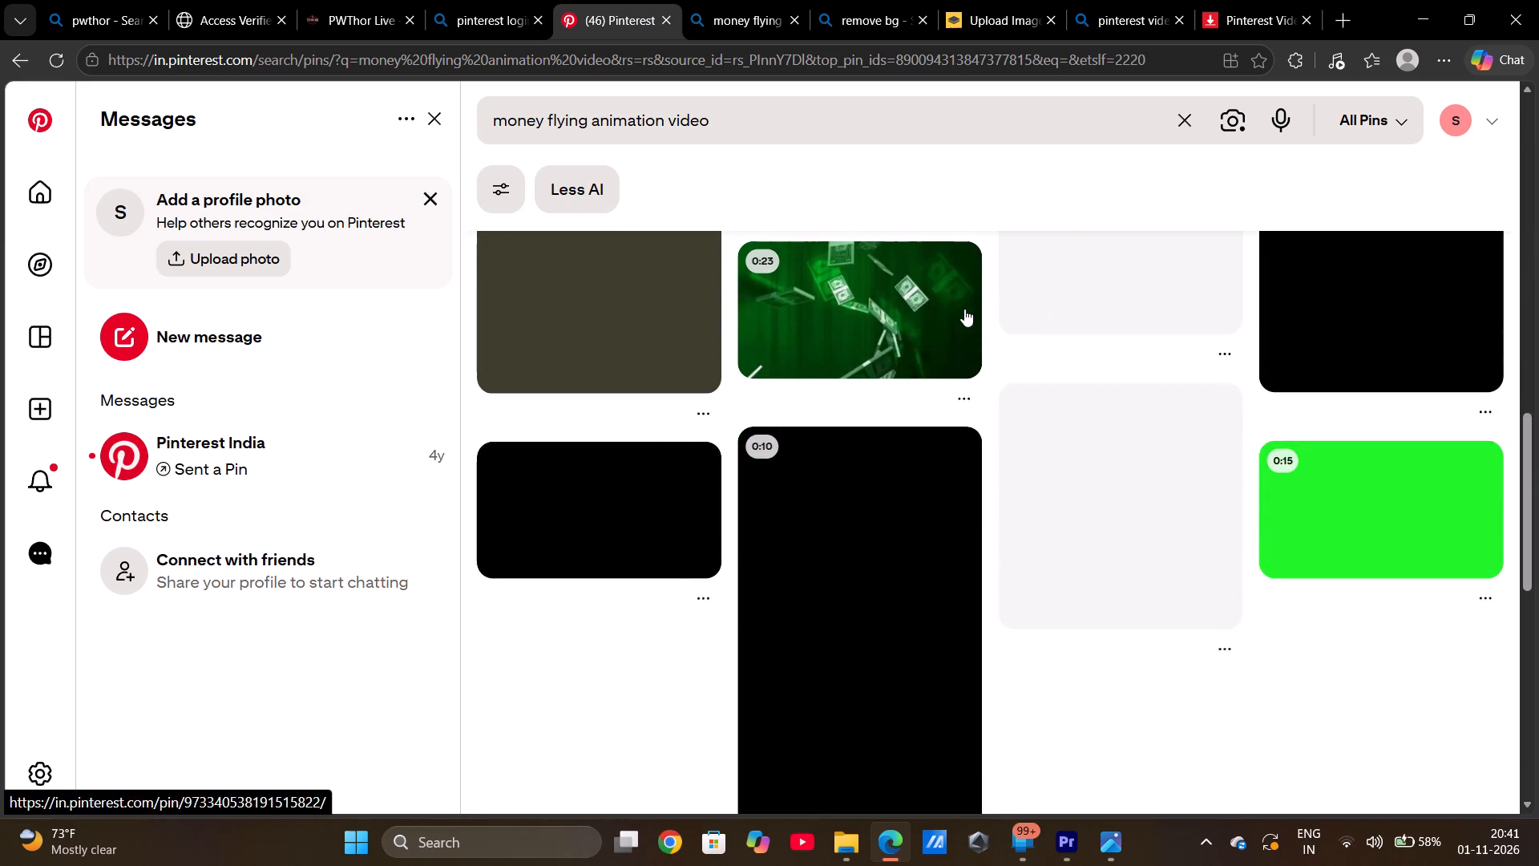
scroll(964, 309, "down", 1)
scroll(964, 309, "up", 4)
scroll(964, 309, "down", 2)
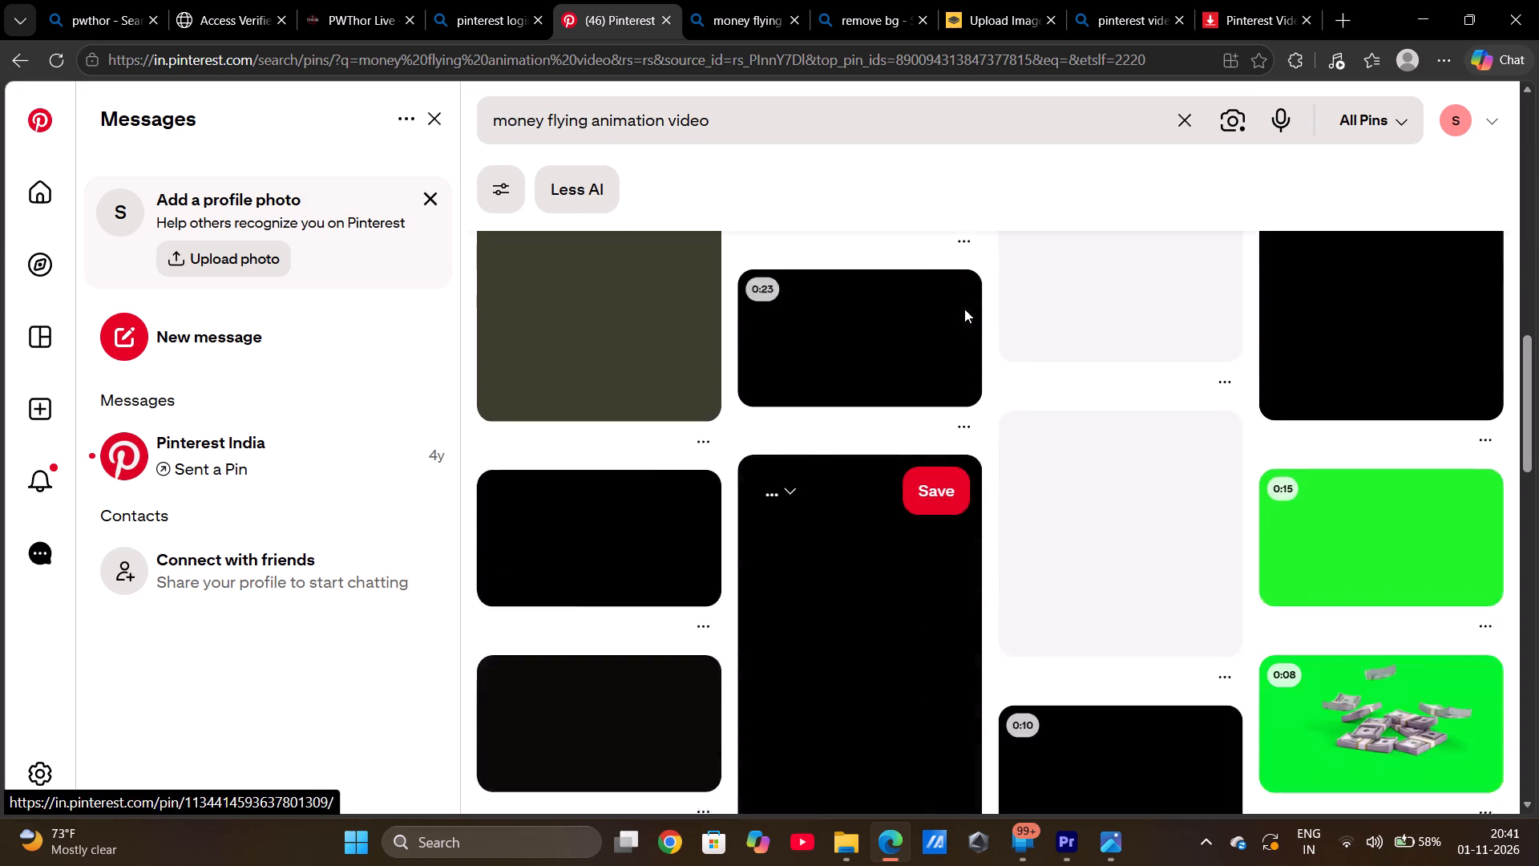
scroll(964, 309, "down", 3)
scroll(964, 309, "up", 9)
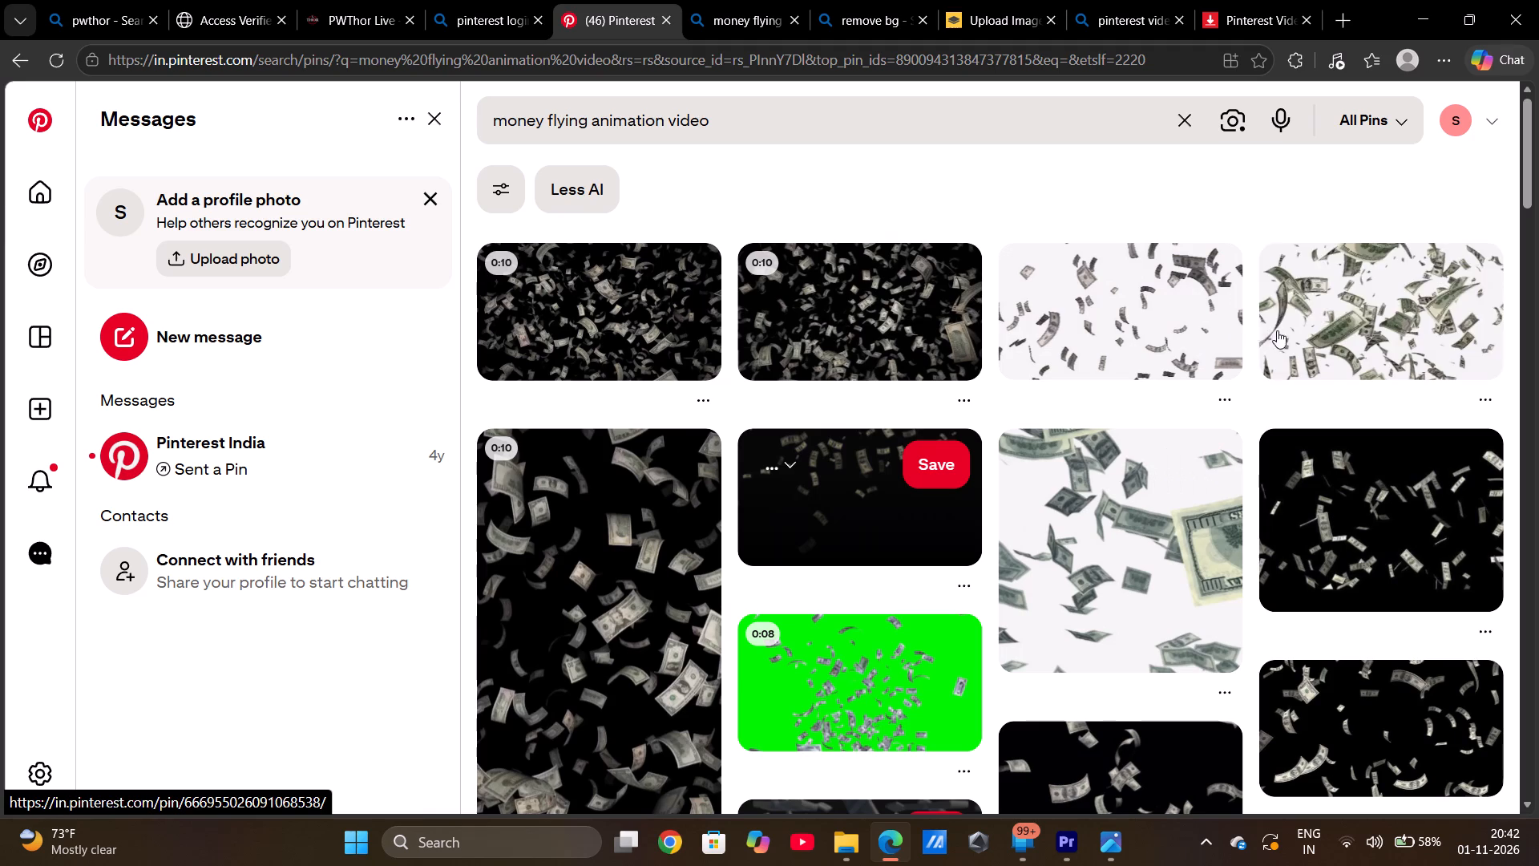
Open the animated pin of dollar bills flying on white from the search results and check its related pins and sharing options.
left_click(1327, 322)
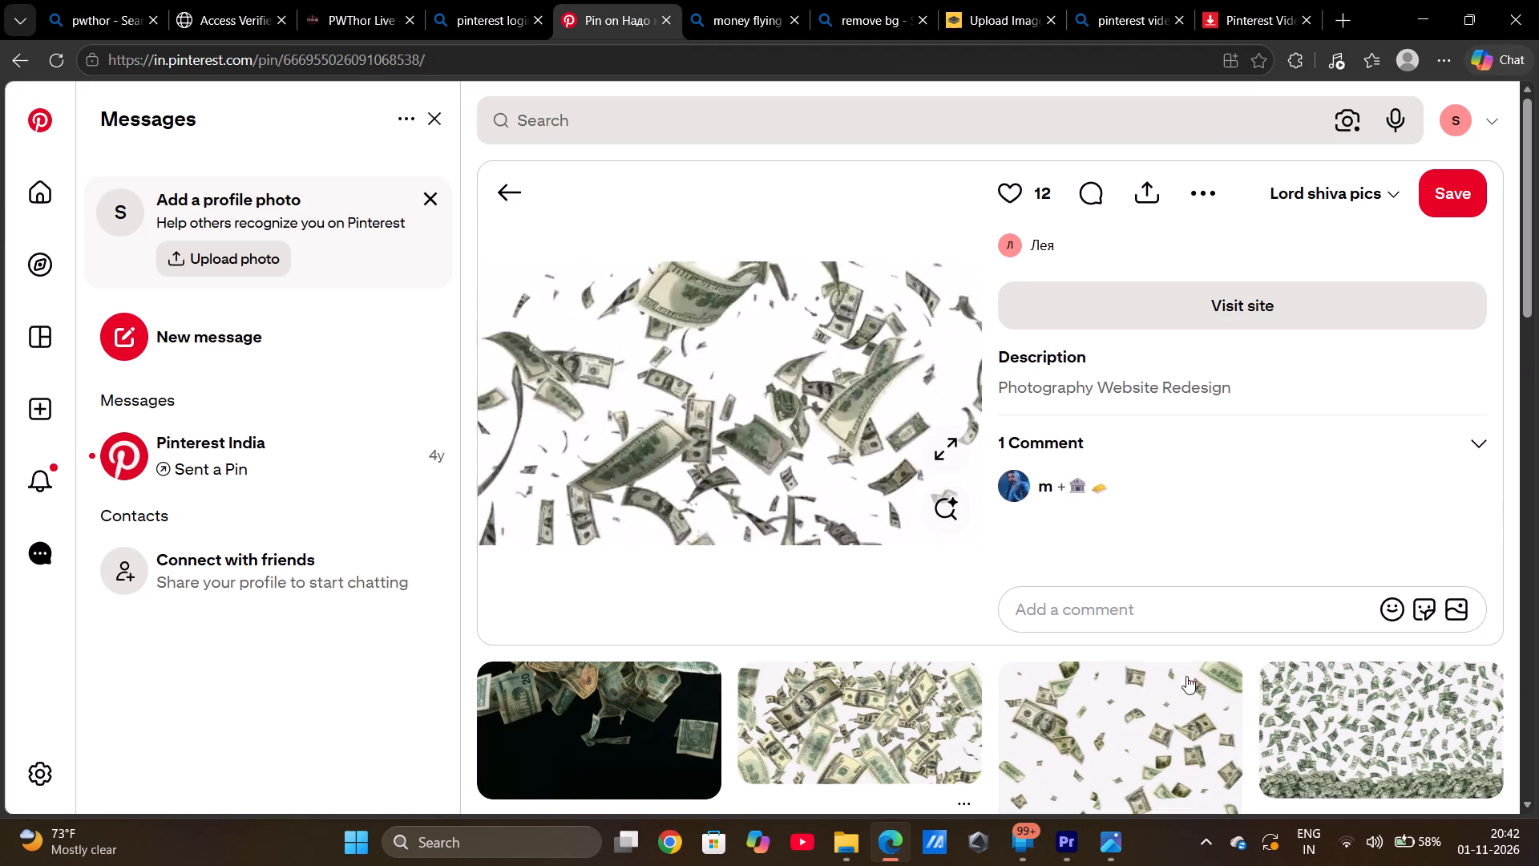
scroll(1186, 676, "down", 1)
scroll(1025, 702, "down", 1)
scroll(1025, 702, "up", 2)
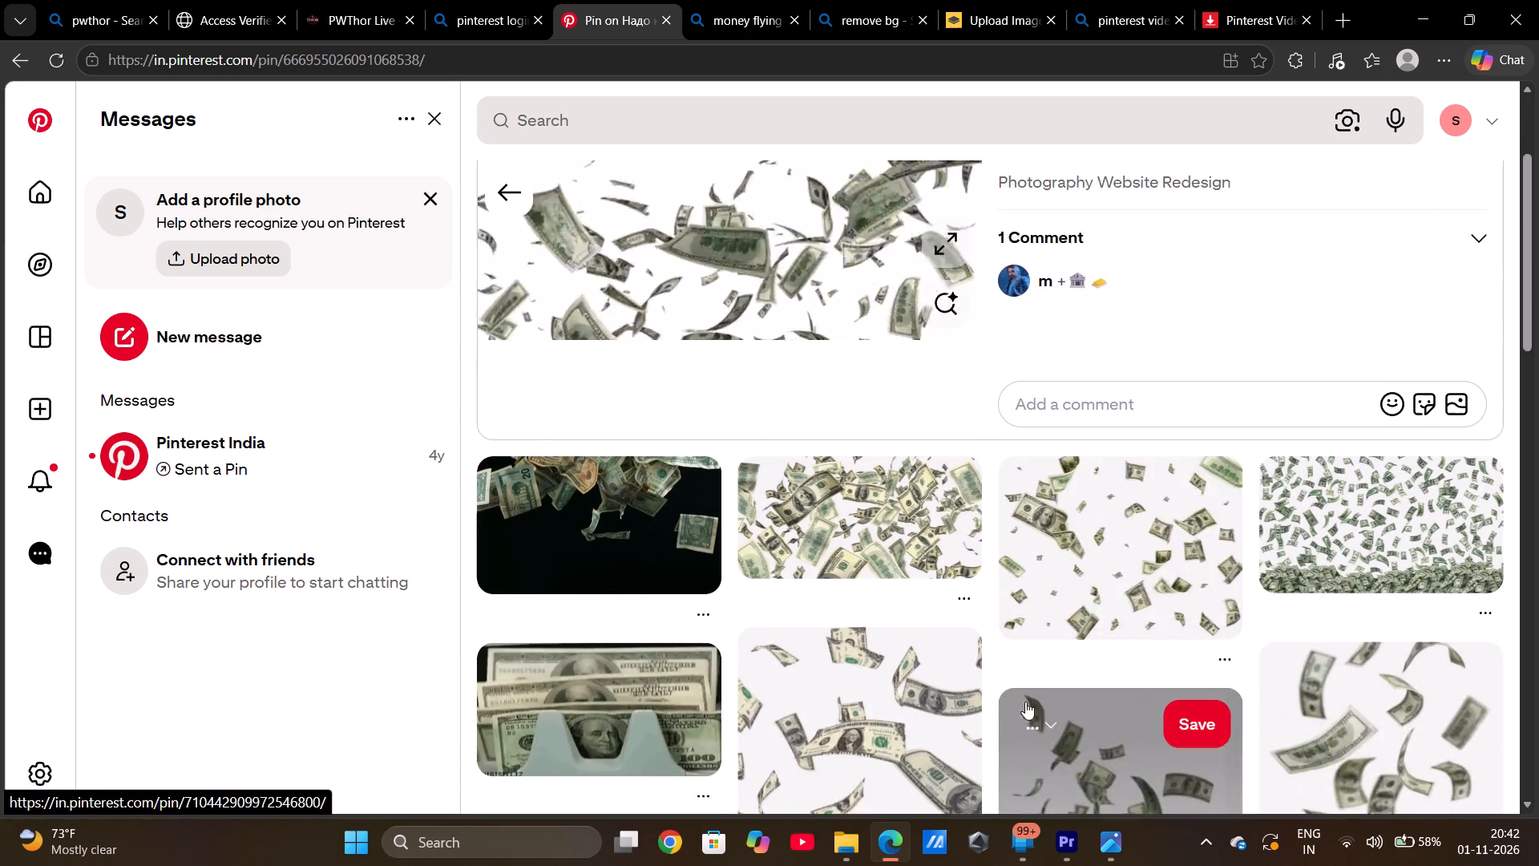
scroll(1025, 702, "up", 1)
left_click(1206, 184)
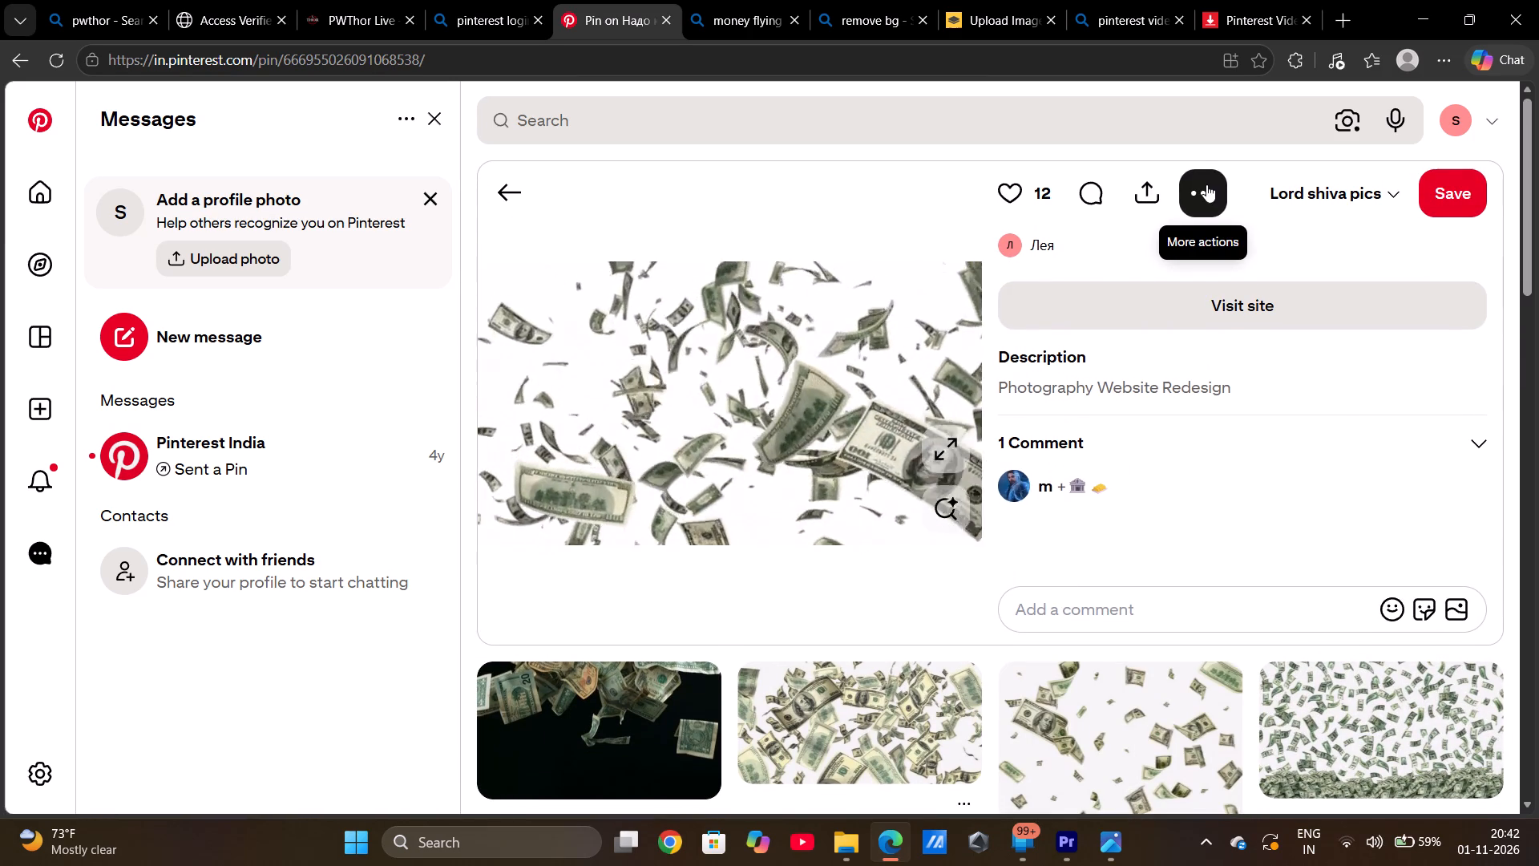
left_click(1160, 182)
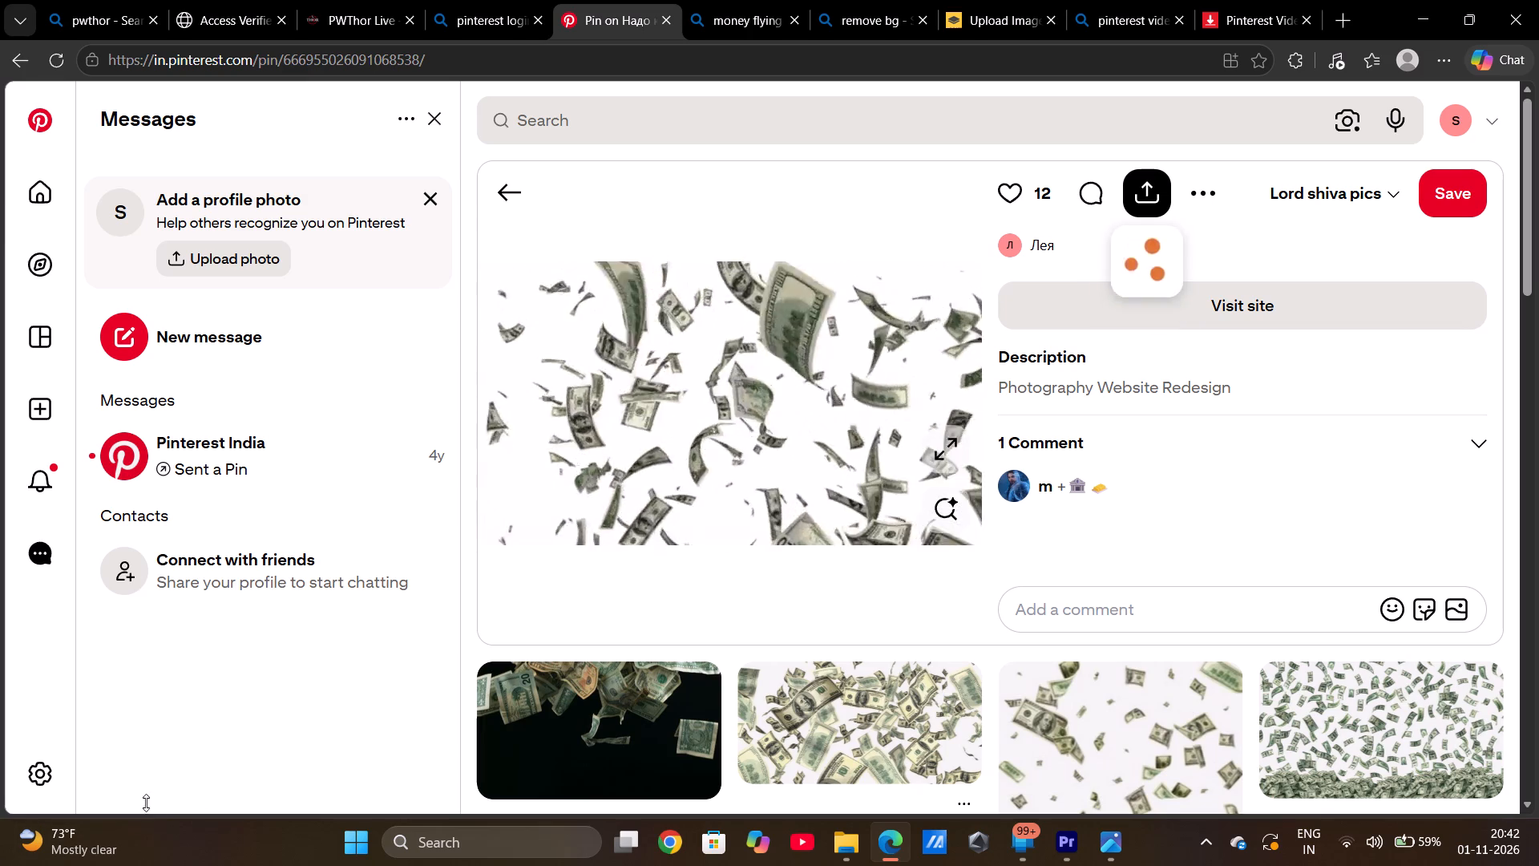
Open the related pin of dollar bills swirling in a column and look through its related pins for a usable money clip.
scroll(479, 723, "down", 4)
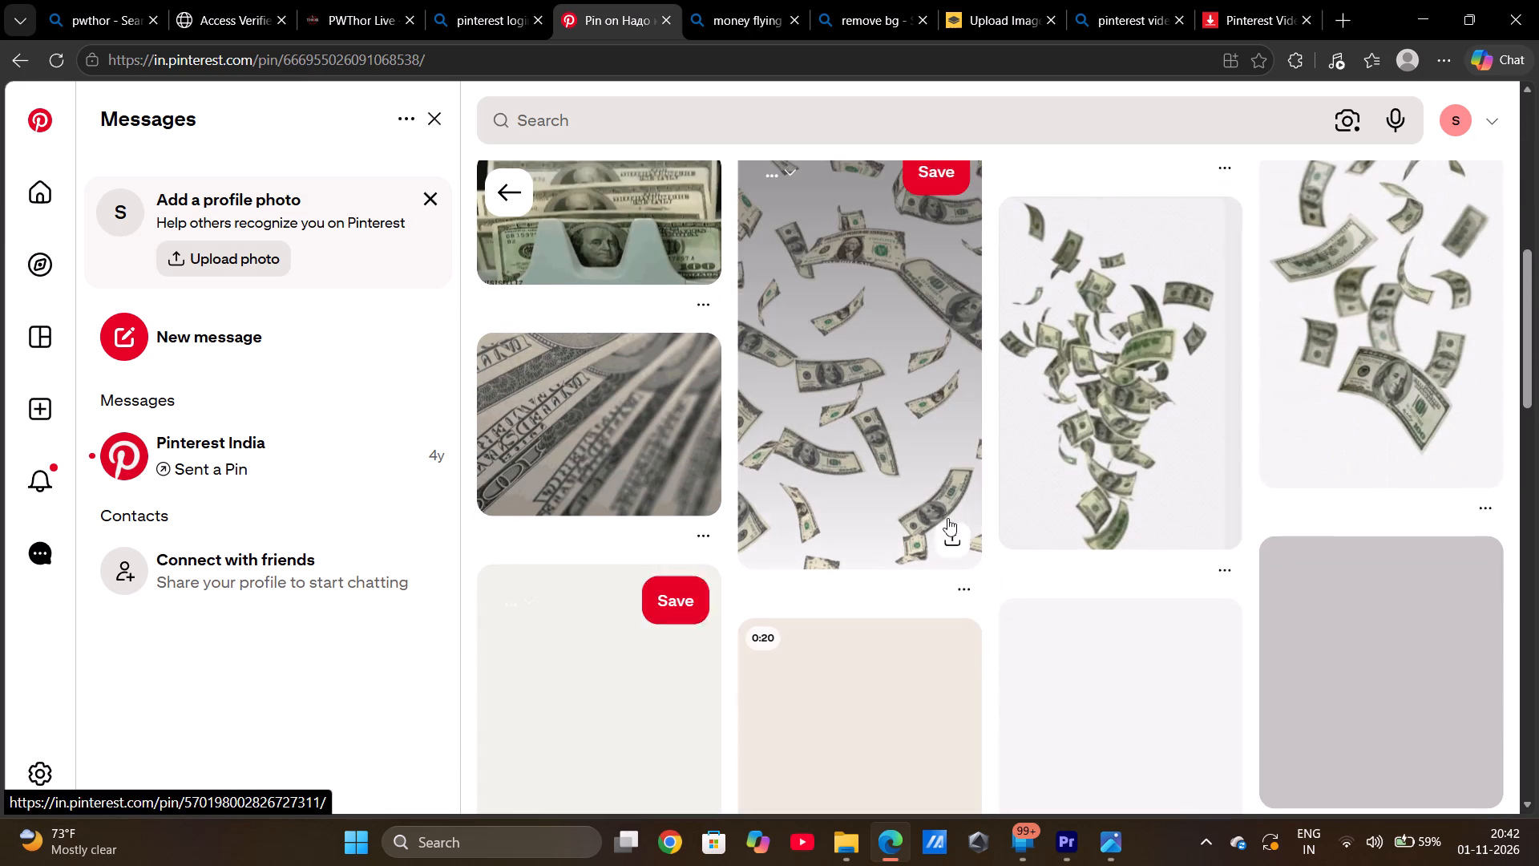
scroll(948, 503, "up", 1)
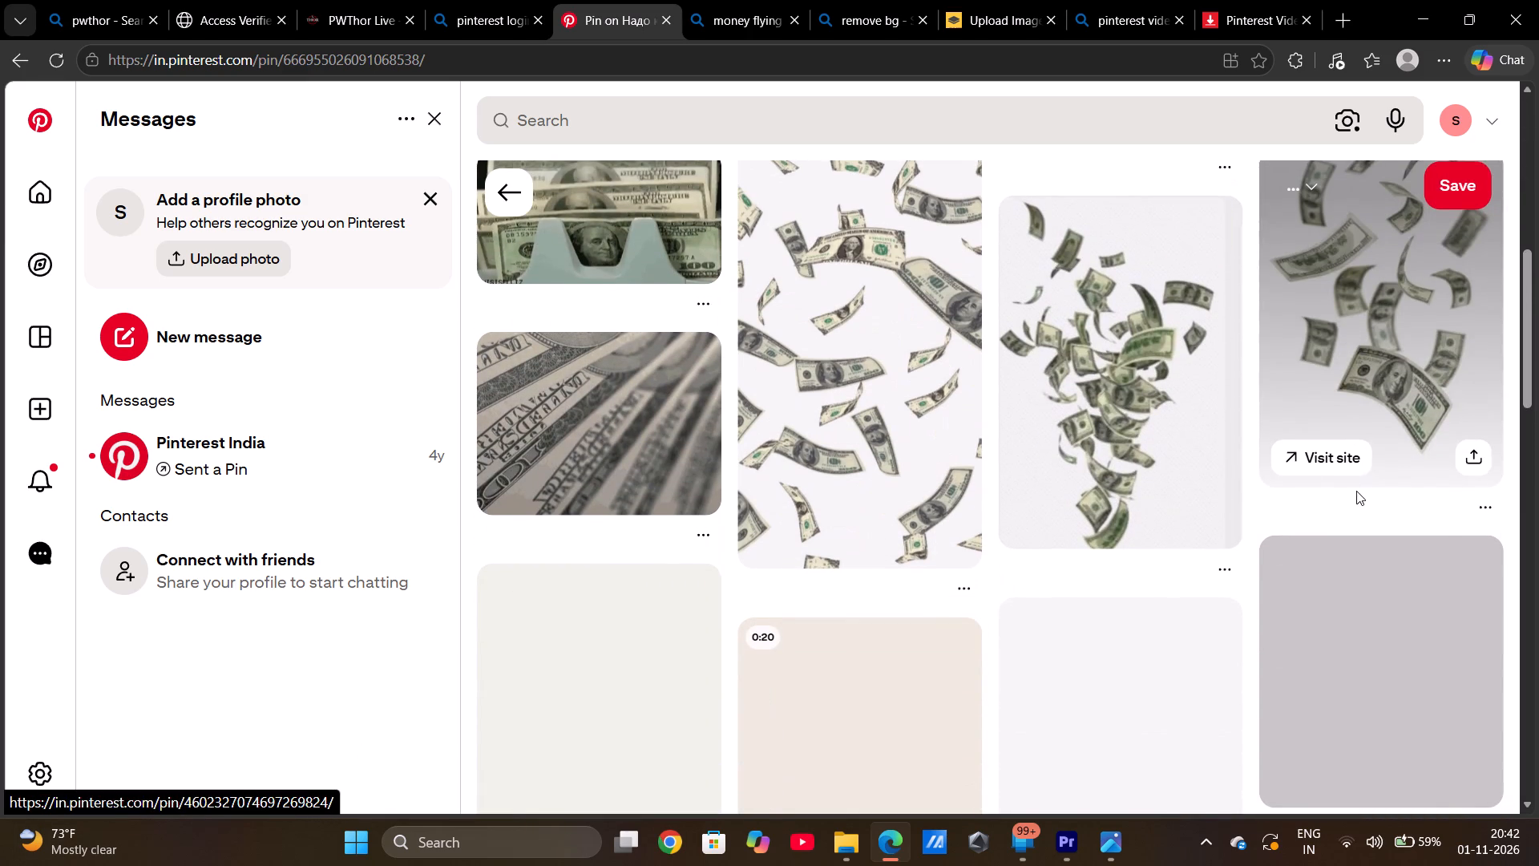
left_click(1177, 399)
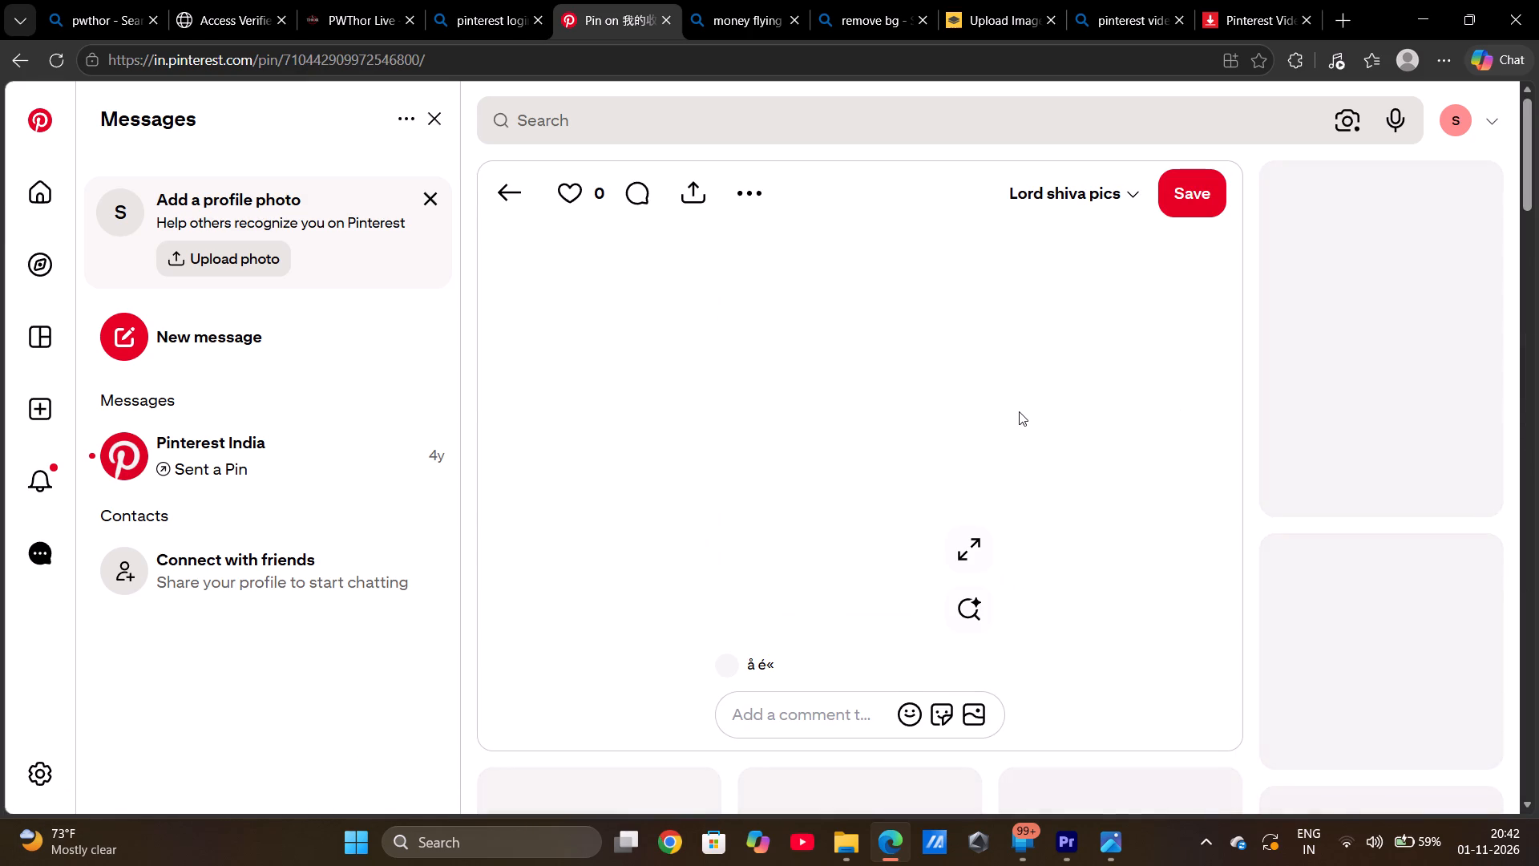
scroll(1019, 411, "down", 3)
scroll(1019, 411, "up", 1)
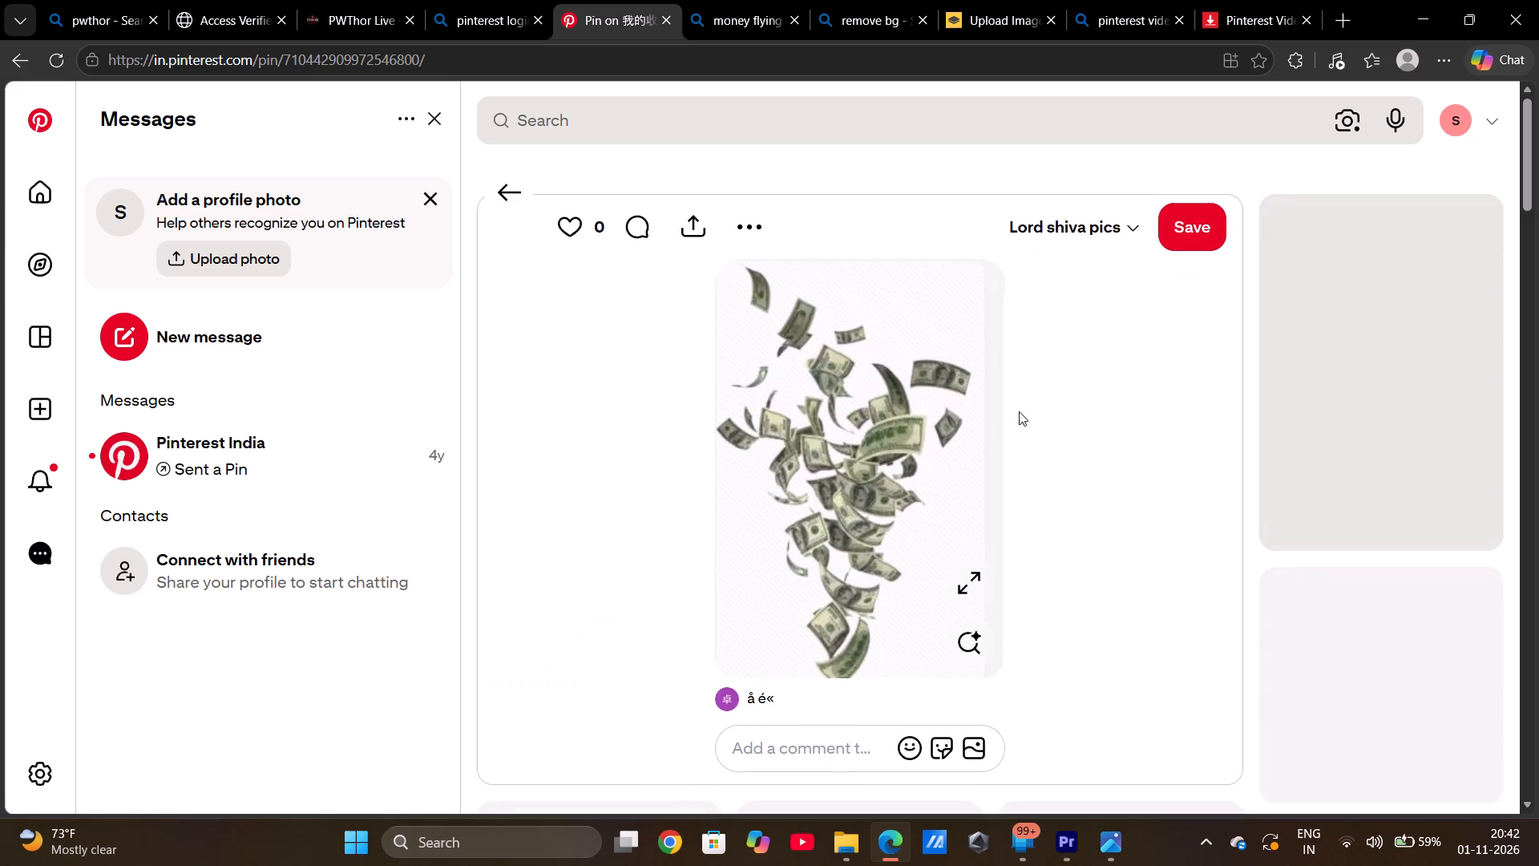
scroll(843, 465, "down", 1)
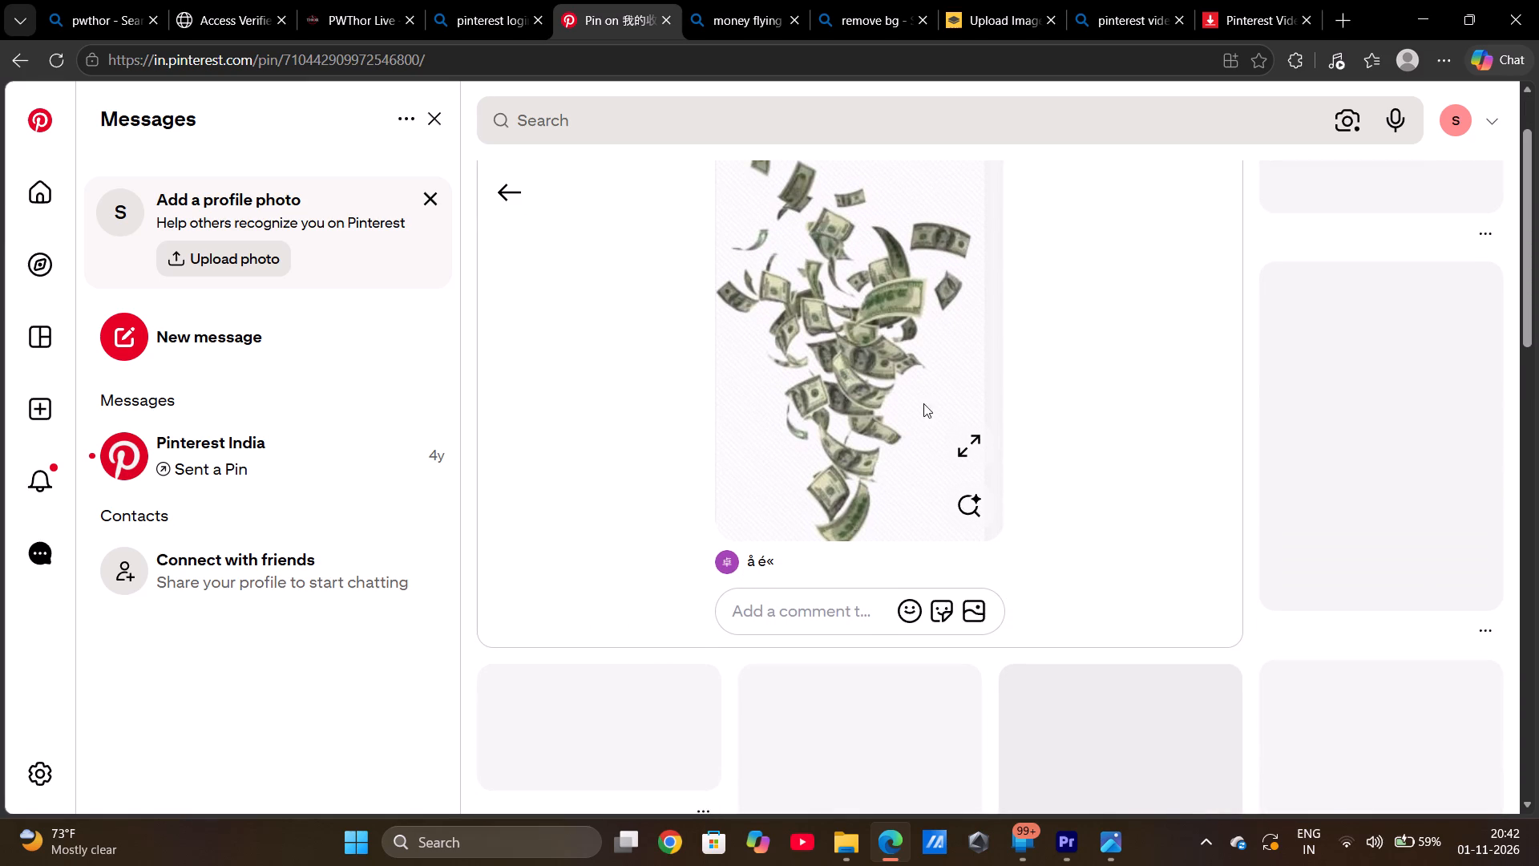
left_click(862, 403)
scroll(850, 605, "down", 4)
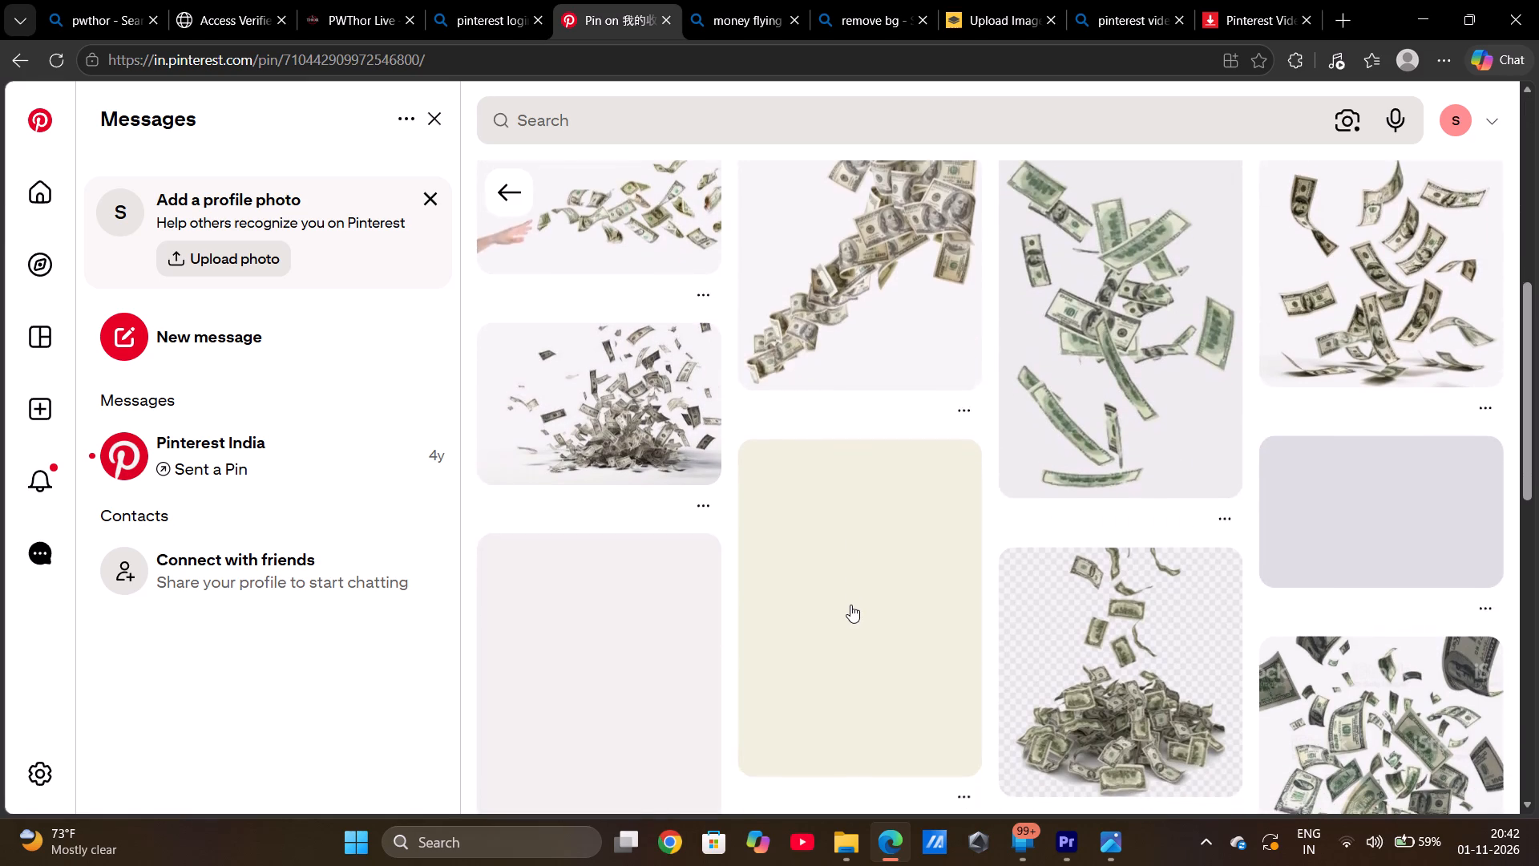
scroll(850, 605, "down", 3)
scroll(850, 605, "up", 2)
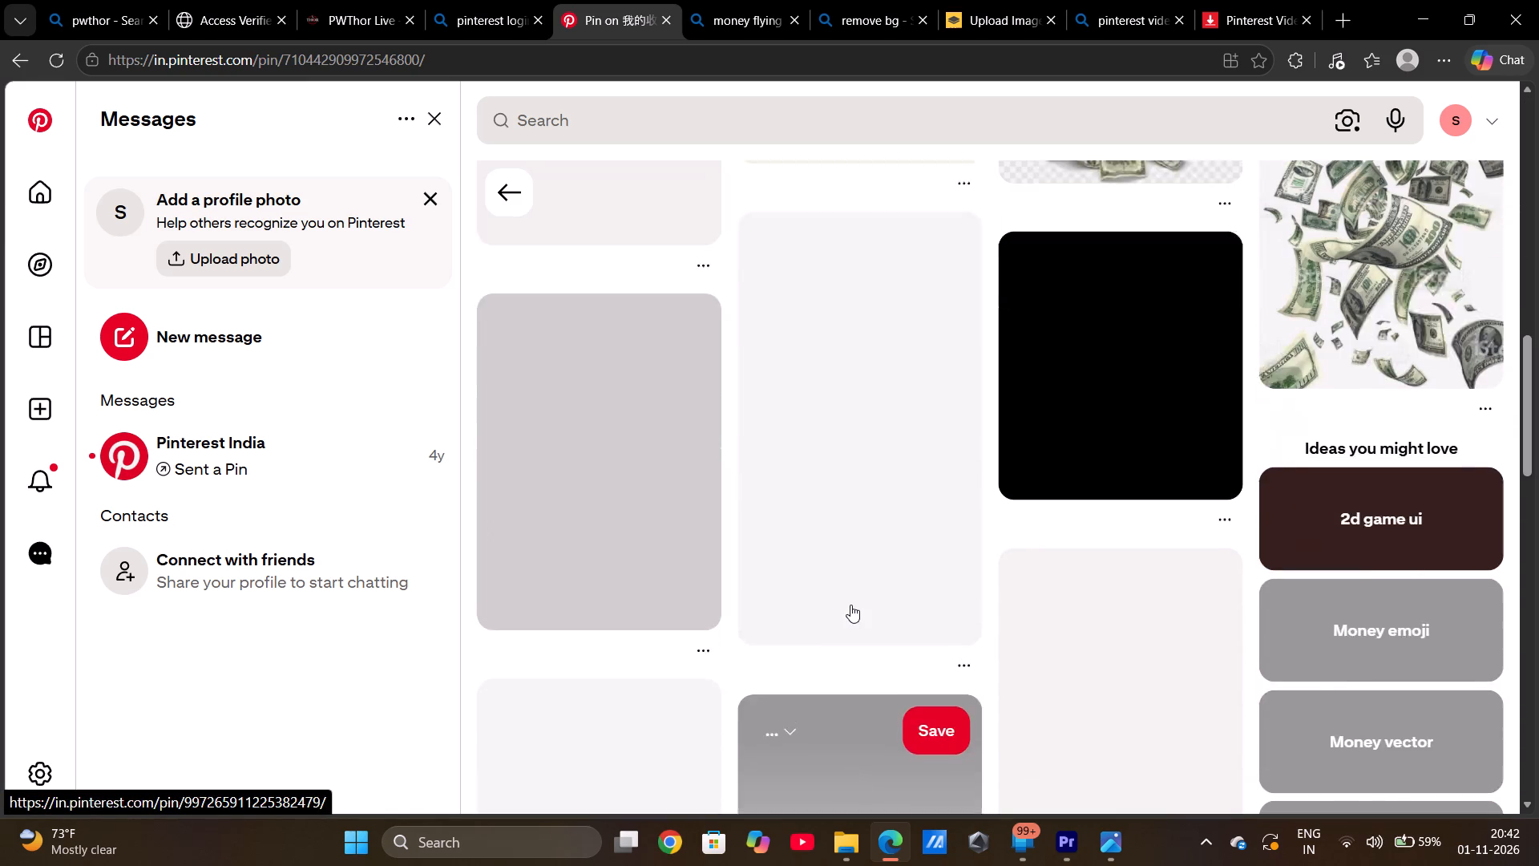
scroll(850, 605, "up", 1)
Open the watermarked pin of scattered dollar bills on white, check whether it plays, and browse its related pins.
left_click(1392, 424)
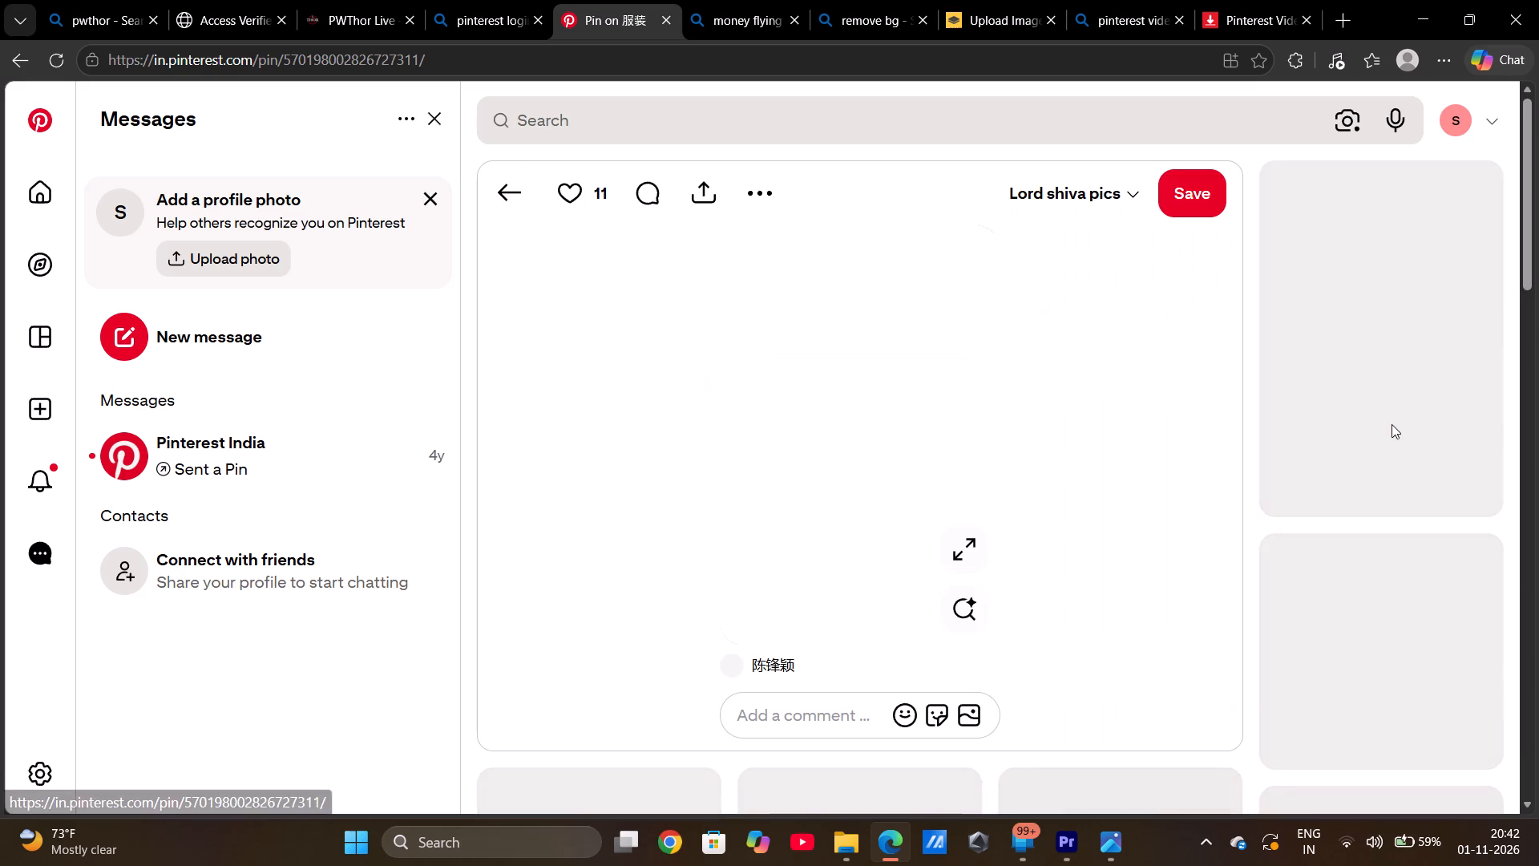
left_click(902, 471)
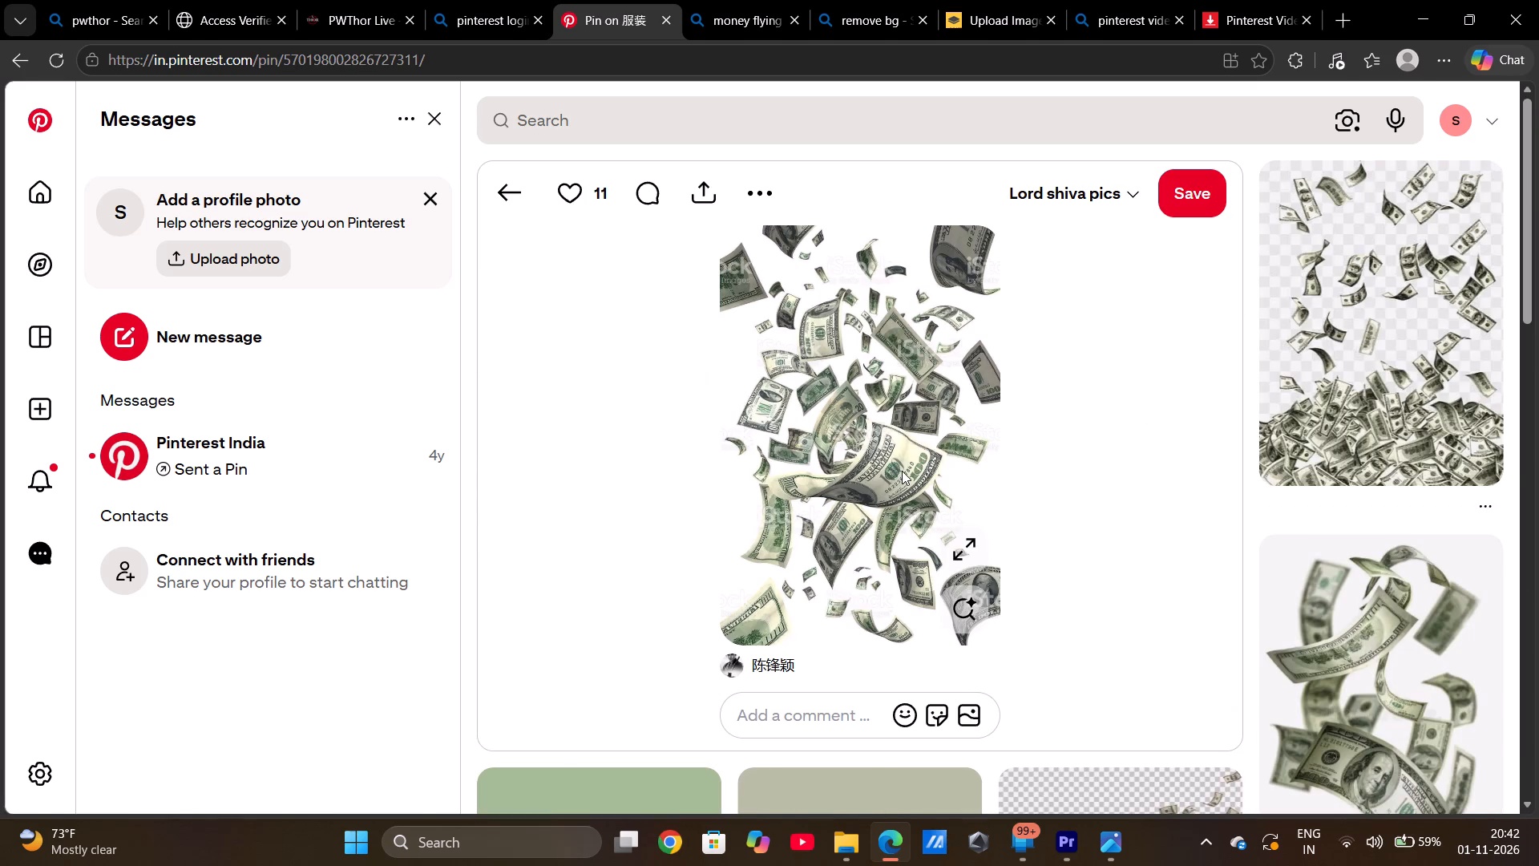
left_click(822, 508)
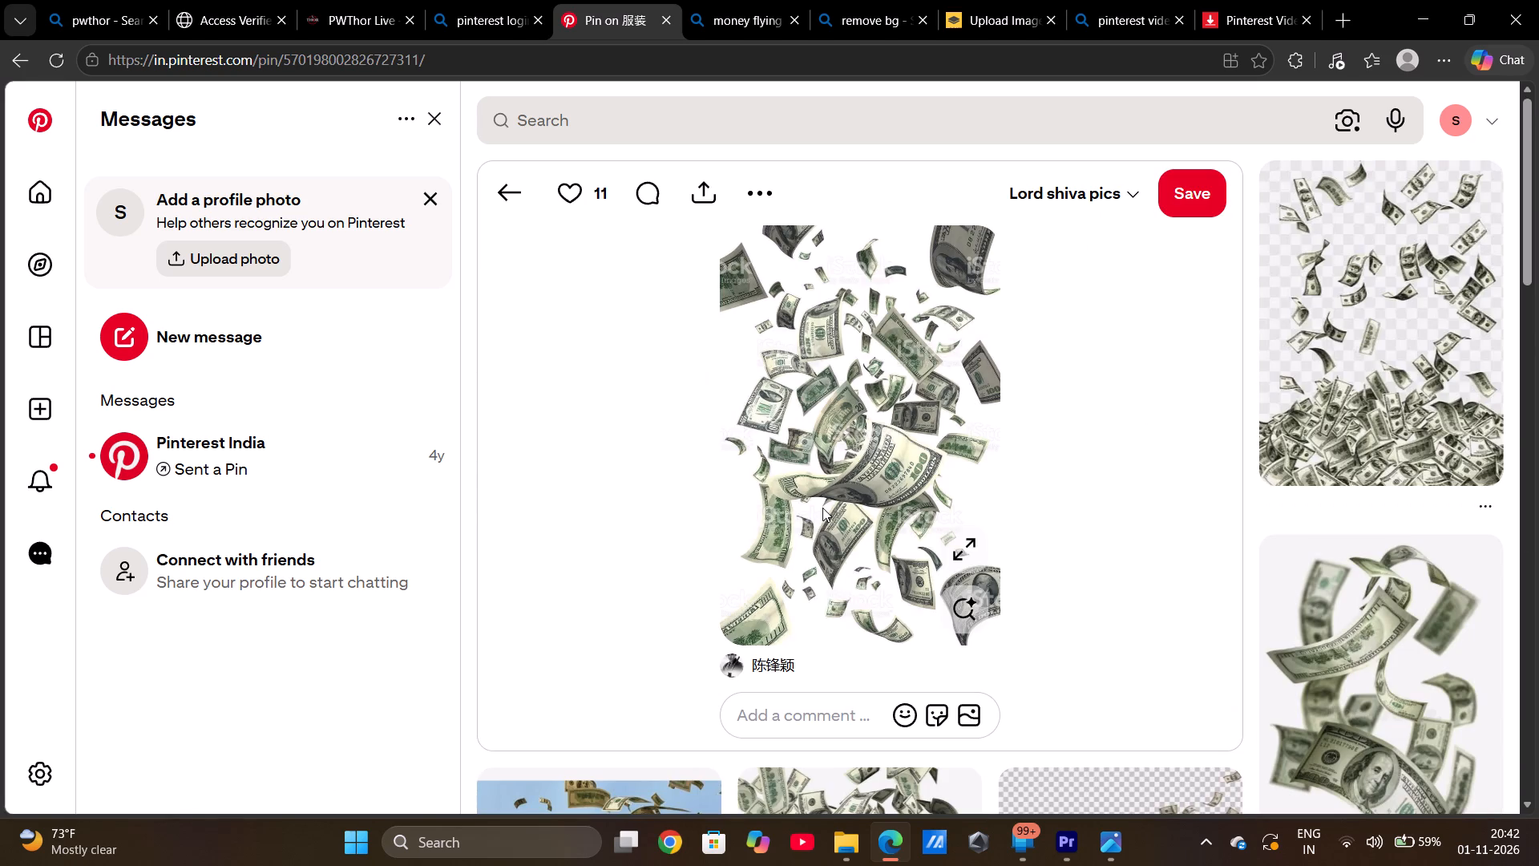
scroll(835, 407, "down", 3)
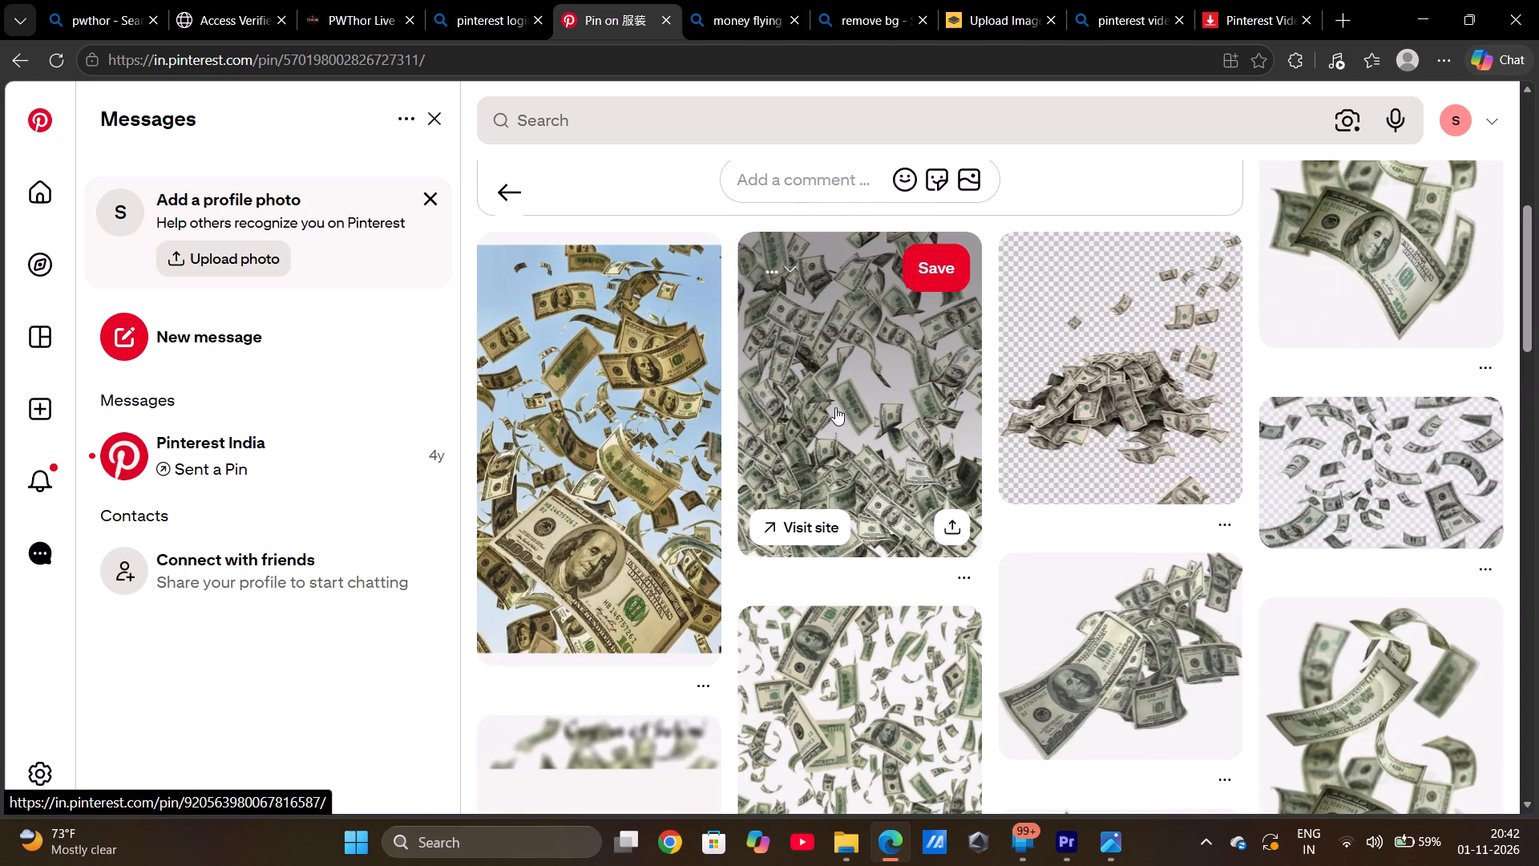
scroll(835, 407, "up", 2)
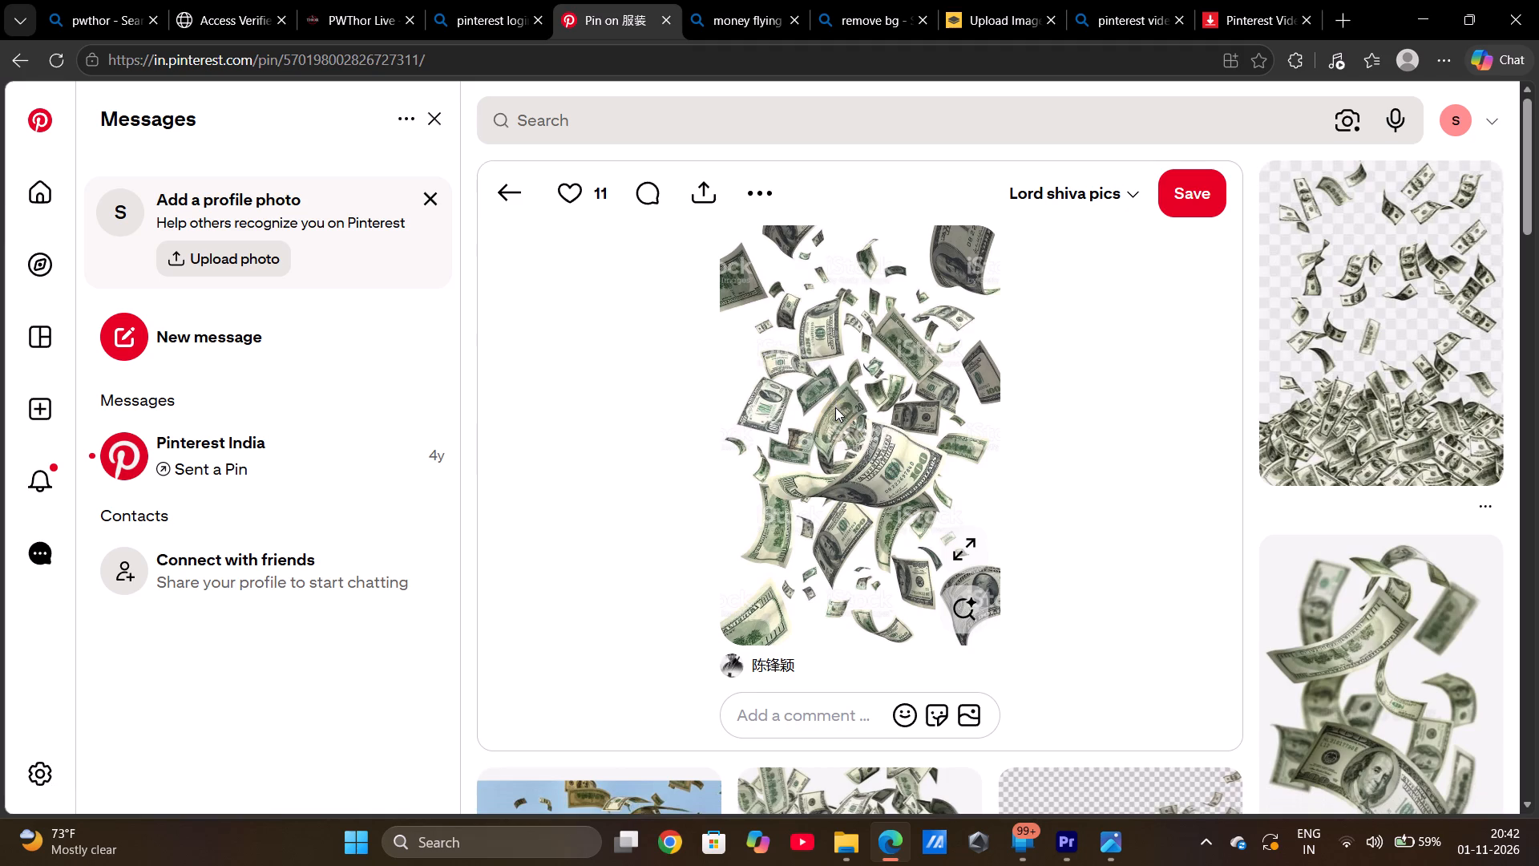
scroll(849, 498, "down", 6)
scroll(849, 498, "up", 2)
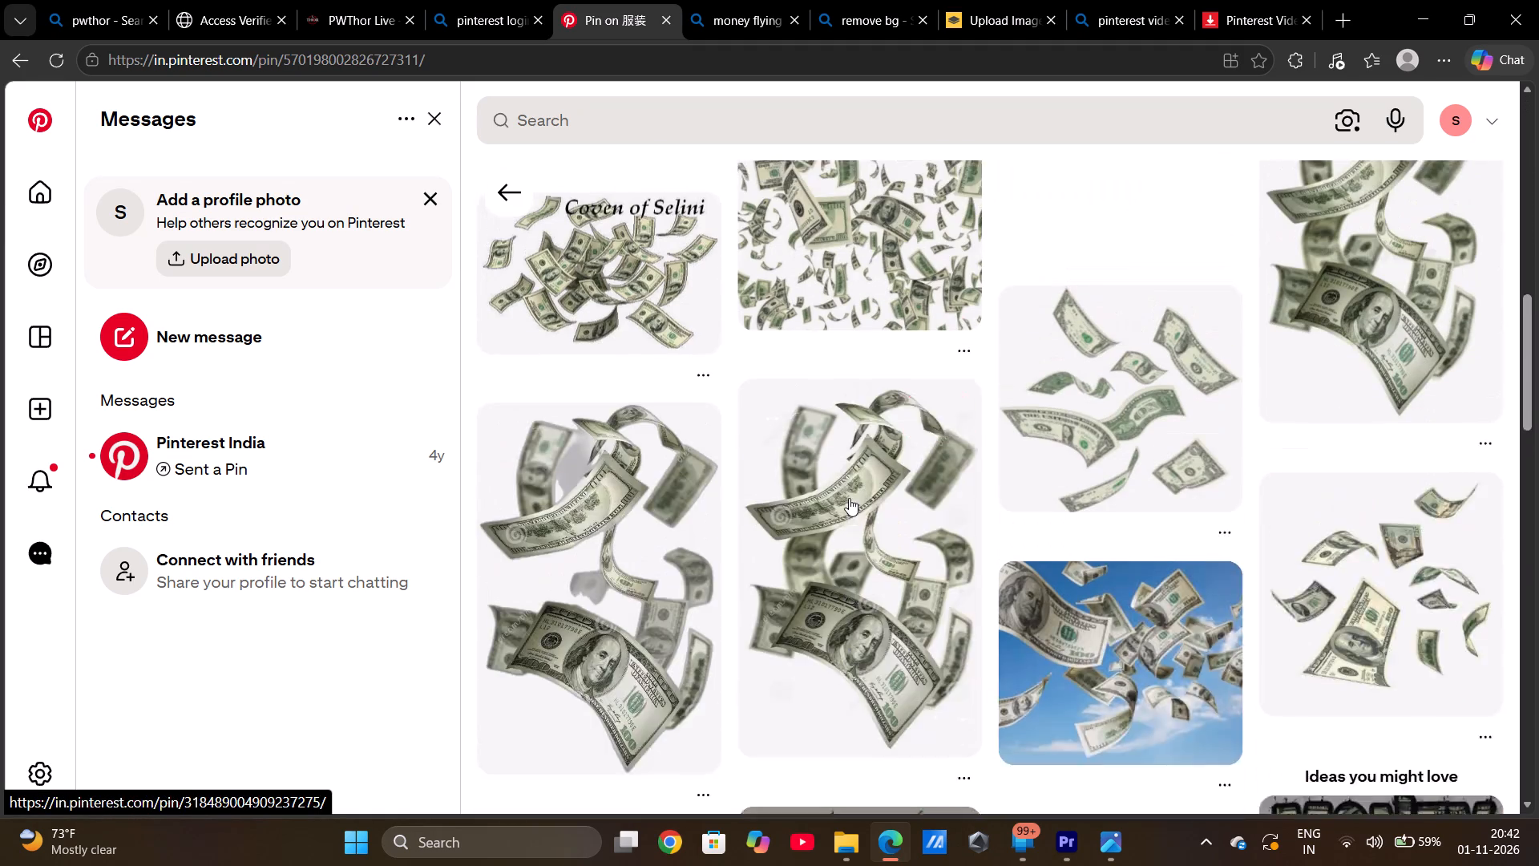
scroll(849, 498, "up", 1)
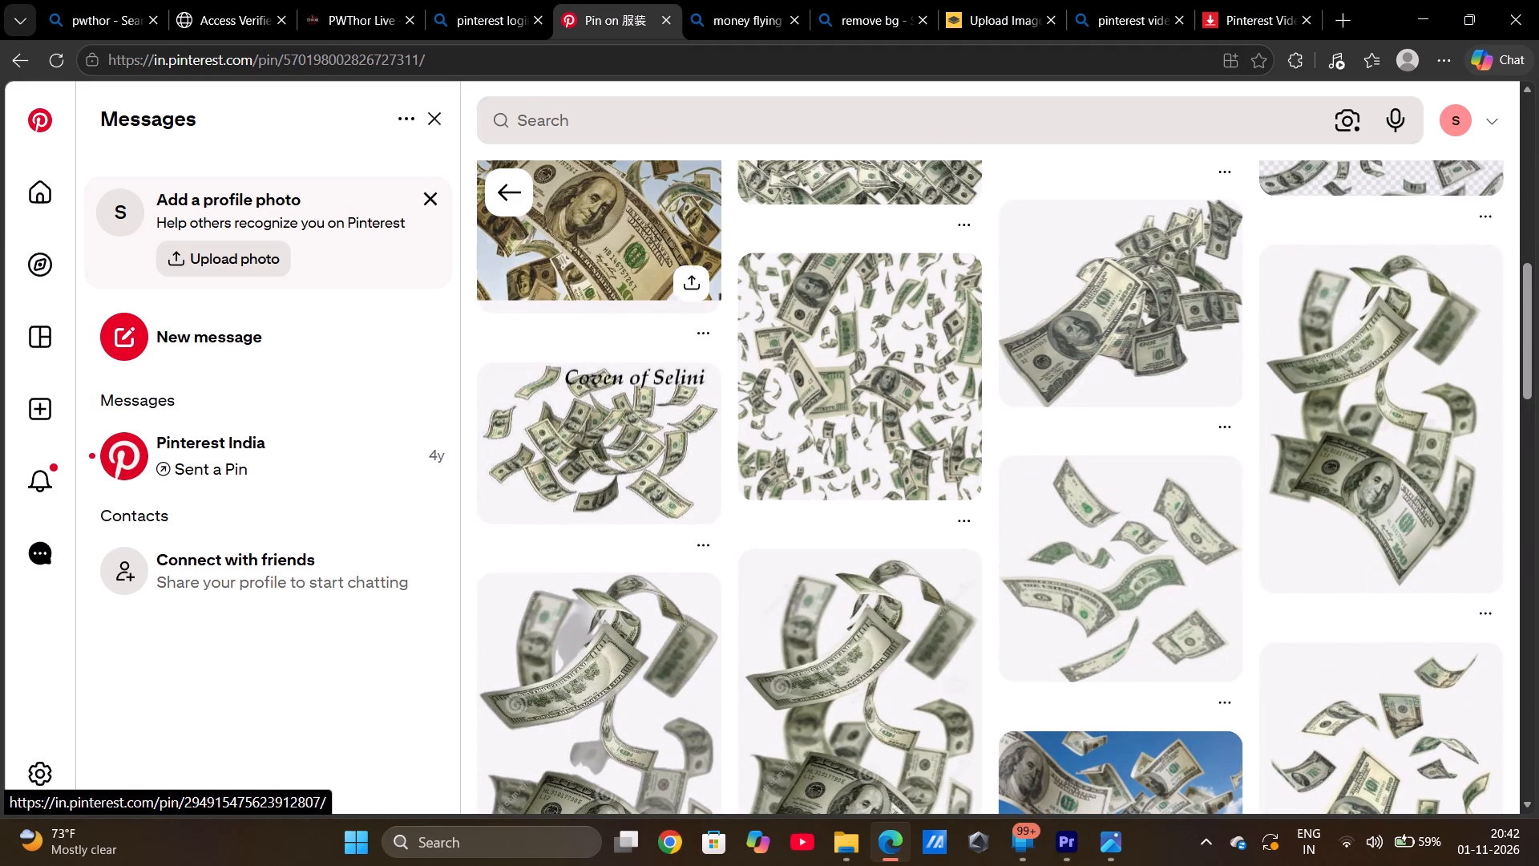
Return to the animated dollars-on-white pin described as "Photography Website Redesign" and copy its share link.
left_click(19, 53)
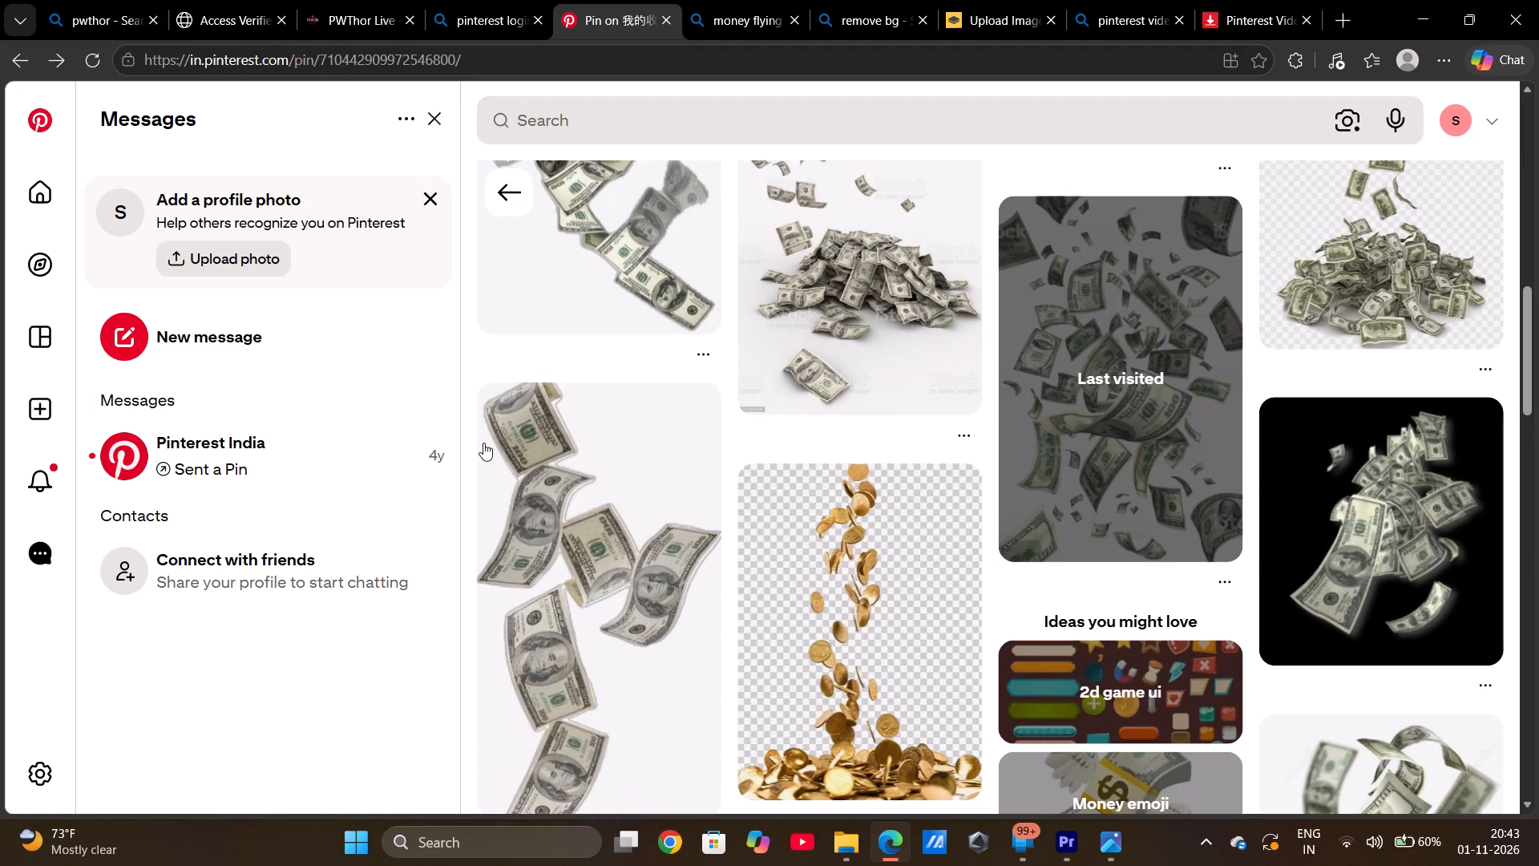
scroll(483, 443, "up", 8)
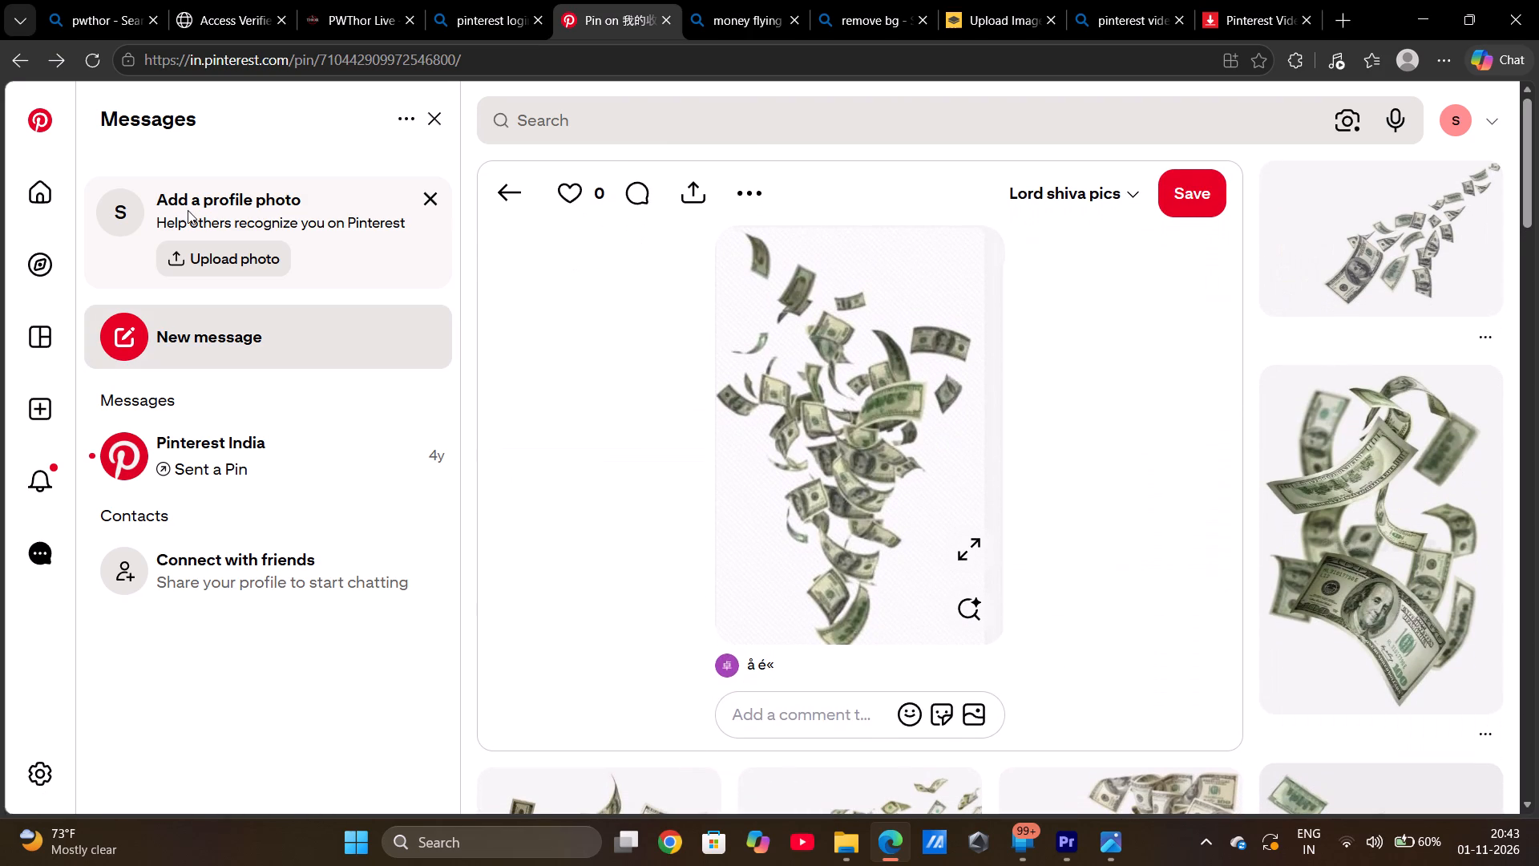
left_click(25, 59)
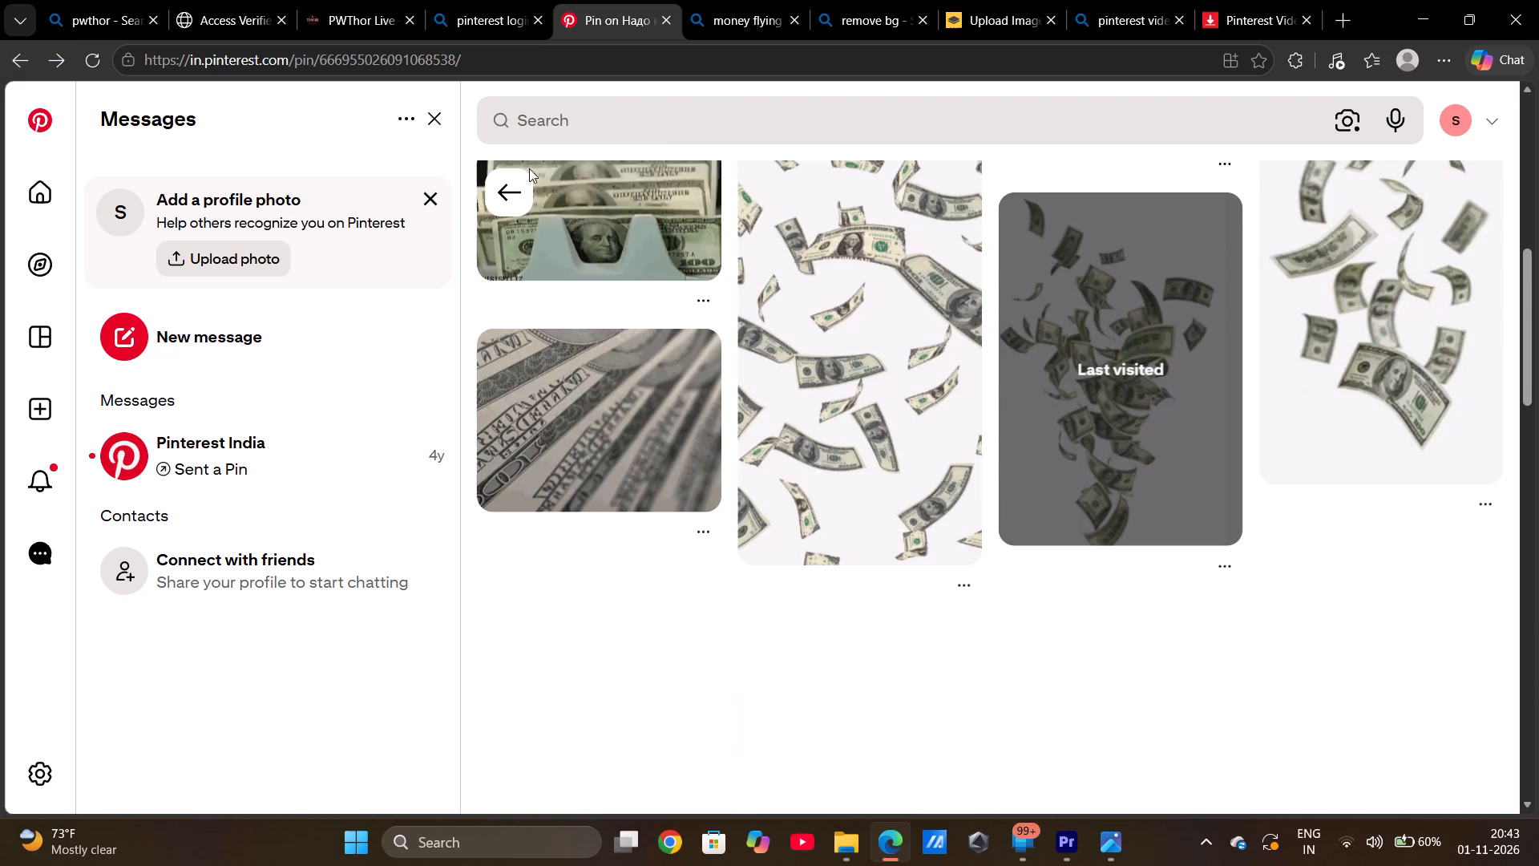
scroll(824, 428, "down", 3)
scroll(824, 428, "up", 3)
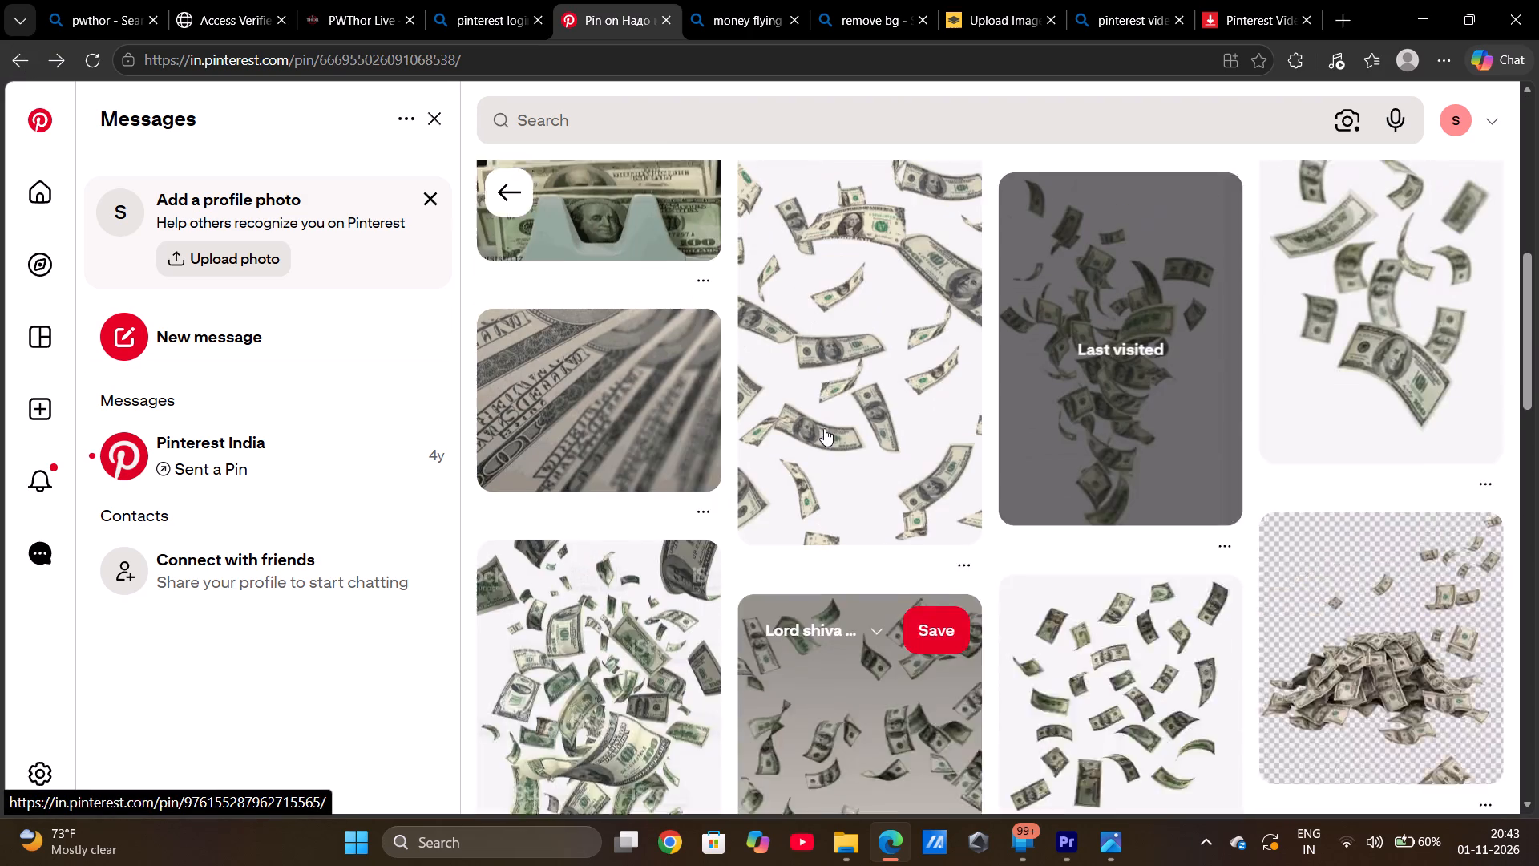
scroll(1093, 440, "up", 4)
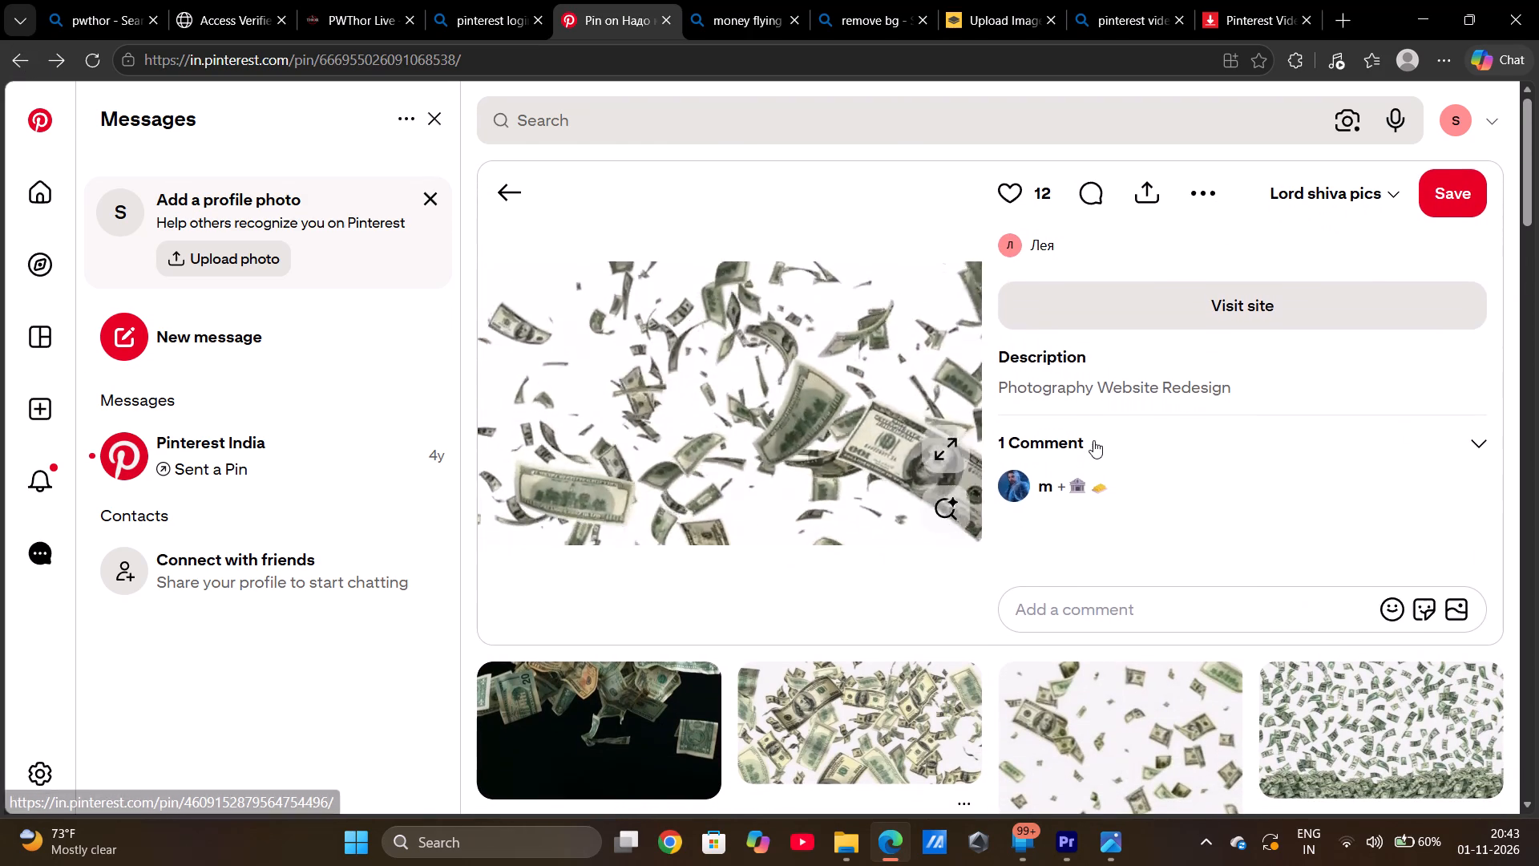
left_click(1199, 200)
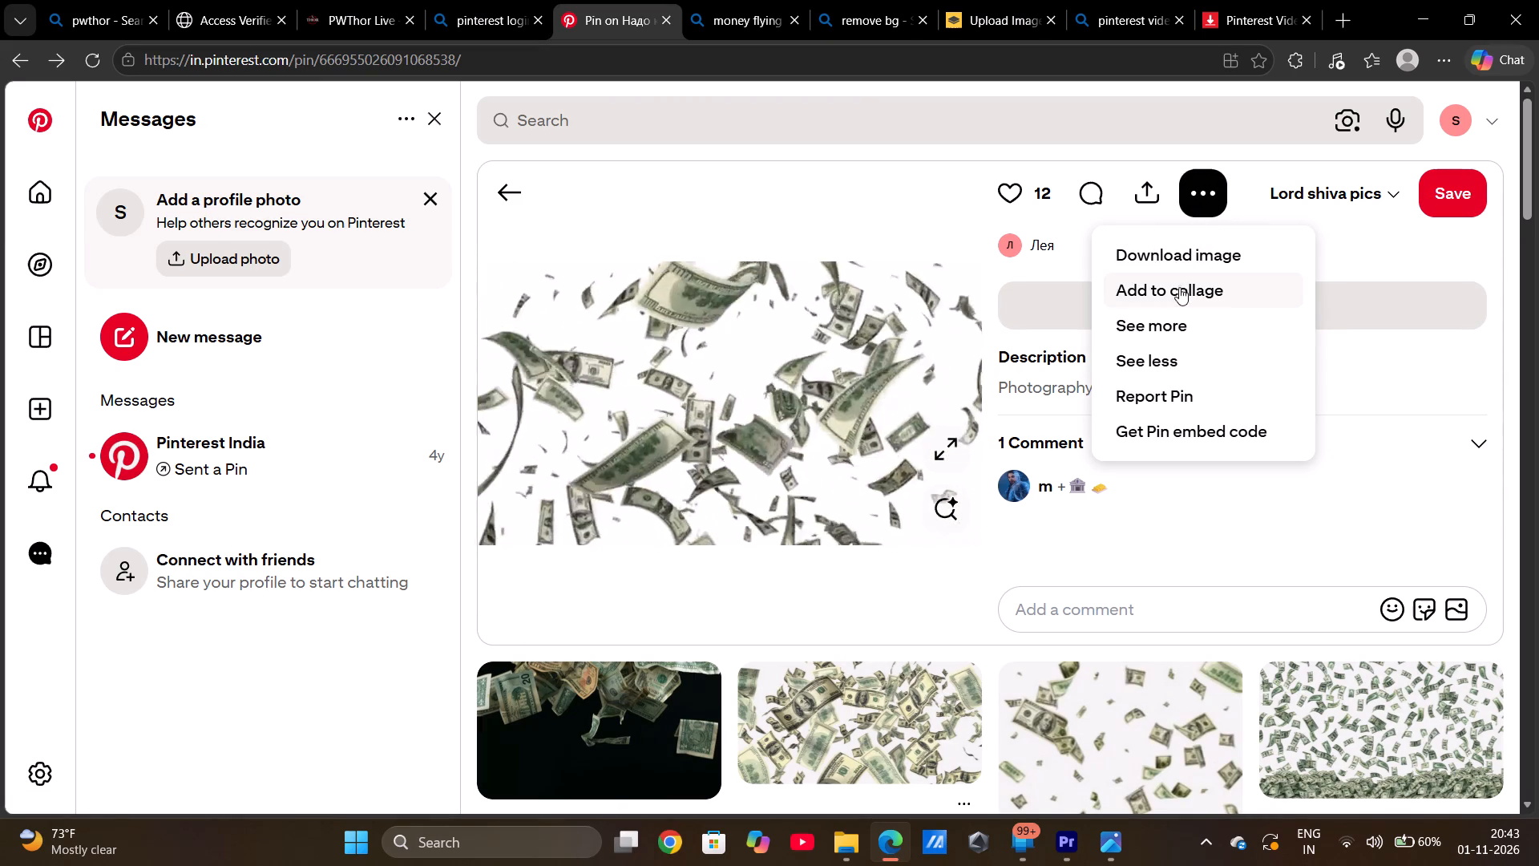
left_click(1150, 189)
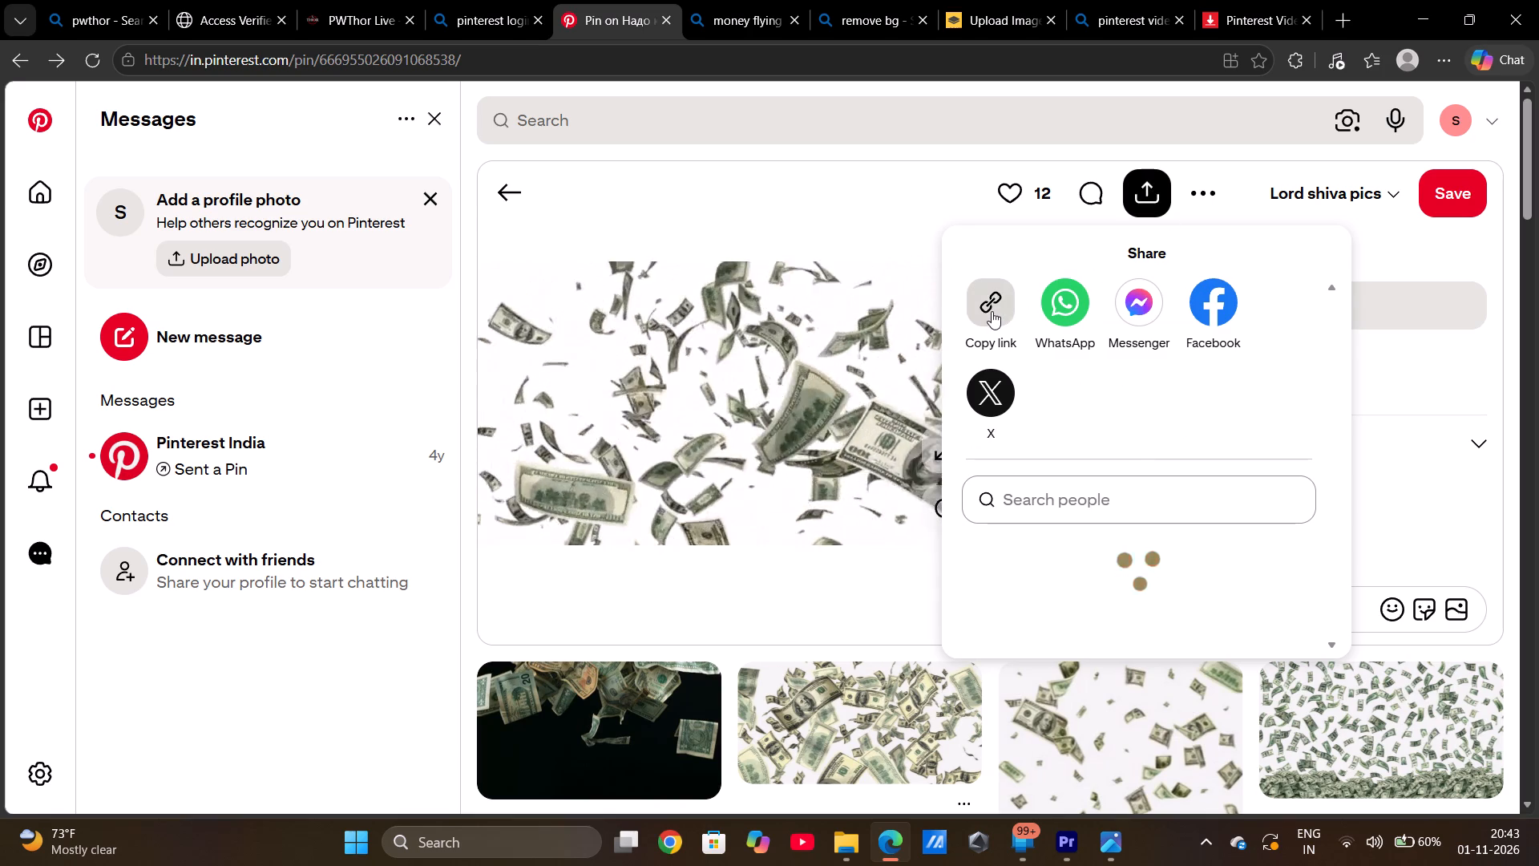
left_click(992, 311)
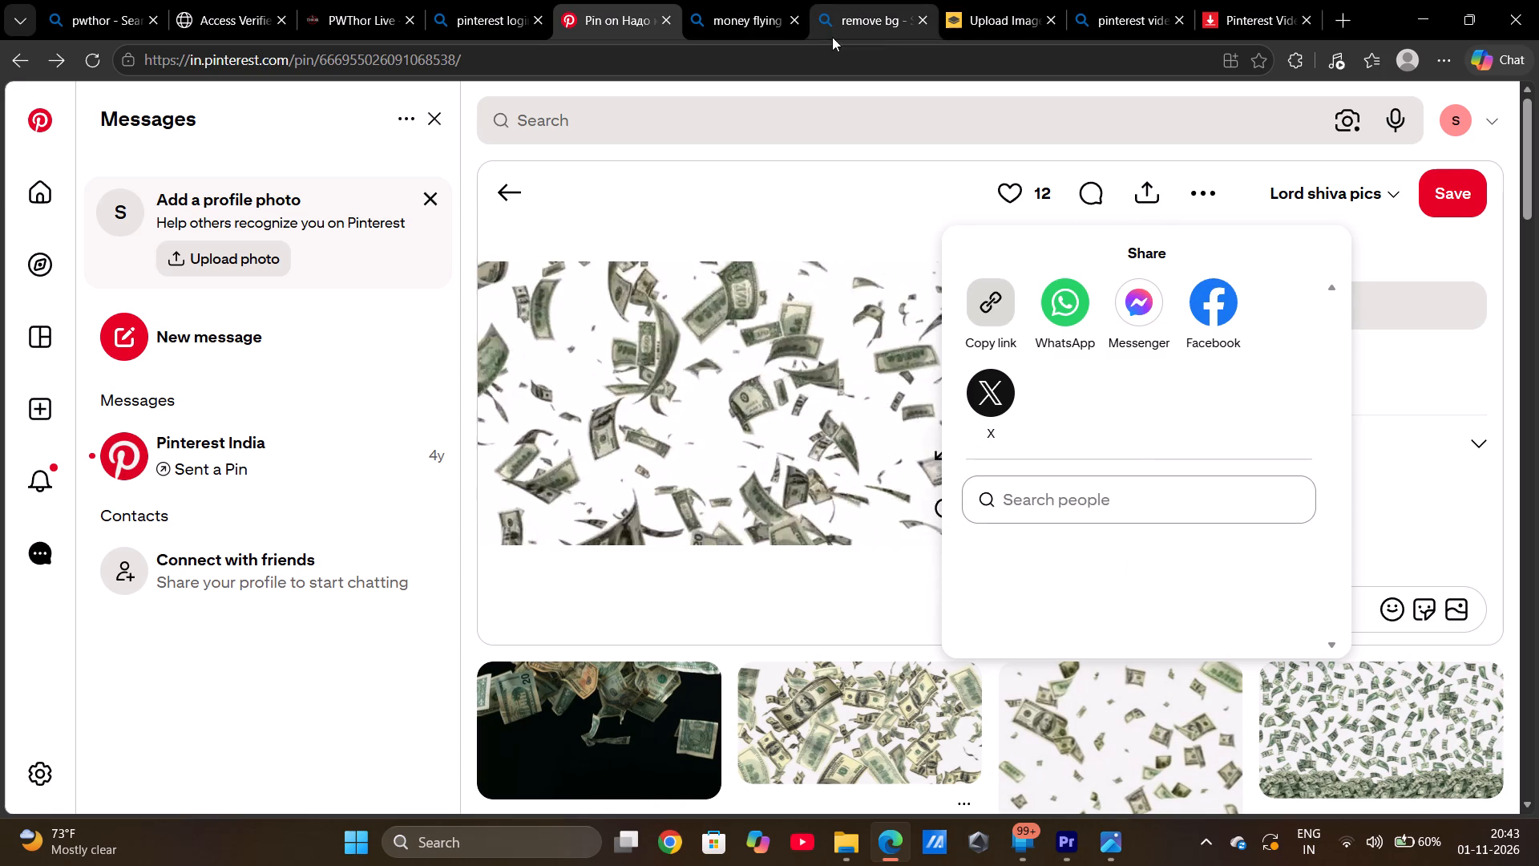
Switch to the PinDown Pinterest Video Downloader page and try to submit the copied pin link for download.
left_click(1269, 6)
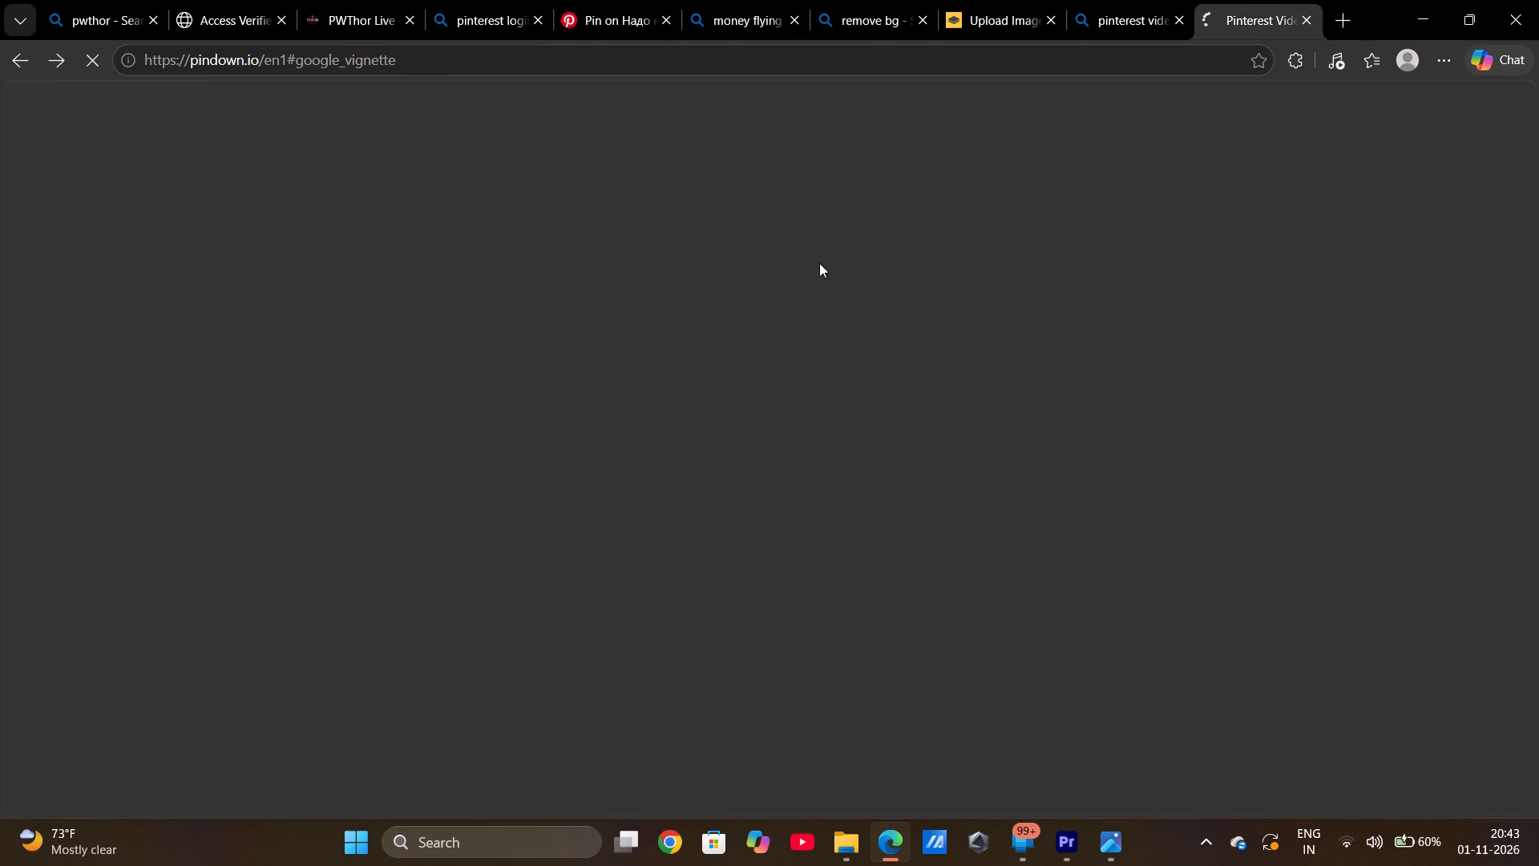
scroll(613, 319, "up", 2)
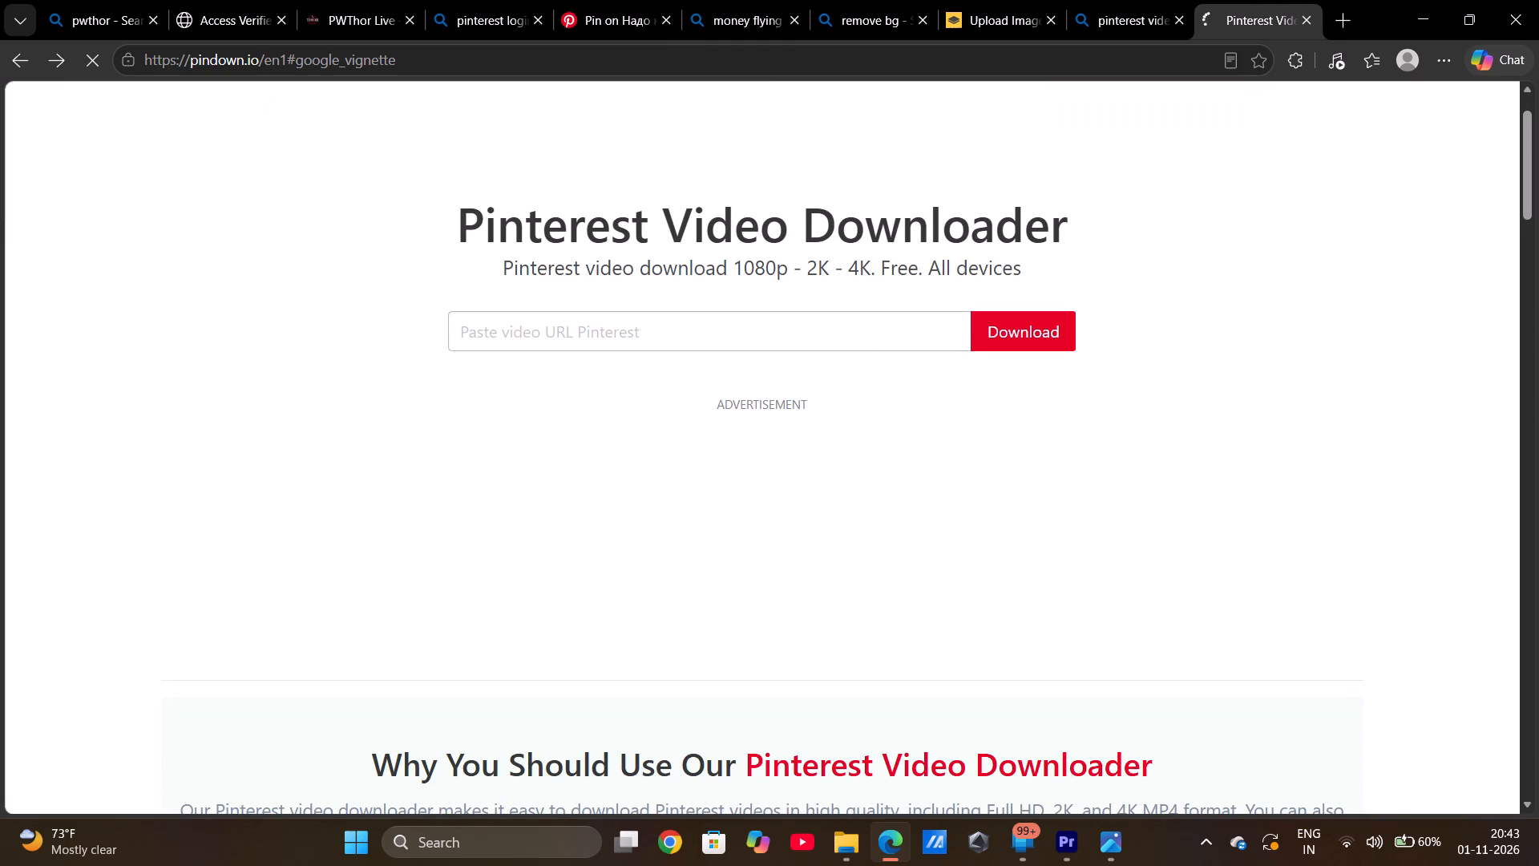
left_click(702, 329)
key("ctrl+v")
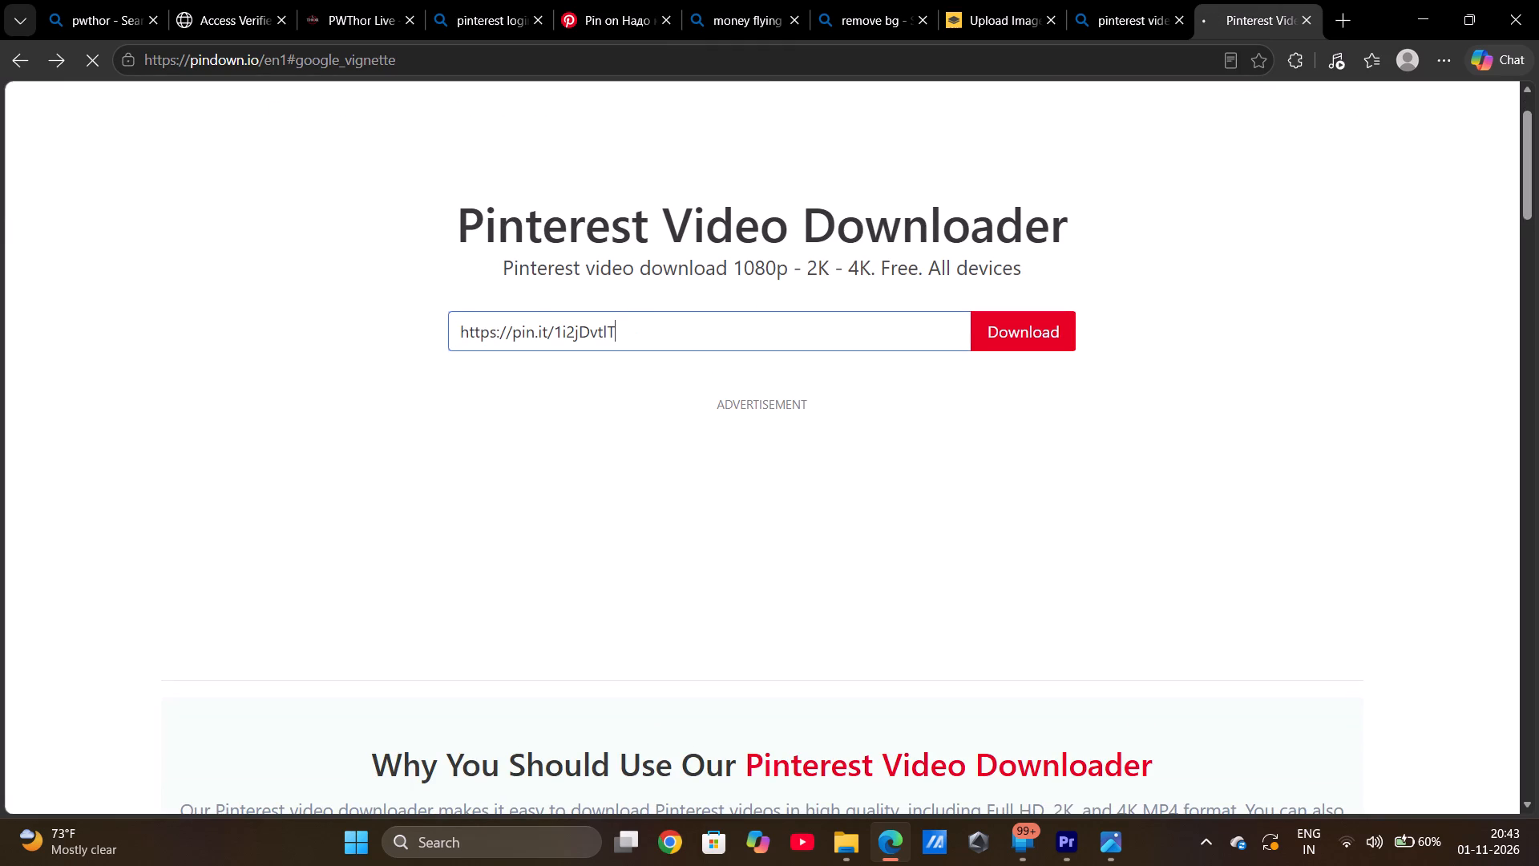
left_click(1024, 326)
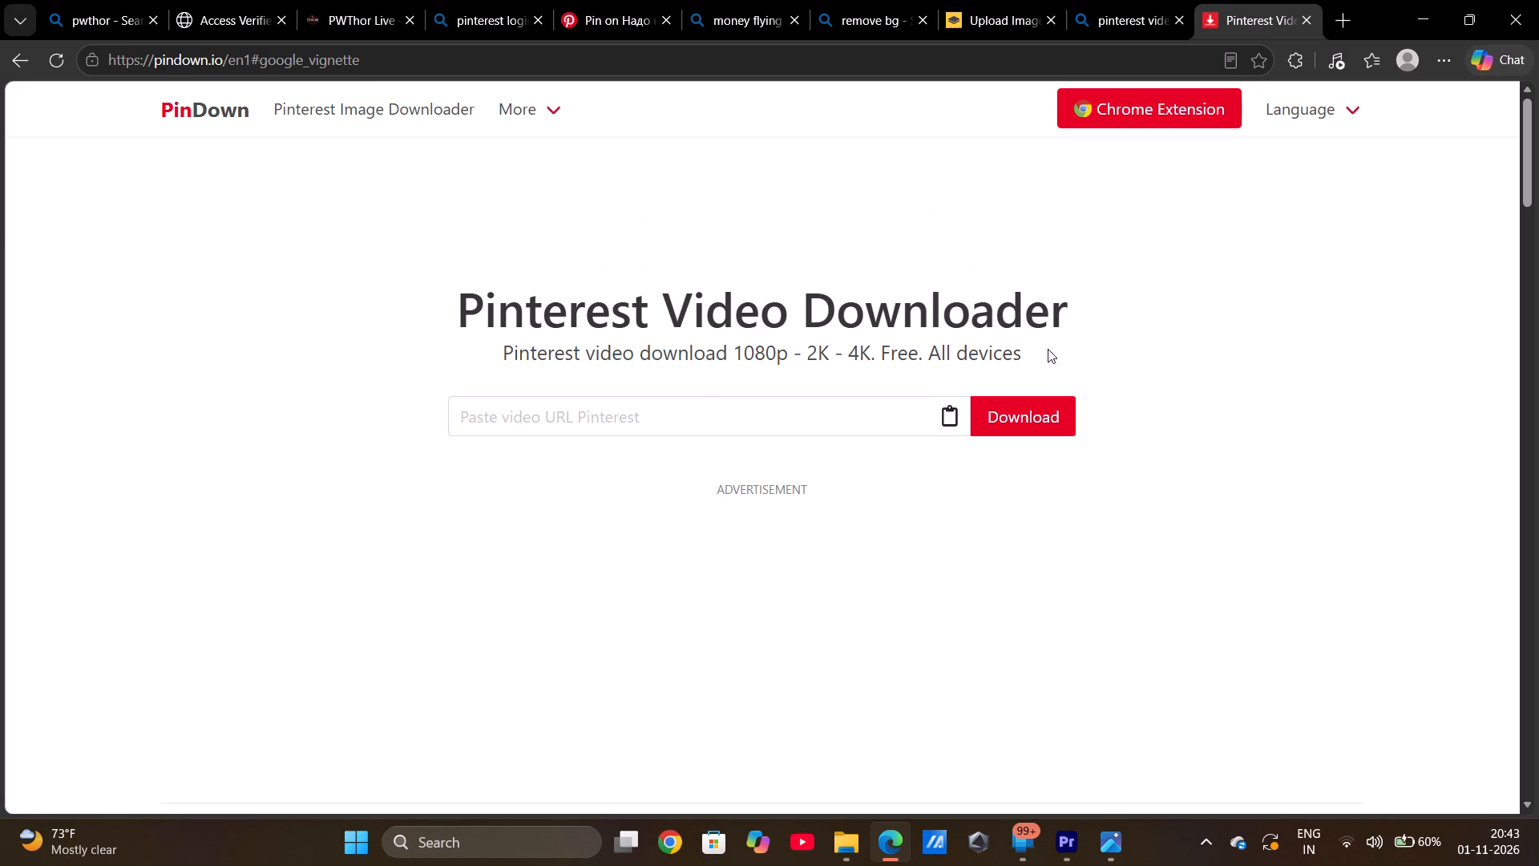
Enter the copied pin link in the Pinterest Video Downloader and submit it to get the download options.
left_click(984, 410)
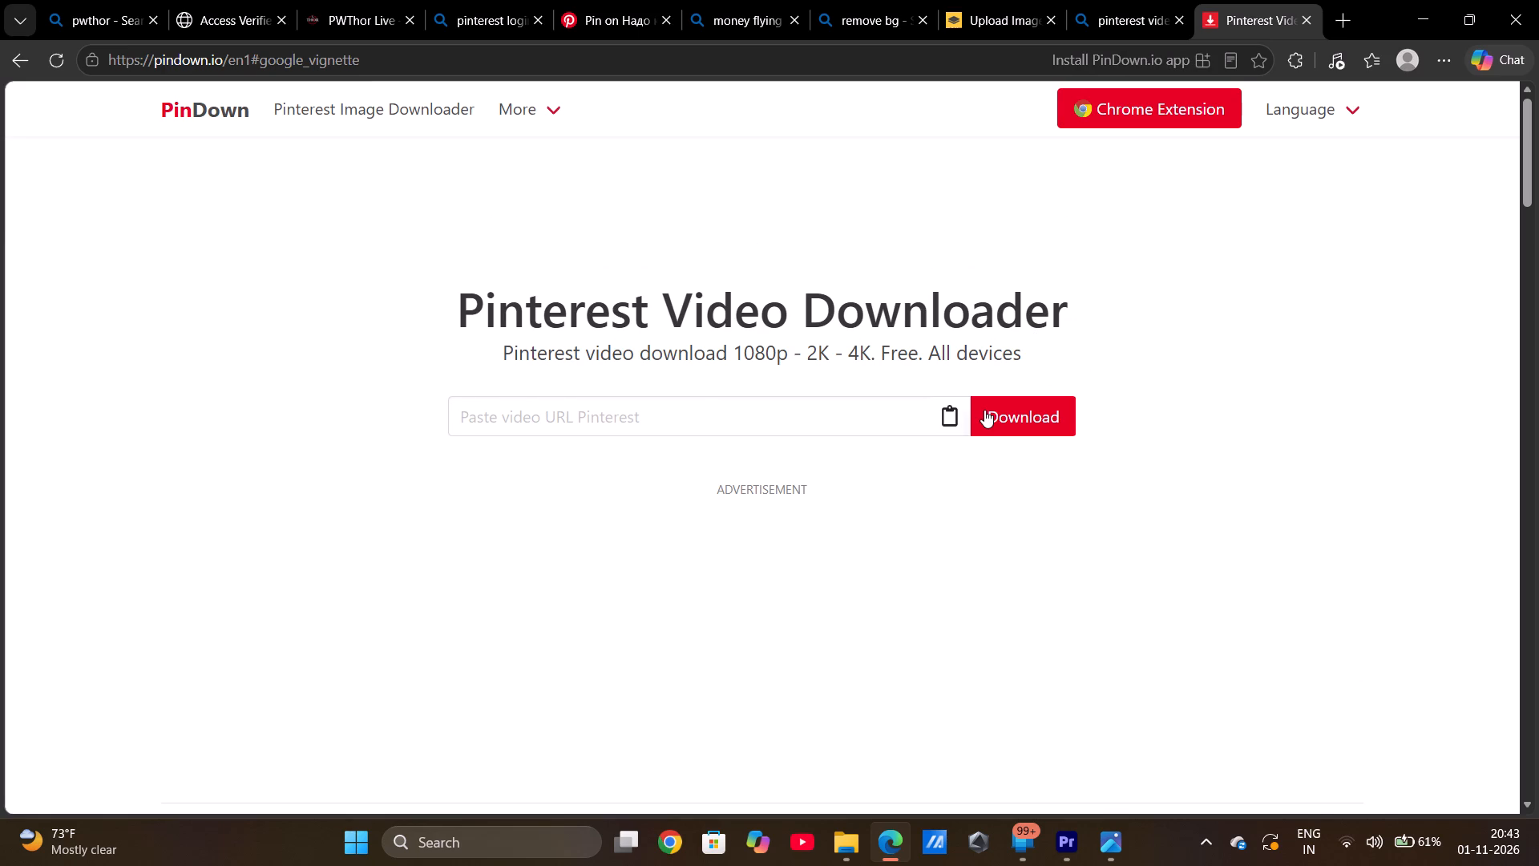
left_click(877, 391)
left_click(753, 413)
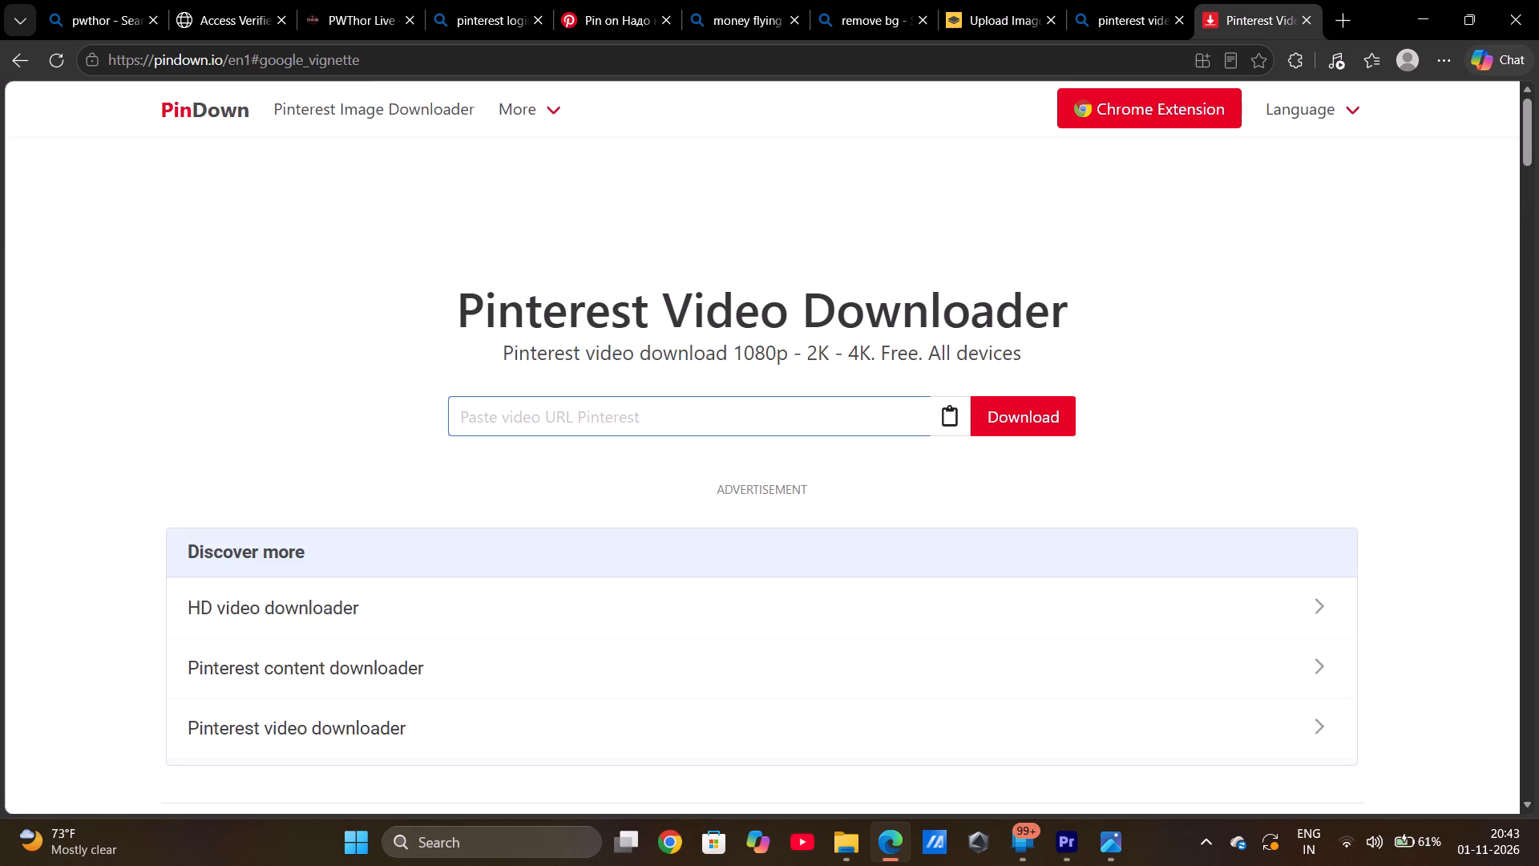
key("ctrl+v")
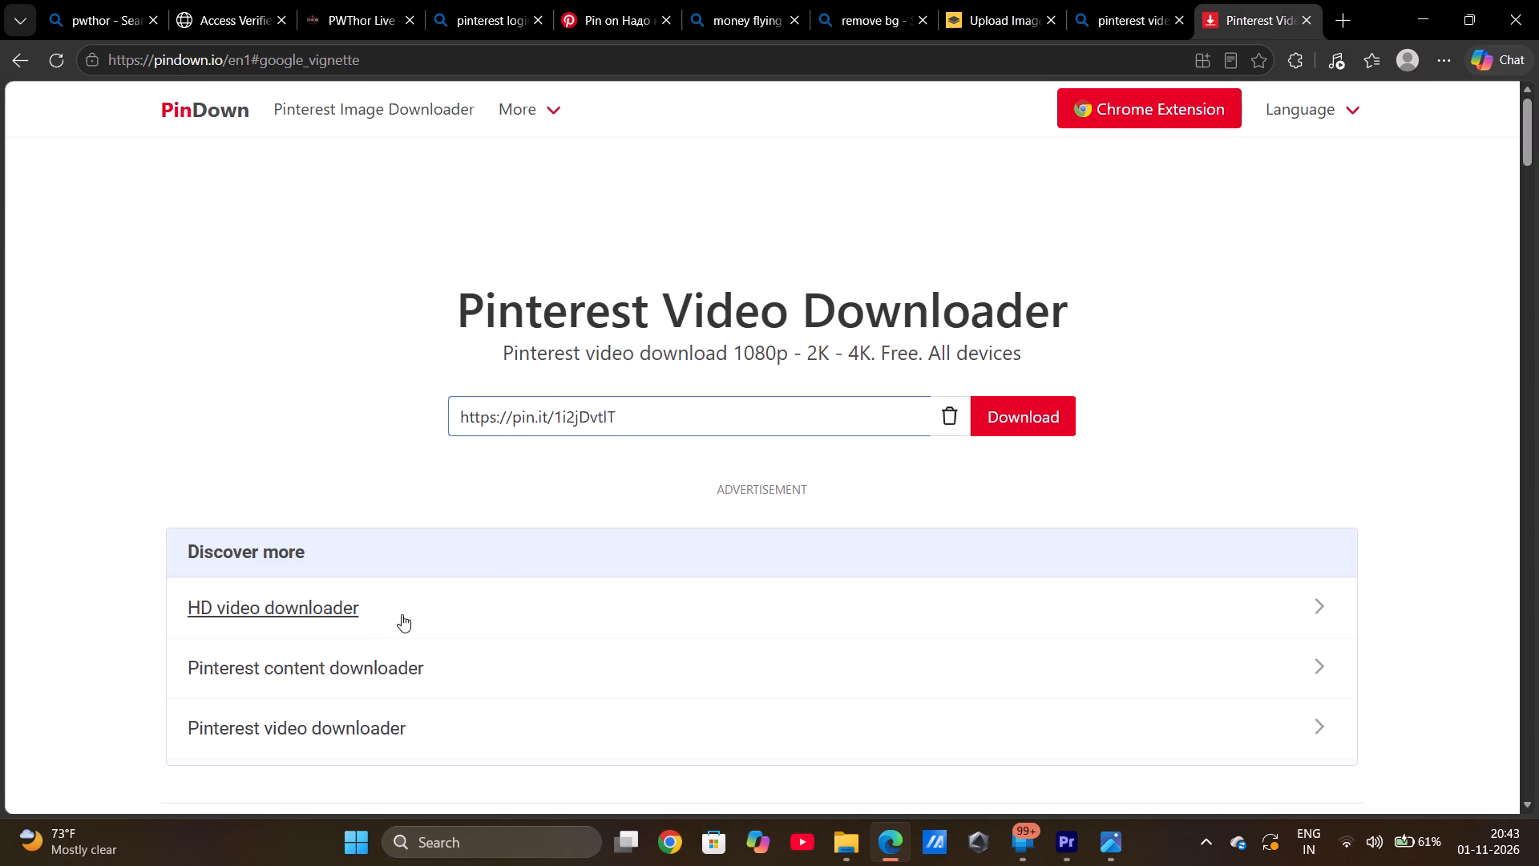
left_click(392, 621)
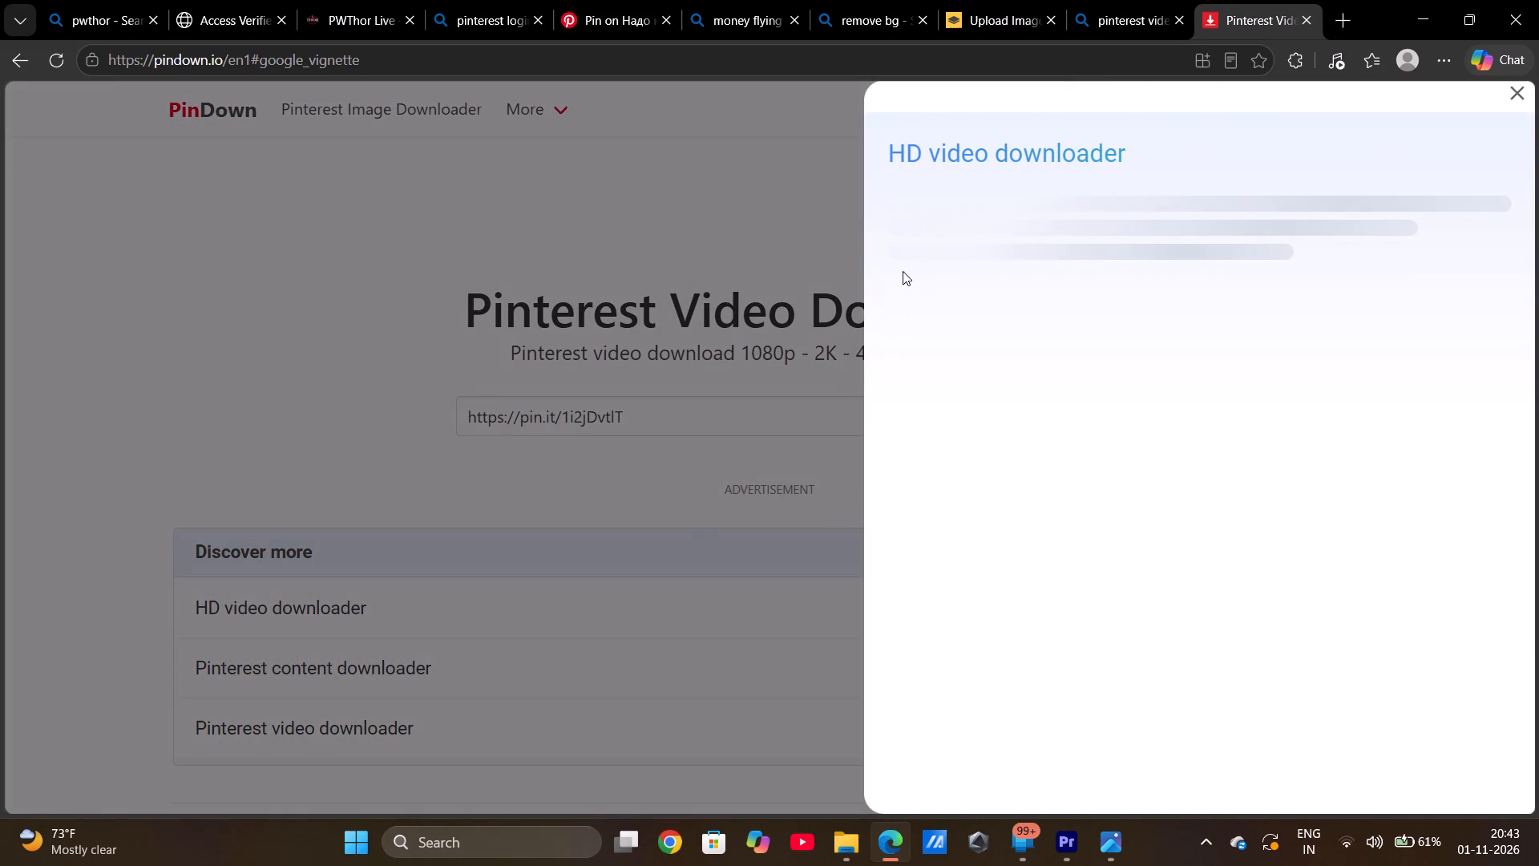
left_click(1509, 90)
left_click(1023, 419)
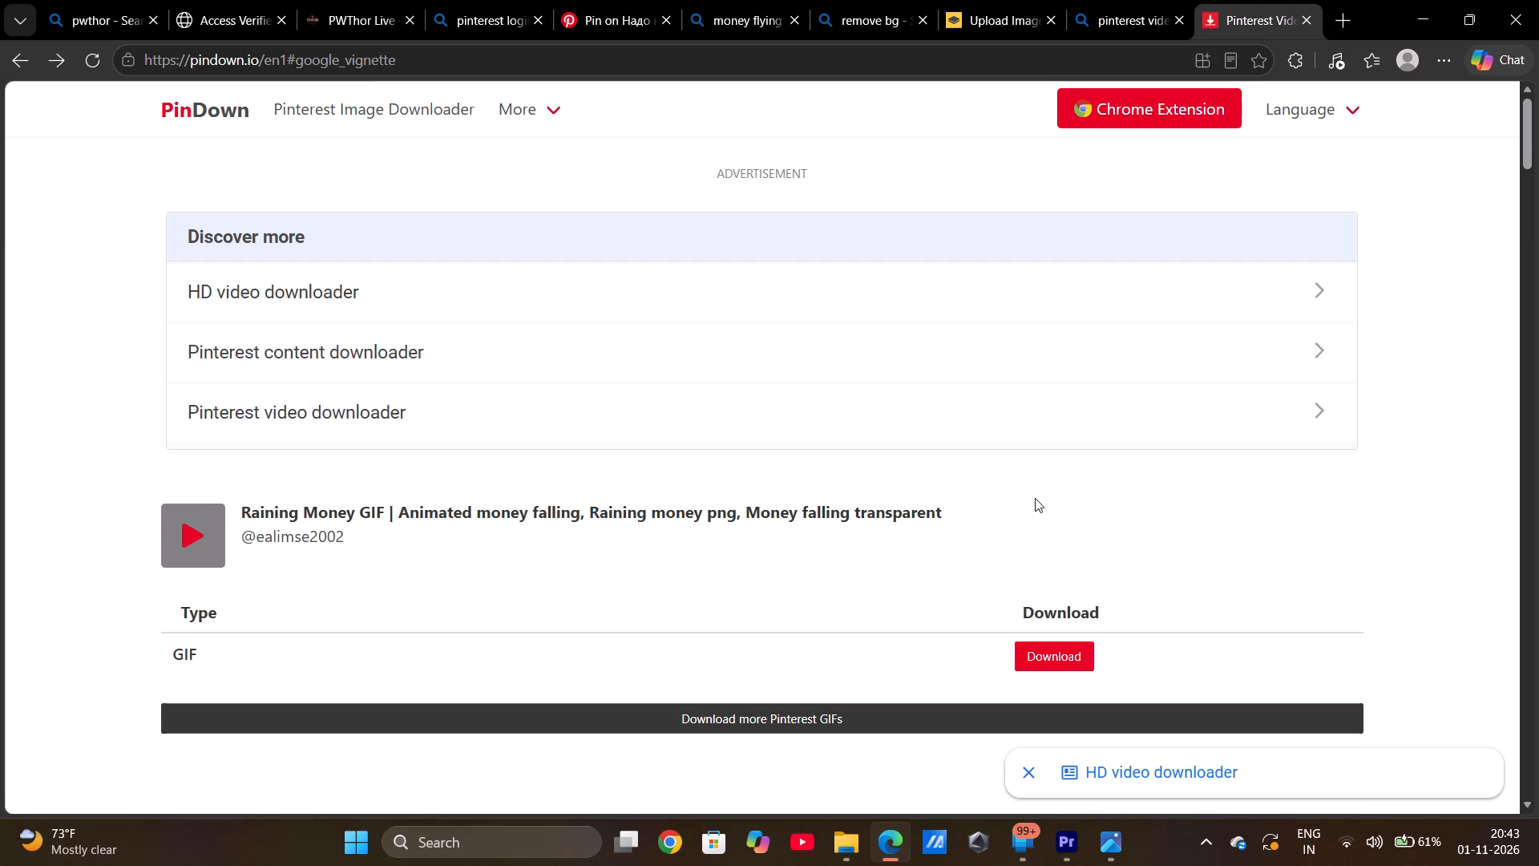
Download the Raining Money GIF from the PinDown result, dismissing the advertisements that block it.
left_click(1025, 659)
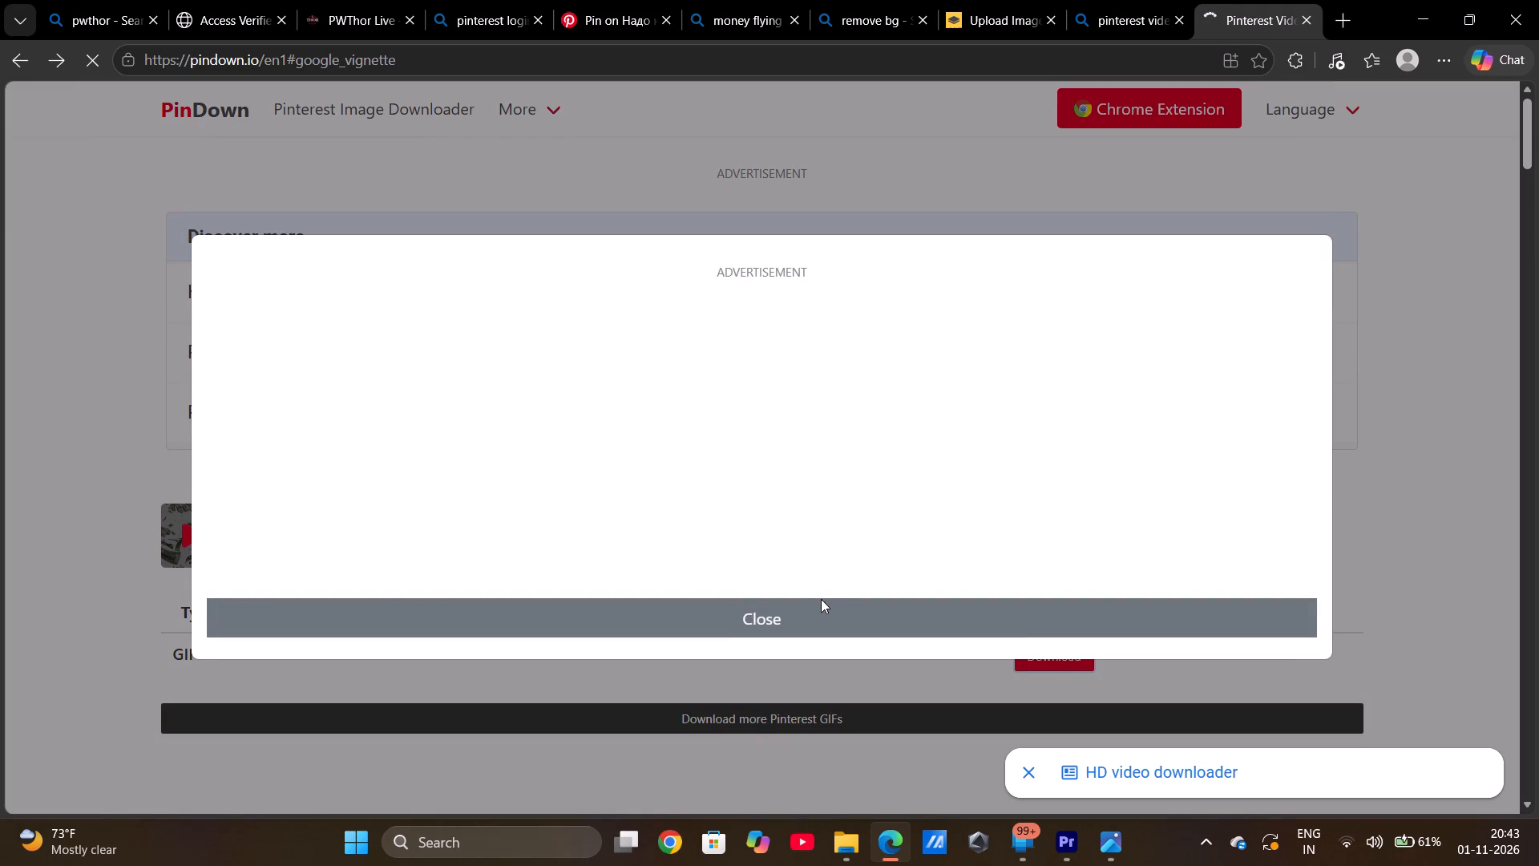
left_click(813, 603)
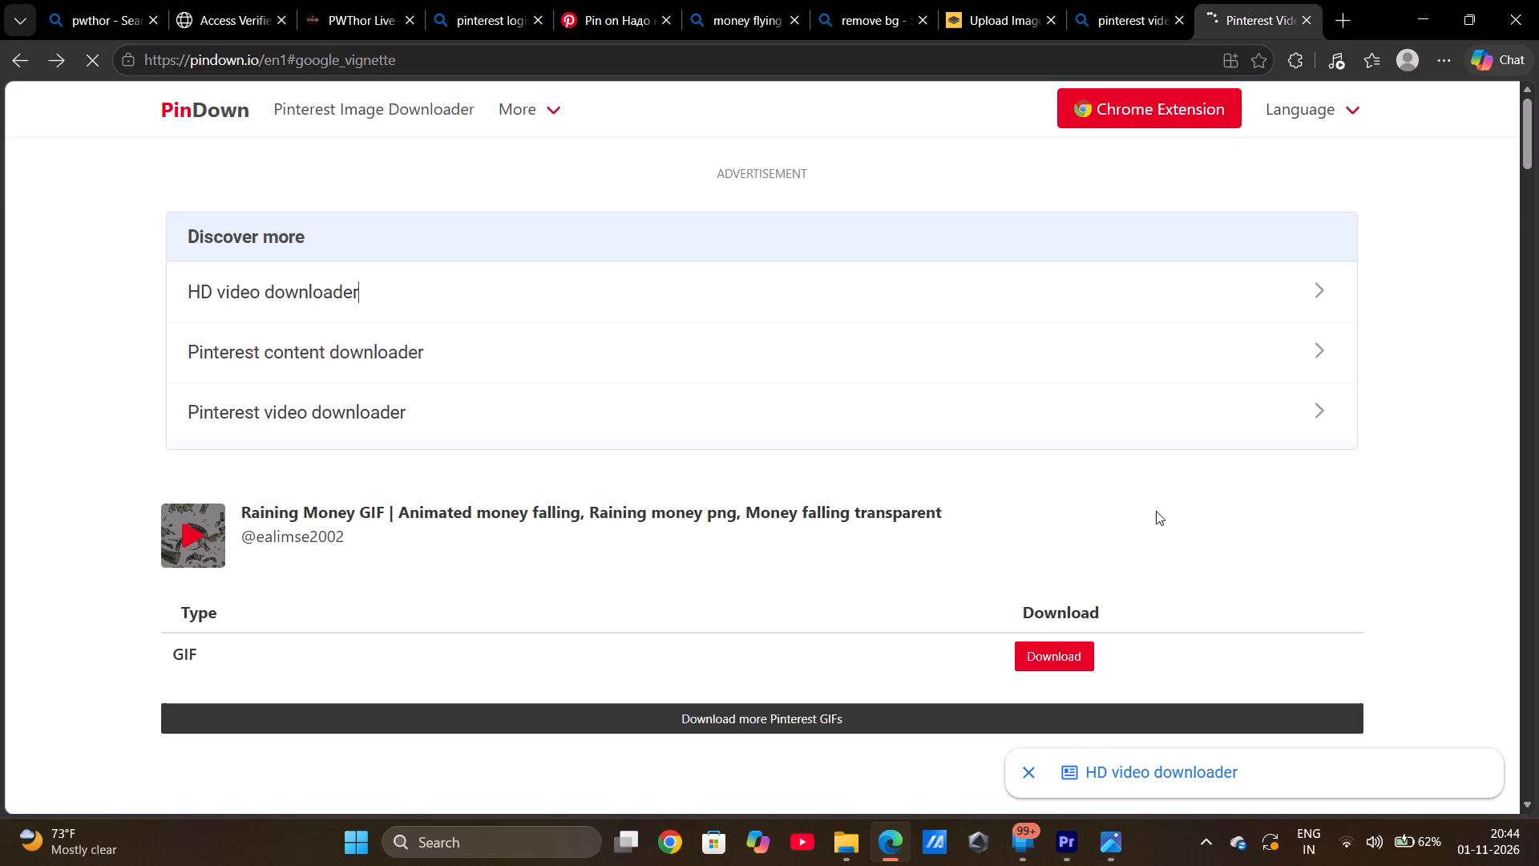
left_click(1042, 645)
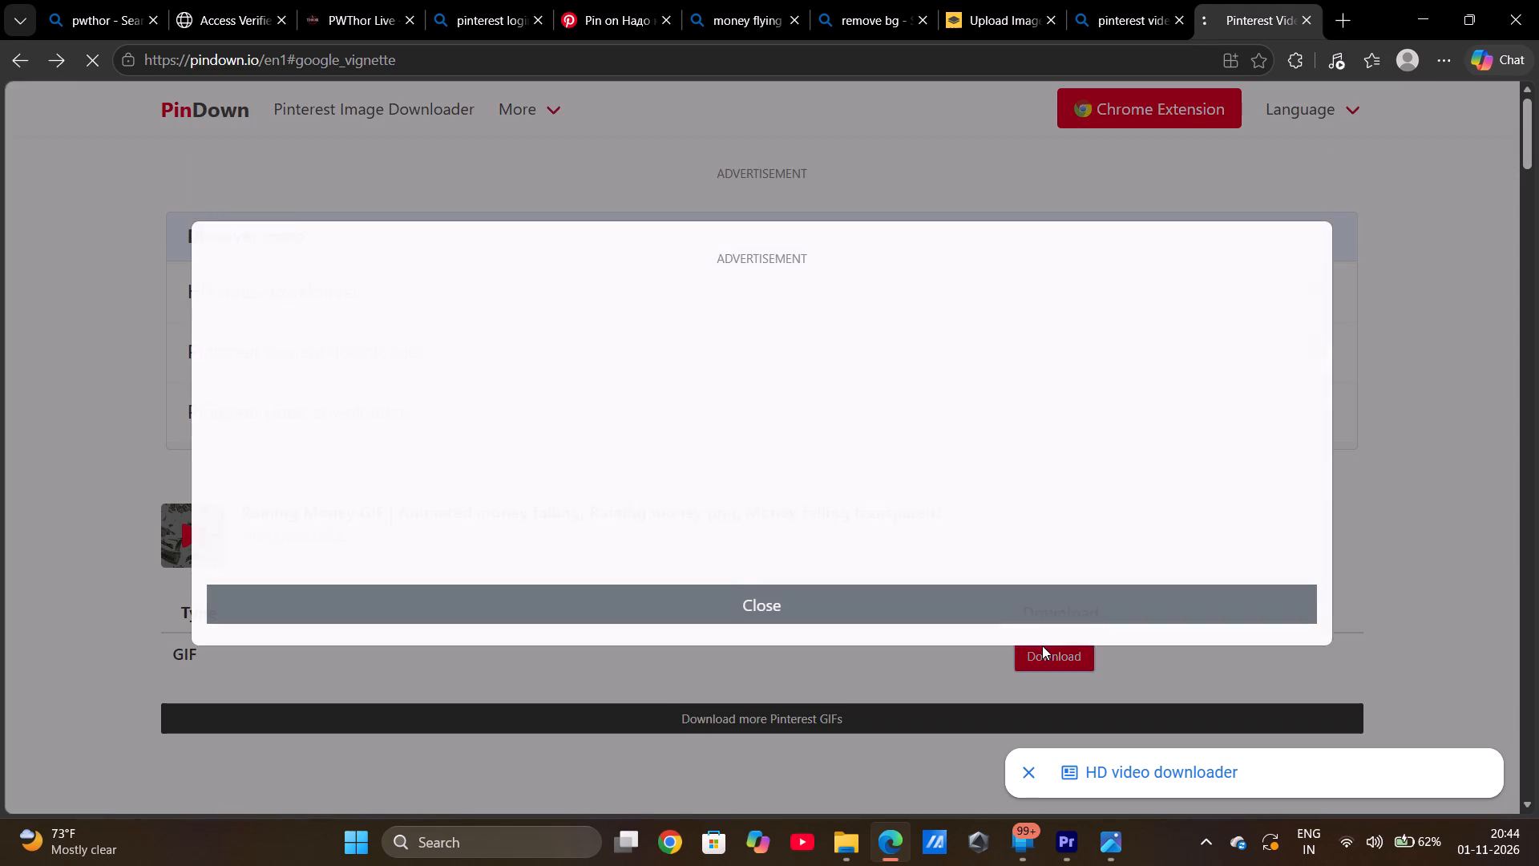
left_click(862, 629)
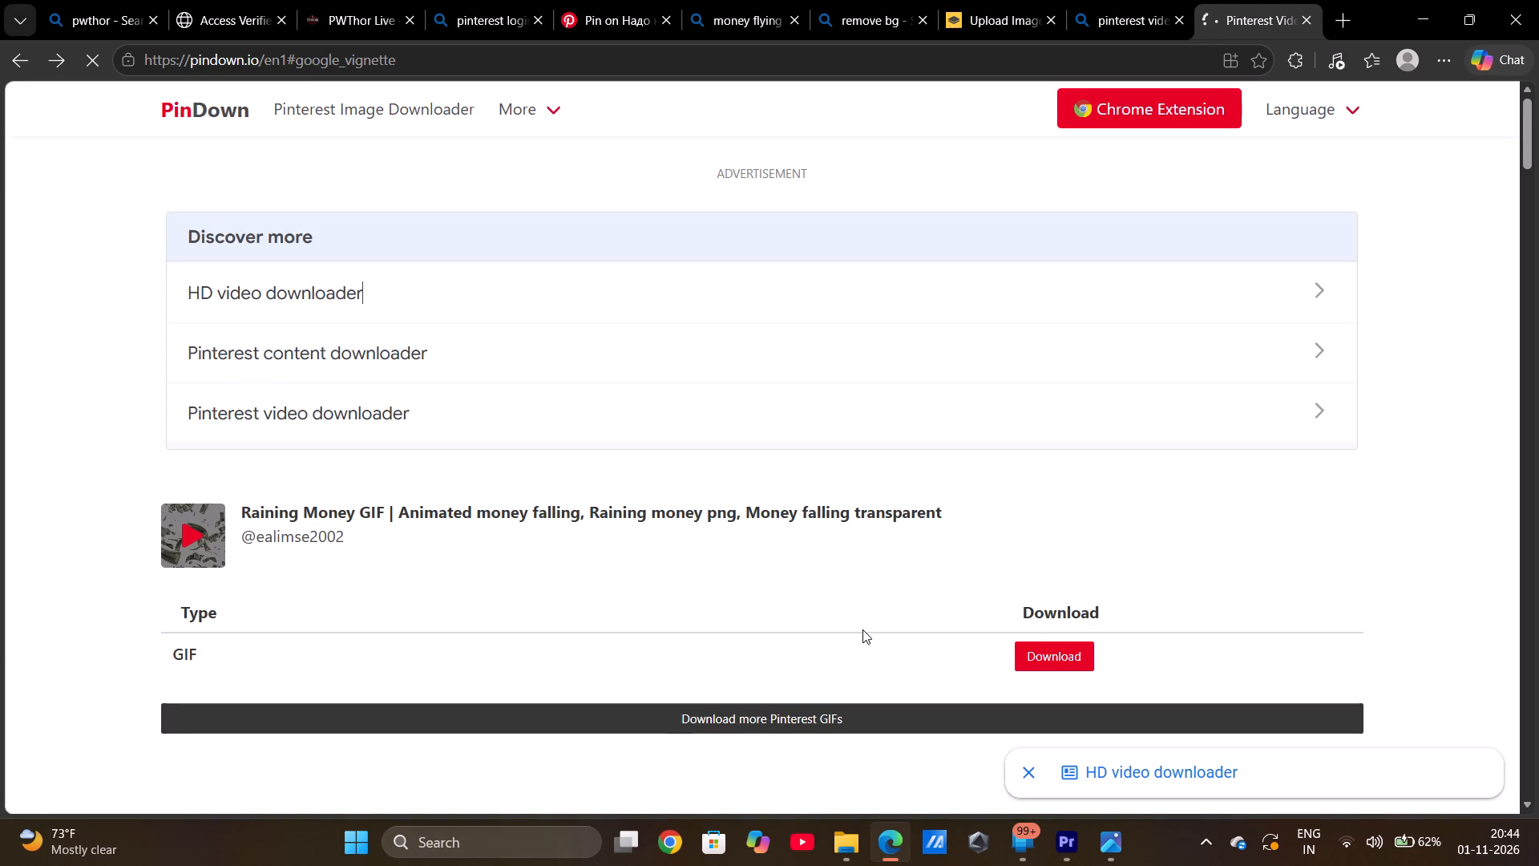
left_click(1056, 670)
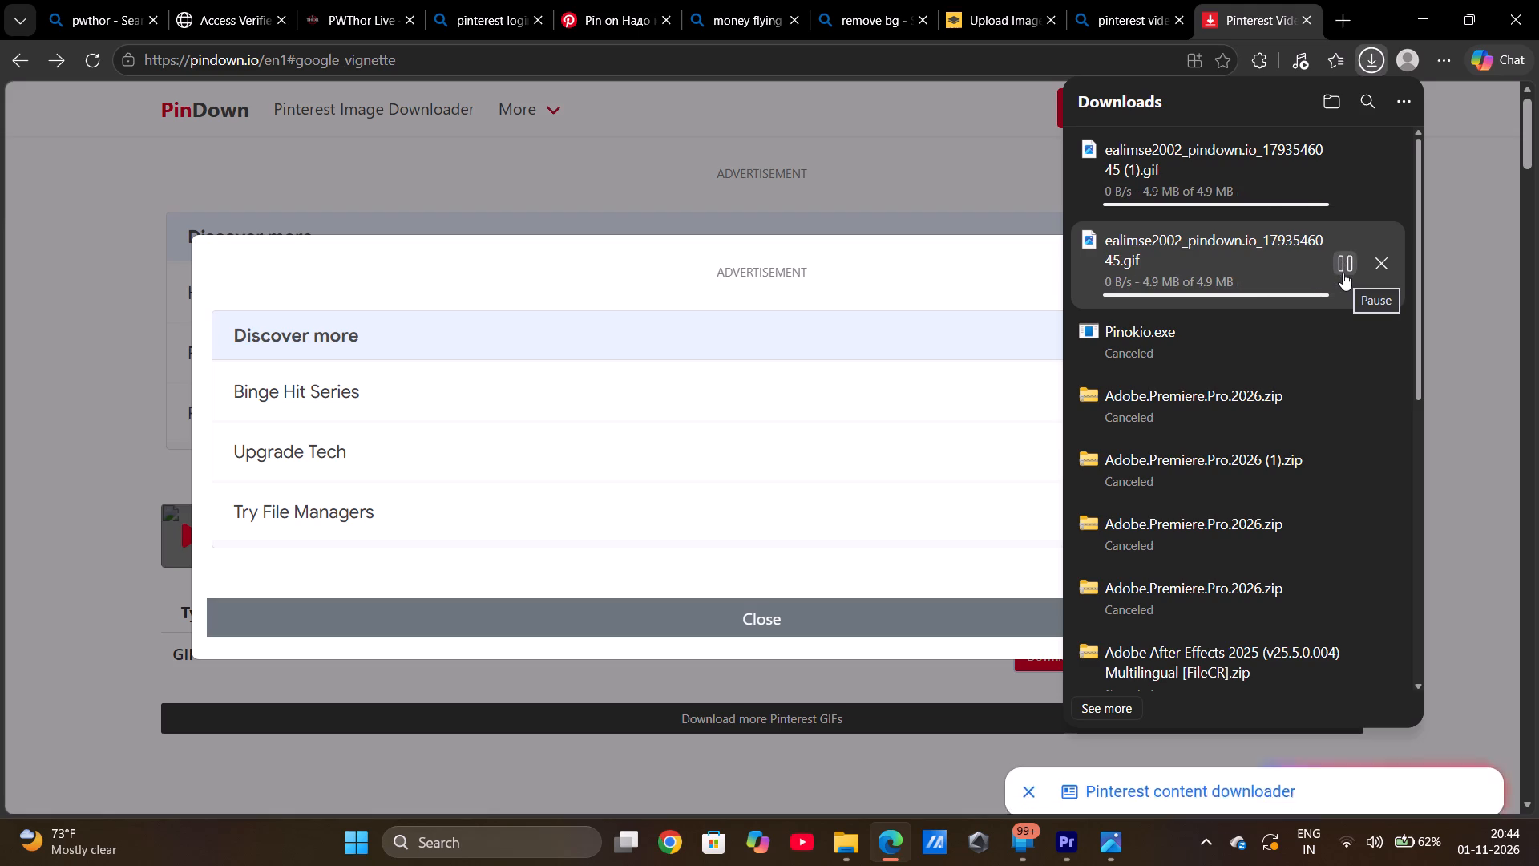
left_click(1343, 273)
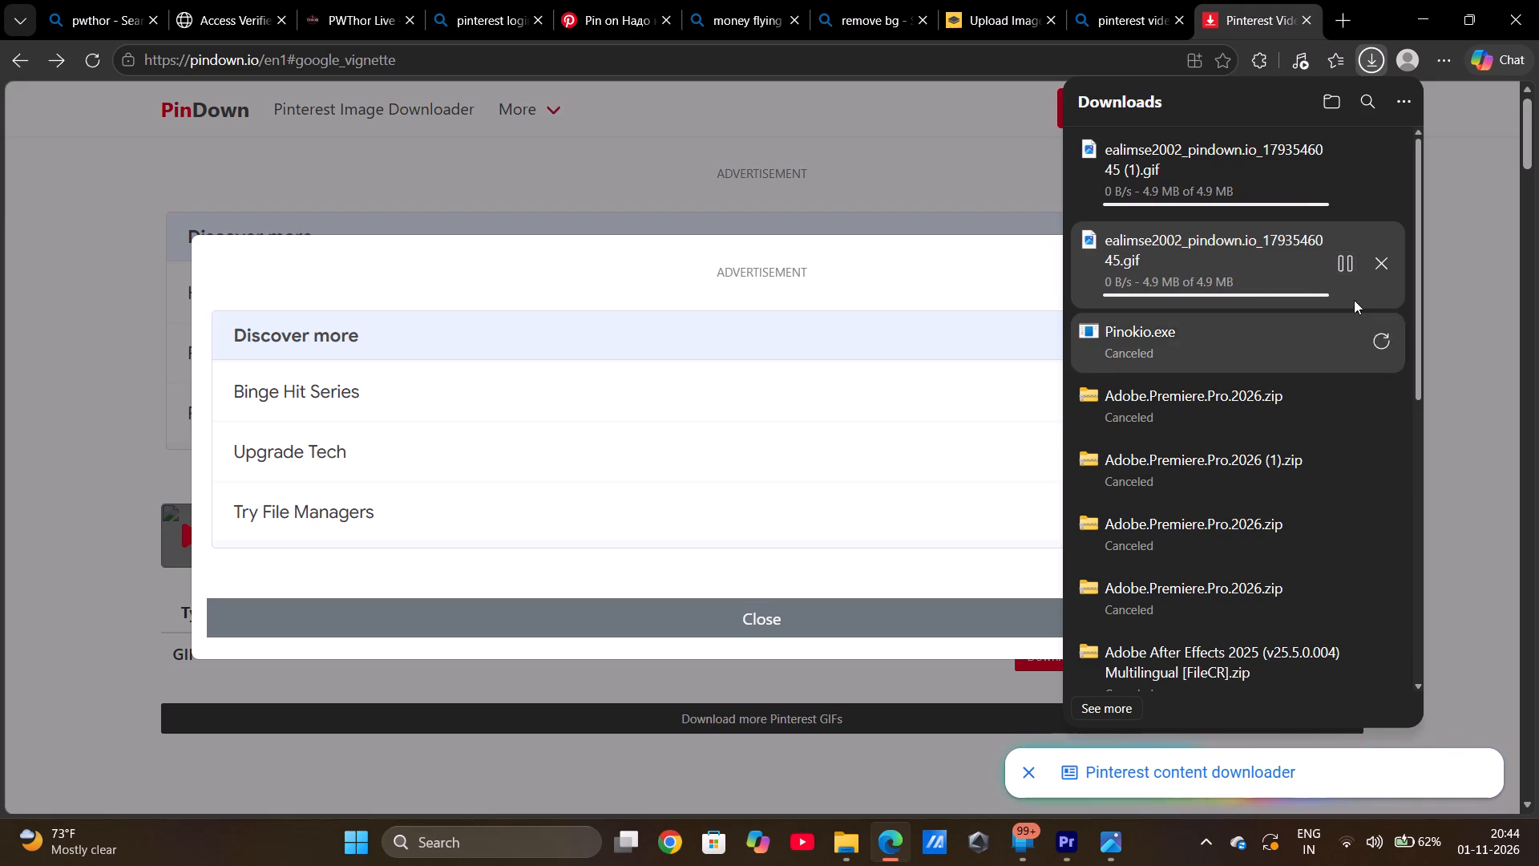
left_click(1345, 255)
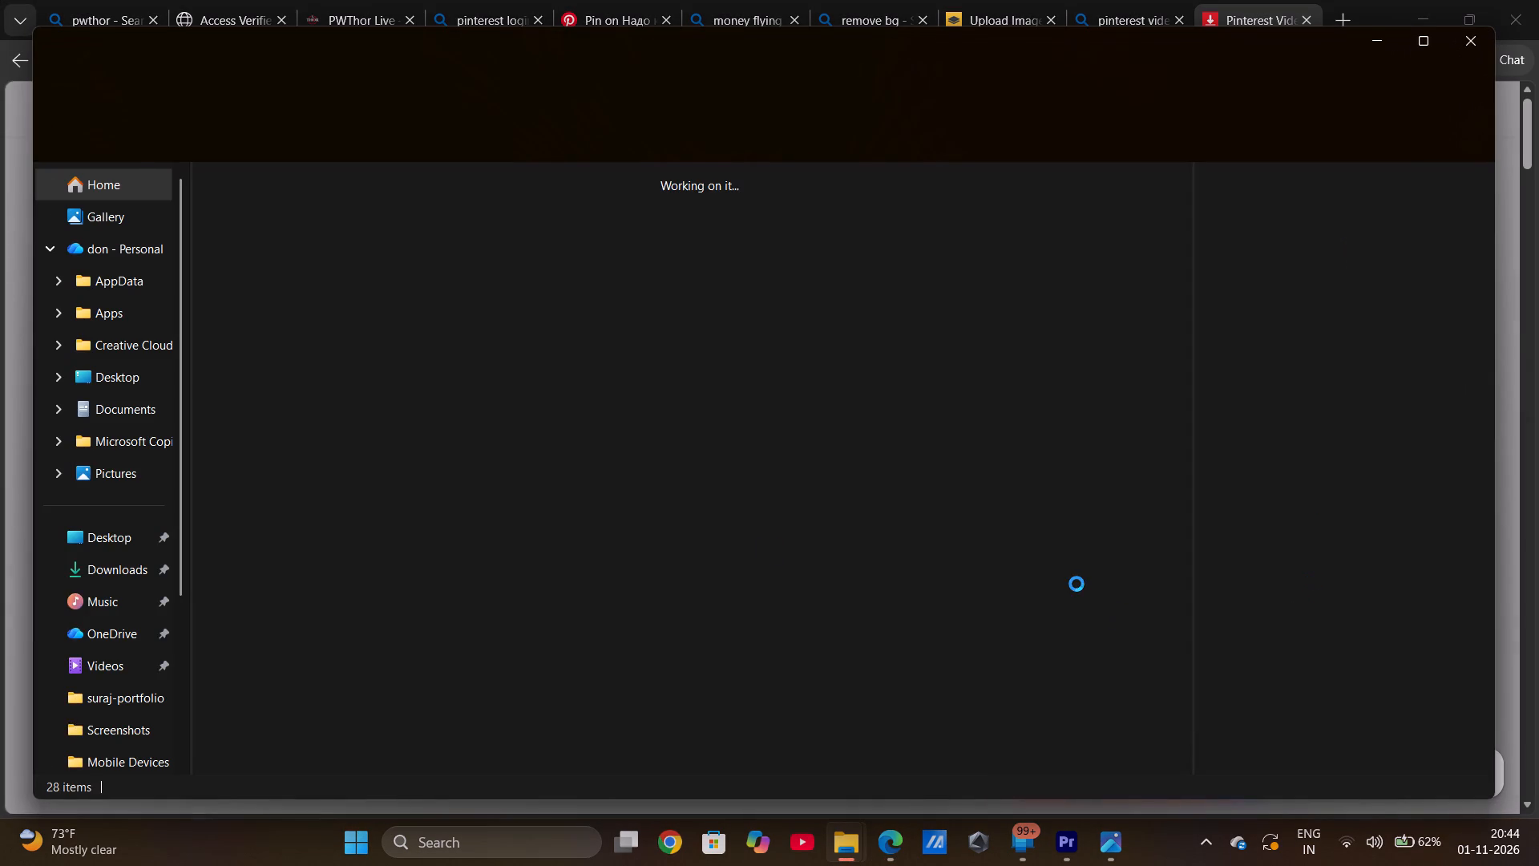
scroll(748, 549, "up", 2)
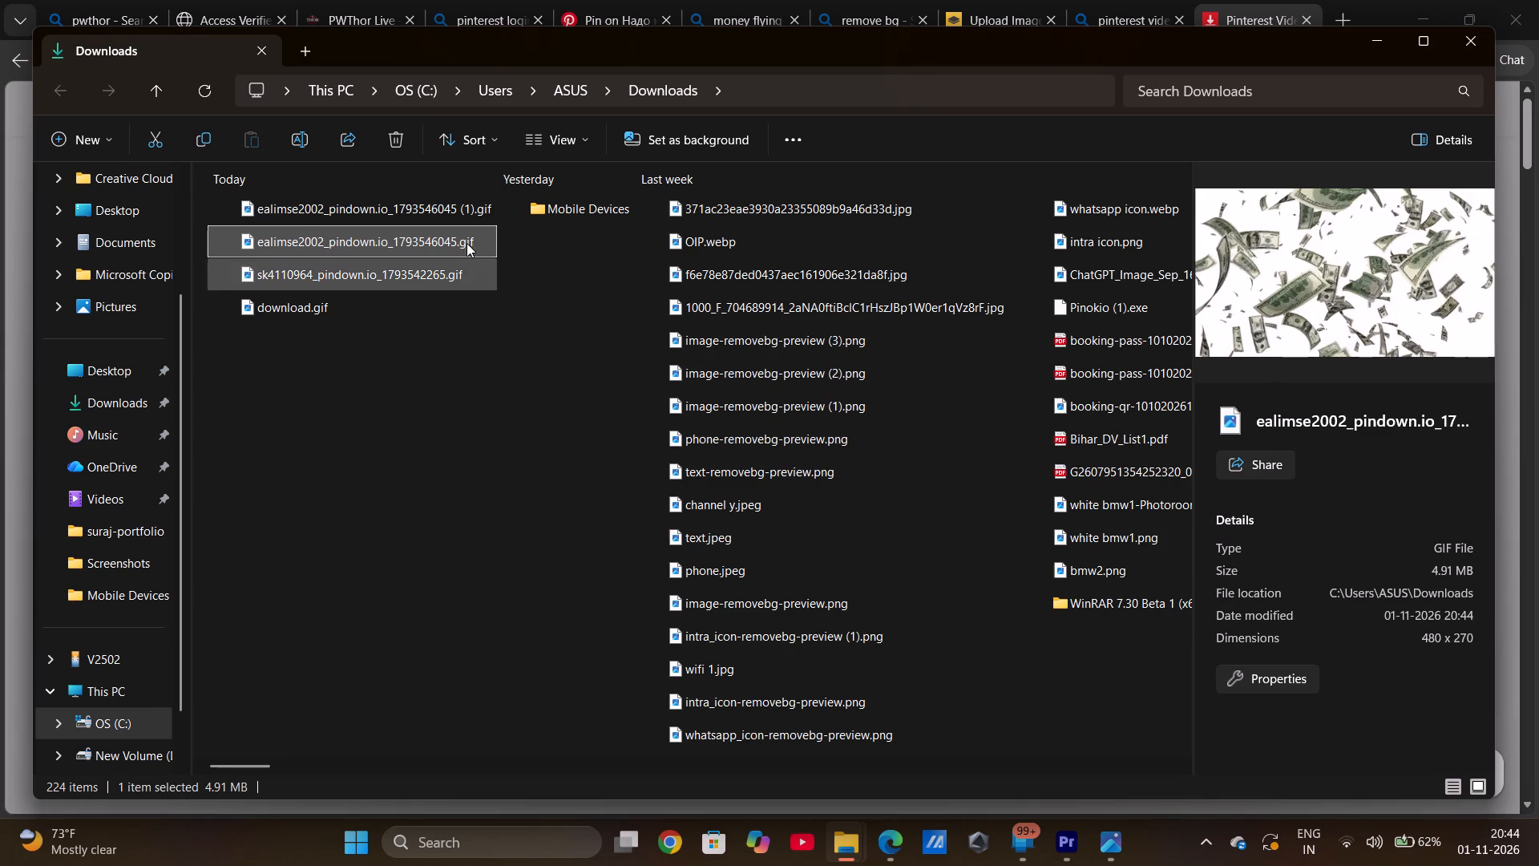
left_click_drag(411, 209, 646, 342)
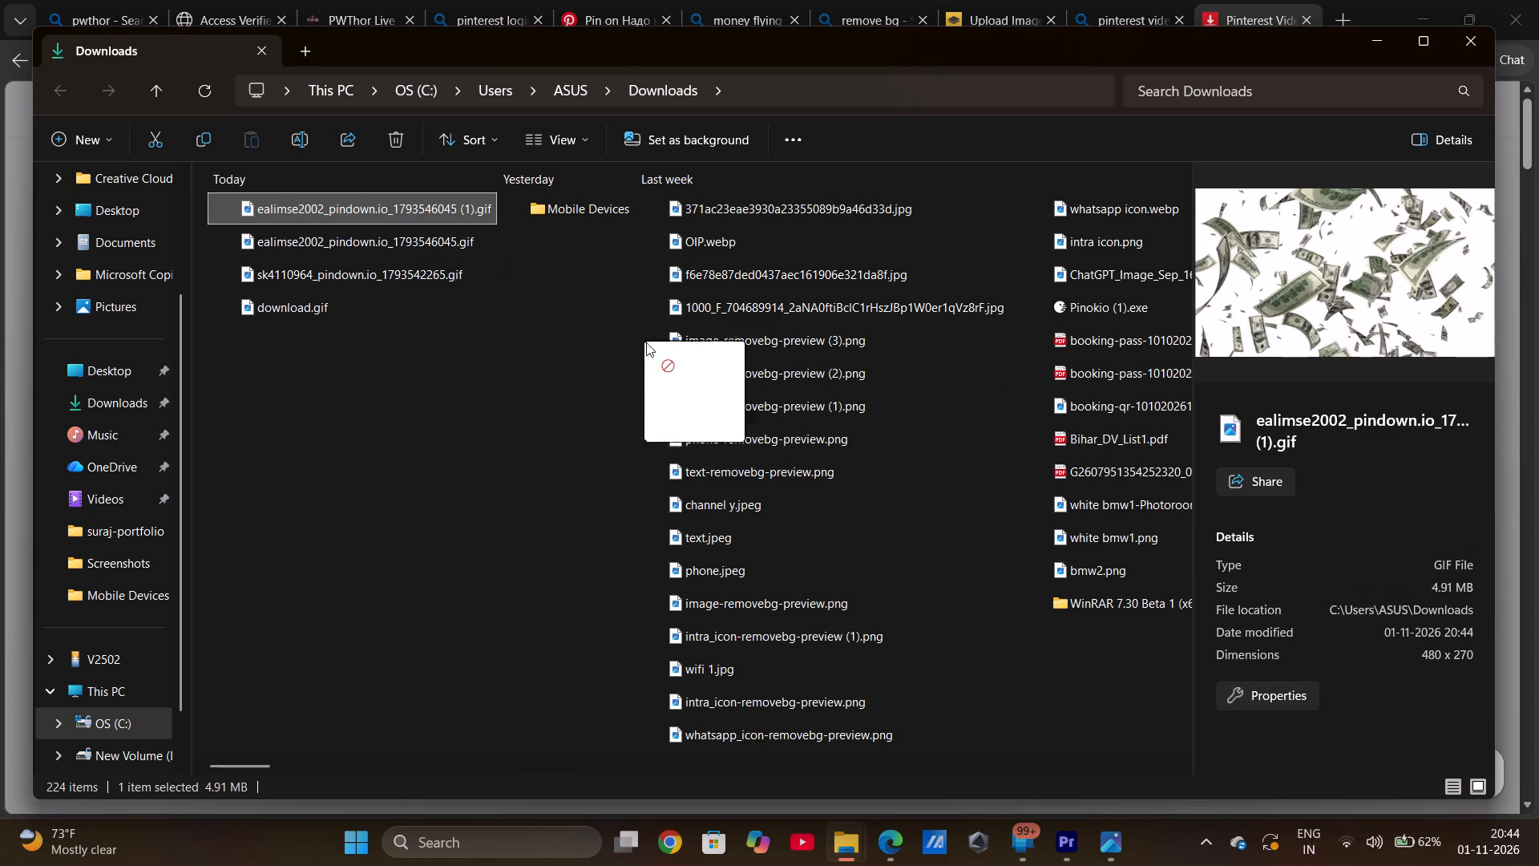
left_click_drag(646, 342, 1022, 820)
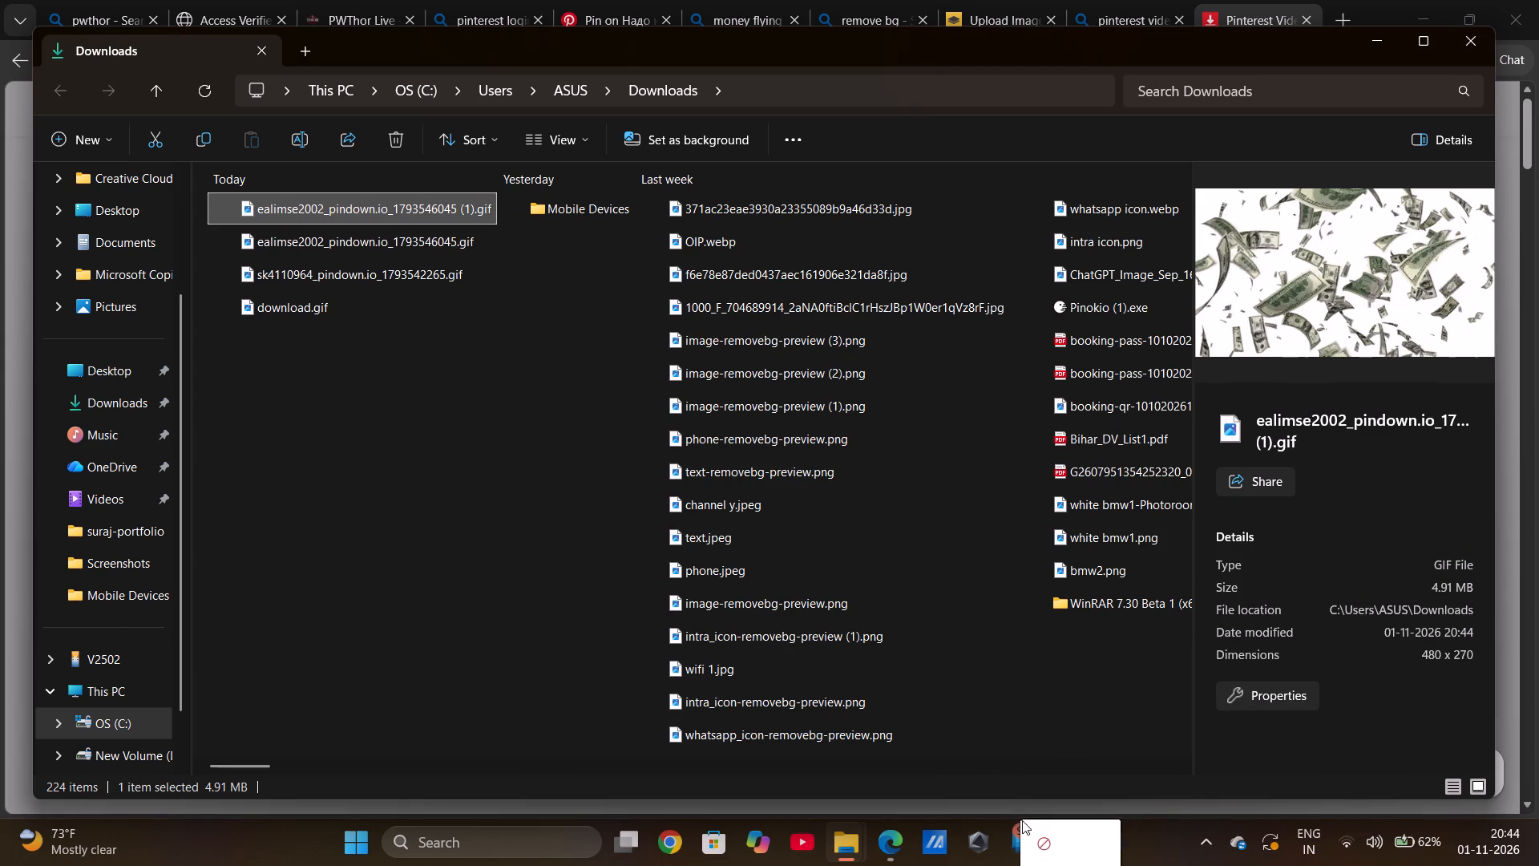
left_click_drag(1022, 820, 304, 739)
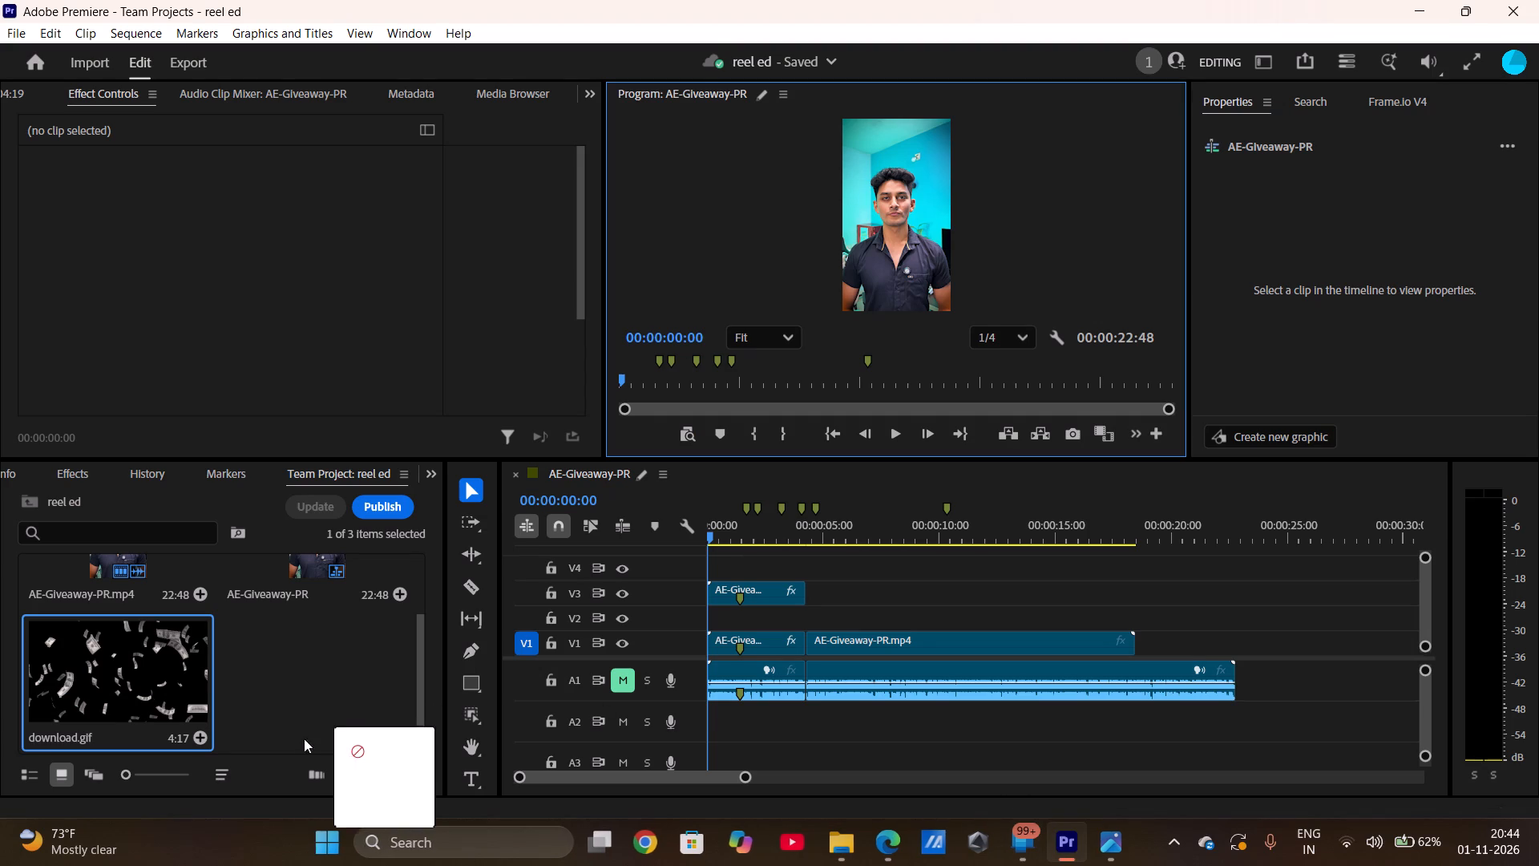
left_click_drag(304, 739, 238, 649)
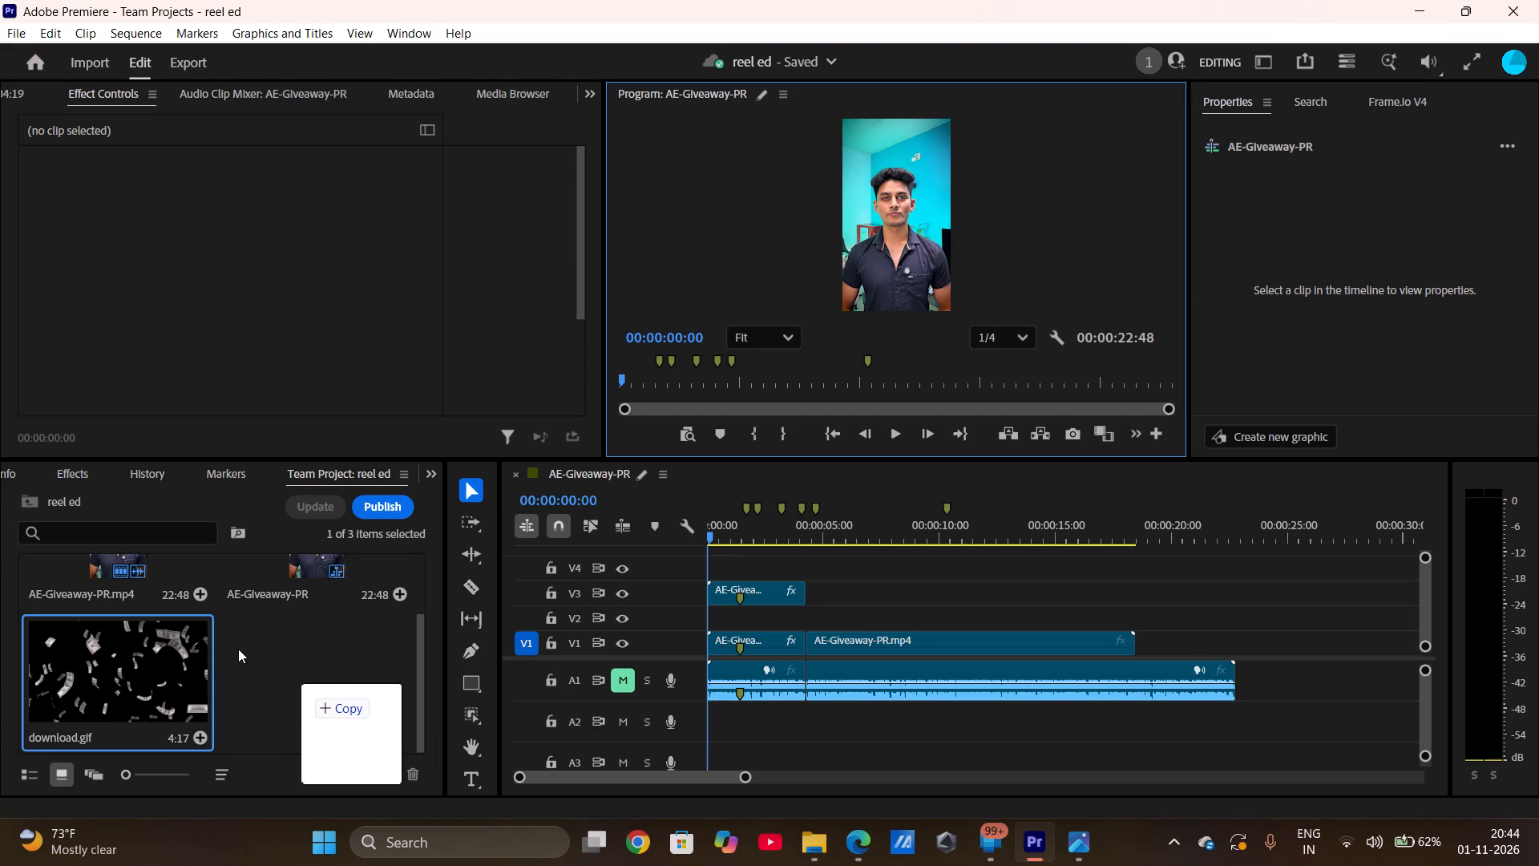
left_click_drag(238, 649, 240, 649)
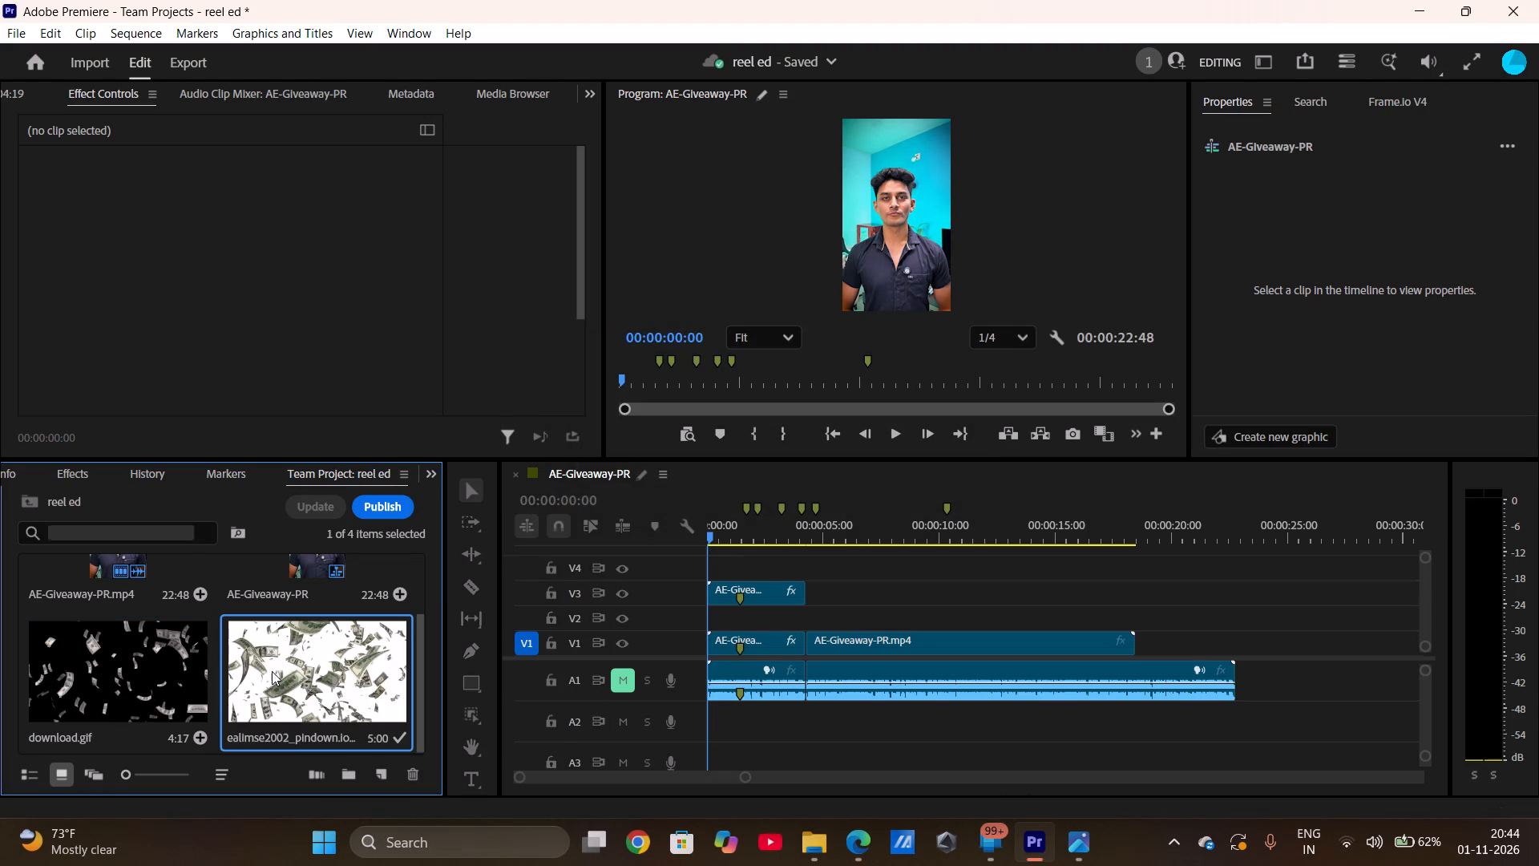
Delete the old download.gif from the reel ed project.
left_click(160, 670)
key("BackSpace")
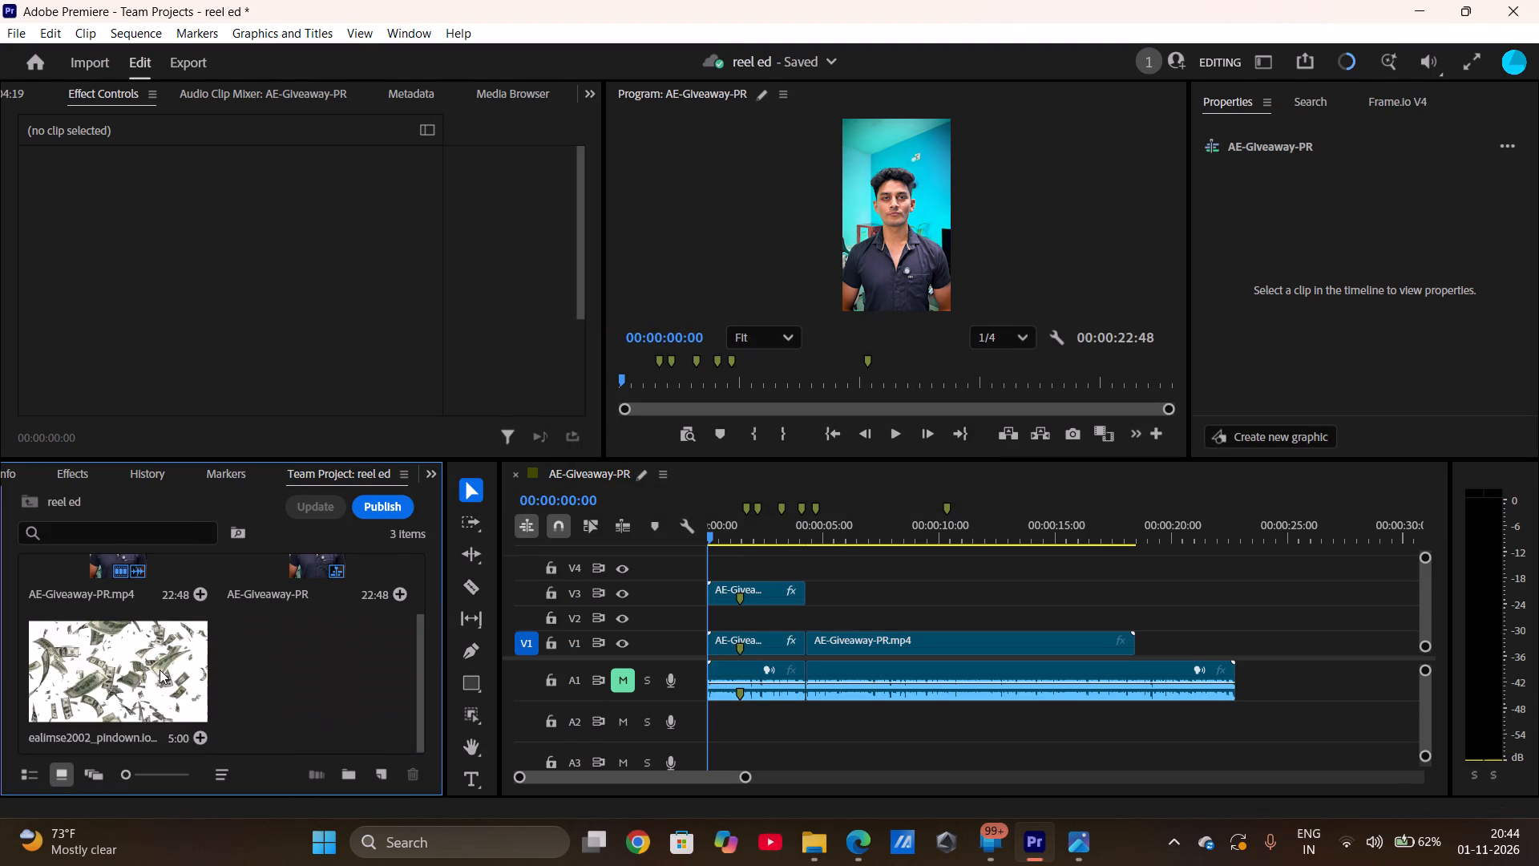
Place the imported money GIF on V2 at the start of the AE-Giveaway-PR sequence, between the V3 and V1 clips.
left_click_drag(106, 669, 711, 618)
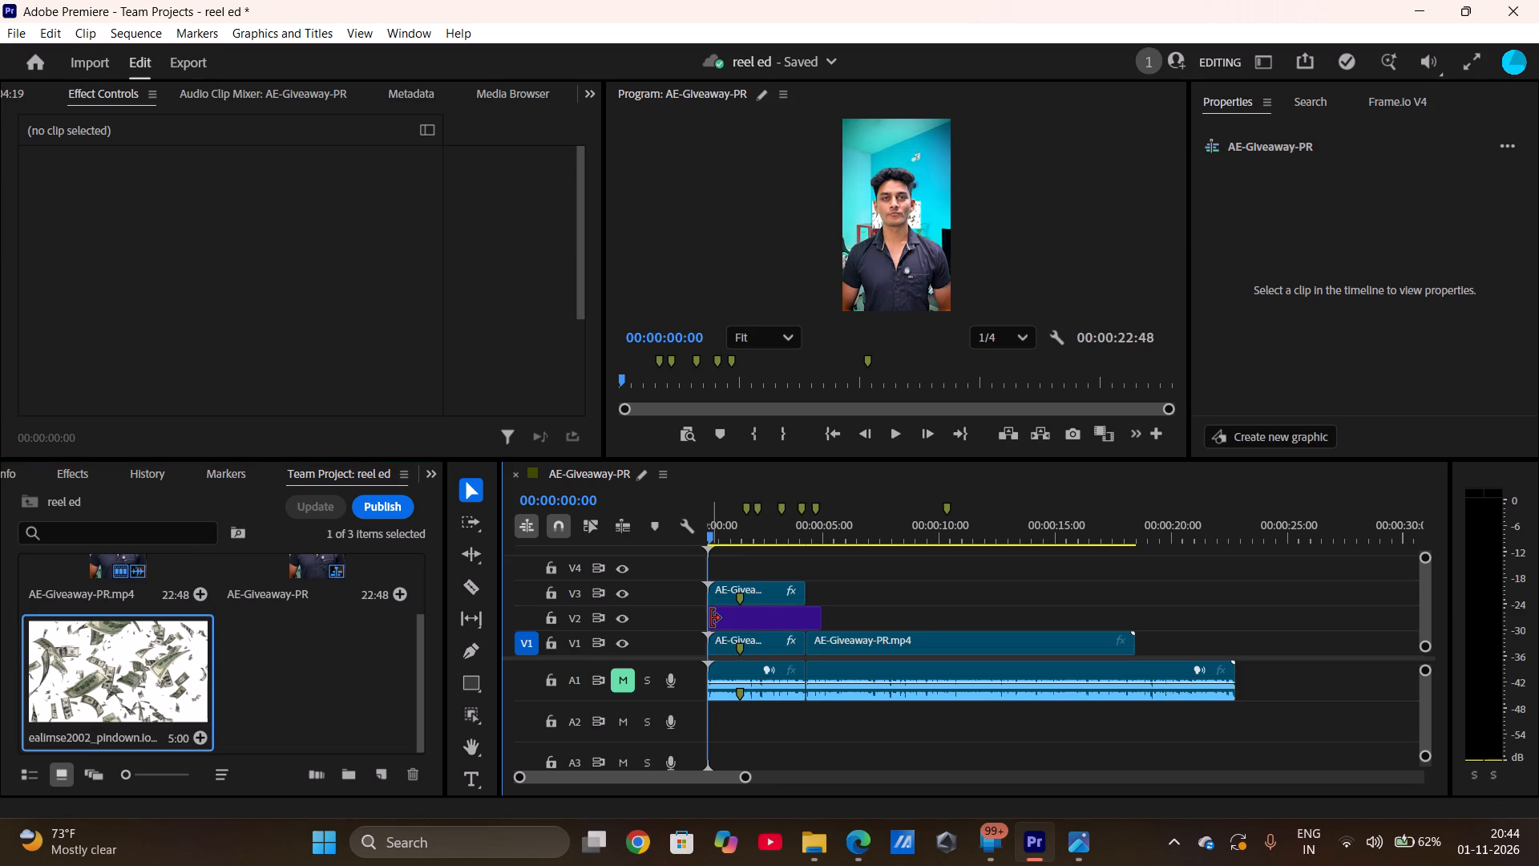
Play the reel to check the money GIF behind the subject, inspect its effect settings, and return to the sequence start.
left_click(890, 431)
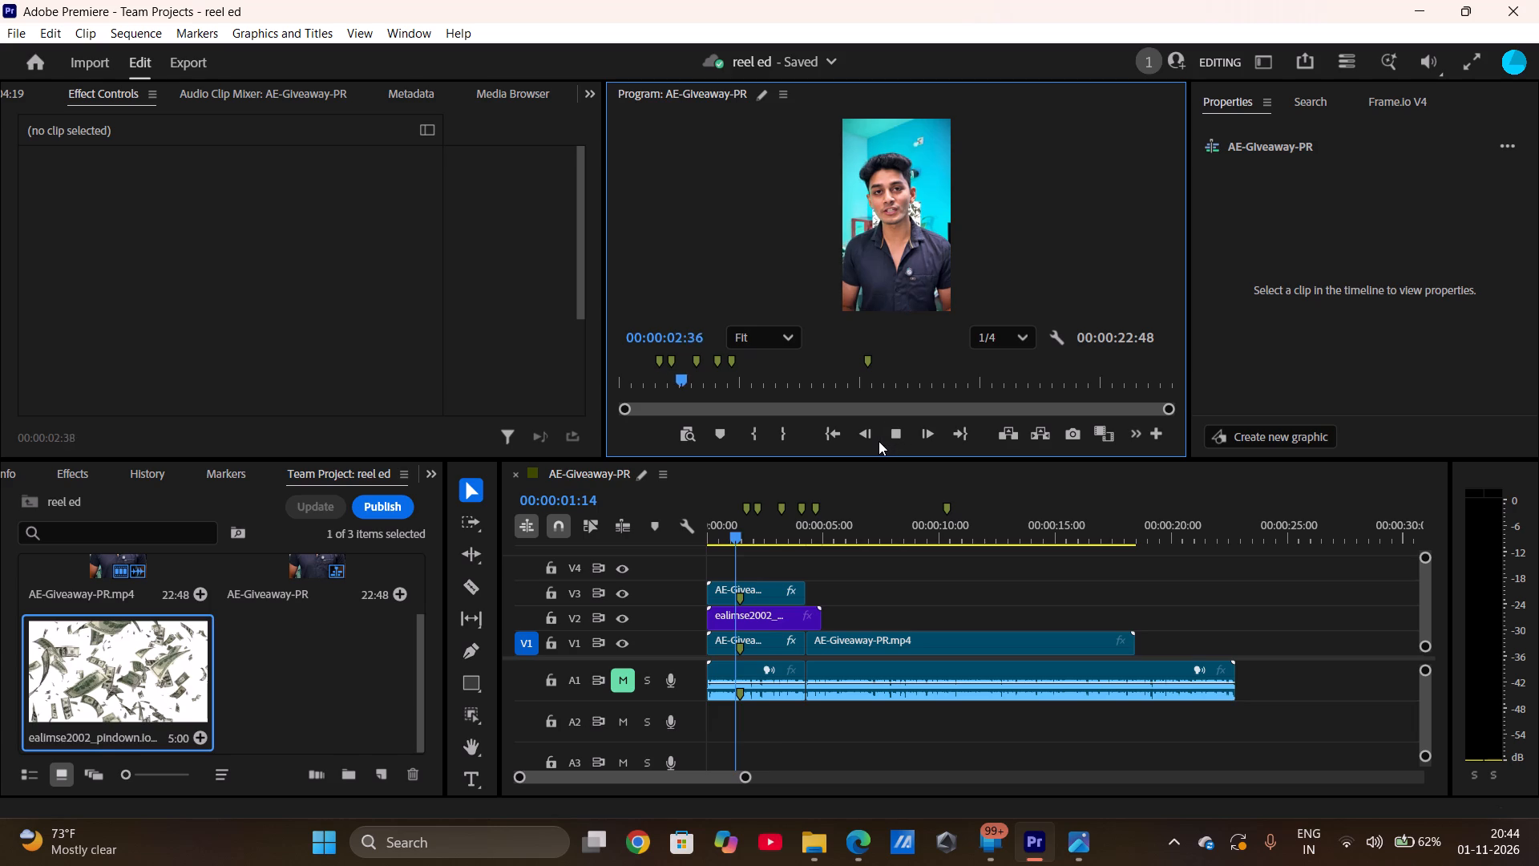
left_click(737, 611)
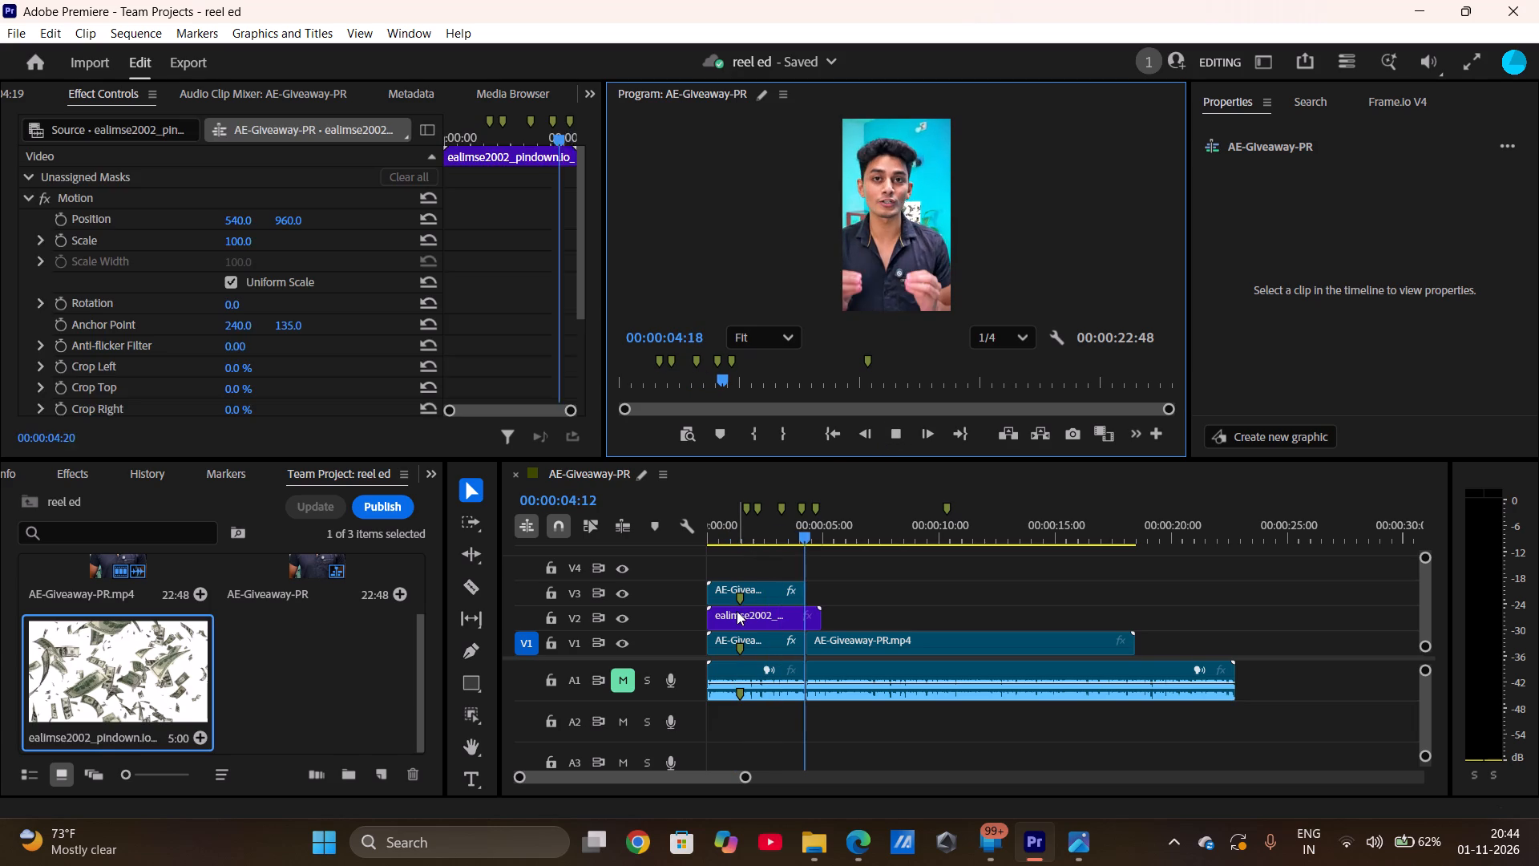
scroll(374, 349, "down", 2)
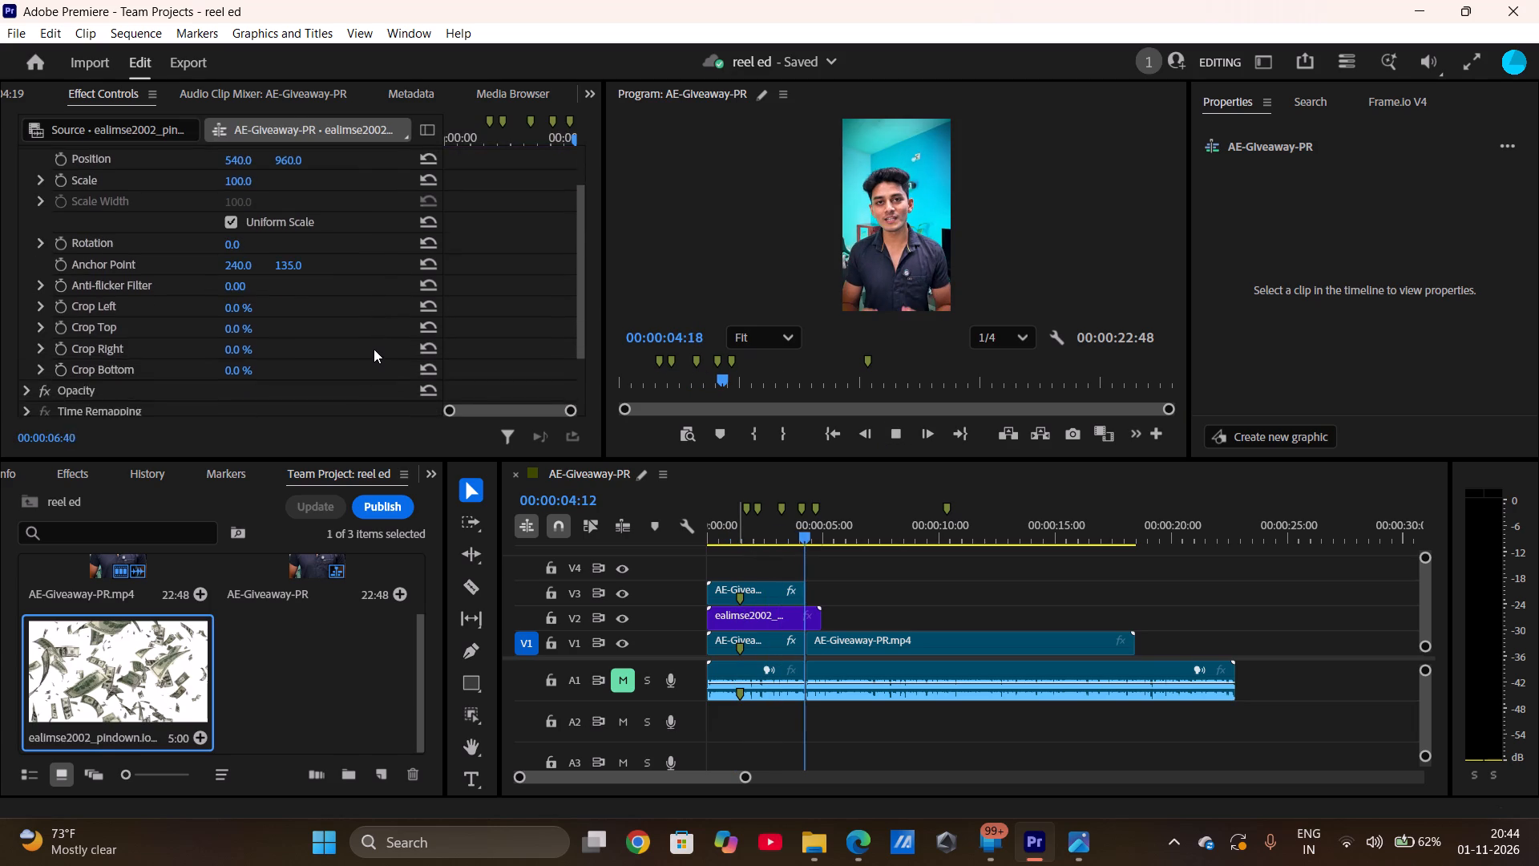
scroll(374, 349, "down", 2)
scroll(256, 339, "up", 2)
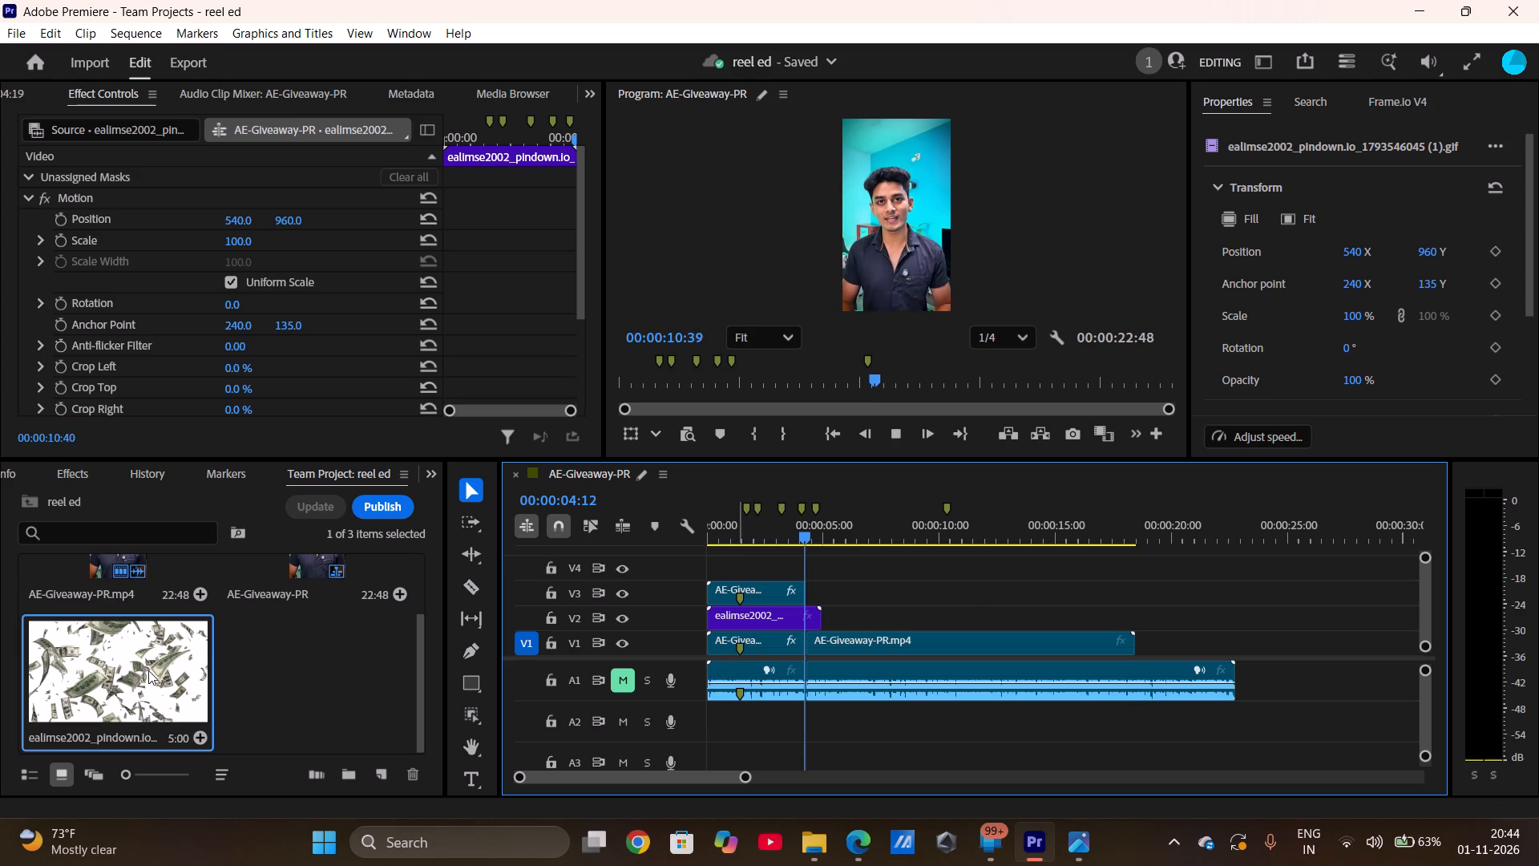
left_click(126, 688)
scroll(126, 688, "up", 1)
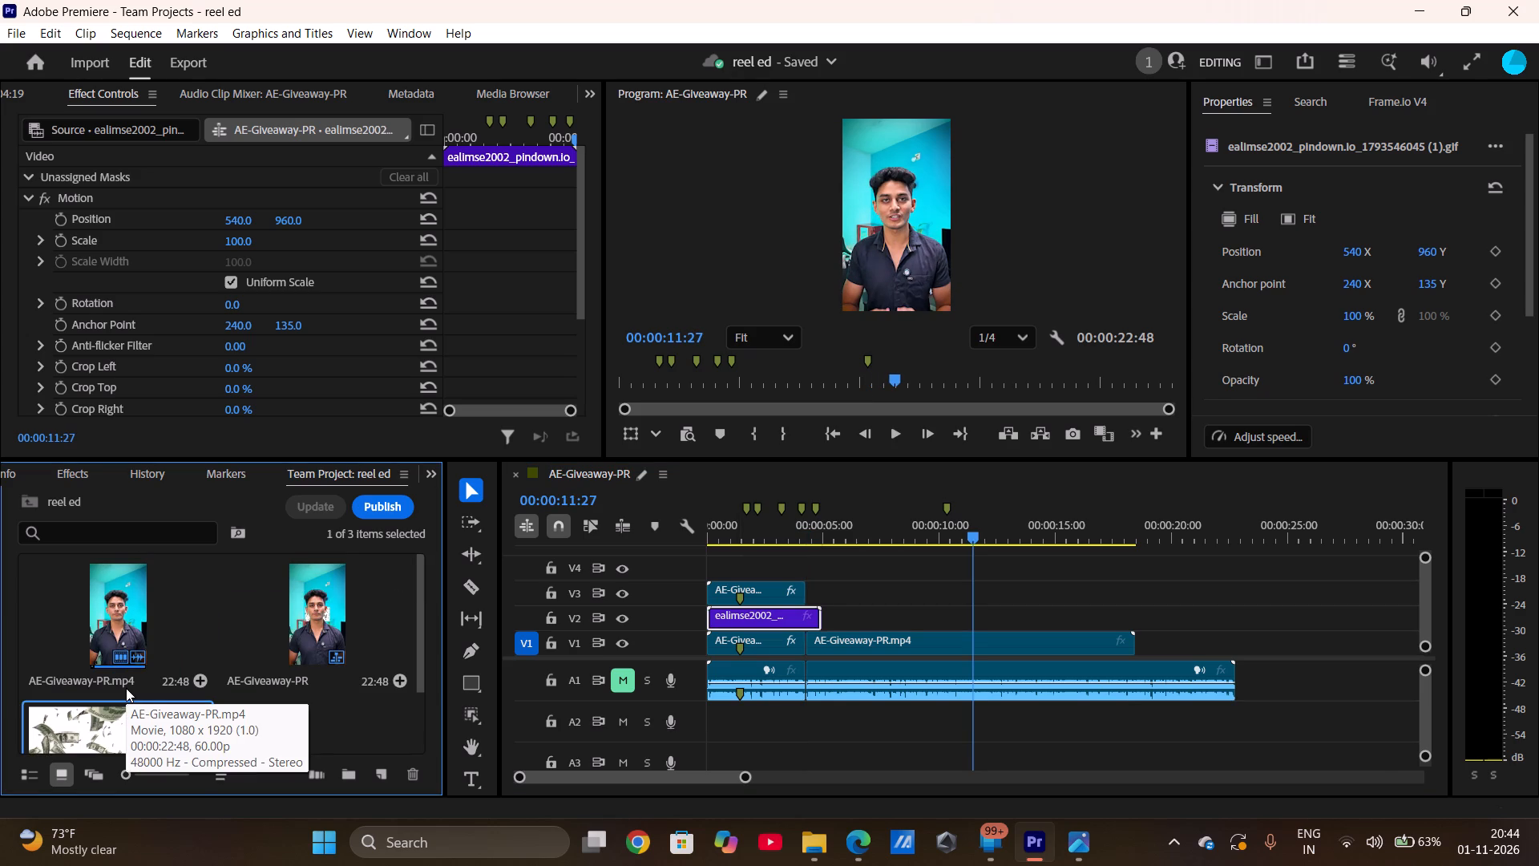
left_click(895, 432)
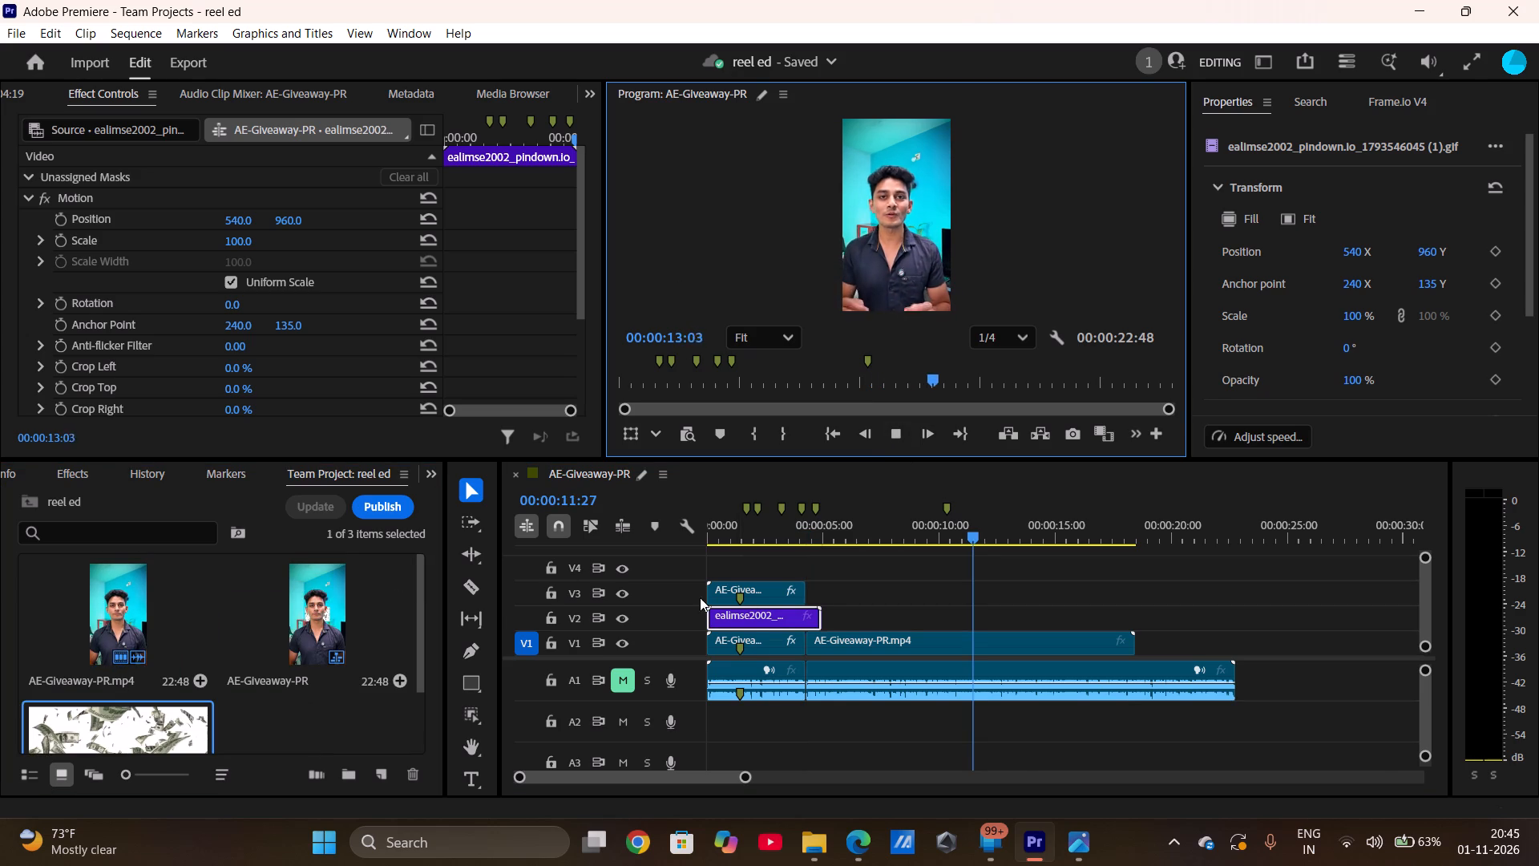
left_click(753, 618)
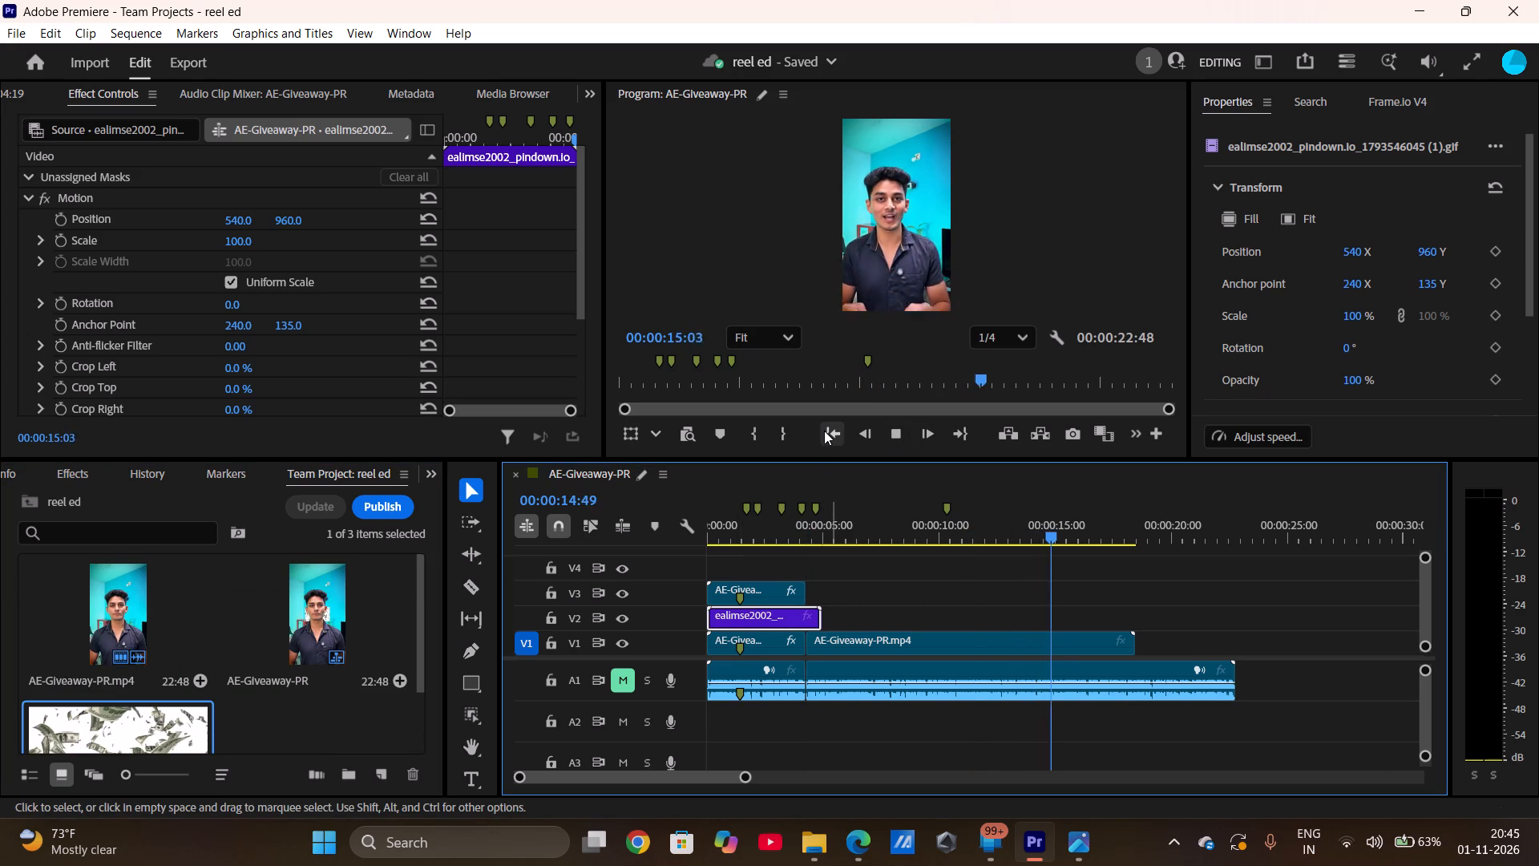
left_click(824, 431)
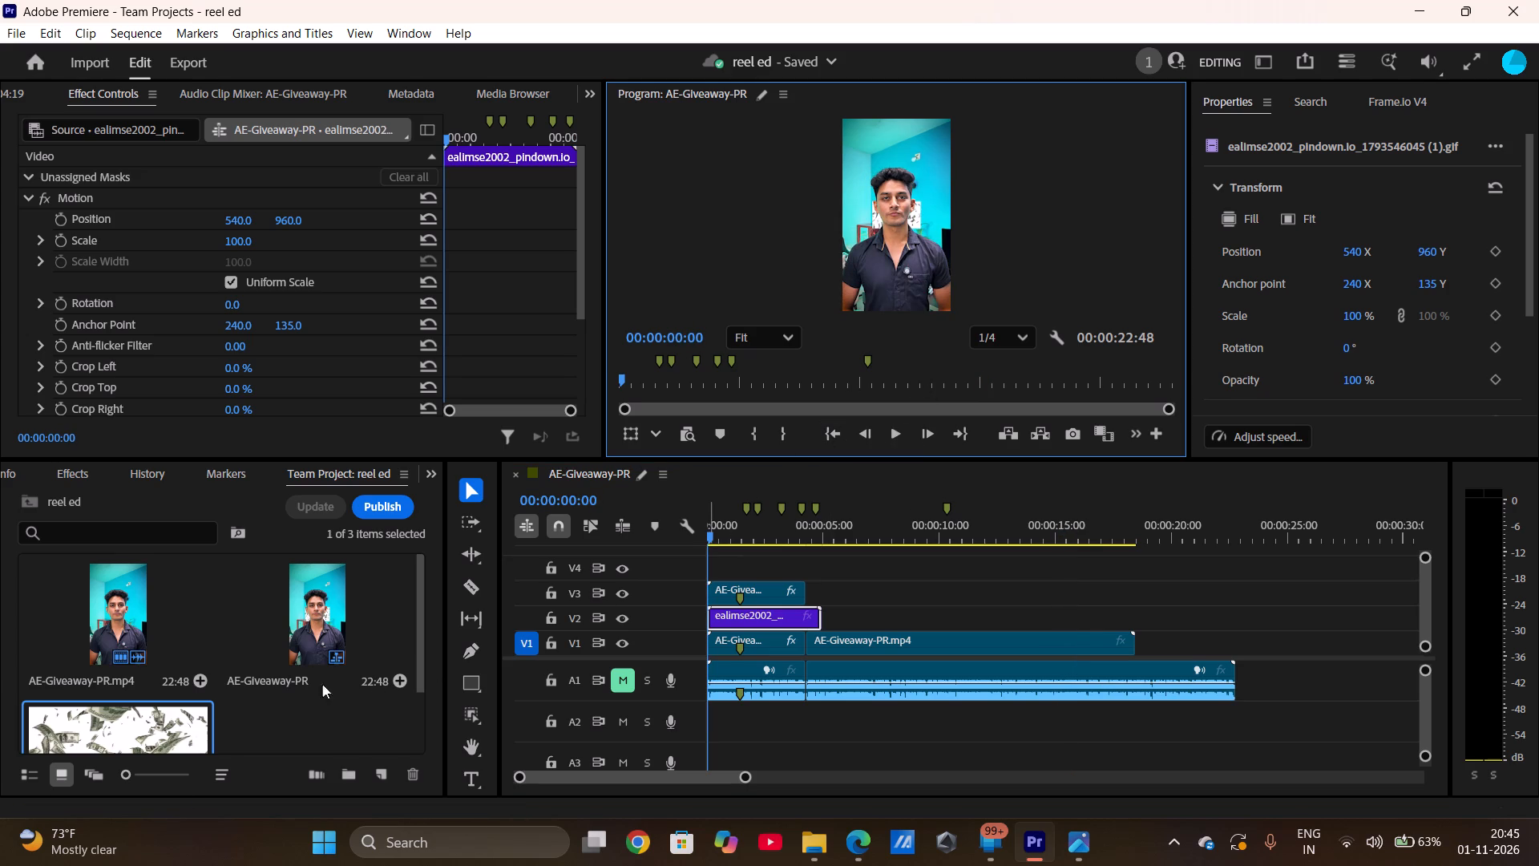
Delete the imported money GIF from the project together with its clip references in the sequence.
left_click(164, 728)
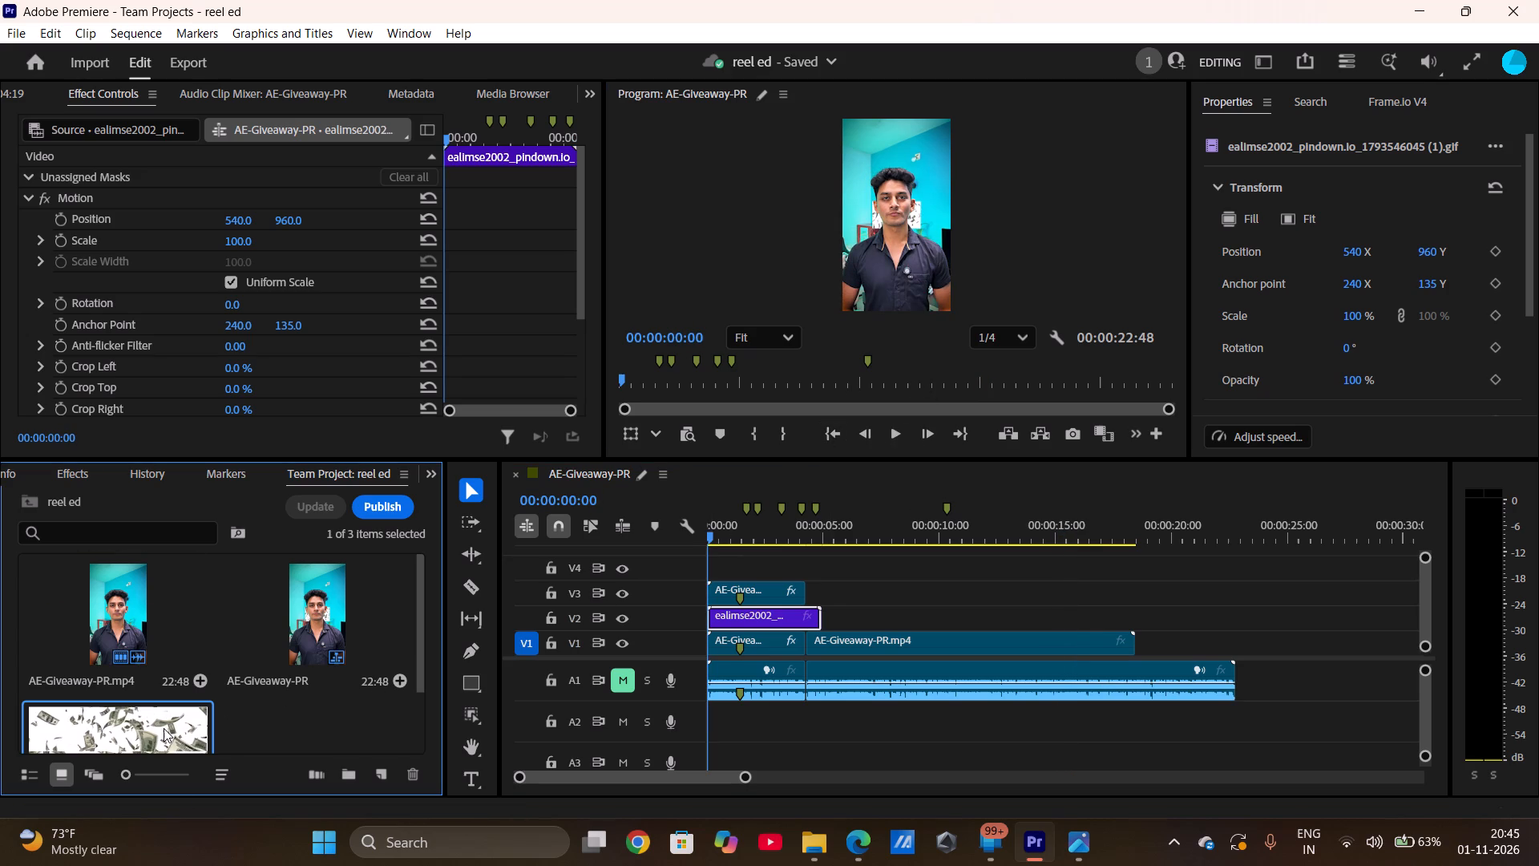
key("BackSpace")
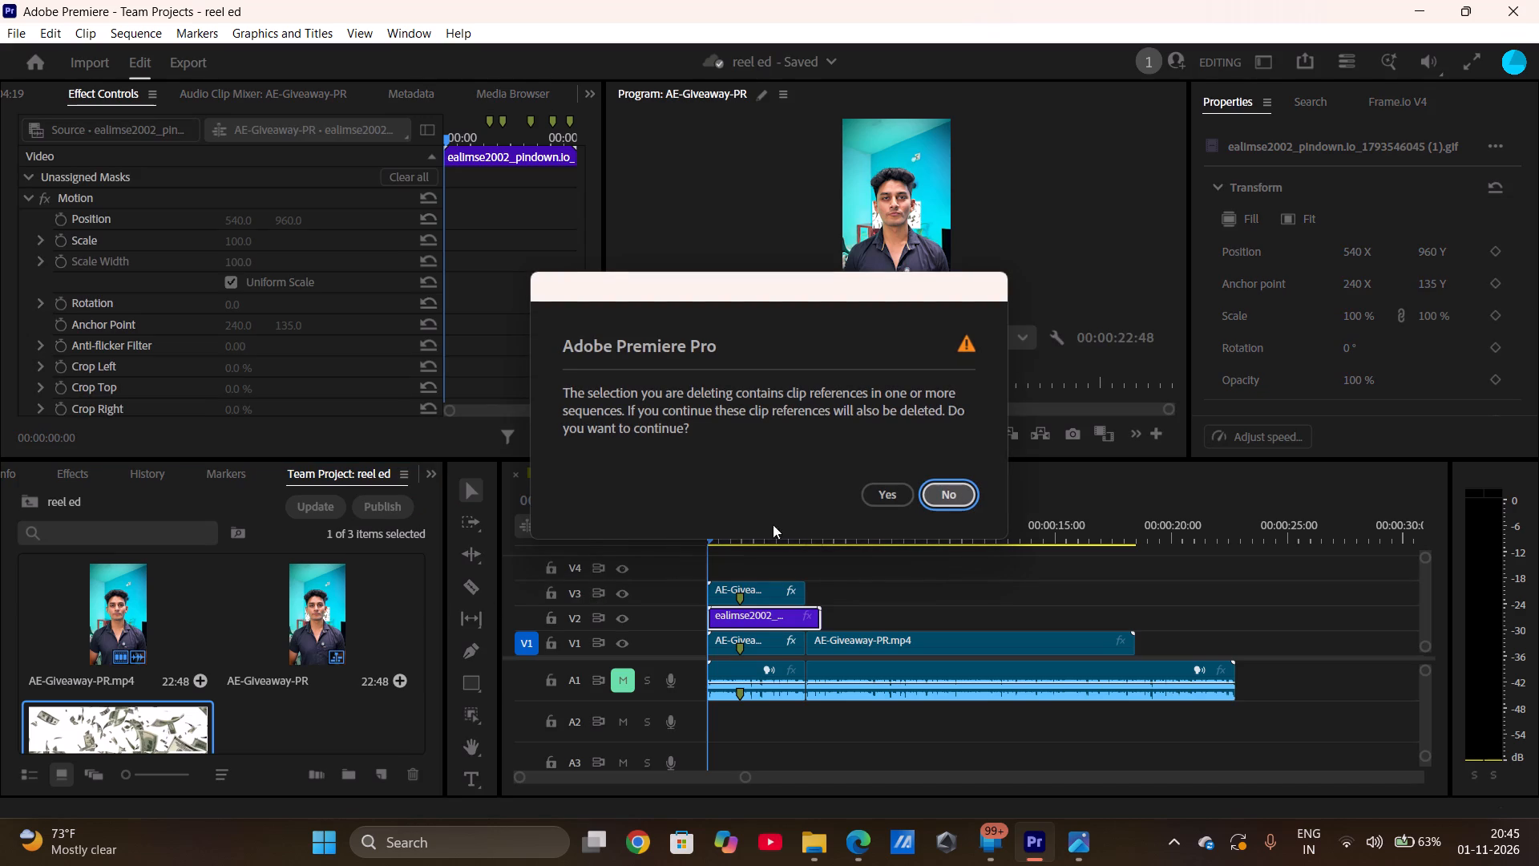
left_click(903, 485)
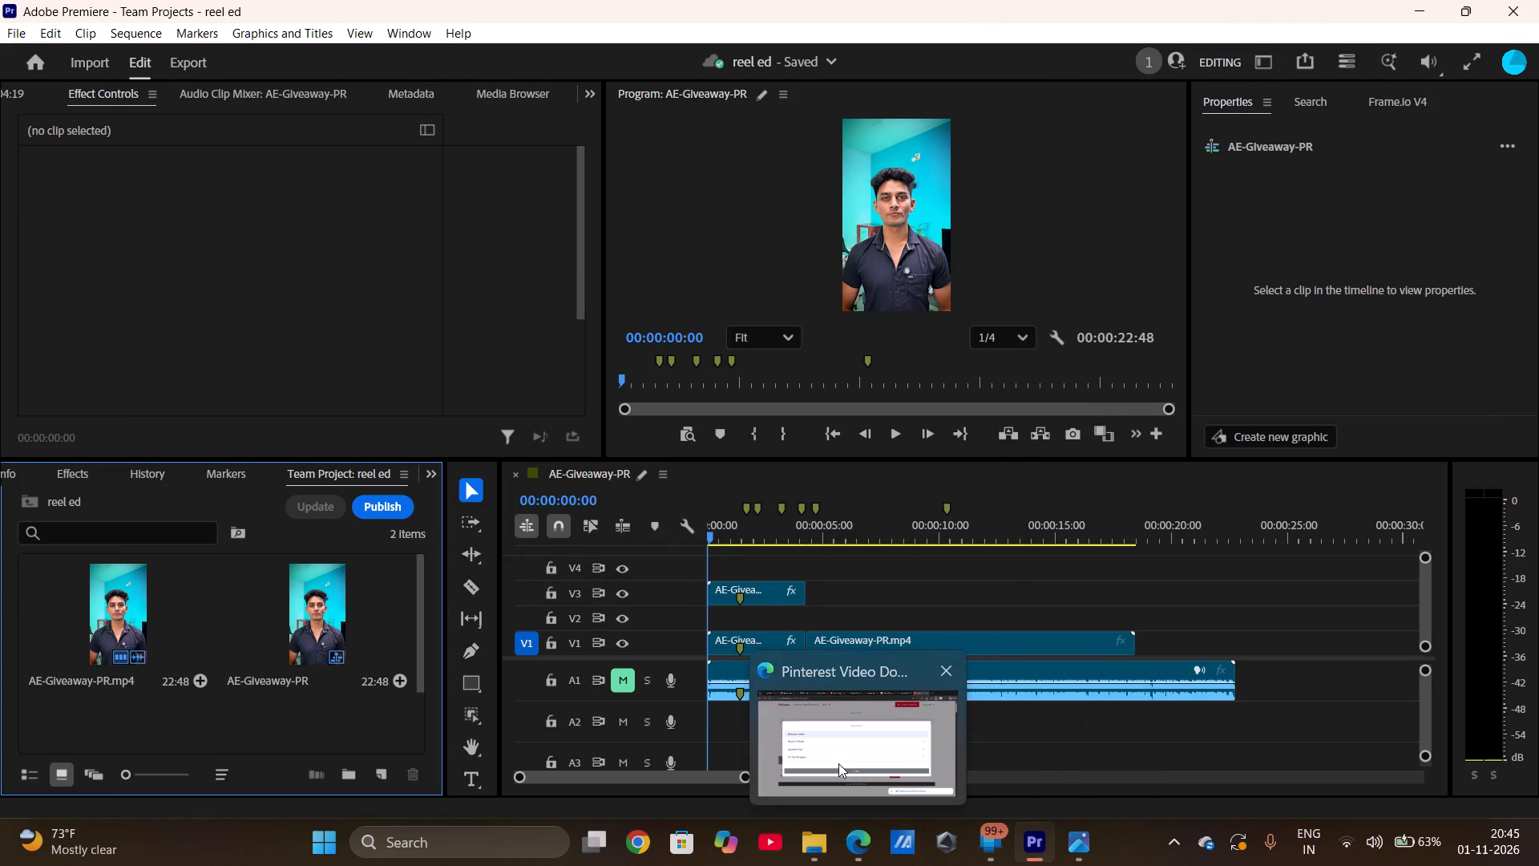
Switch to Microsoft Edge and dismiss the advertisement covering the PinDown download page.
left_click(838, 763)
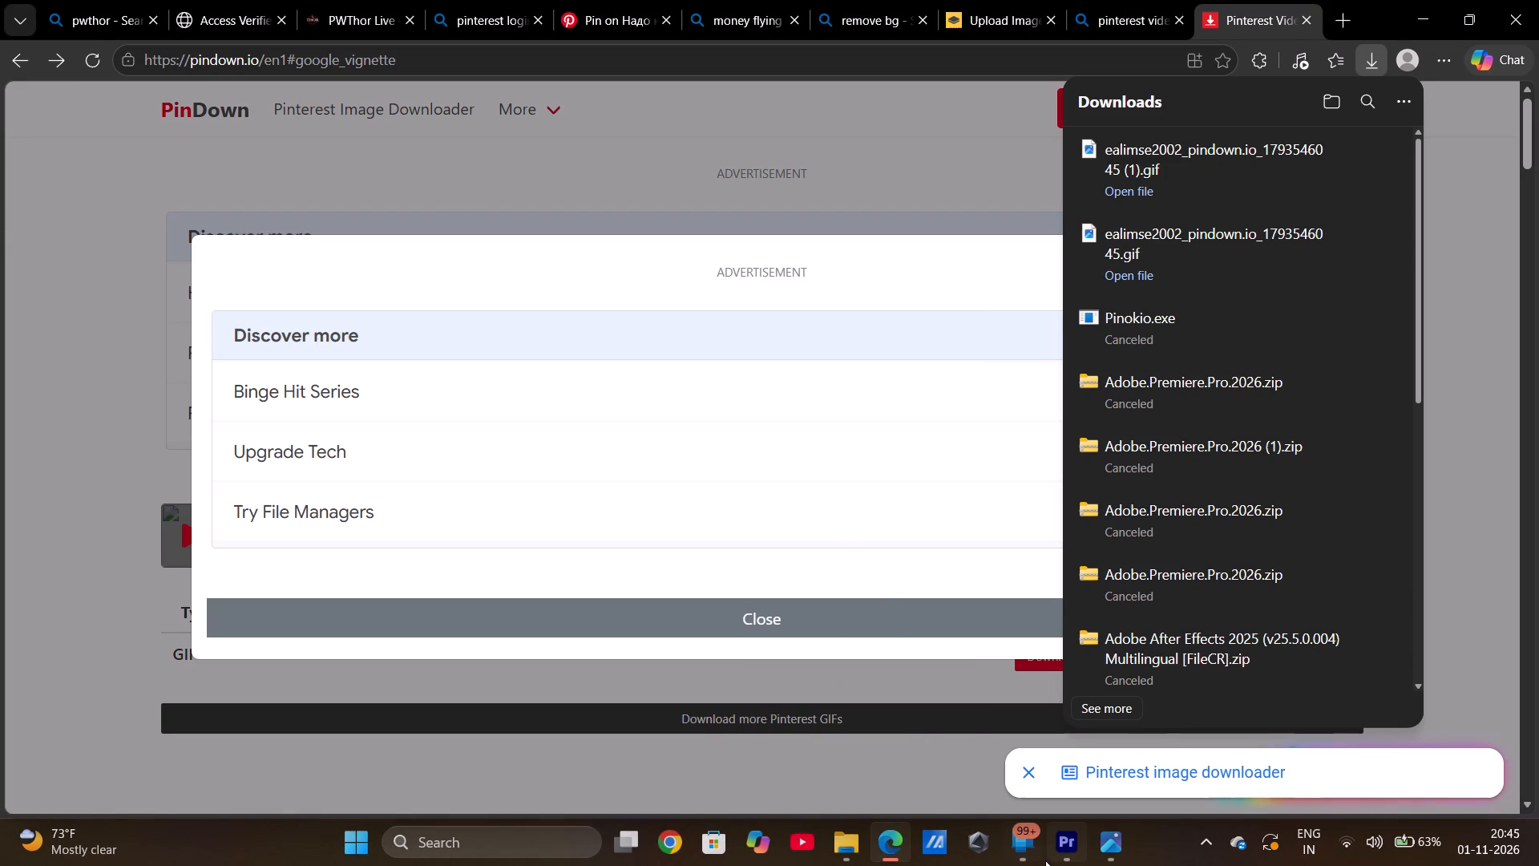
left_click(1062, 726)
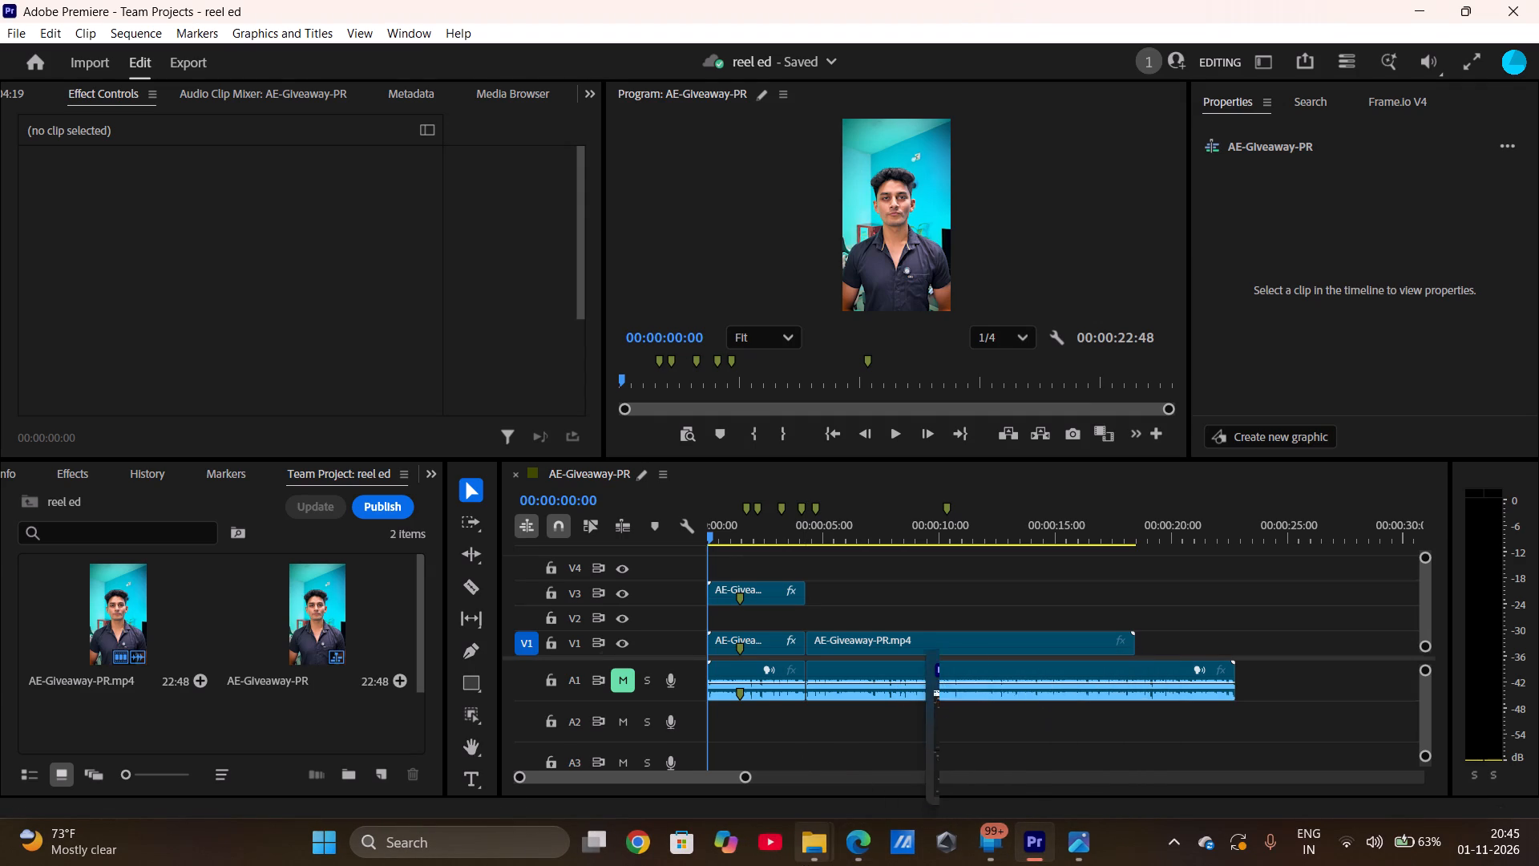
left_click(858, 755)
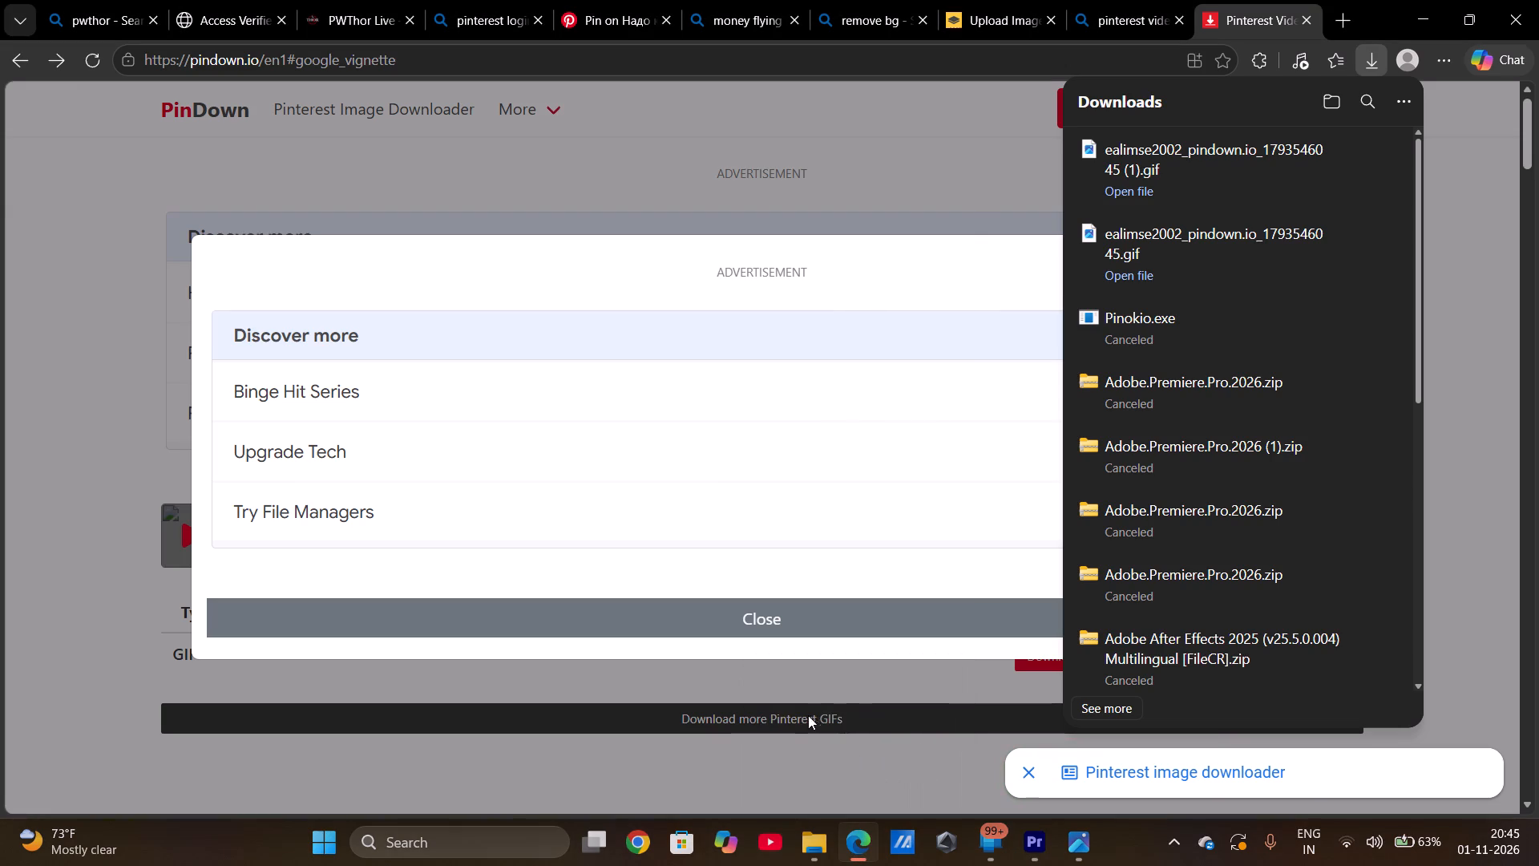
left_click(778, 623)
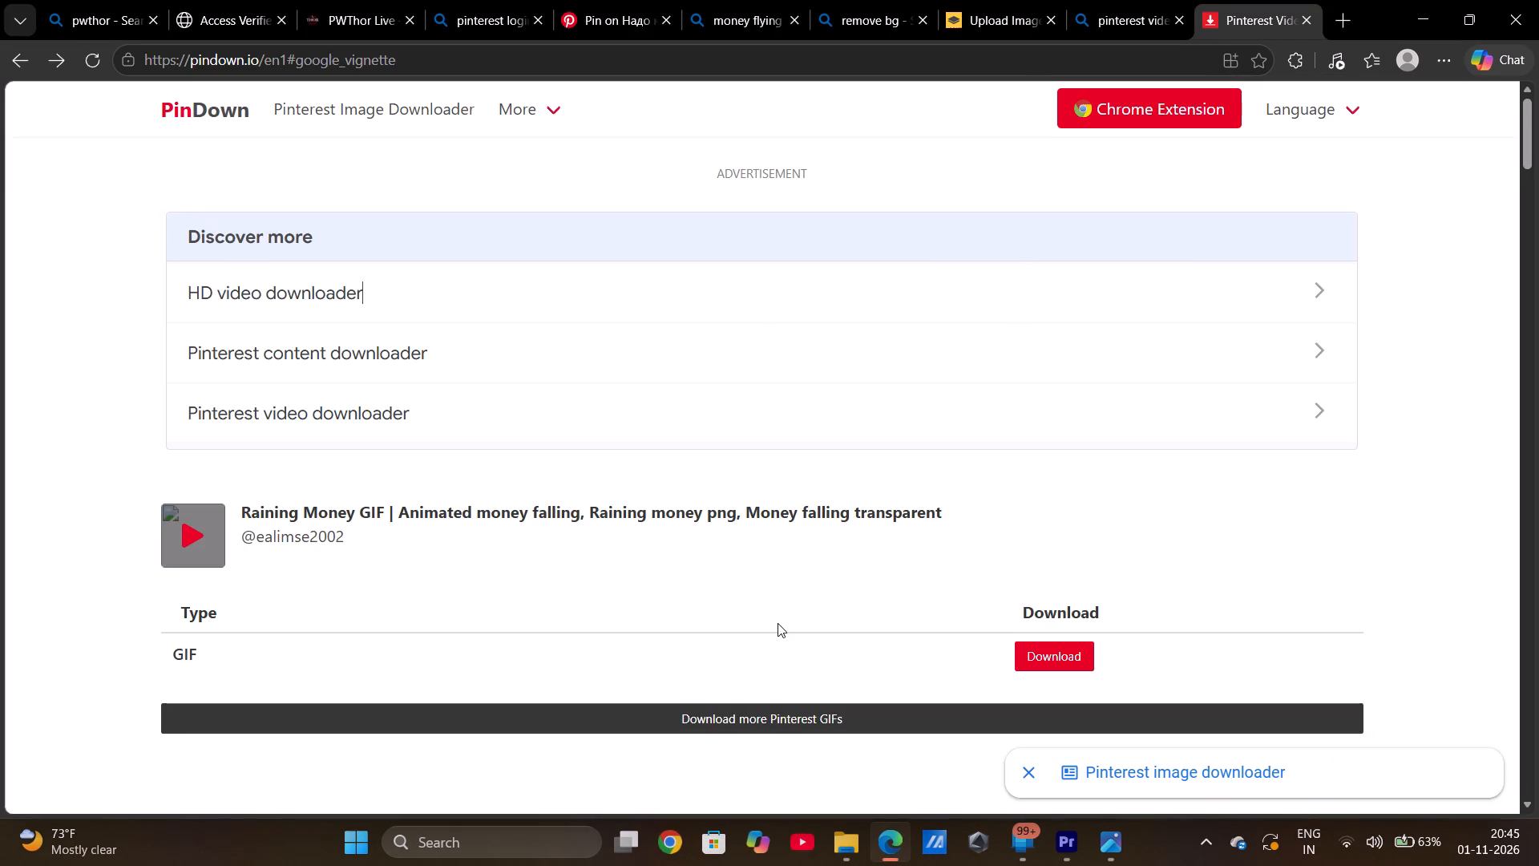
scroll(778, 623, "up", 8)
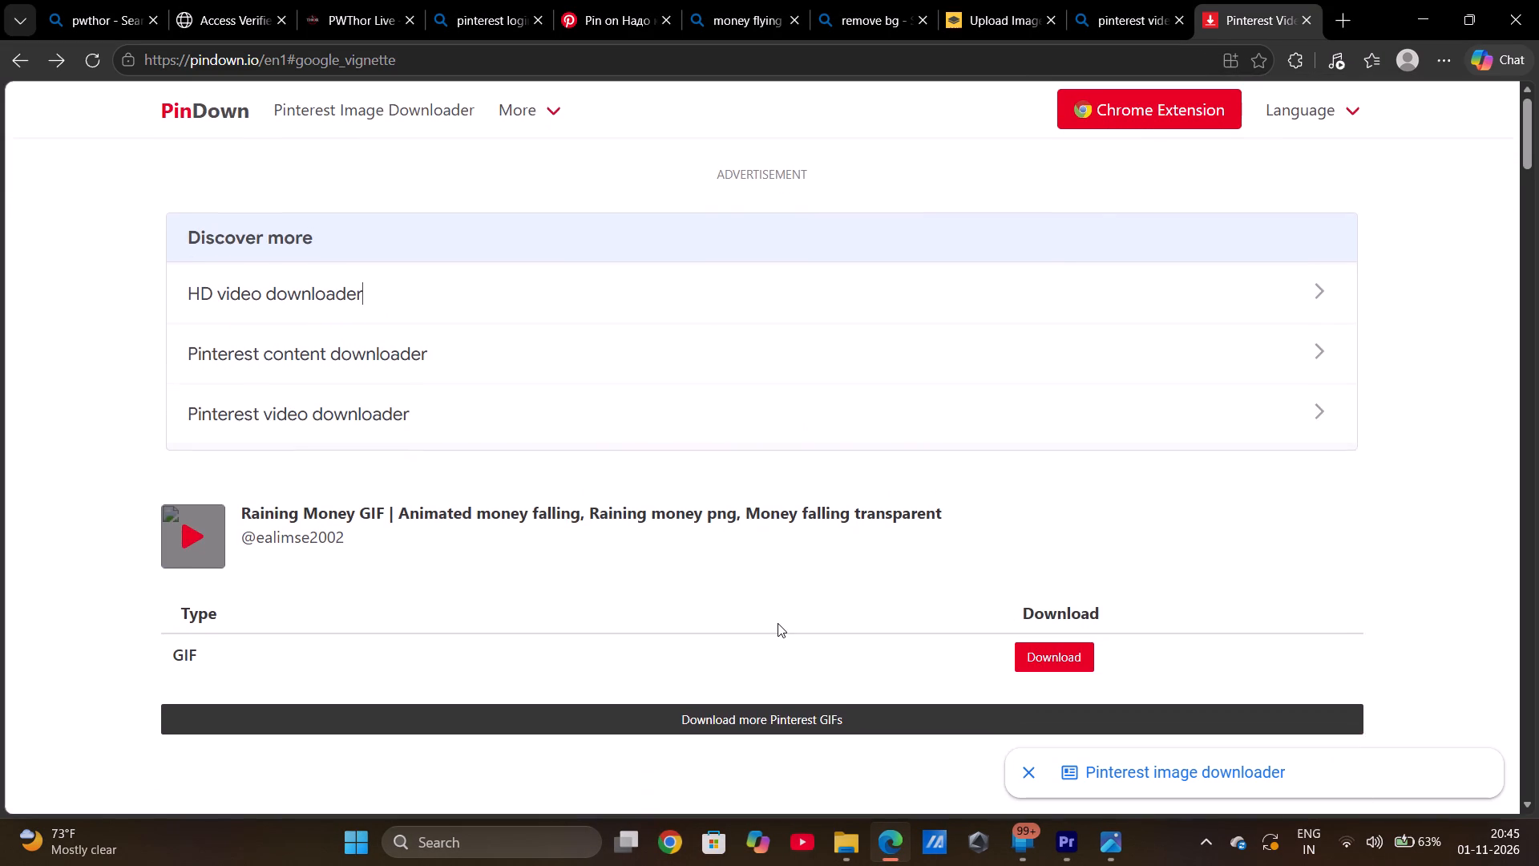
scroll(778, 623, "up", 4)
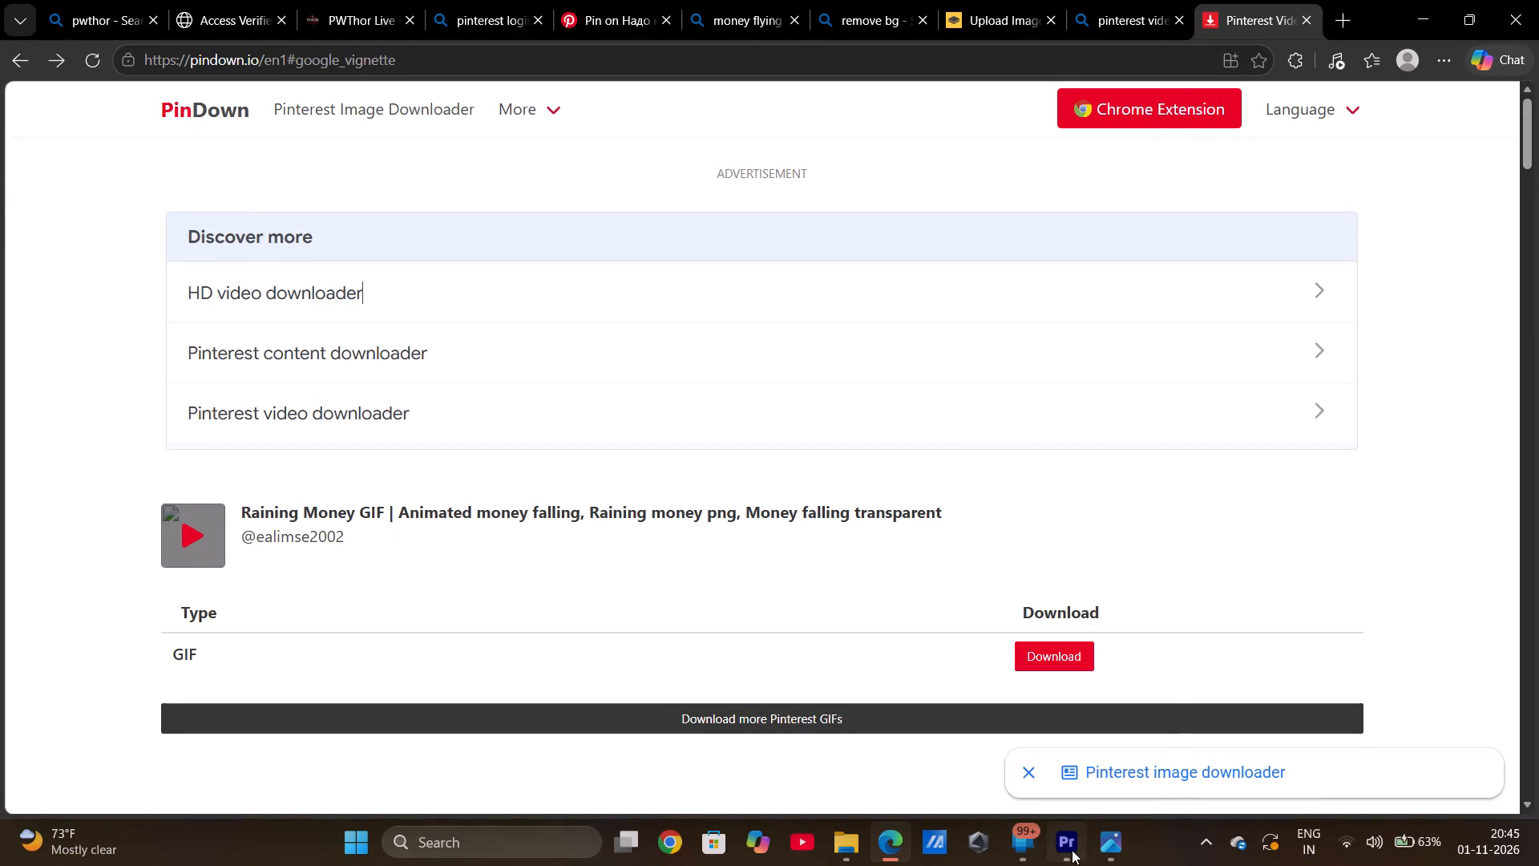
Switch to Premiere, play the AE-Giveaway-PR sequence without the GIF, and return to its start.
left_click(1049, 755)
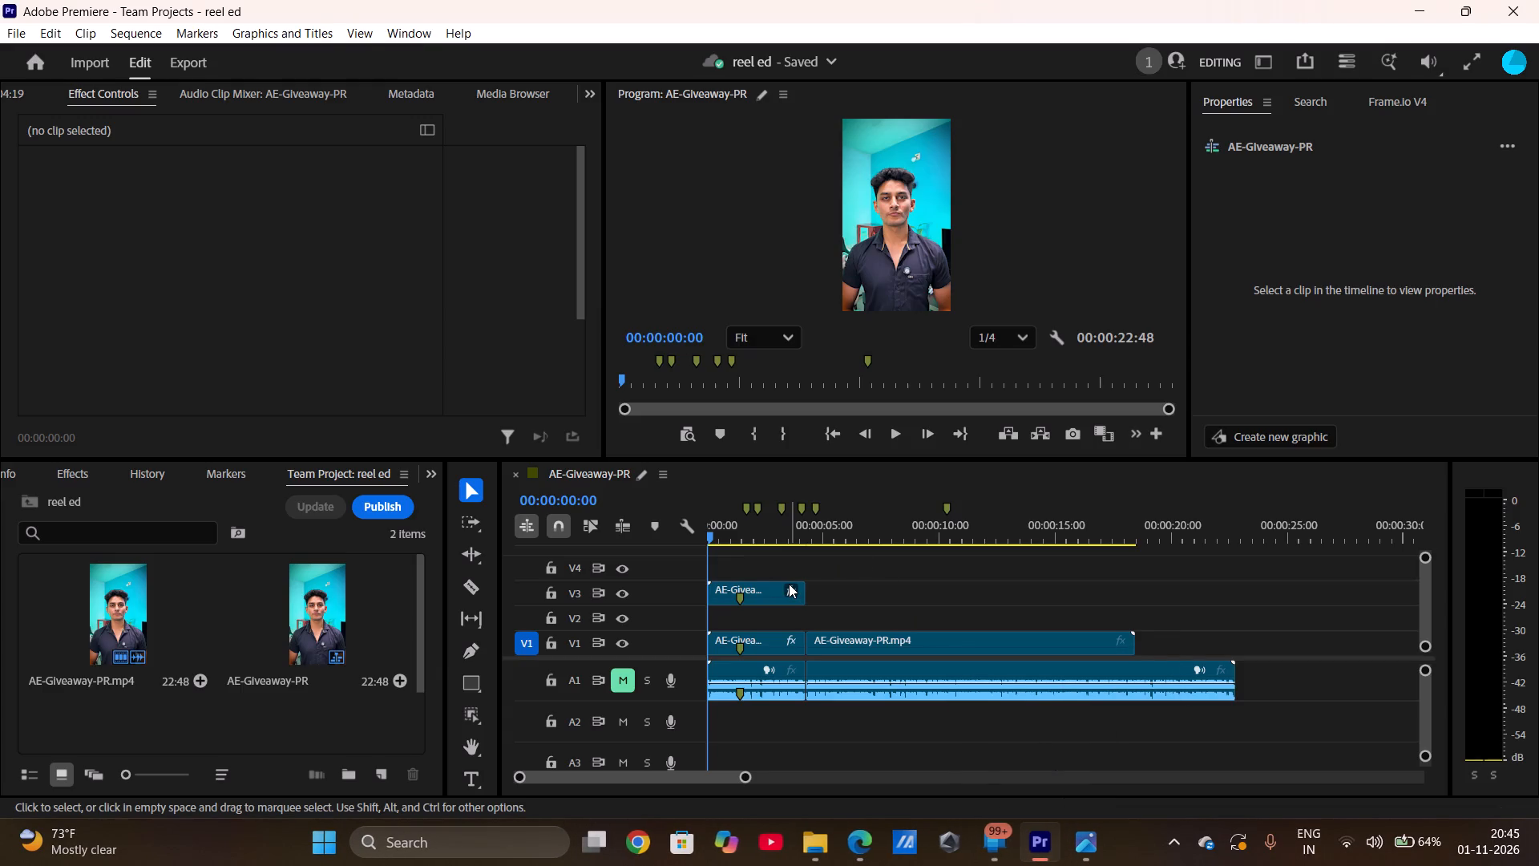
left_click(892, 432)
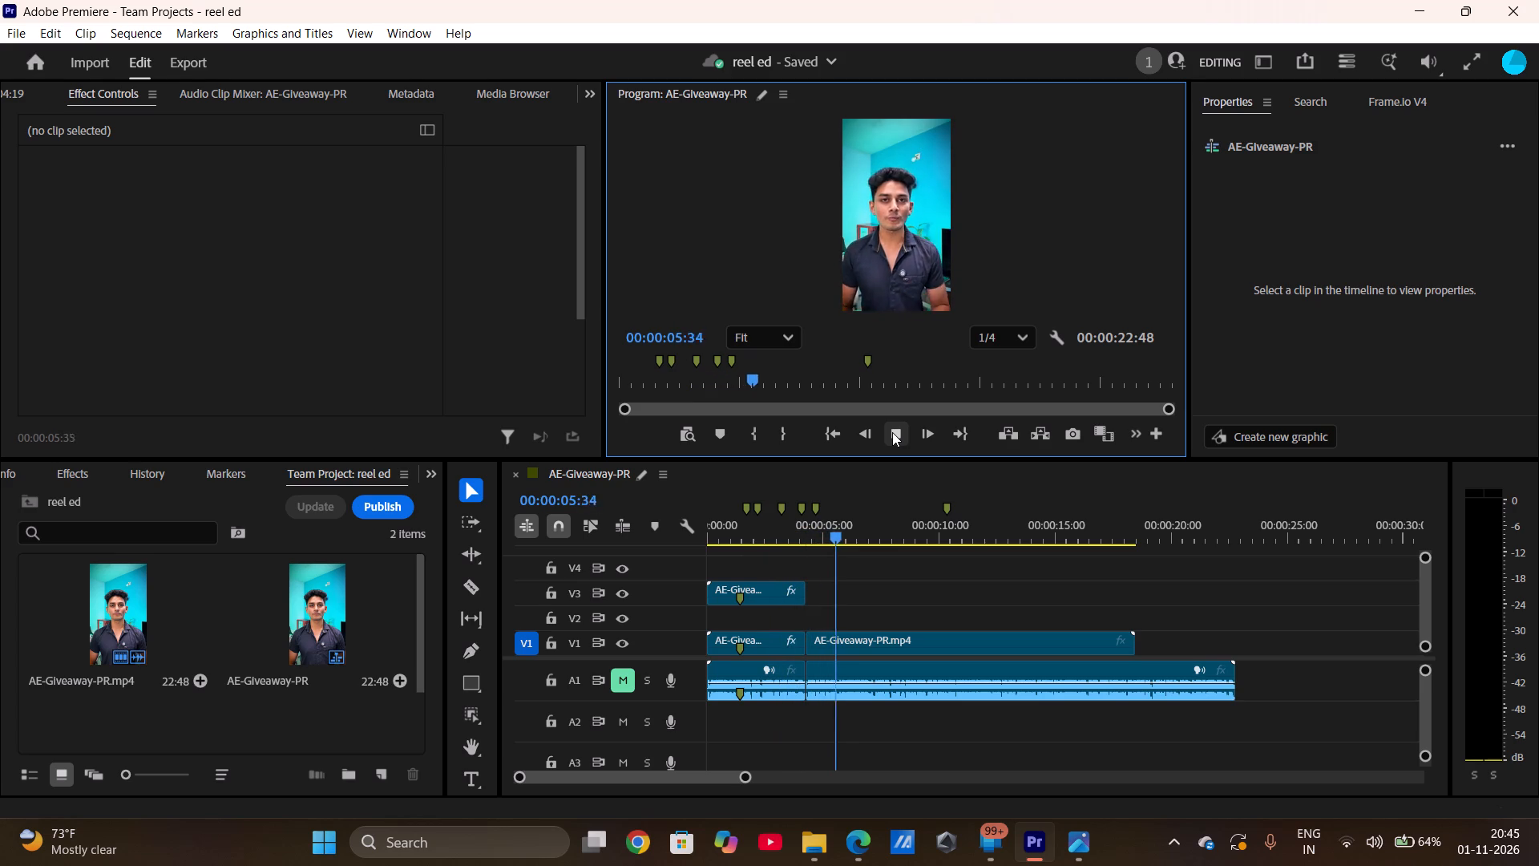
left_click(826, 429)
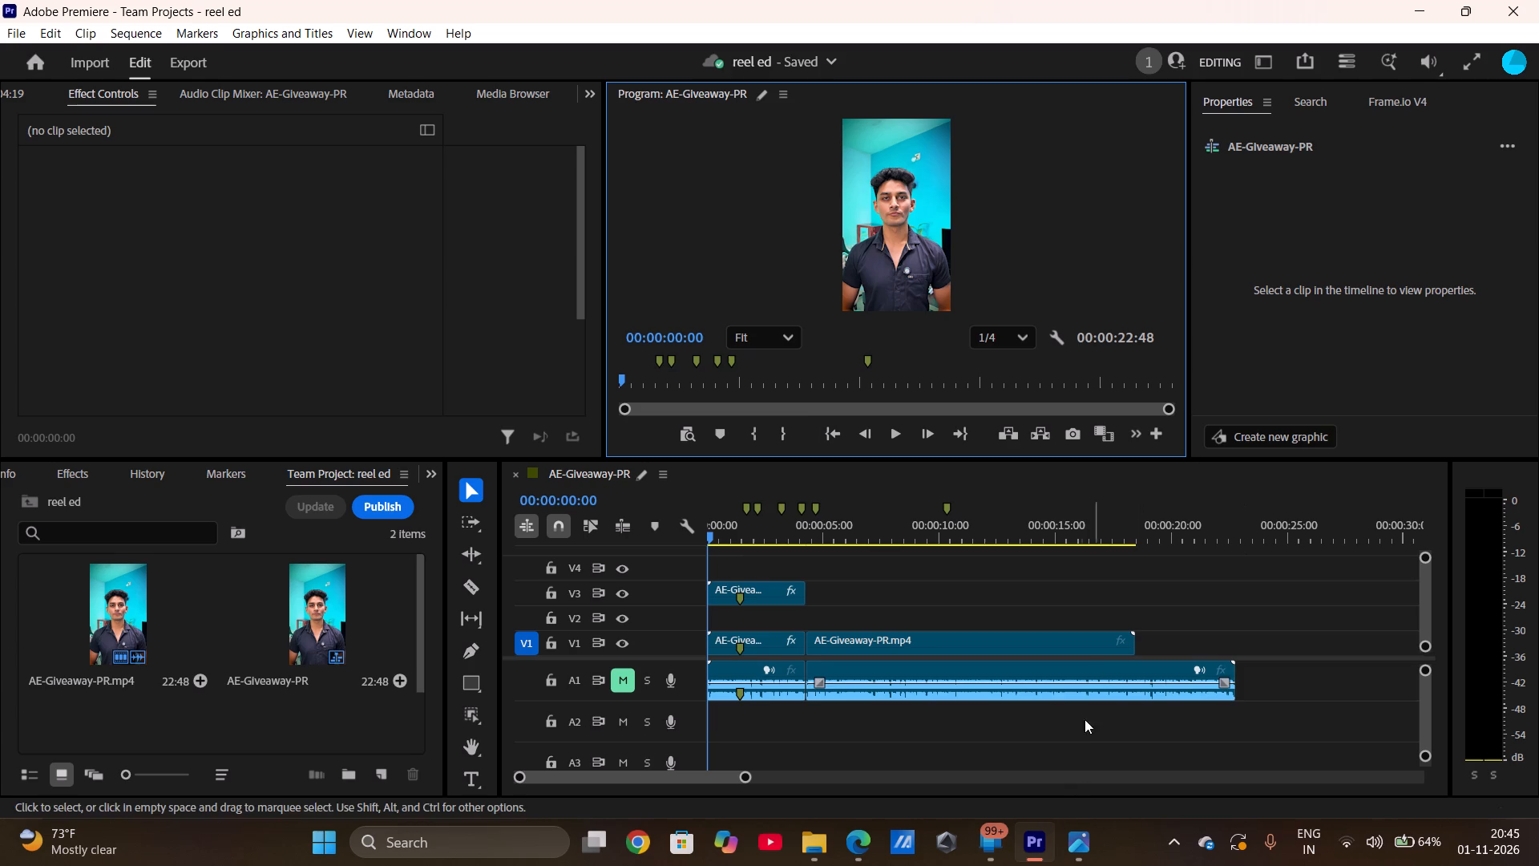
In Microsoft Edge, browse the related pins under the open Pinterest money pin for a better money explosion clip.
left_click(854, 779)
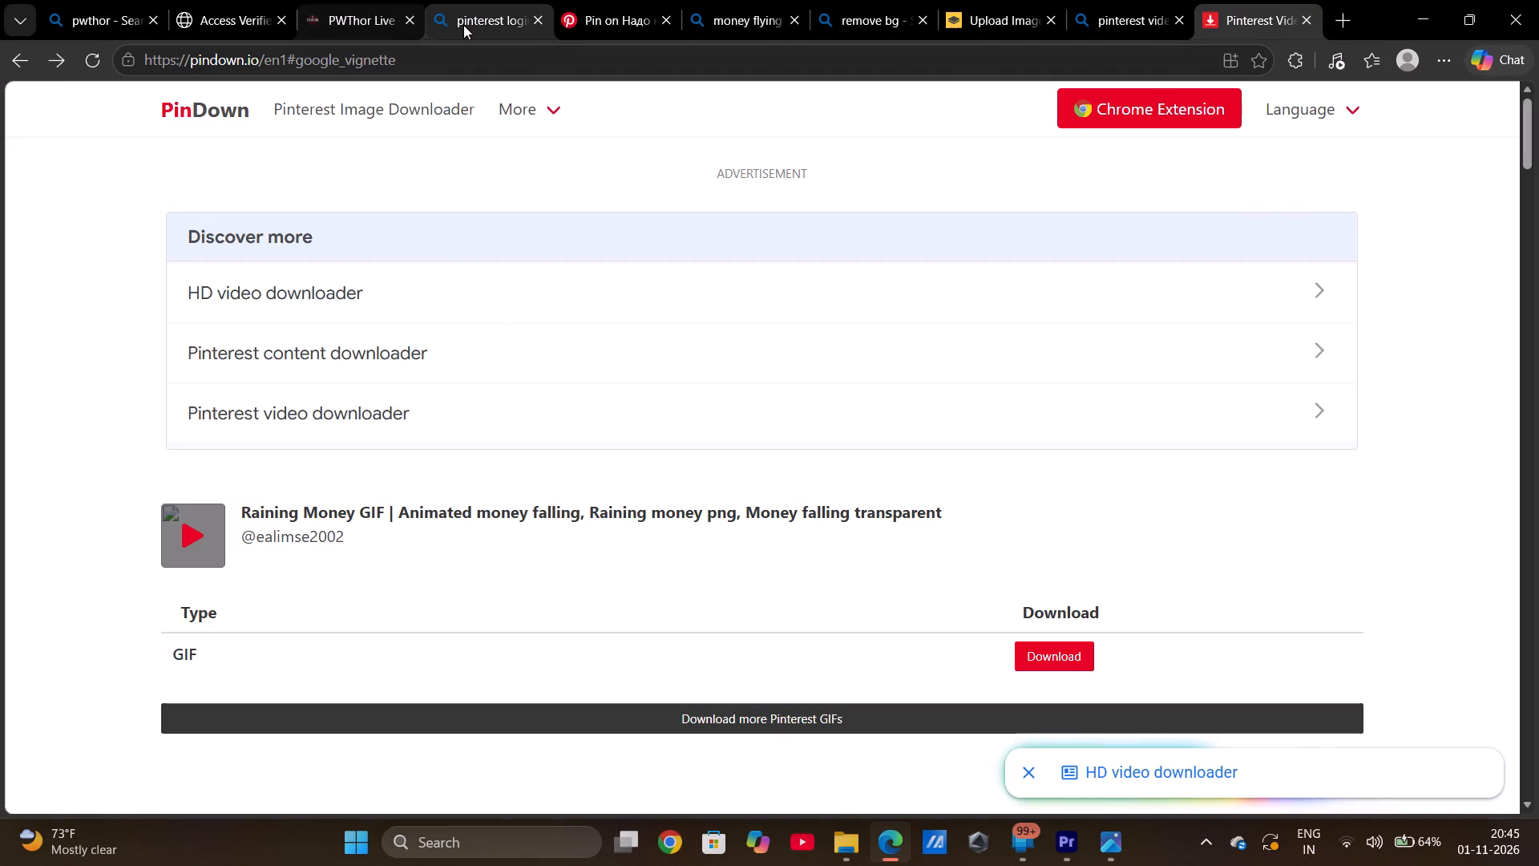
left_click(605, 20)
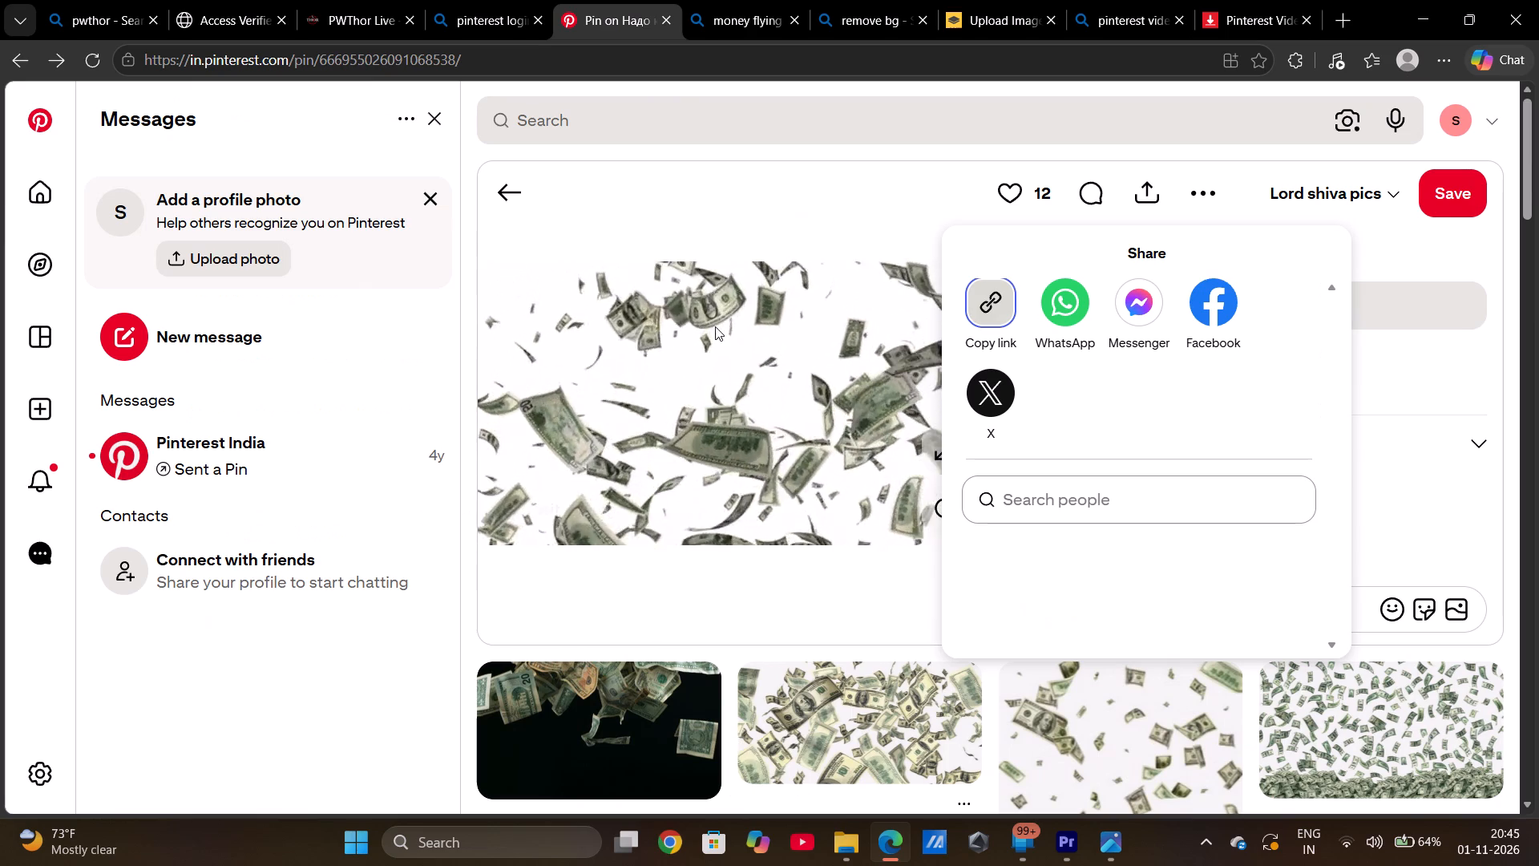
scroll(715, 326, "down", 3)
scroll(792, 578, "down", 1)
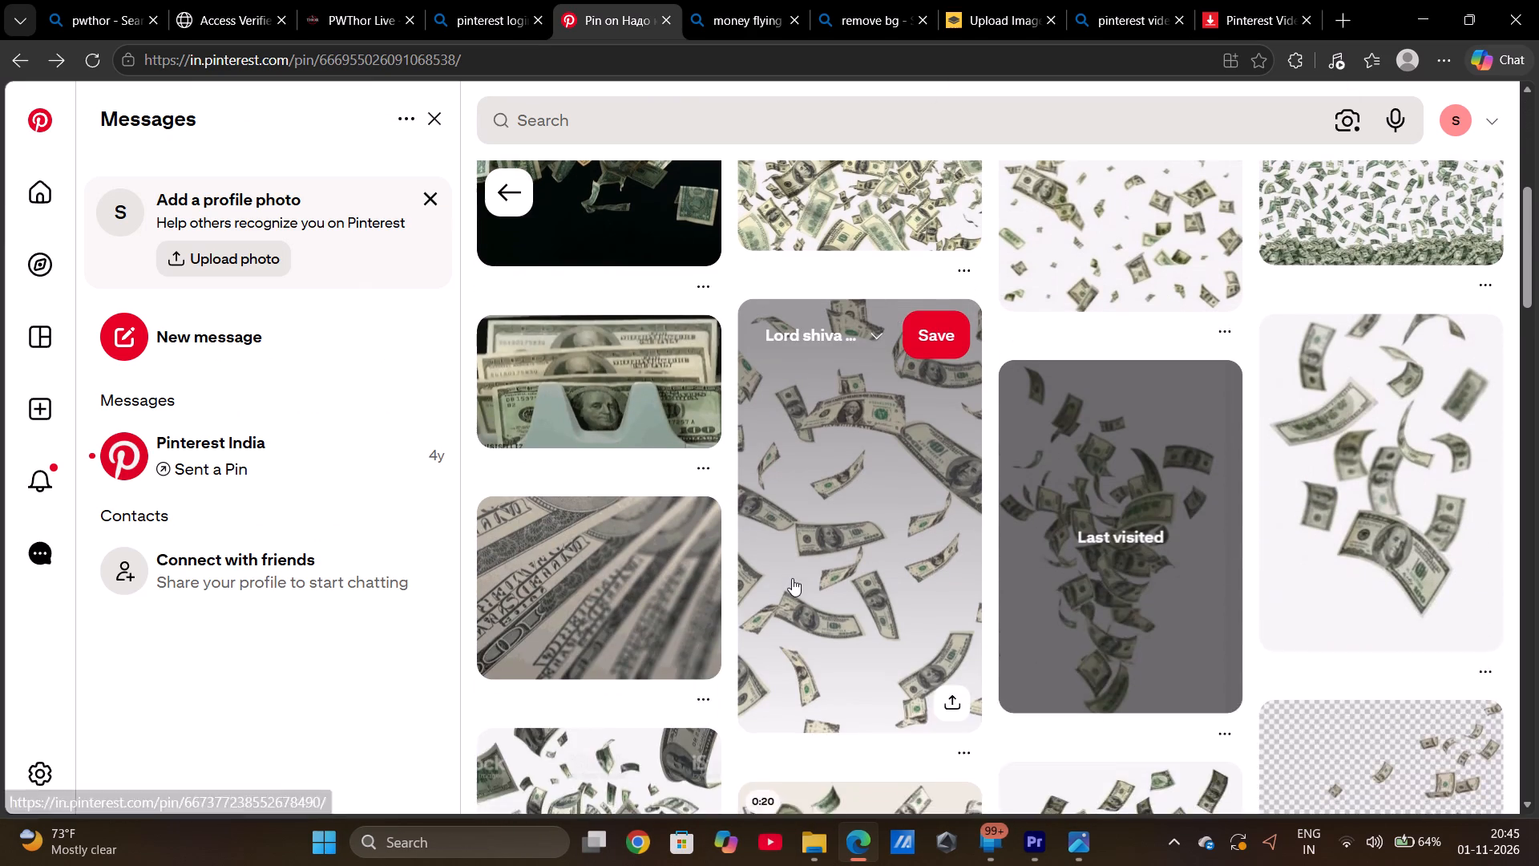
scroll(792, 578, "up", 1)
scroll(951, 625, "down", 1)
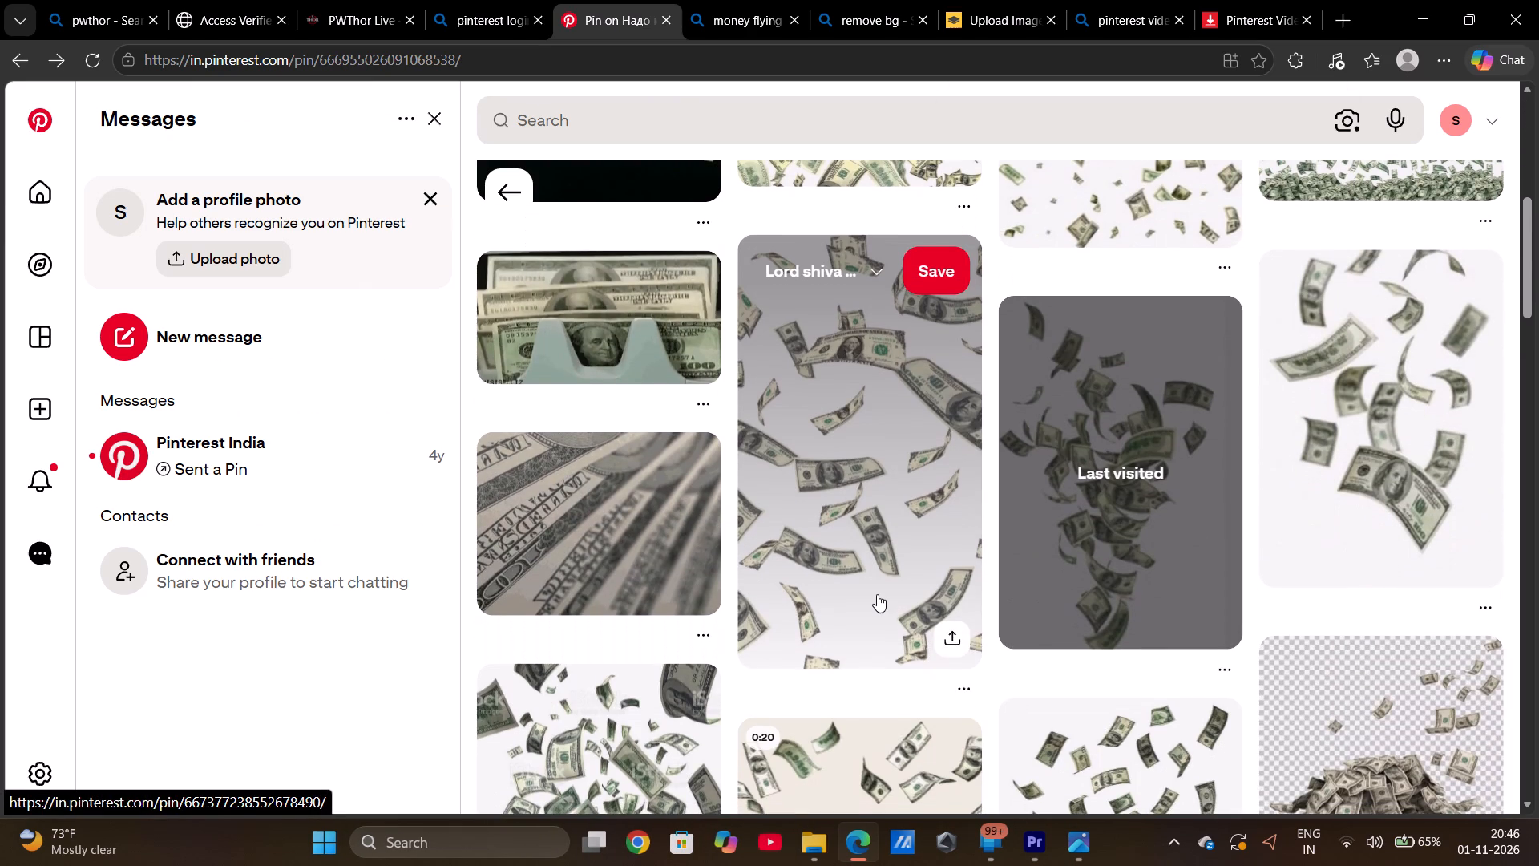
scroll(877, 594, "down", 3)
scroll(877, 594, "up", 4)
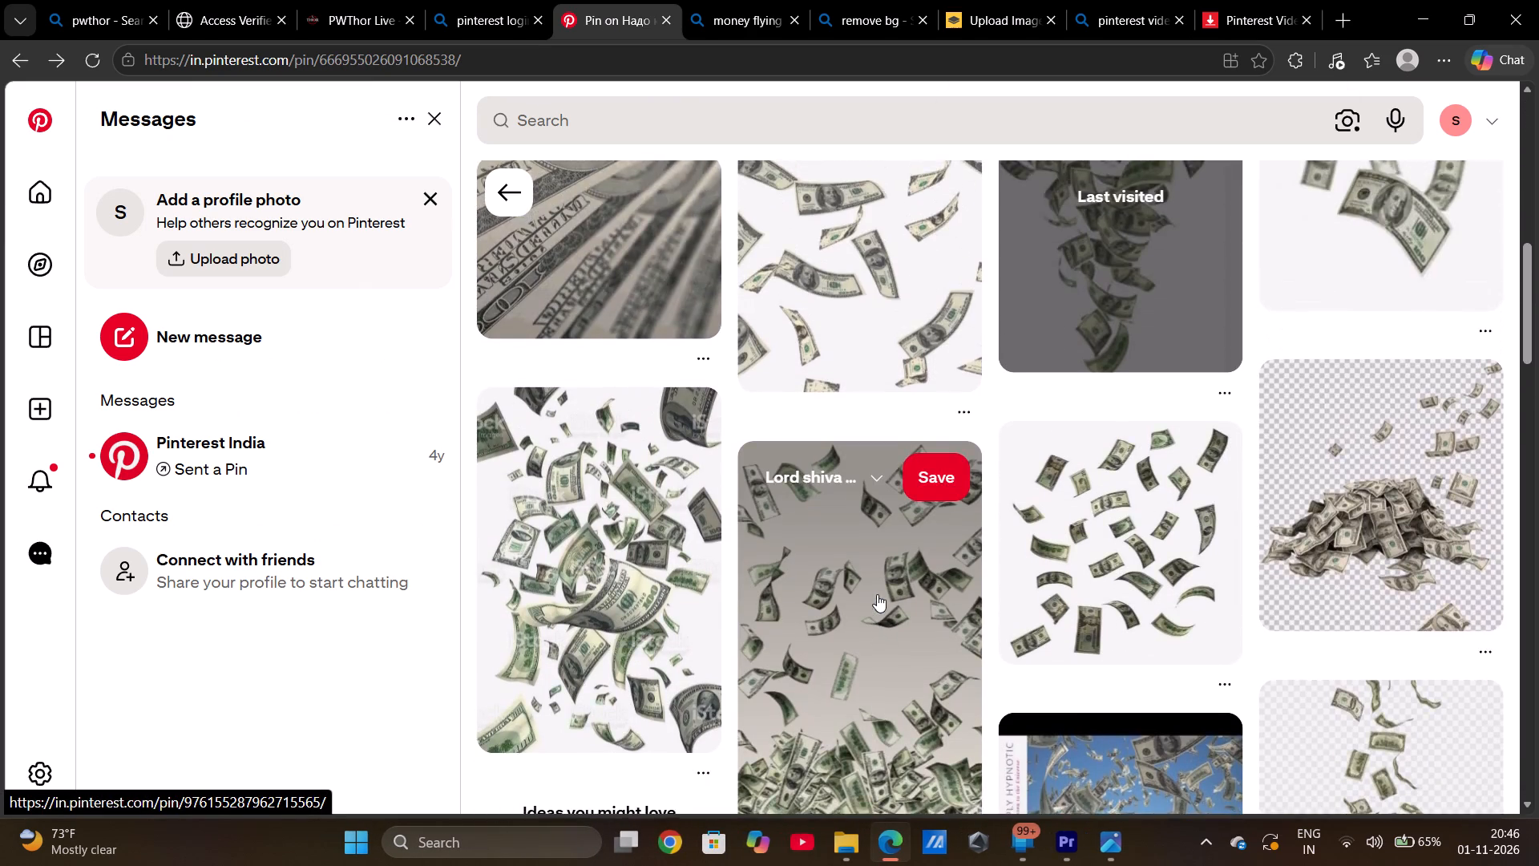
scroll(877, 594, "up", 8)
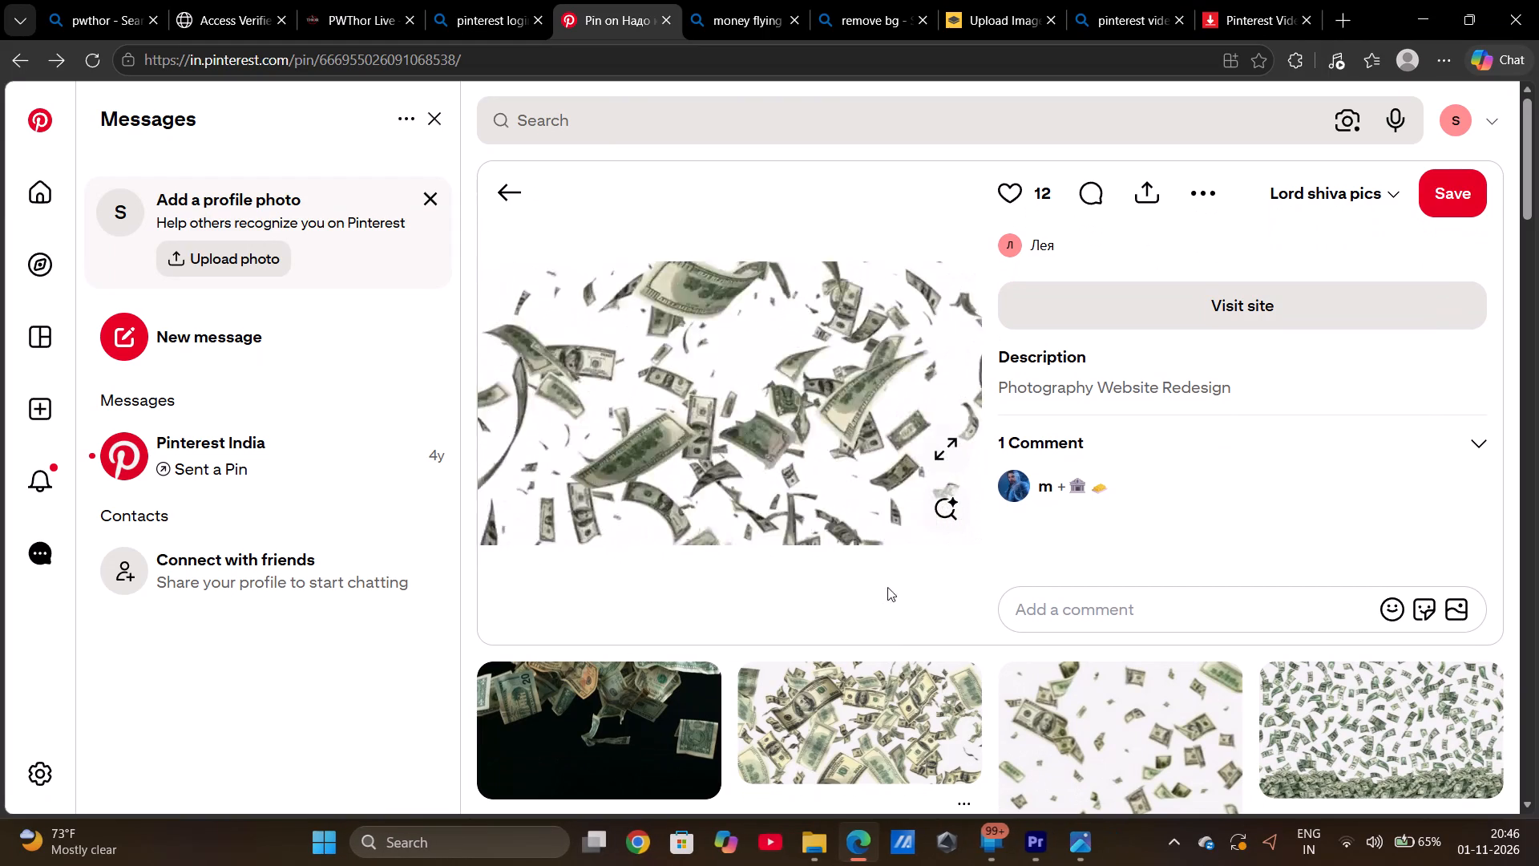
scroll(811, 615, "down", 1)
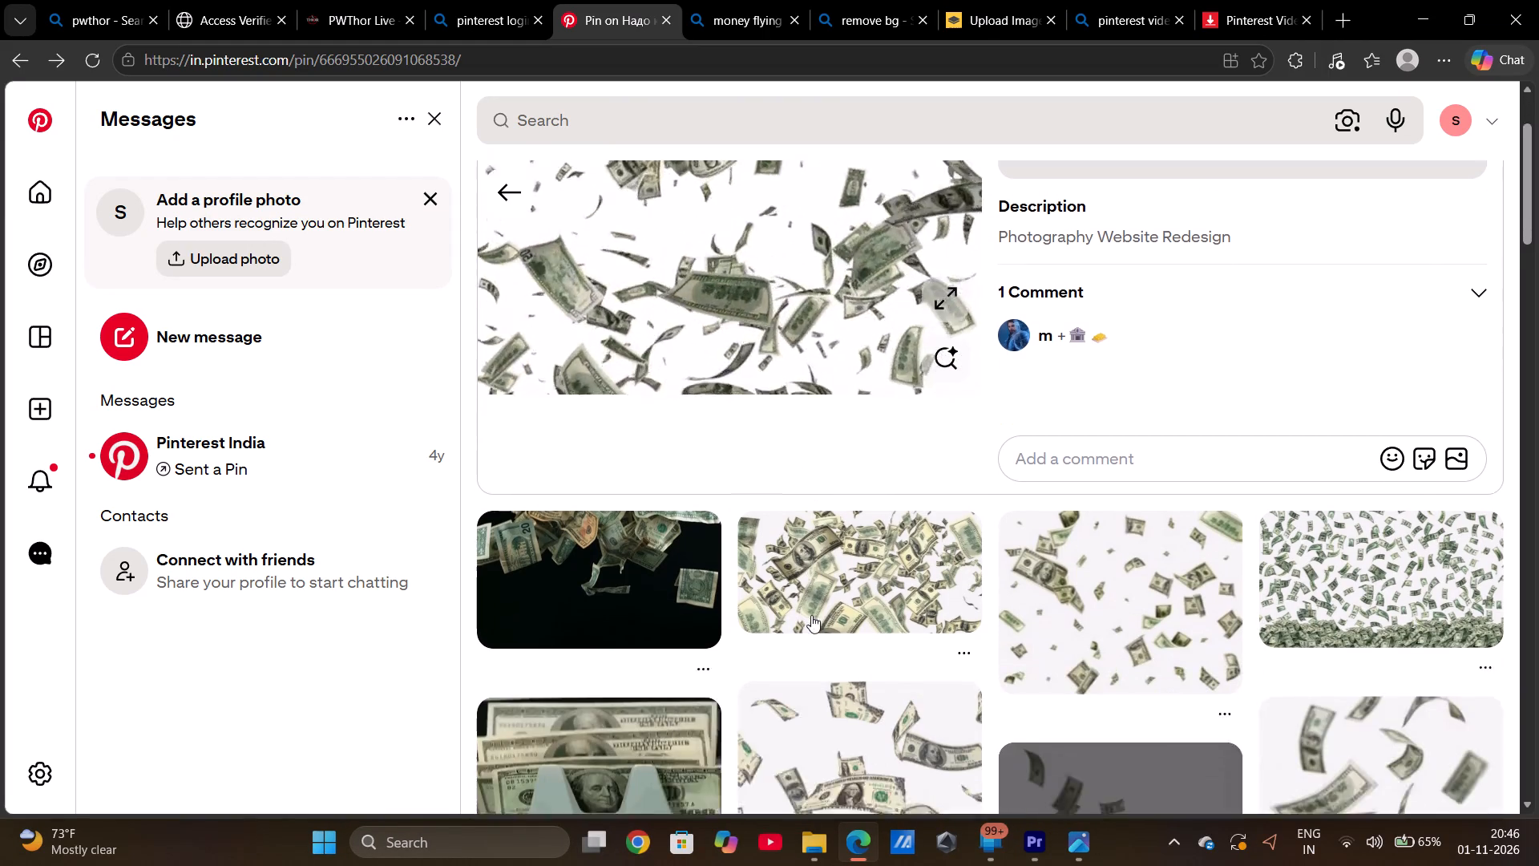
scroll(811, 615, "down", 1)
scroll(811, 615, "up", 2)
Search Pinterest again for the recent term "money flying animation video" and look over the pins.
left_click(771, 119)
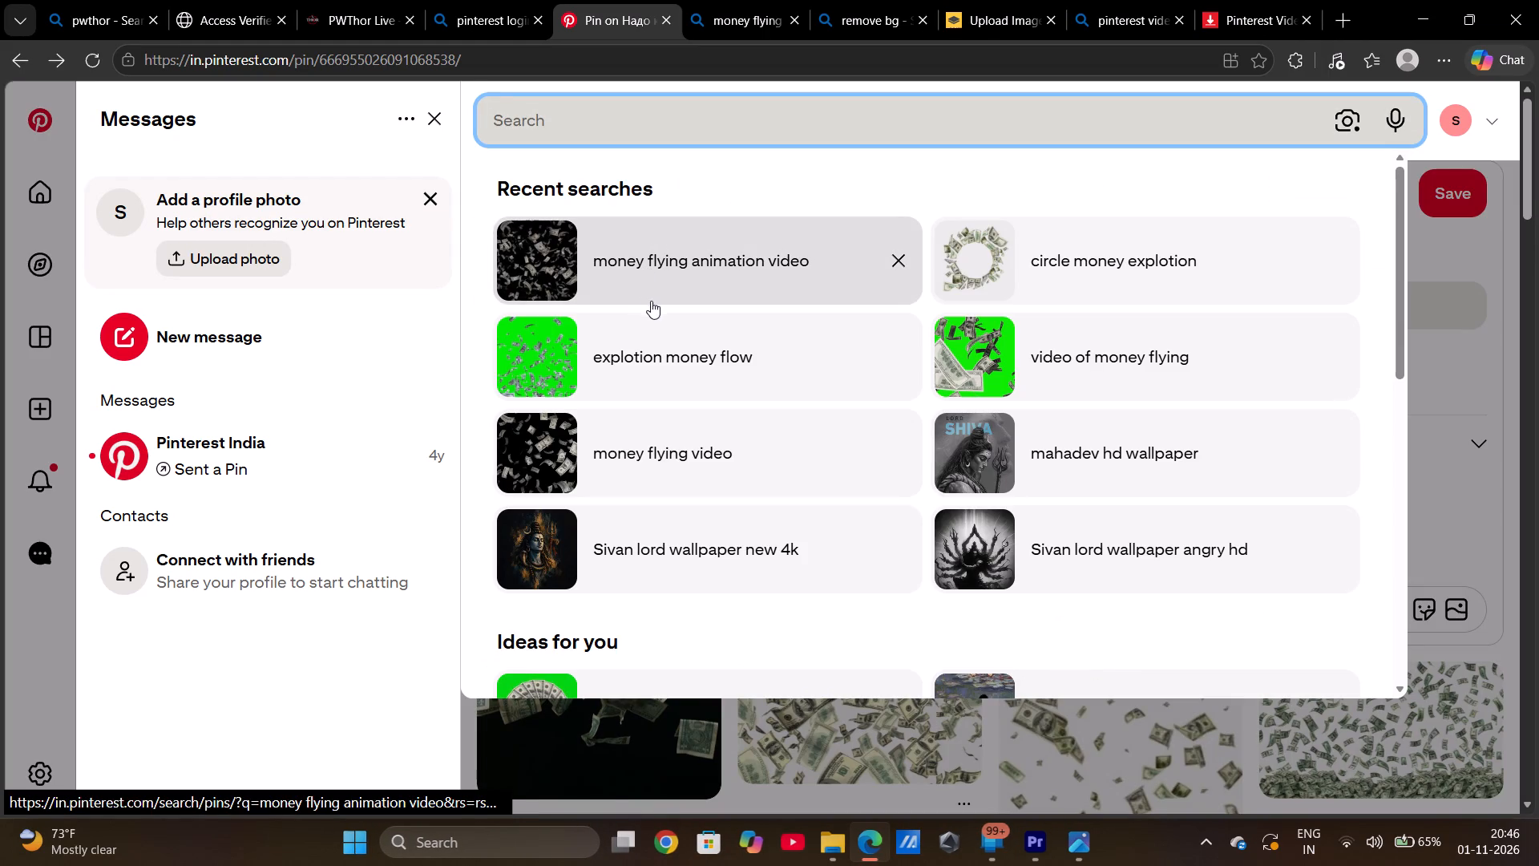
left_click(665, 283)
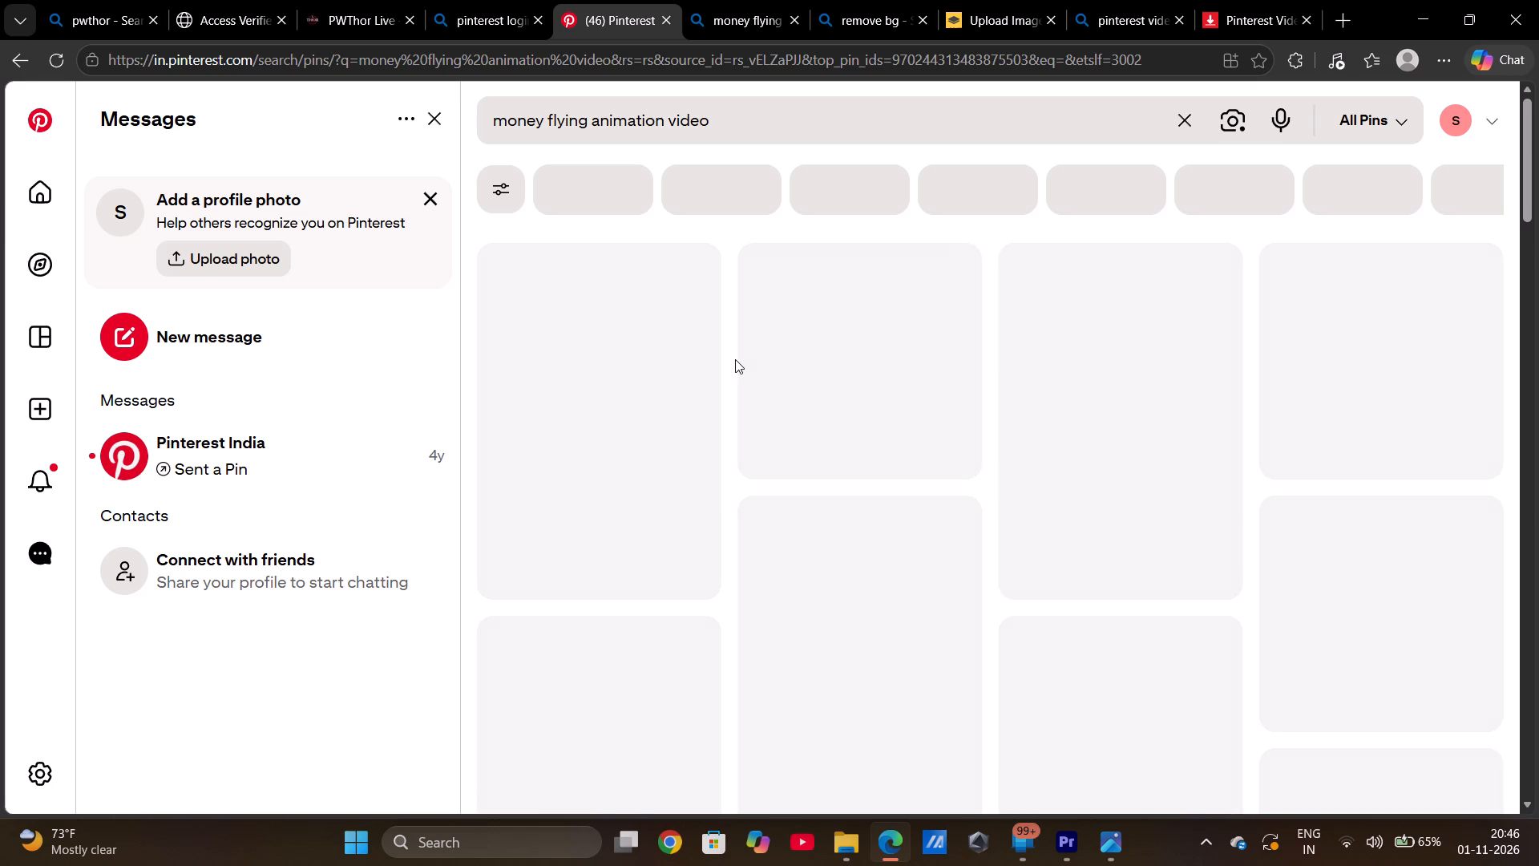
scroll(735, 359, "down", 1)
scroll(735, 359, "up", 3)
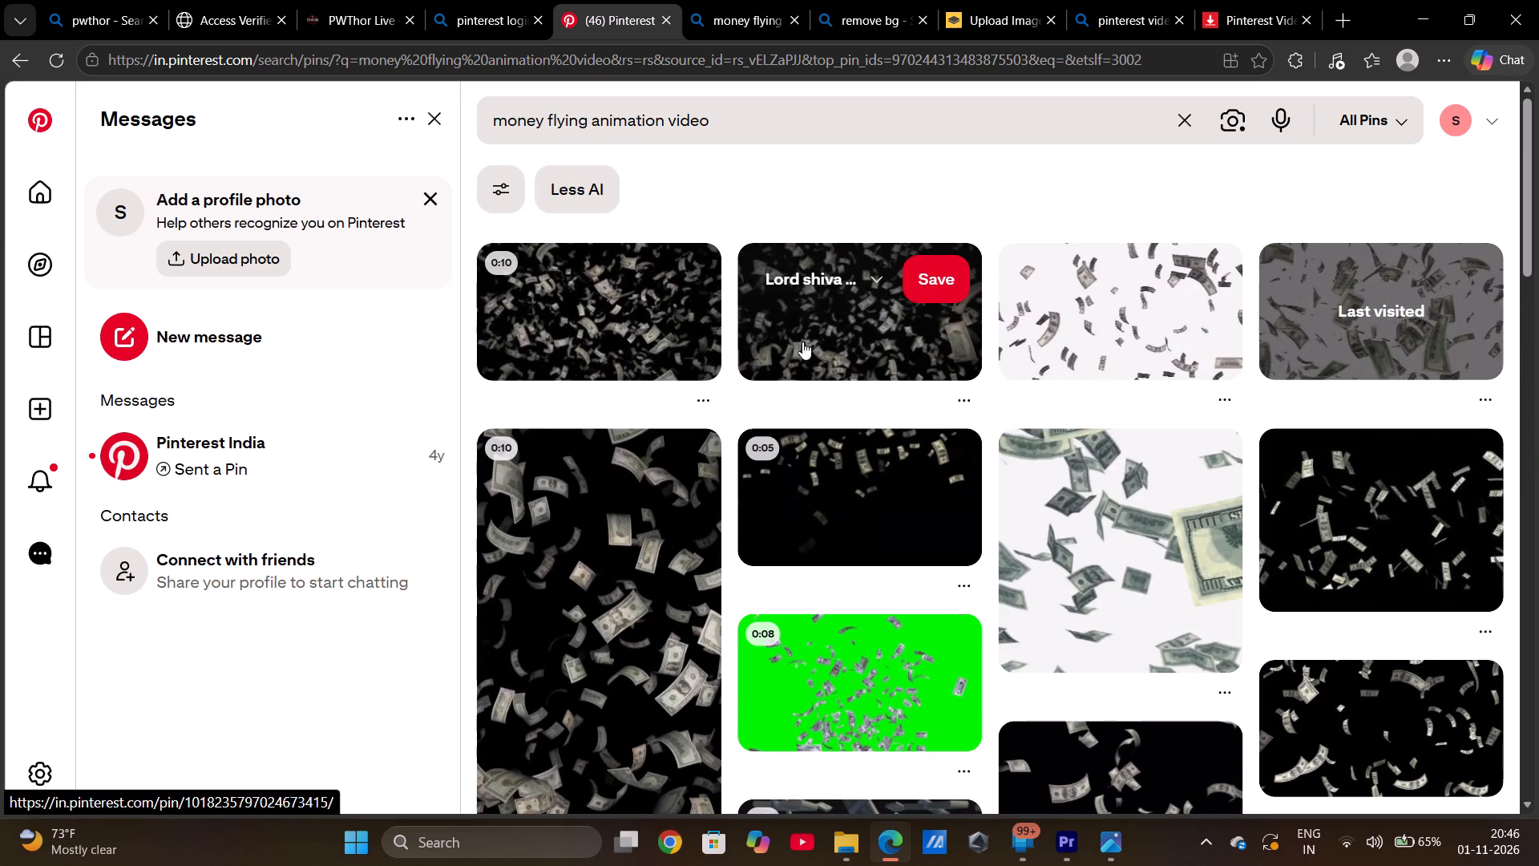
Open the 10-second MVP Express video pin of money flying on black and copy its share link.
left_click(623, 316)
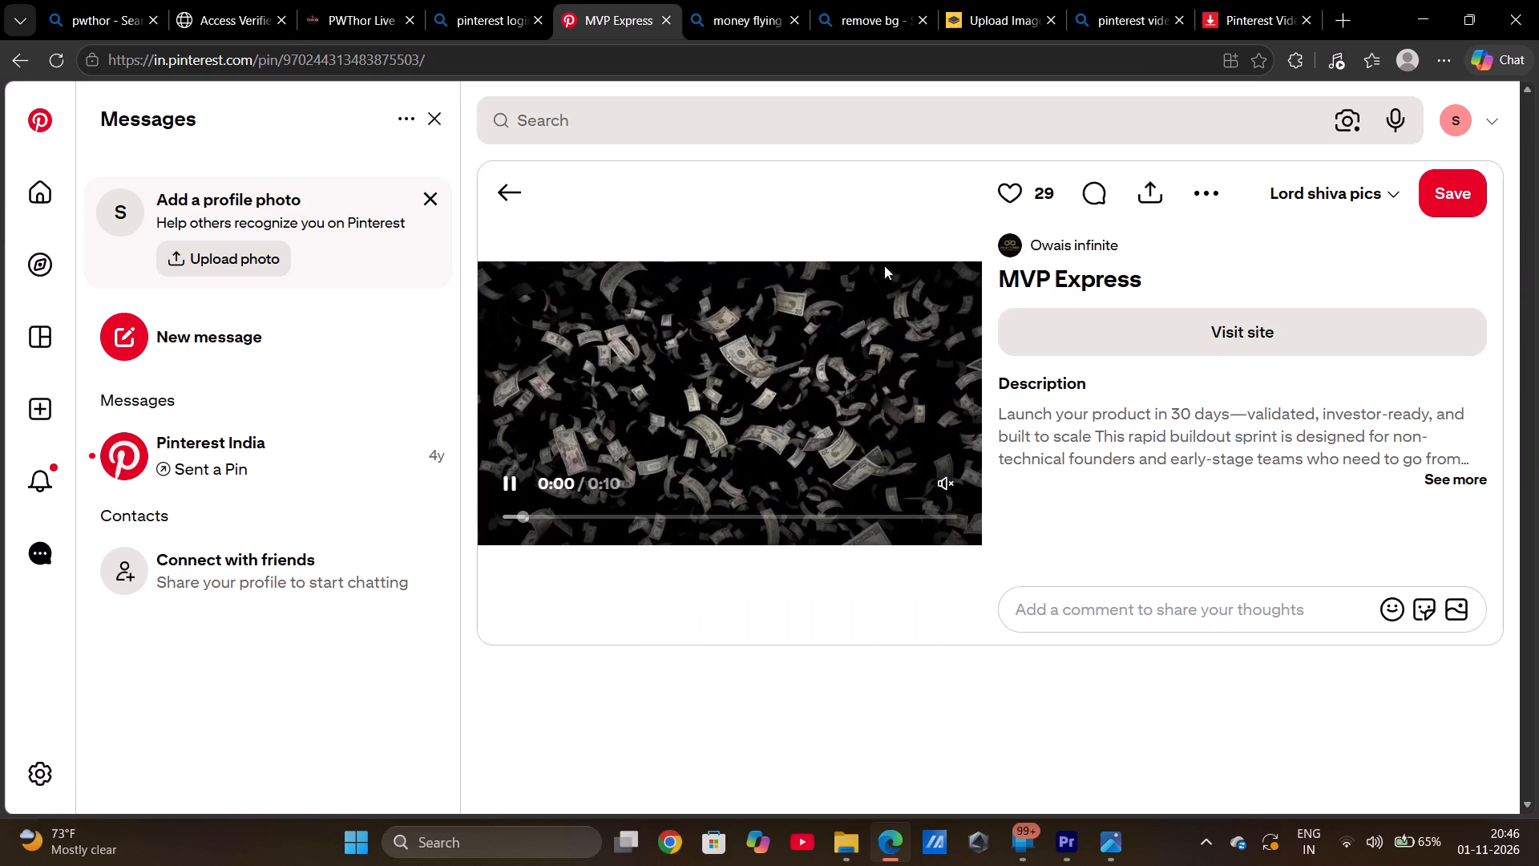
left_click(1135, 200)
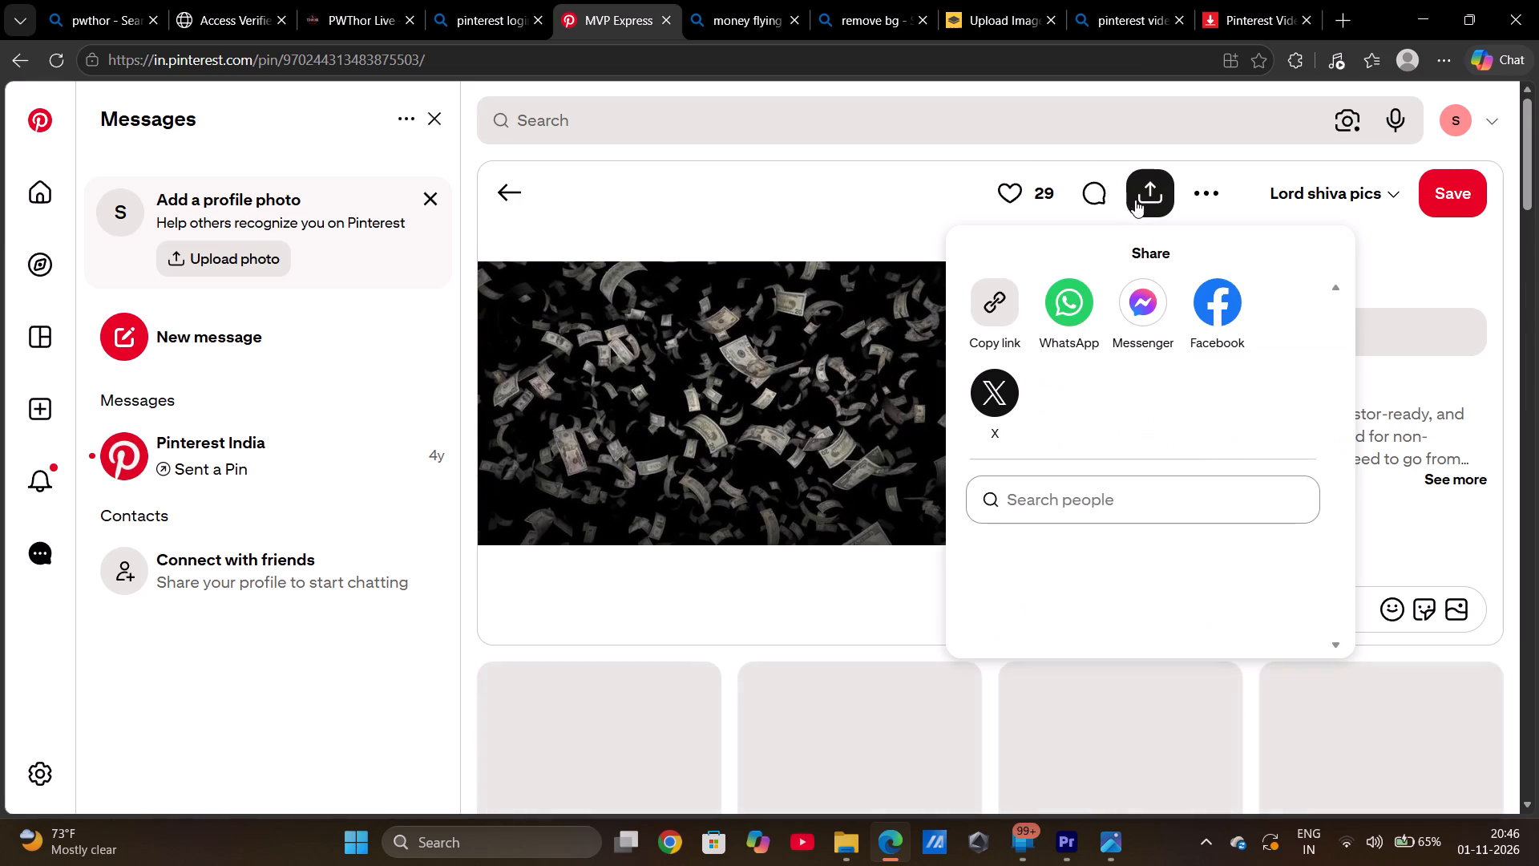
left_click(1001, 315)
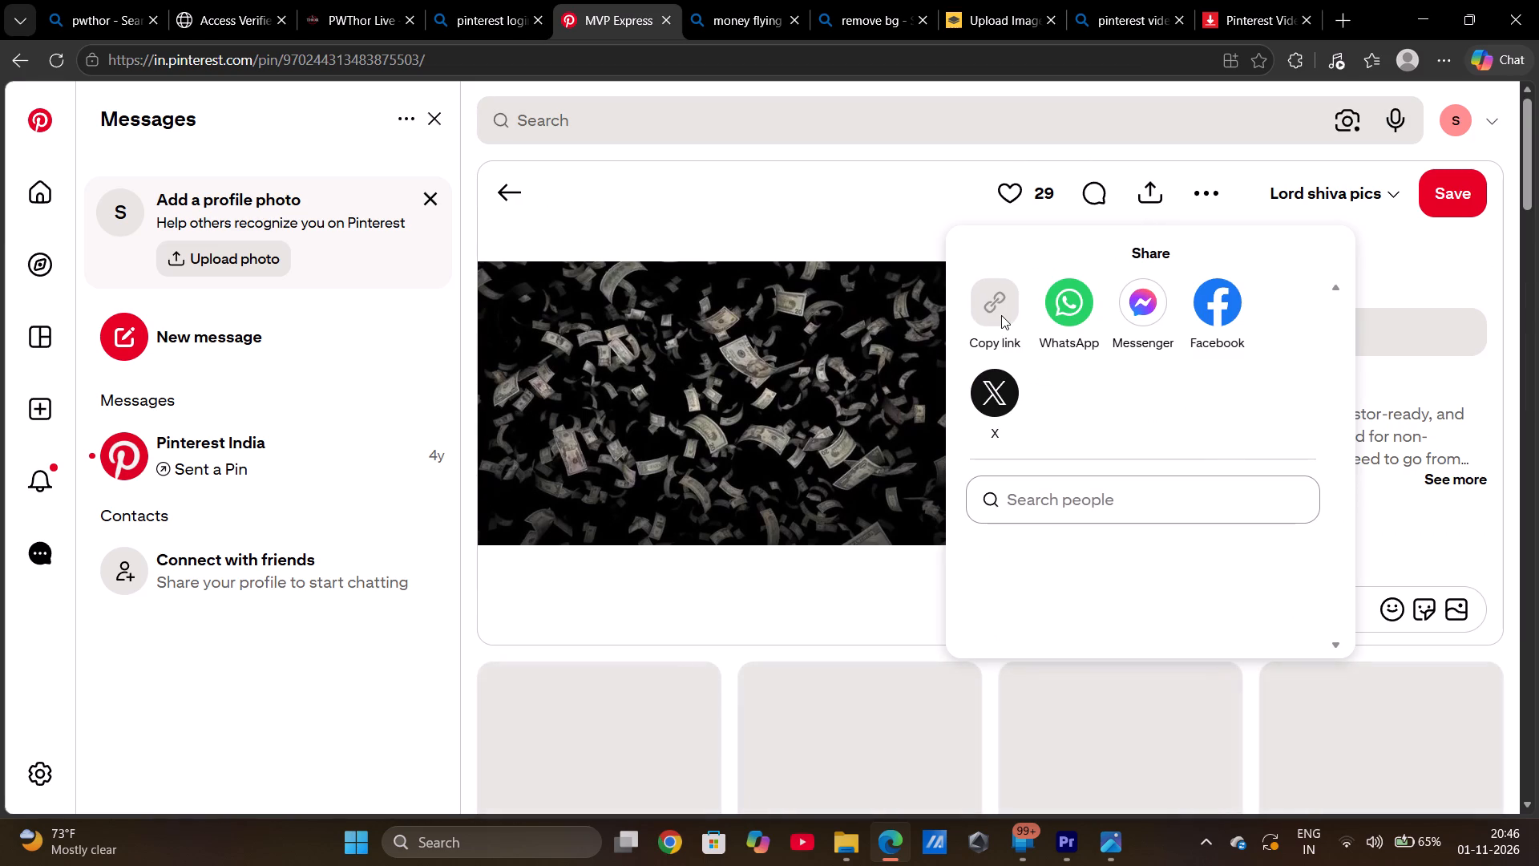
Go back to PinDown's empty Pinterest Video Downloader form and submit the pin link from the clipboard.
left_click(1257, 0)
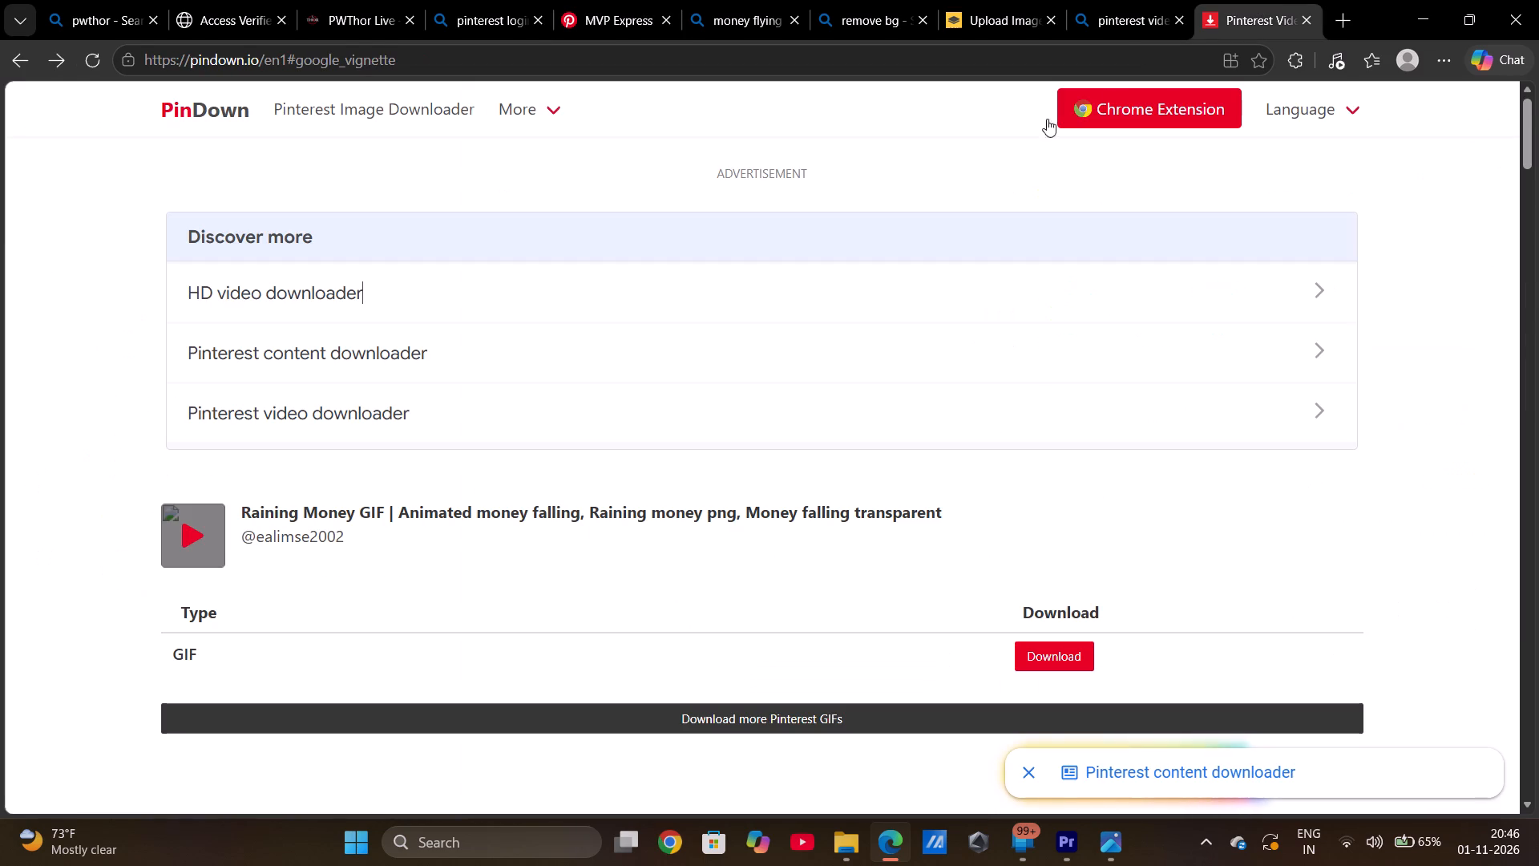
scroll(649, 443, "up", 4)
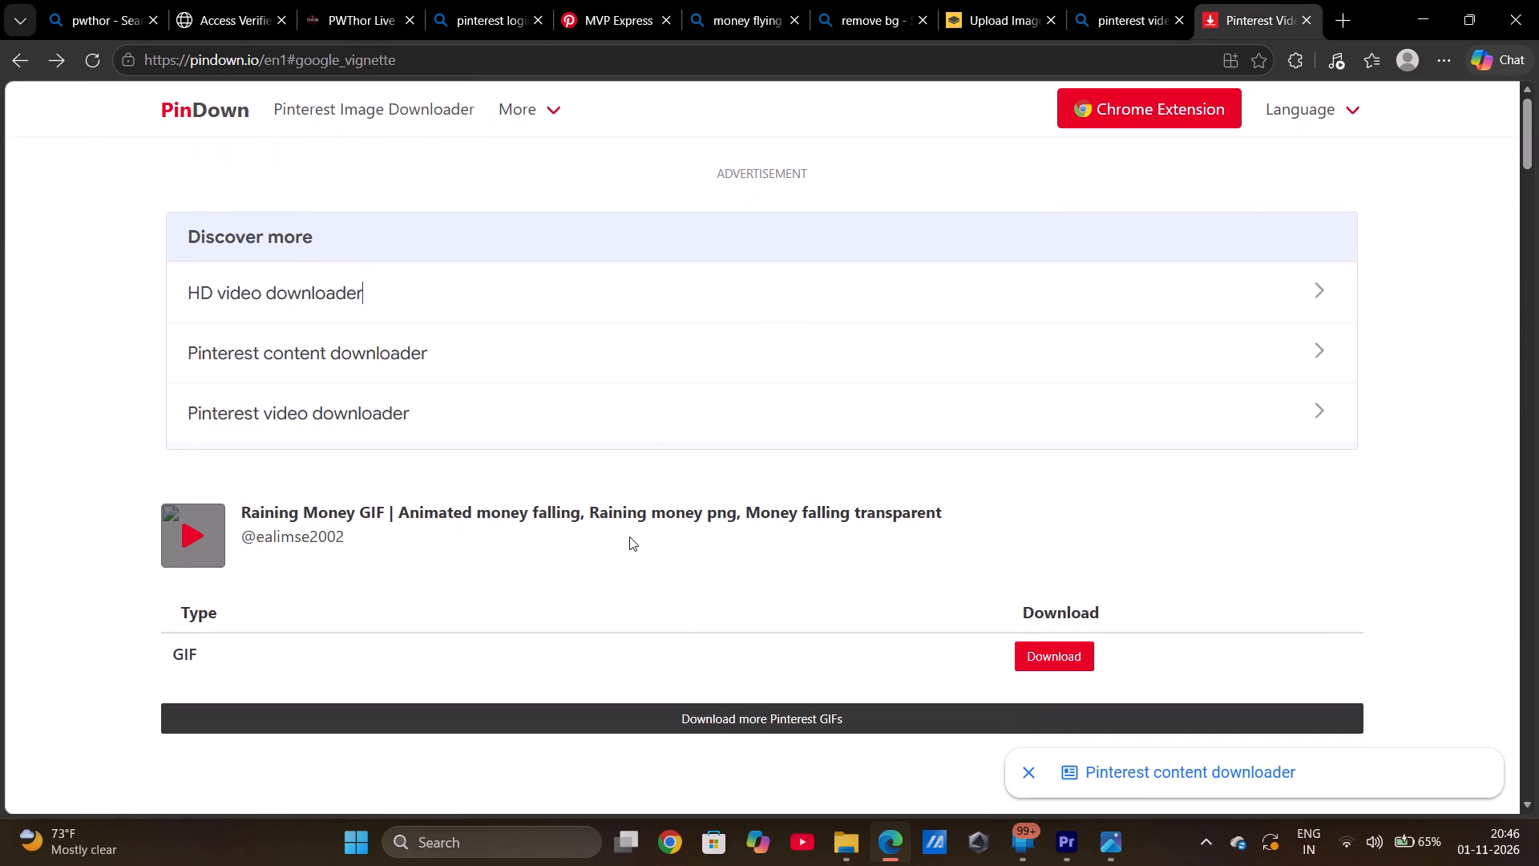
scroll(629, 536, "up", 2)
left_click(13, 61)
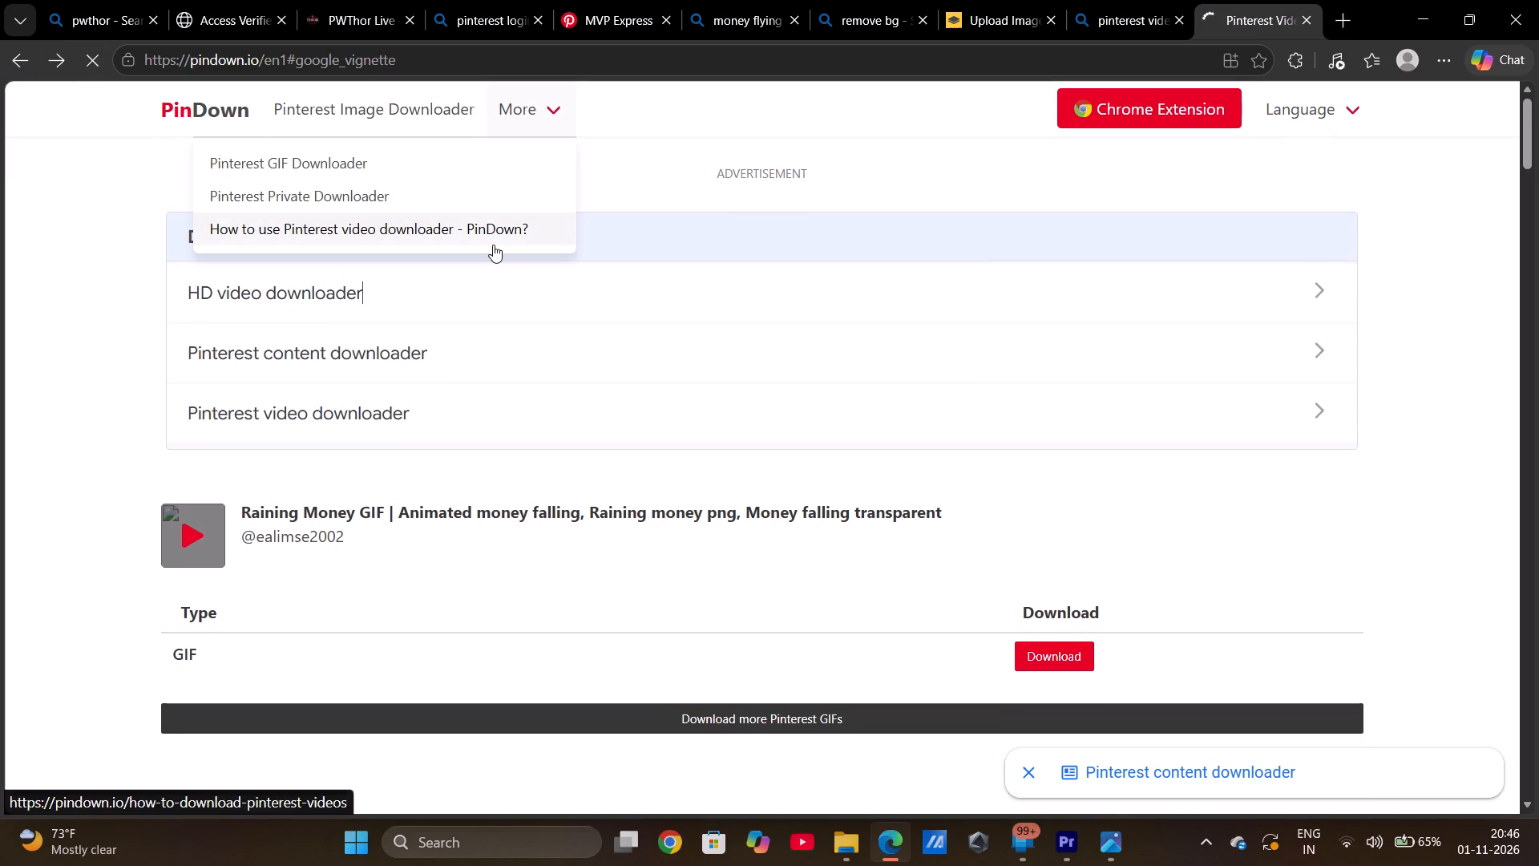
scroll(503, 268, "up", 4)
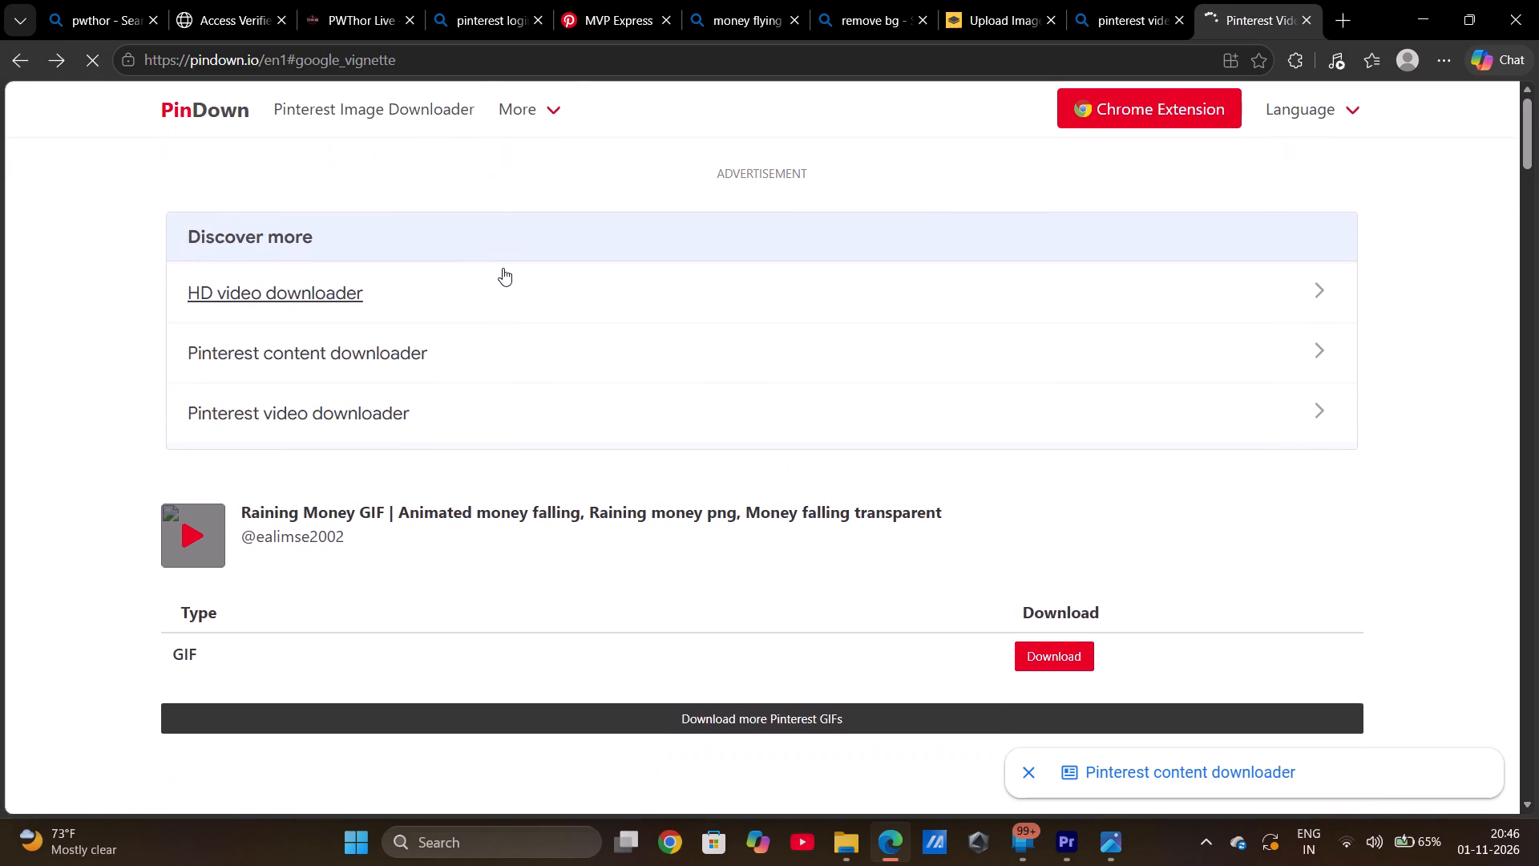
left_click(830, 285)
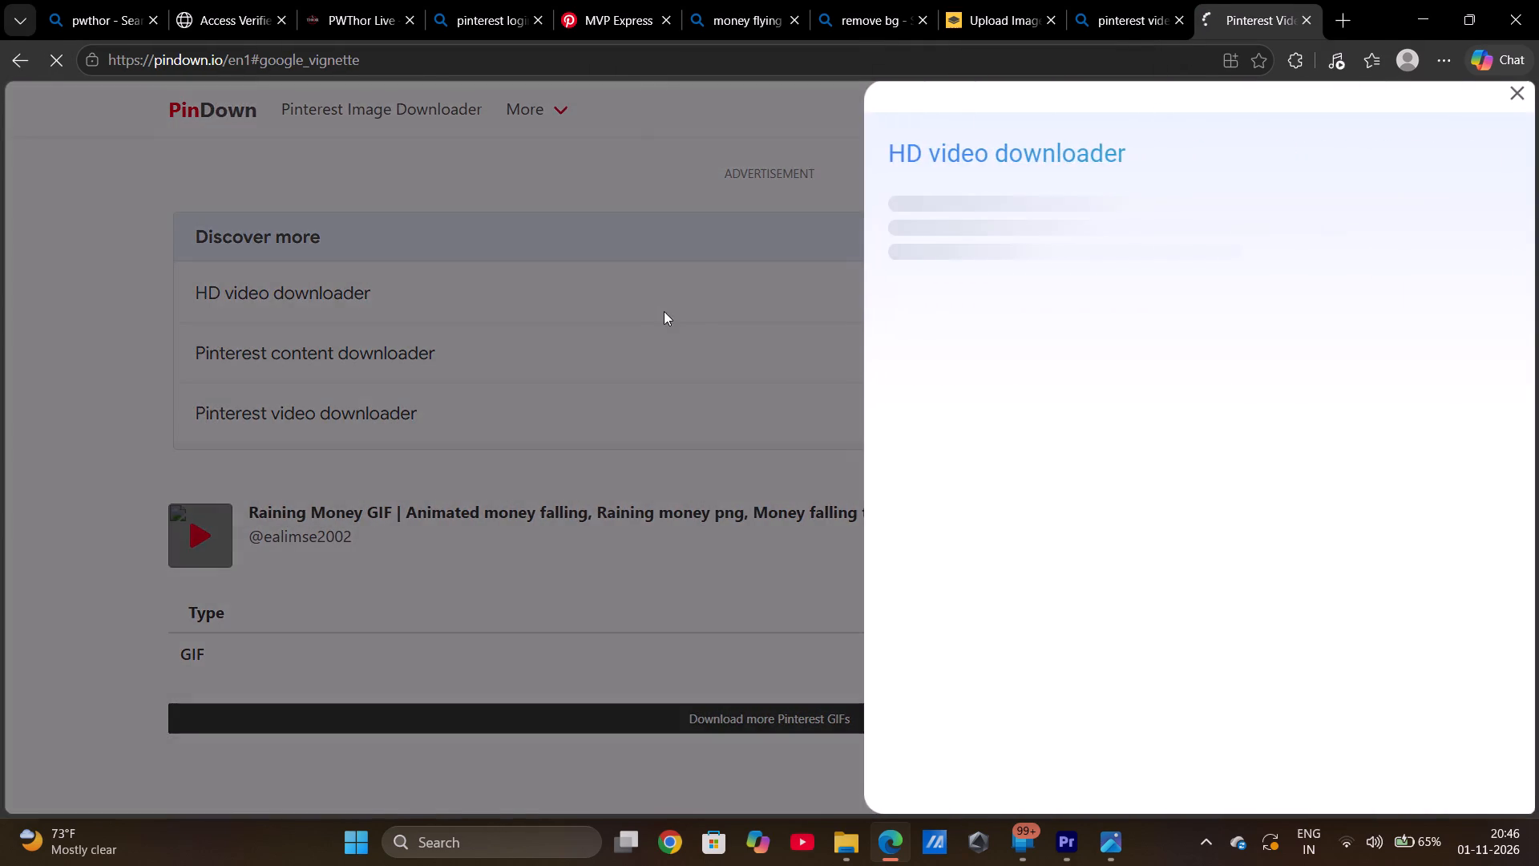
left_click(624, 208)
left_click(583, 310)
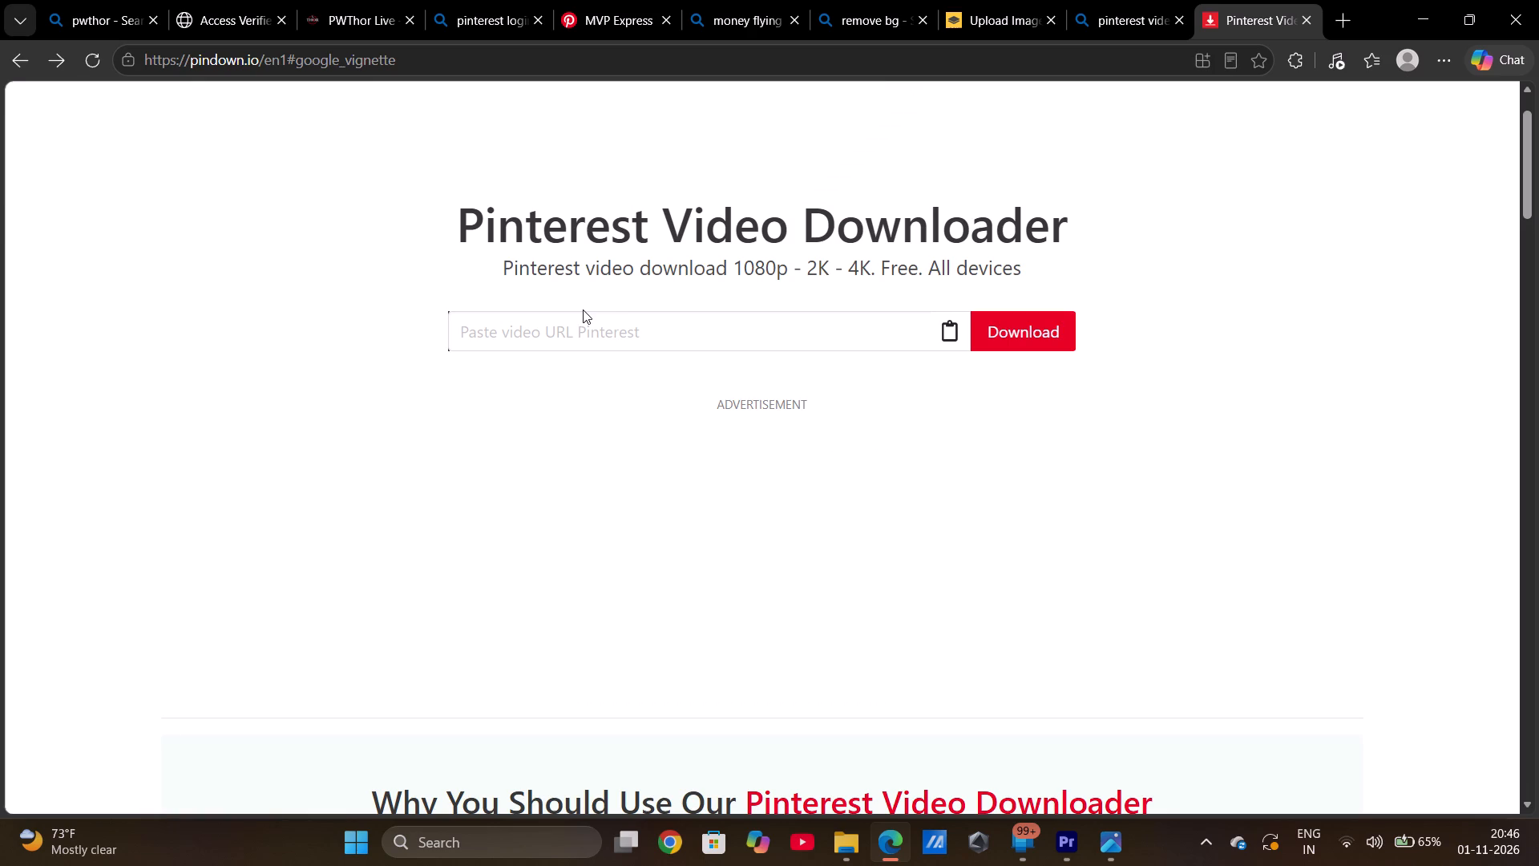
left_click(552, 334)
key("ctrl+v")
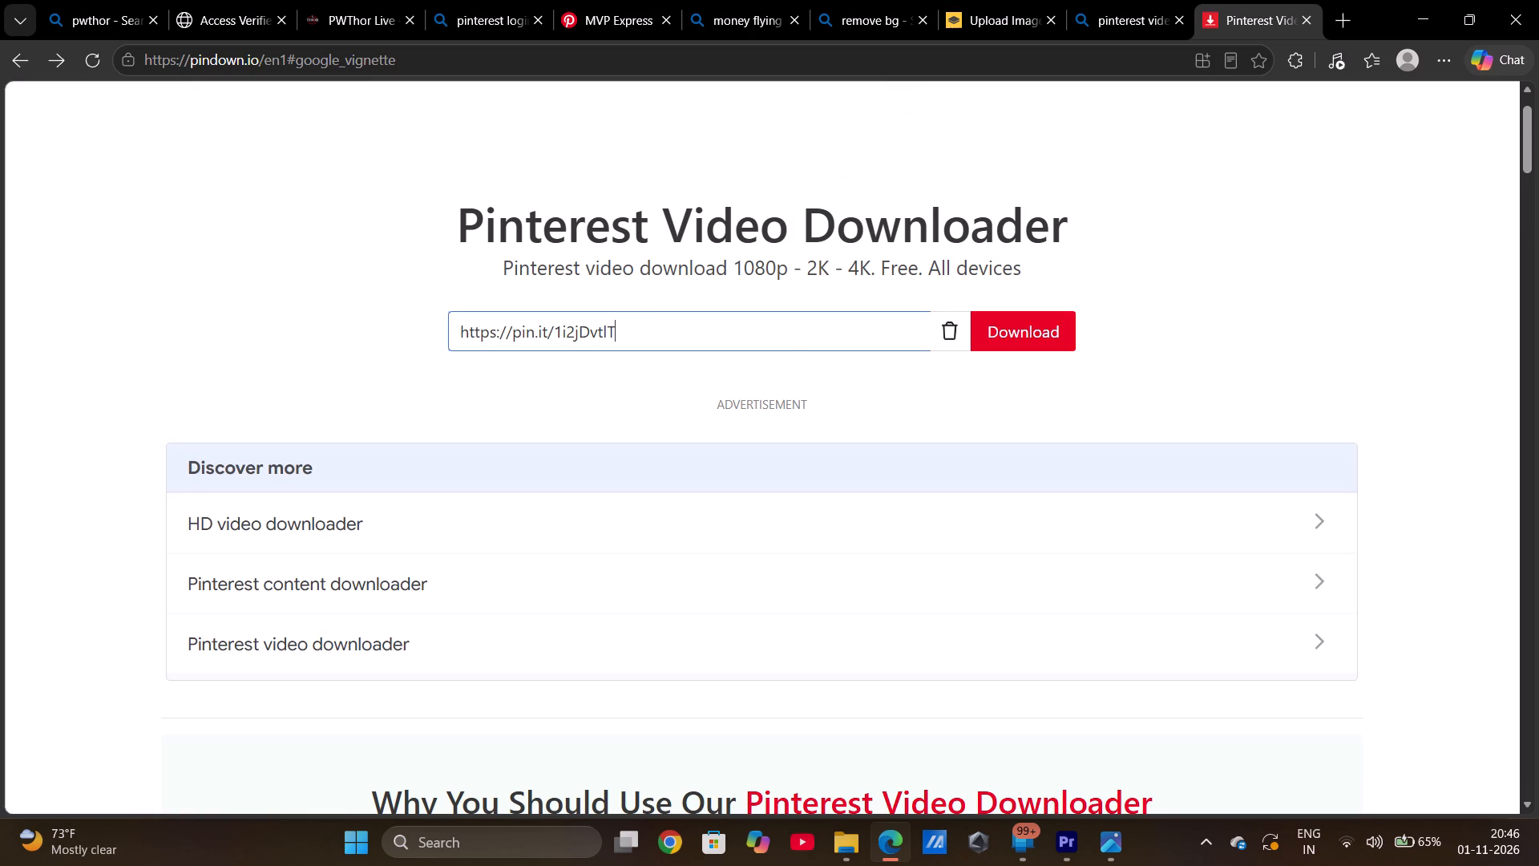
left_click(981, 335)
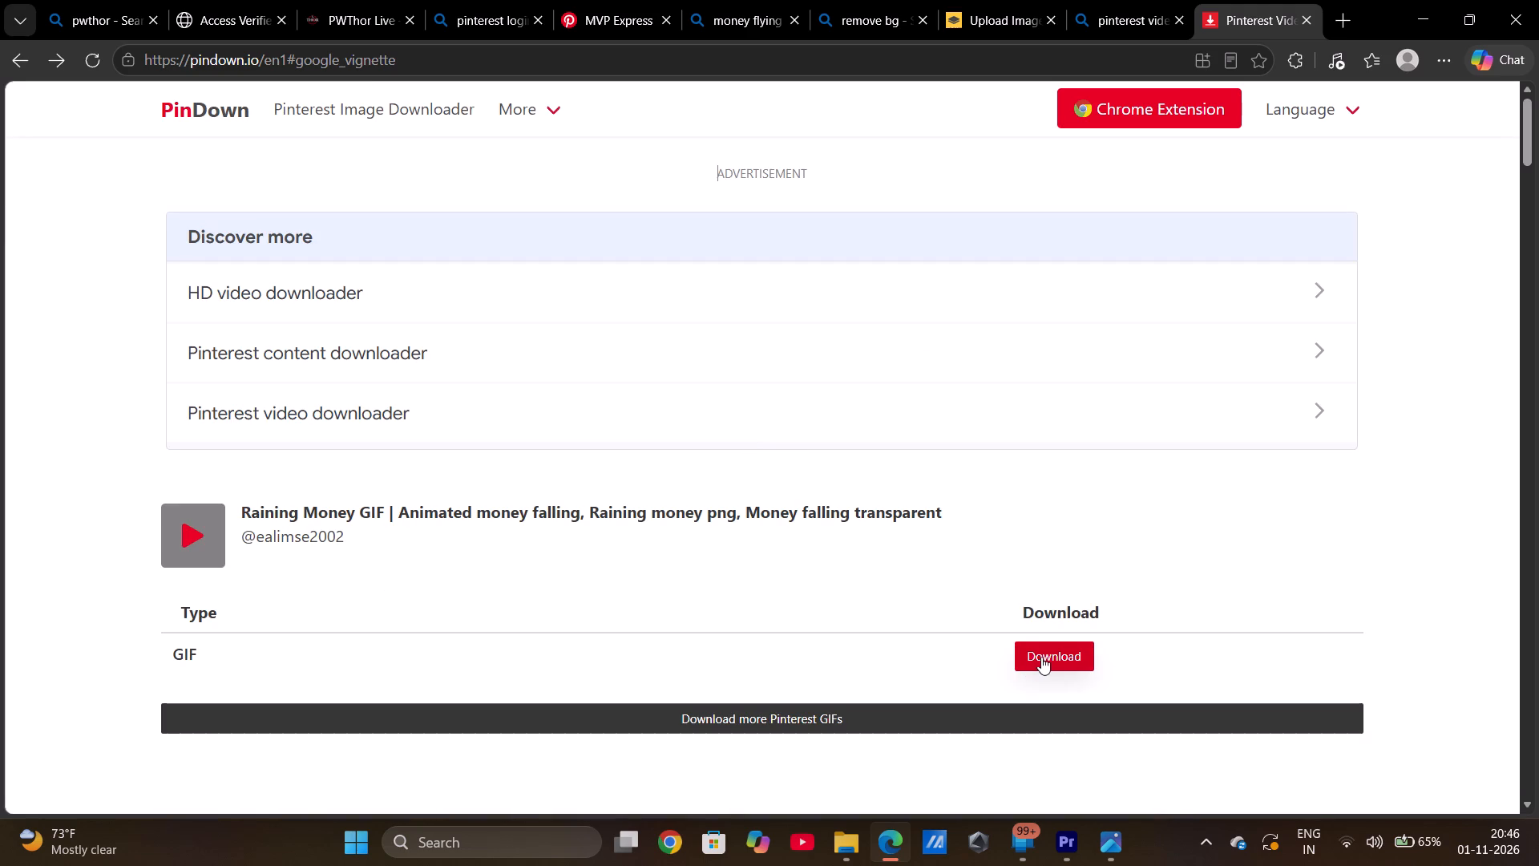
Download the GIF that PinDown offers for the submitted link, closing the advertisements that cover the page.
left_click(1042, 657)
left_click(879, 613)
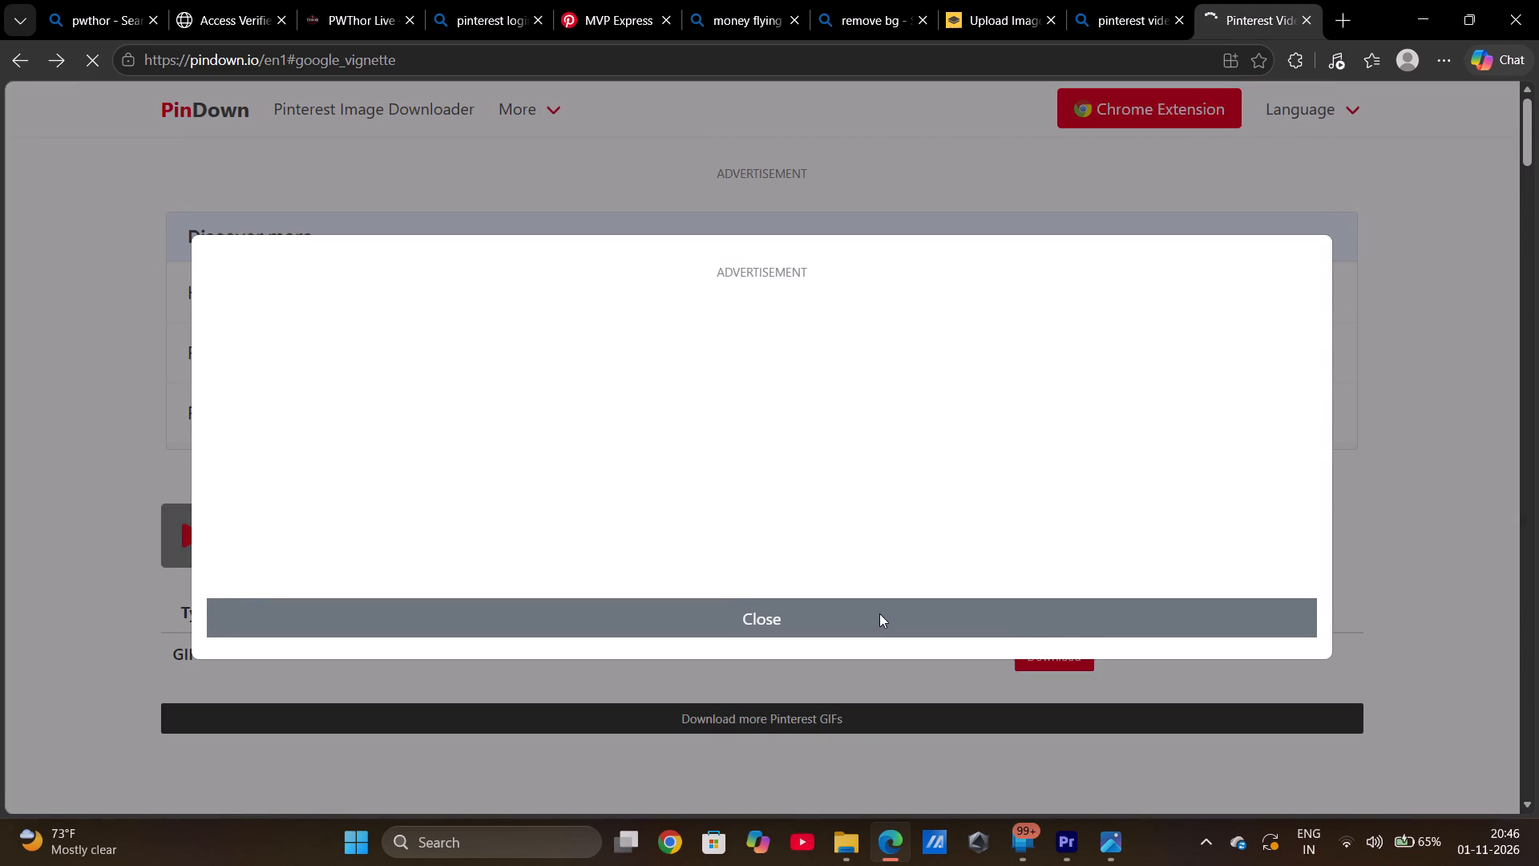
left_click(1039, 661)
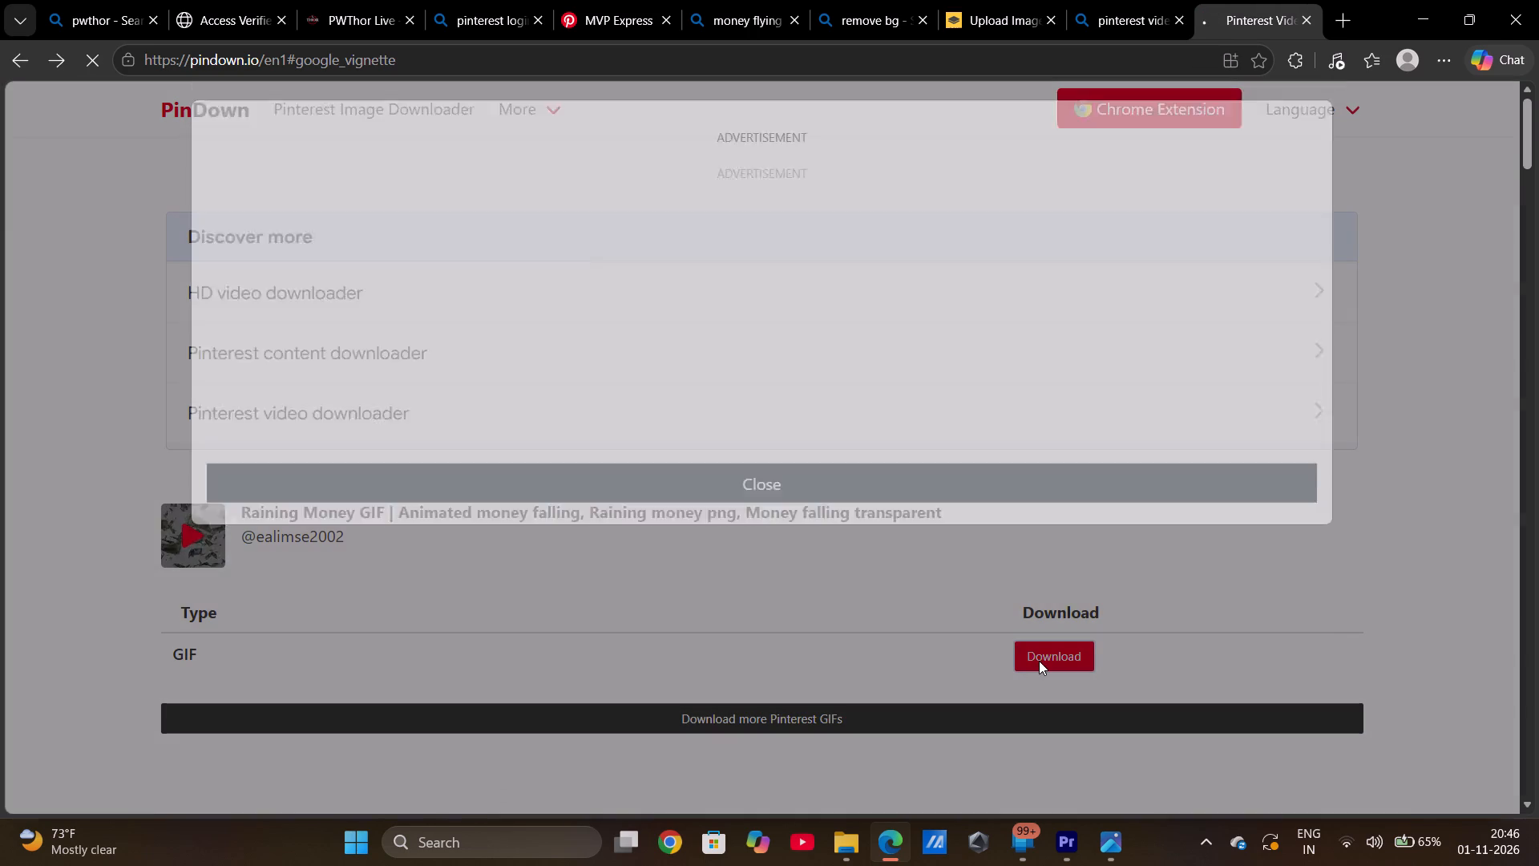
left_click(814, 617)
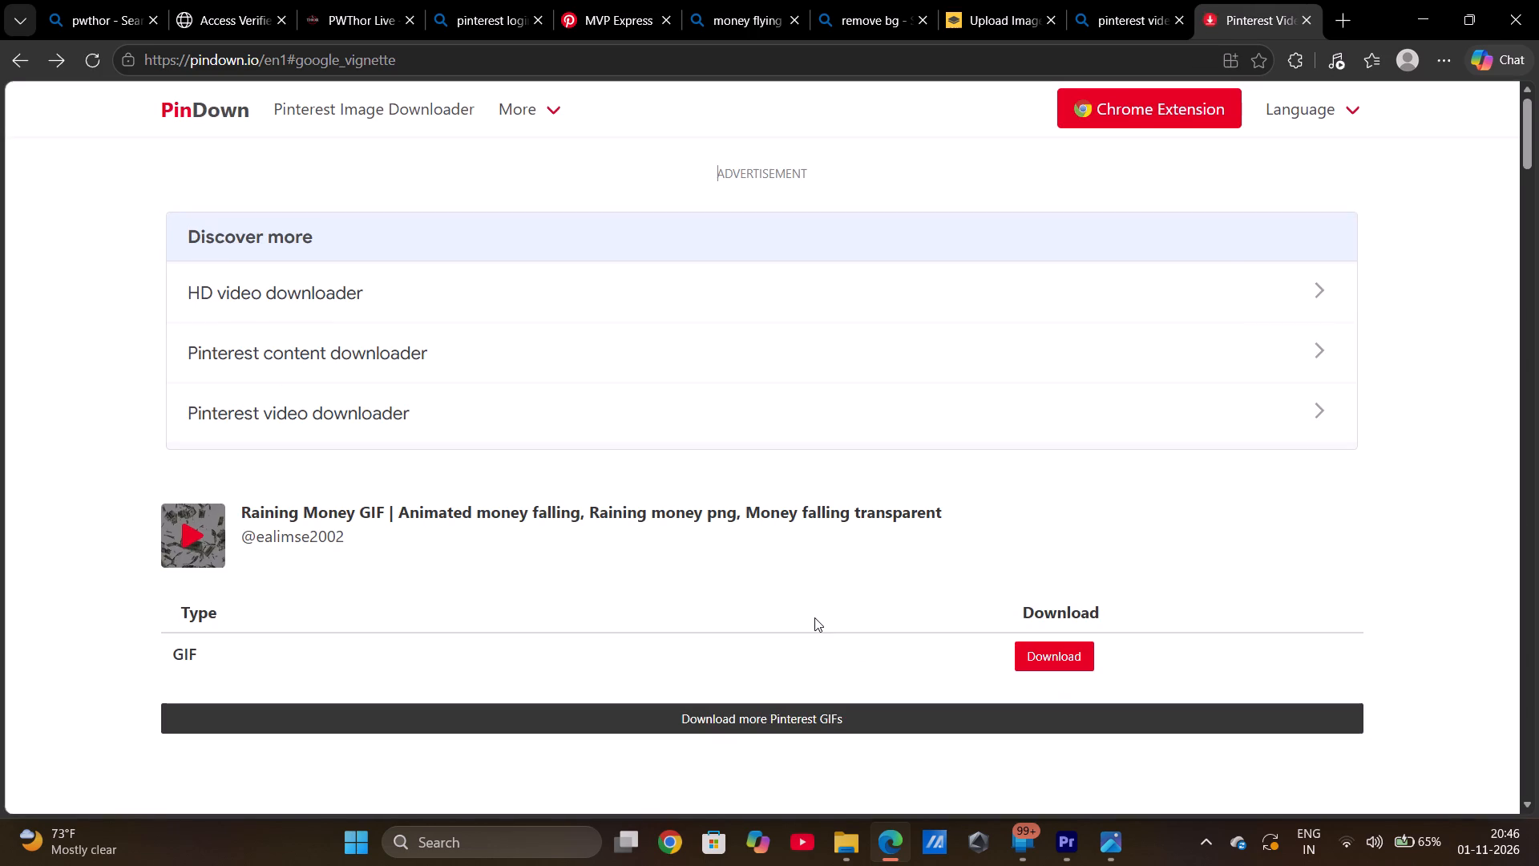
Preview the newly downloaded GIF from the browser's download list, and close the preview.
left_click(1440, 51)
left_click(1186, 286)
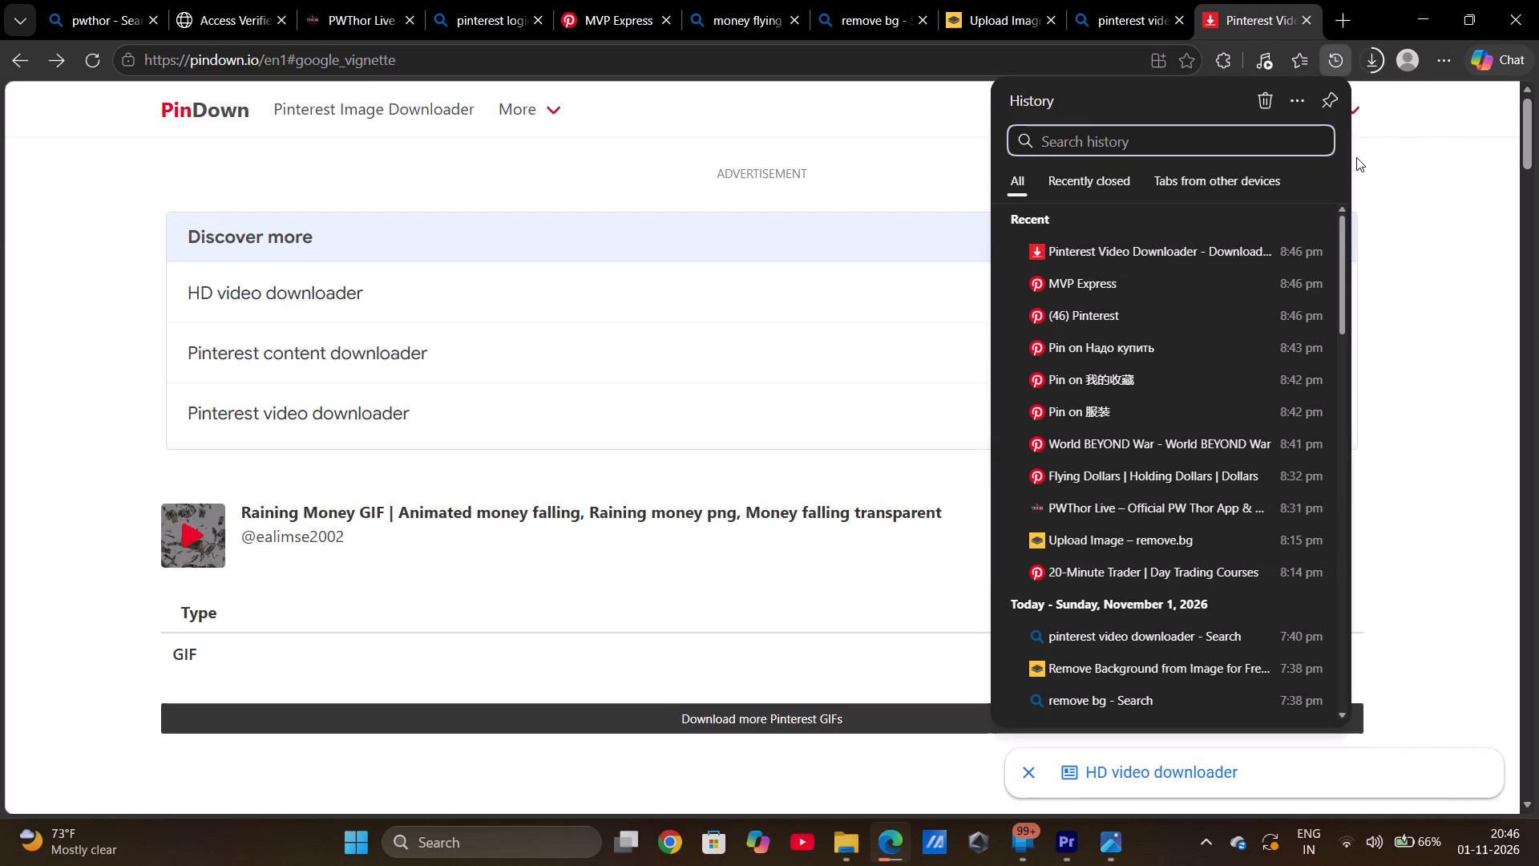
left_click(1368, 57)
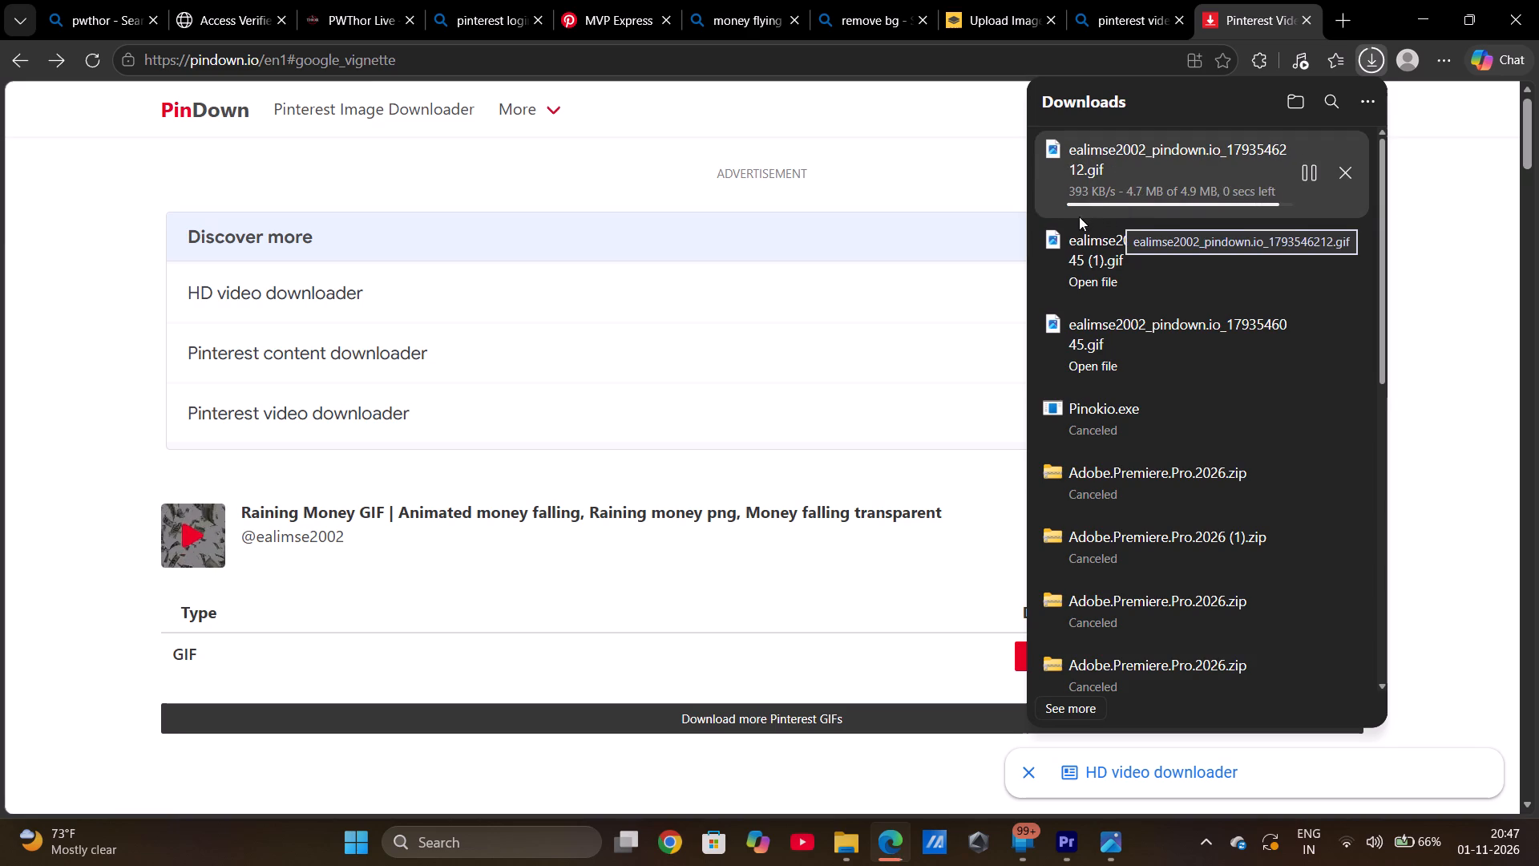
left_click(1076, 194)
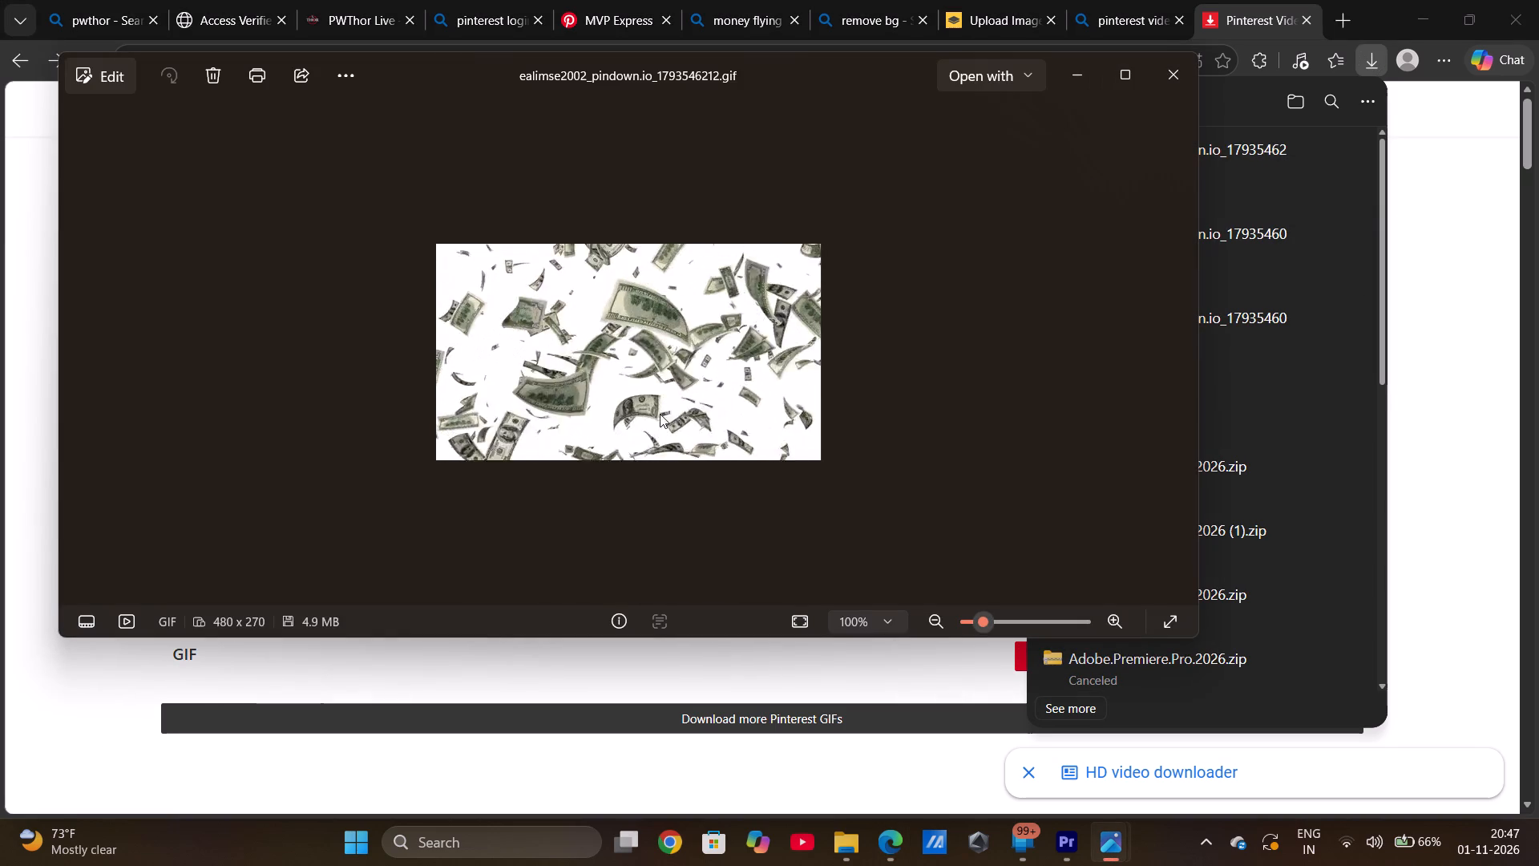
left_click(1163, 74)
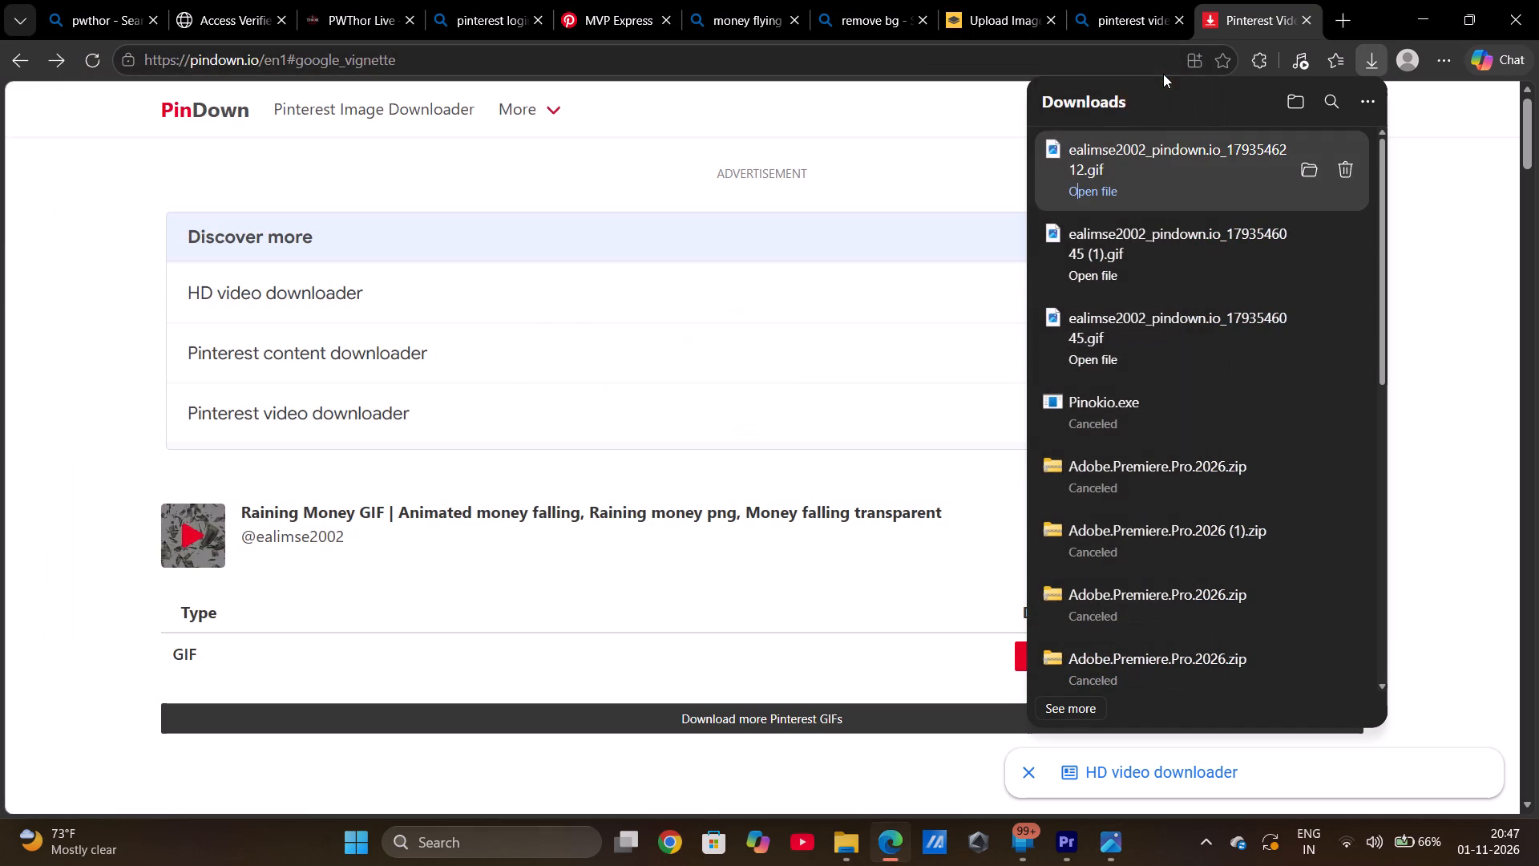
scroll(837, 322, "up", 4)
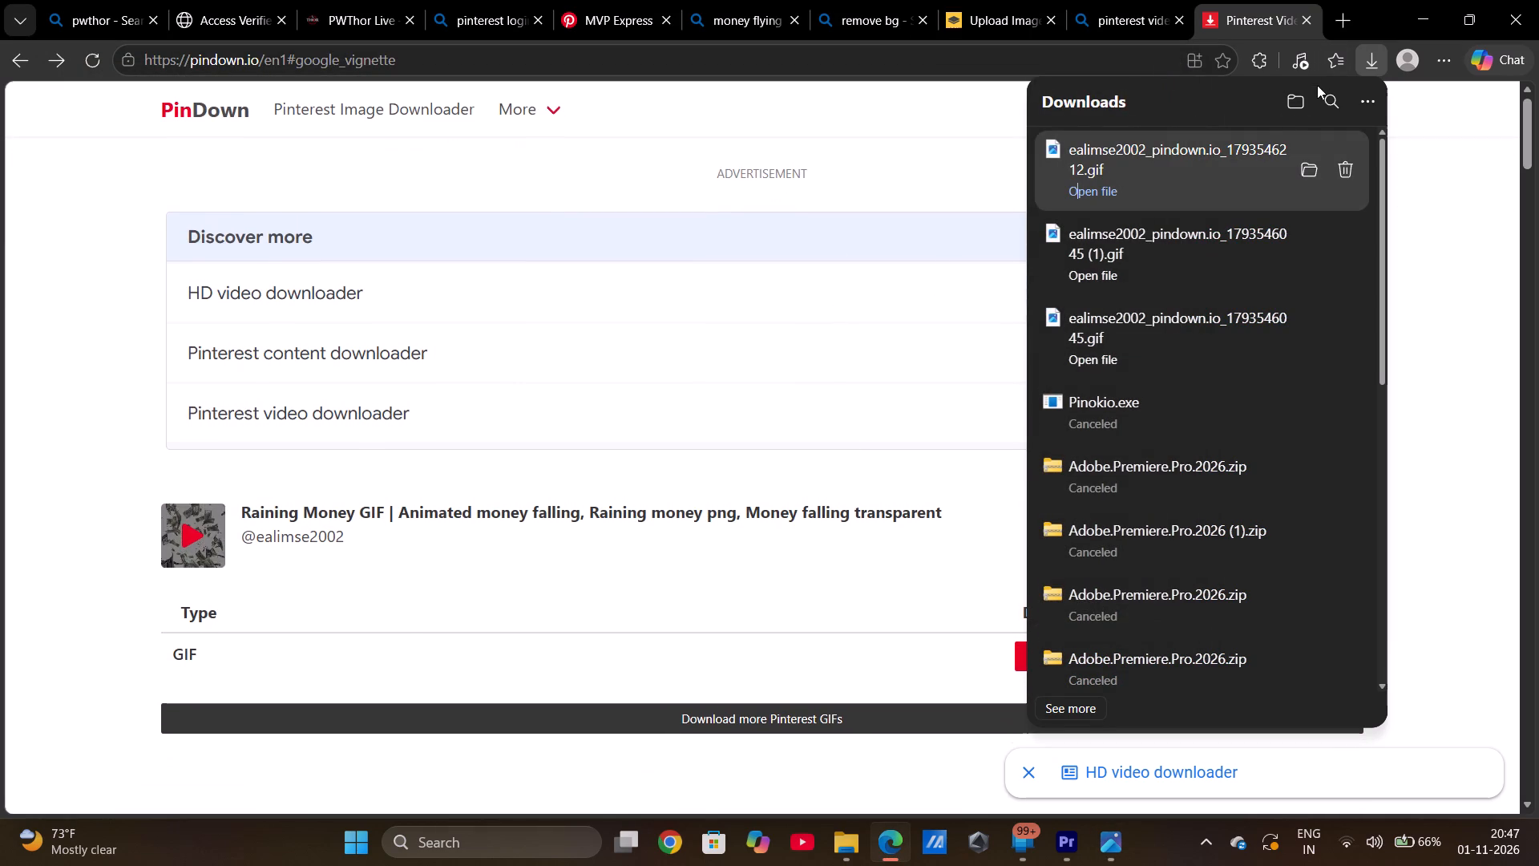